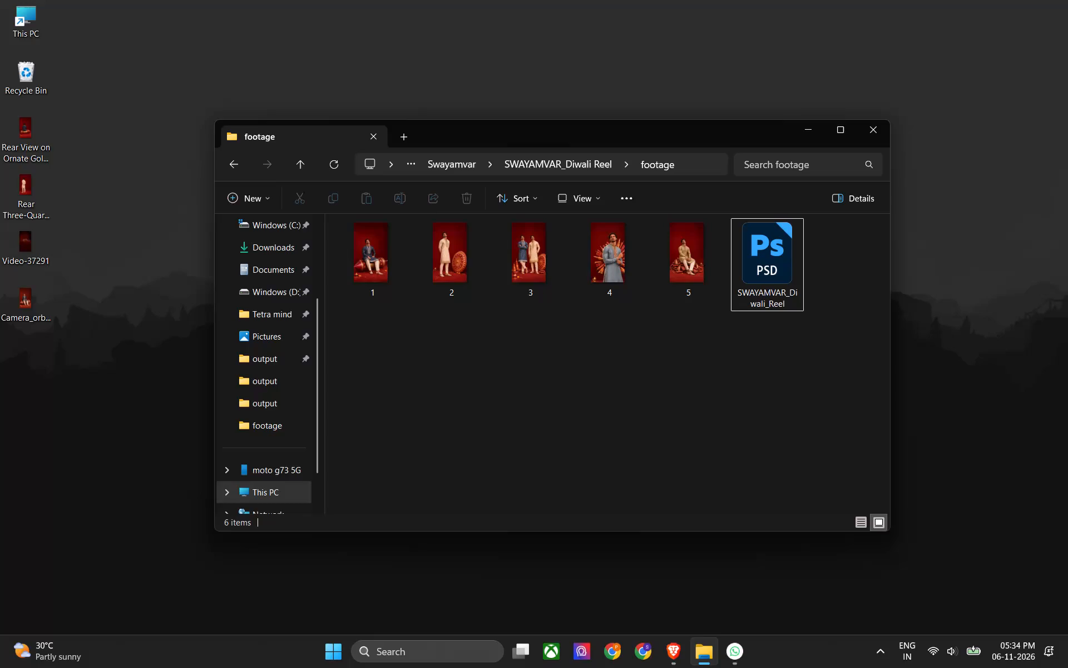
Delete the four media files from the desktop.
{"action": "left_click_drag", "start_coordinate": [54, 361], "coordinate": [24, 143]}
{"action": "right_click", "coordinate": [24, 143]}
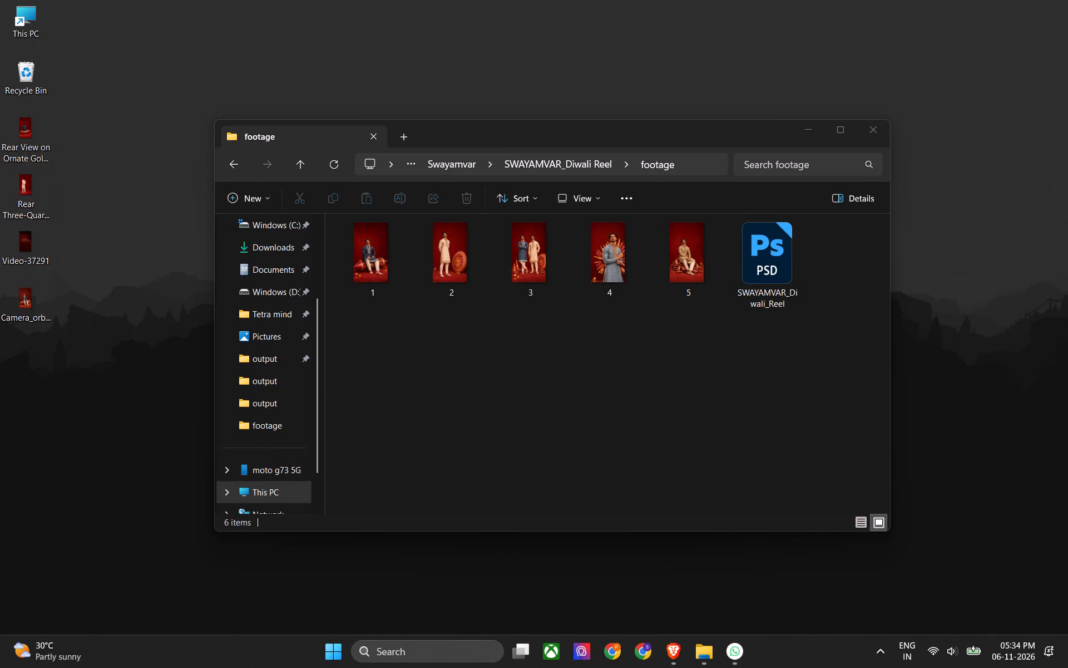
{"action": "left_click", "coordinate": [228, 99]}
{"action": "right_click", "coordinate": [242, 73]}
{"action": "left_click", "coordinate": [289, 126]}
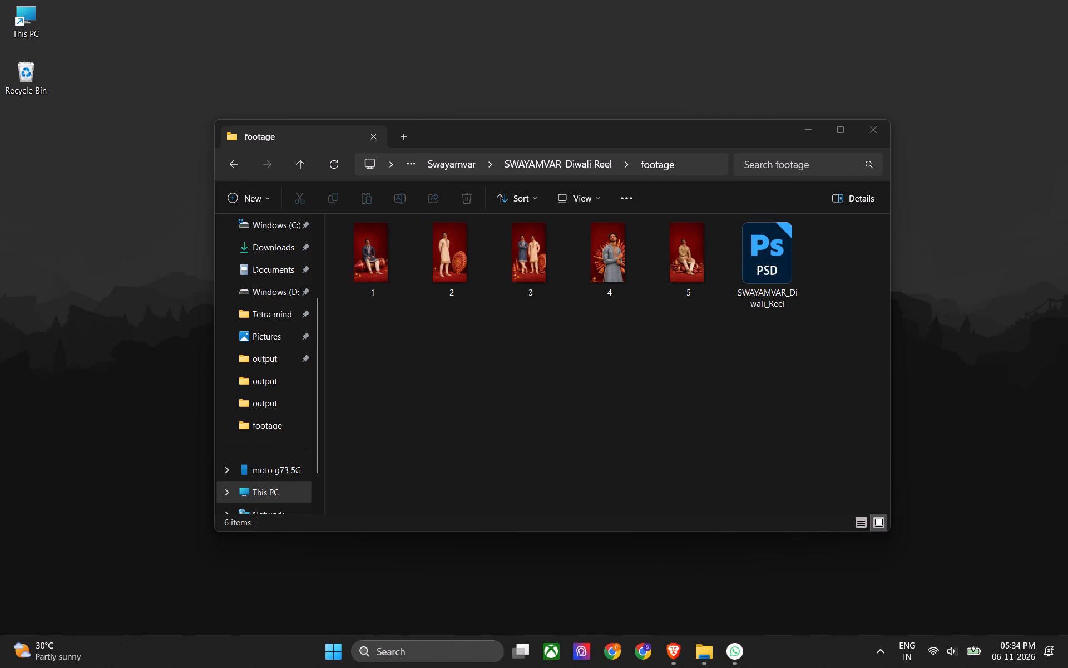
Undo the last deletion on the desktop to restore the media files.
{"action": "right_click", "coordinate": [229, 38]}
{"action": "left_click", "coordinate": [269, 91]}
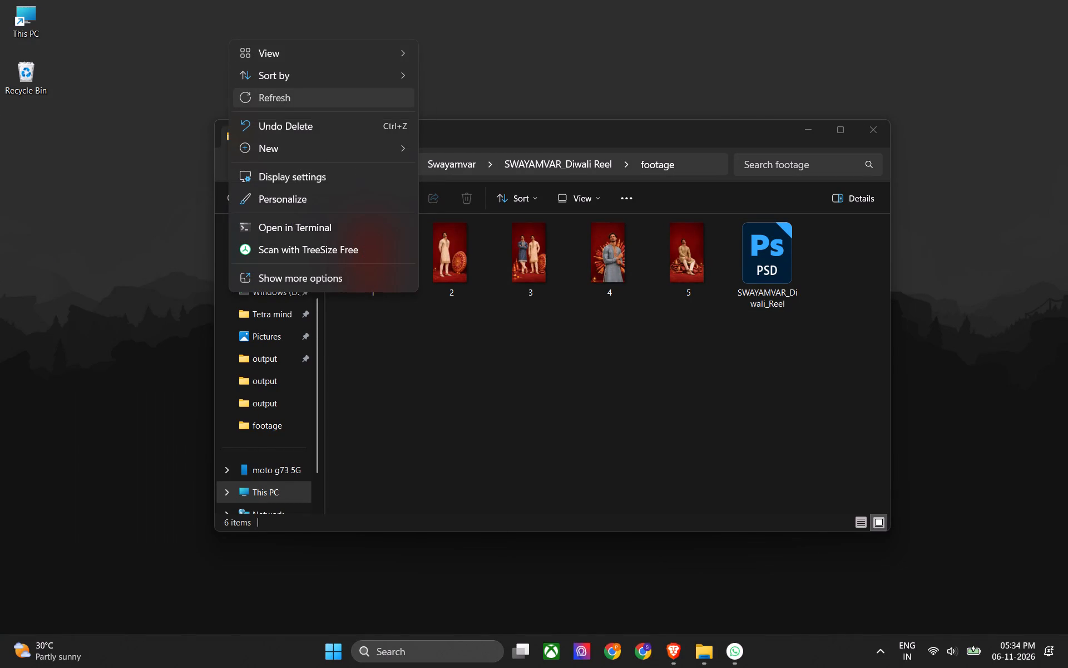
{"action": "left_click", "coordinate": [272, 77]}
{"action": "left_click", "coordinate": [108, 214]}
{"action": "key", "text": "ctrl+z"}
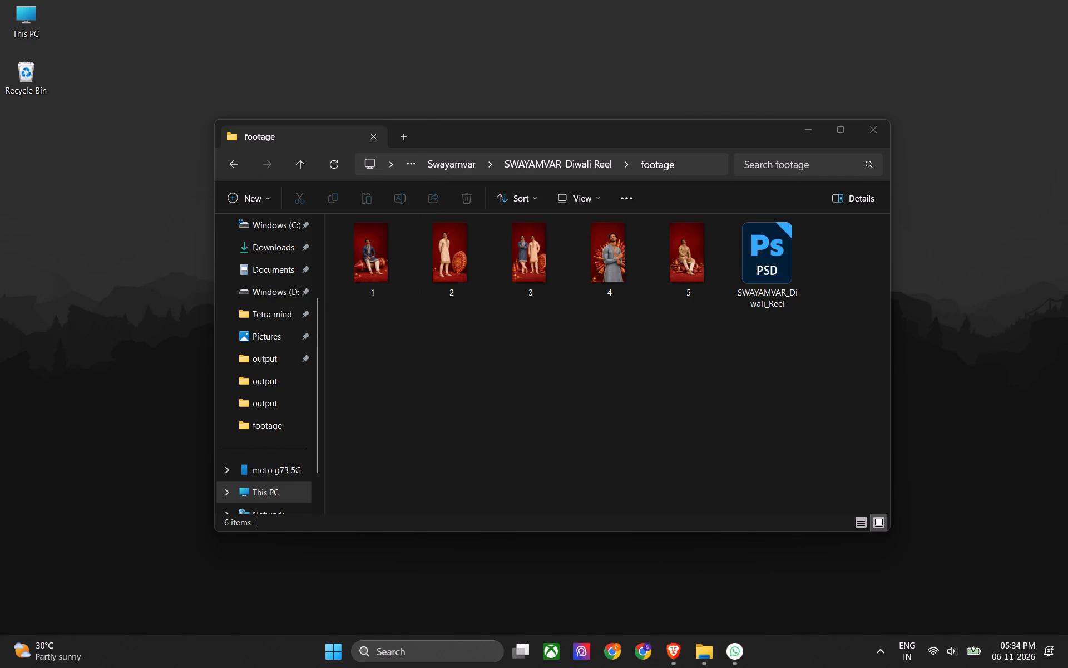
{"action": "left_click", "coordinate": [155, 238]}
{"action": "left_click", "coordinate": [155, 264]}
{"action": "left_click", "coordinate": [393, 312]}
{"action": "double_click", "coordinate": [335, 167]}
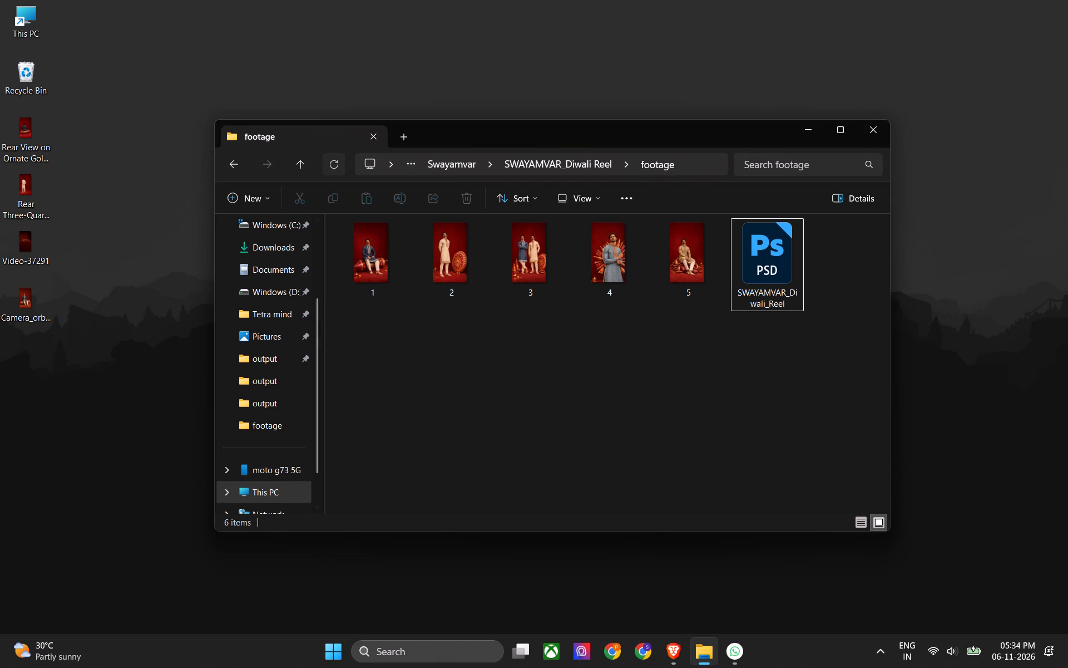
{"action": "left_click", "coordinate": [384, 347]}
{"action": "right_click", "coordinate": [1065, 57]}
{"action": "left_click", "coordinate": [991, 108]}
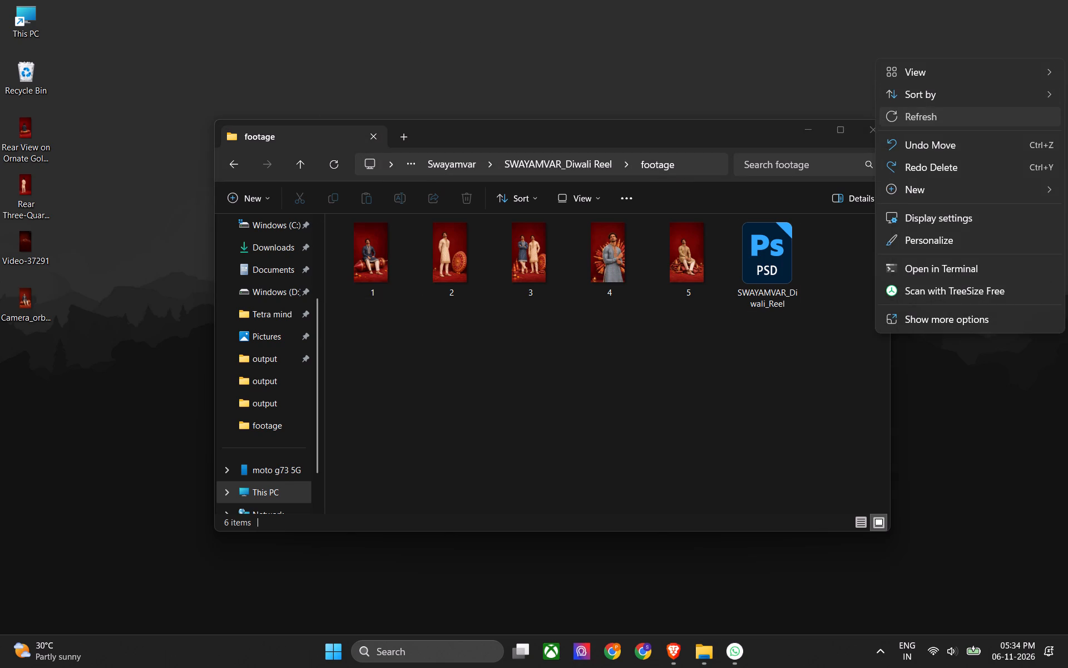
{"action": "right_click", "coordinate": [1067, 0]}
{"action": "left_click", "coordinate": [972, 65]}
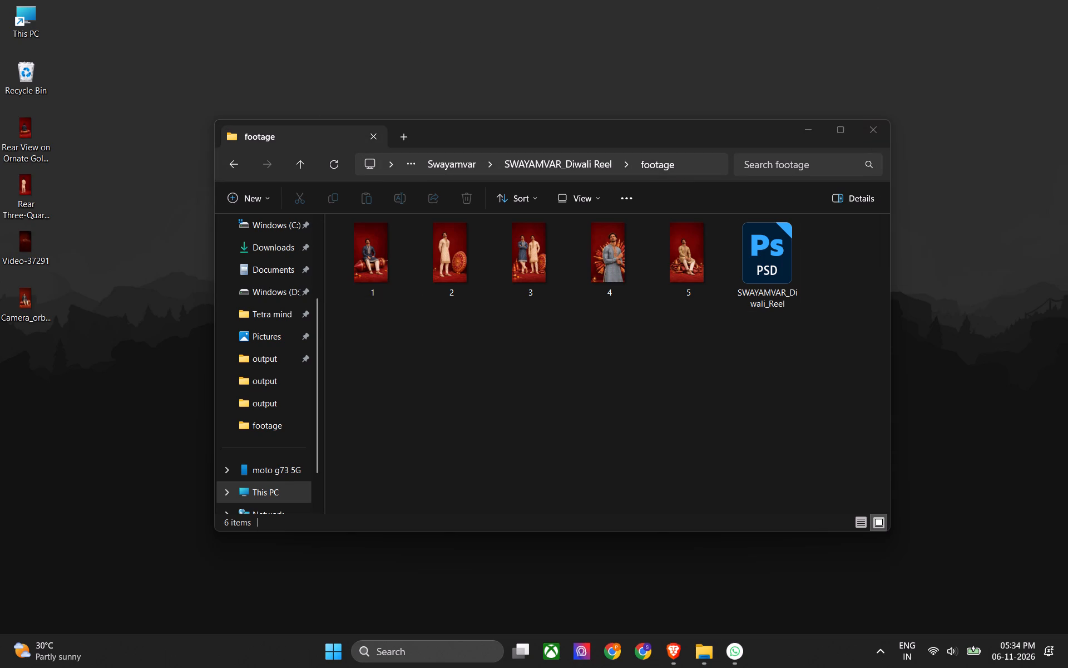
Open the SWAYAMVAR_Diwali_Reel PSD file from the footage folder in Photoshop.
{"action": "left_click", "coordinate": [773, 389]}
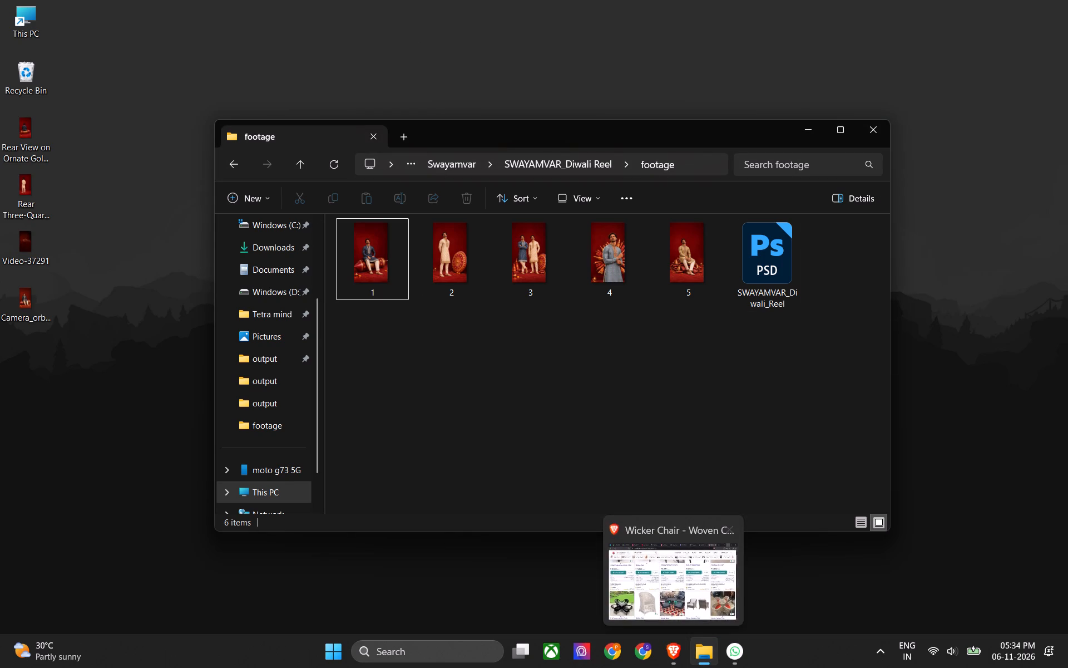
{"action": "left_click", "coordinate": [673, 401]}
{"action": "left_click", "coordinate": [751, 283]}
{"action": "key", "text": "Return"}
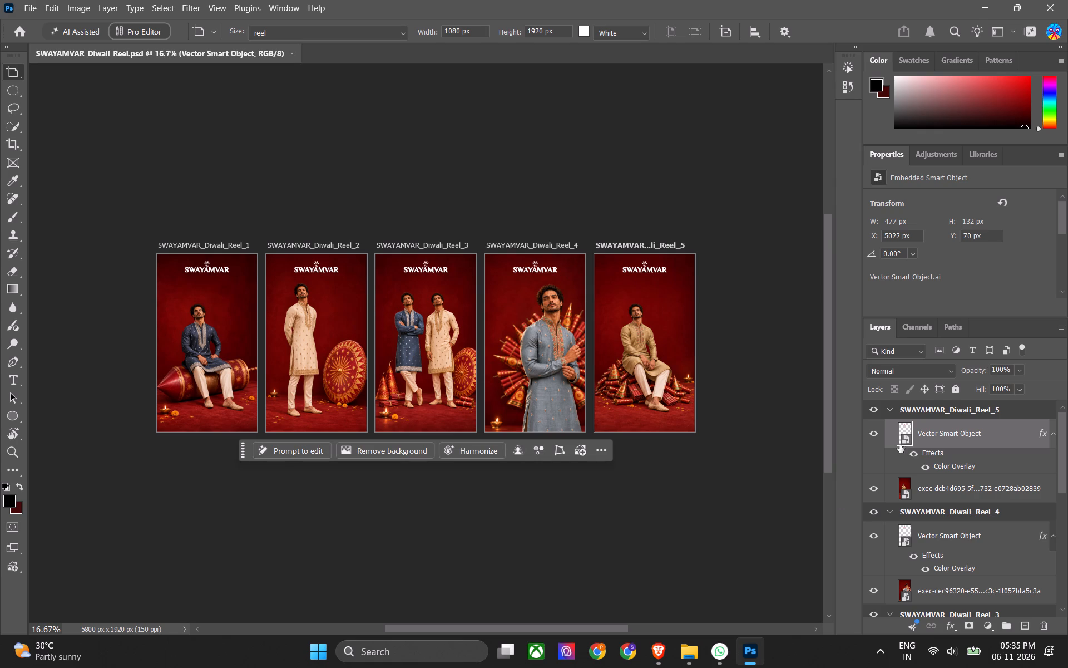
Collapse the layer groups of all five SWAYAMVAR_Diwali_Reel artboards.
{"action": "left_click", "coordinate": [891, 406]}
{"action": "left_click", "coordinate": [889, 432]}
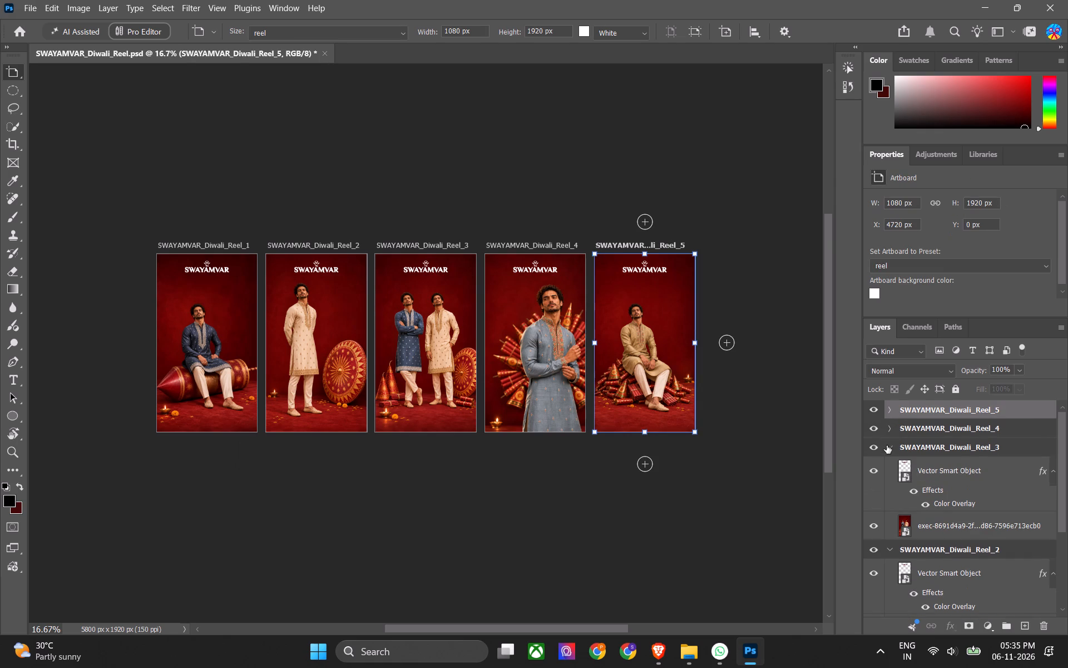
{"action": "left_click", "coordinate": [886, 449]}
{"action": "left_click", "coordinate": [890, 450]}
{"action": "left_click", "coordinate": [890, 463]}
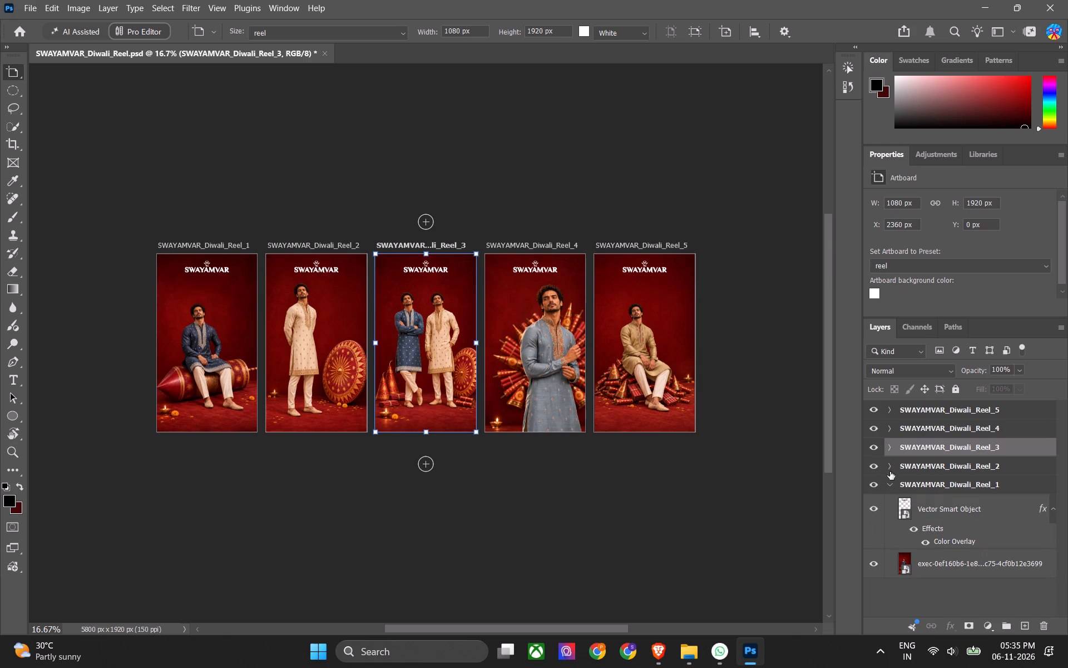
{"action": "left_click", "coordinate": [889, 483]}
Delete the artboards SWAYAMVAR_Diwali_Reel_3, SWAYAMVAR_Diwali_Reel_4 and SWAYAMVAR_Diwali_Reel_5.
{"action": "left_click", "coordinate": [315, 338]}
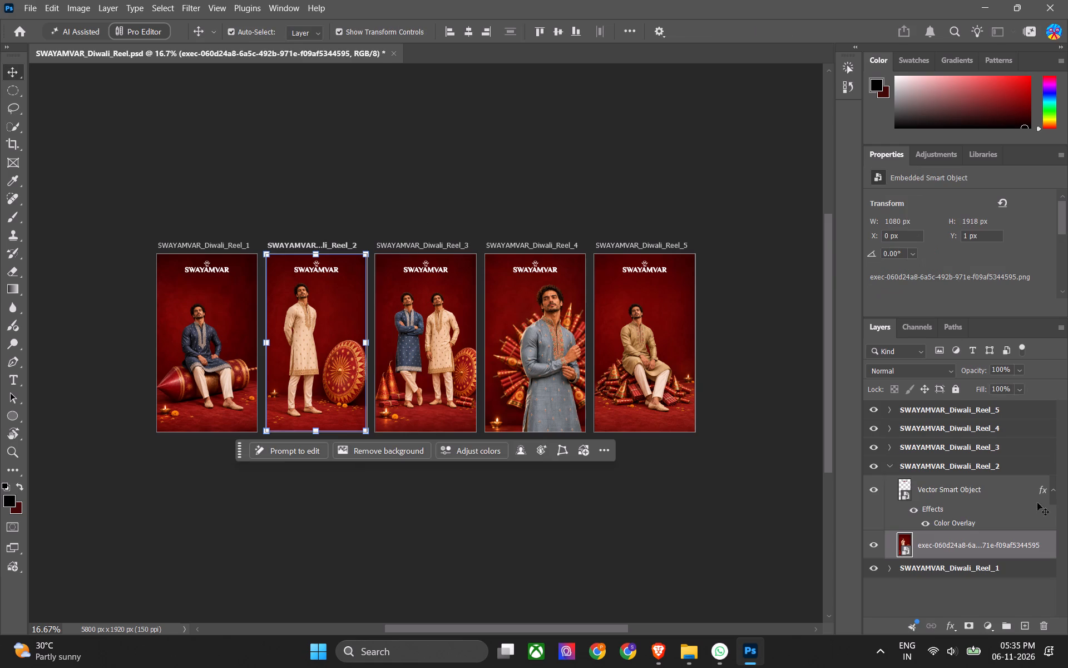
{"action": "left_click", "coordinate": [928, 468]}
{"action": "left_click", "coordinate": [931, 443]}
{"action": "key", "text": "z"}
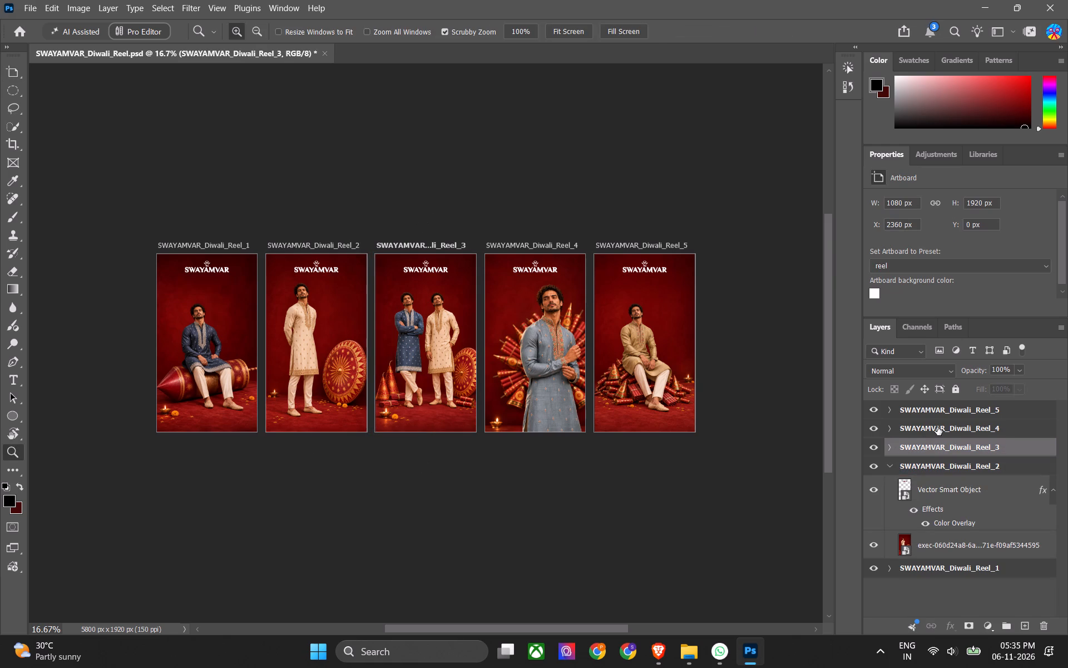
{"action": "left_click", "coordinate": [952, 419], "text": "shift"}
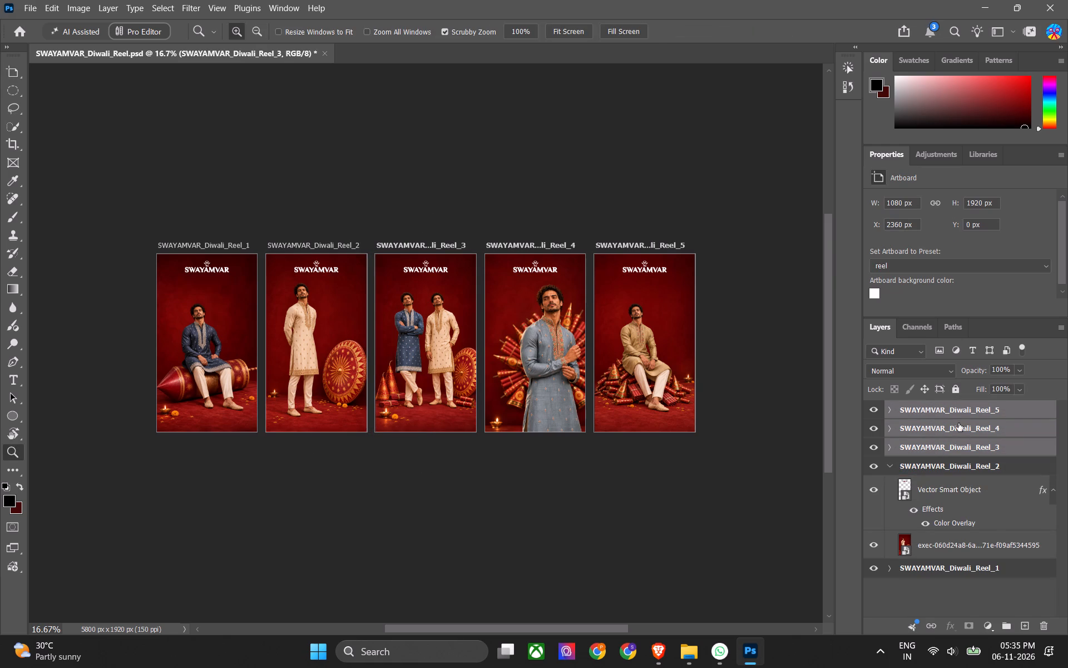
{"action": "left_click", "coordinate": [1046, 621]}
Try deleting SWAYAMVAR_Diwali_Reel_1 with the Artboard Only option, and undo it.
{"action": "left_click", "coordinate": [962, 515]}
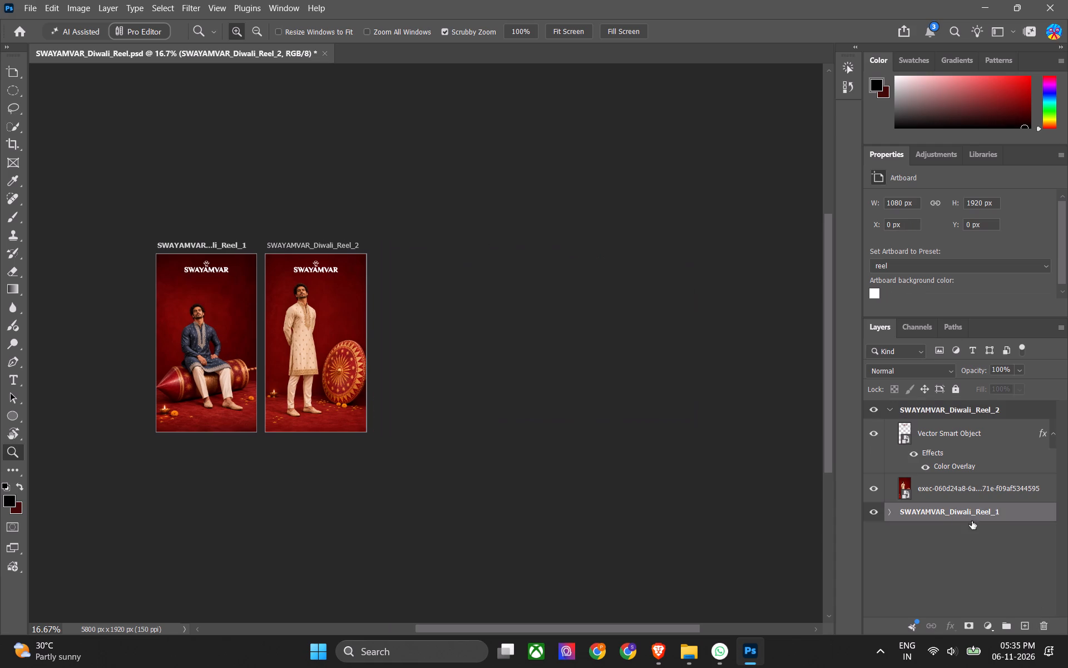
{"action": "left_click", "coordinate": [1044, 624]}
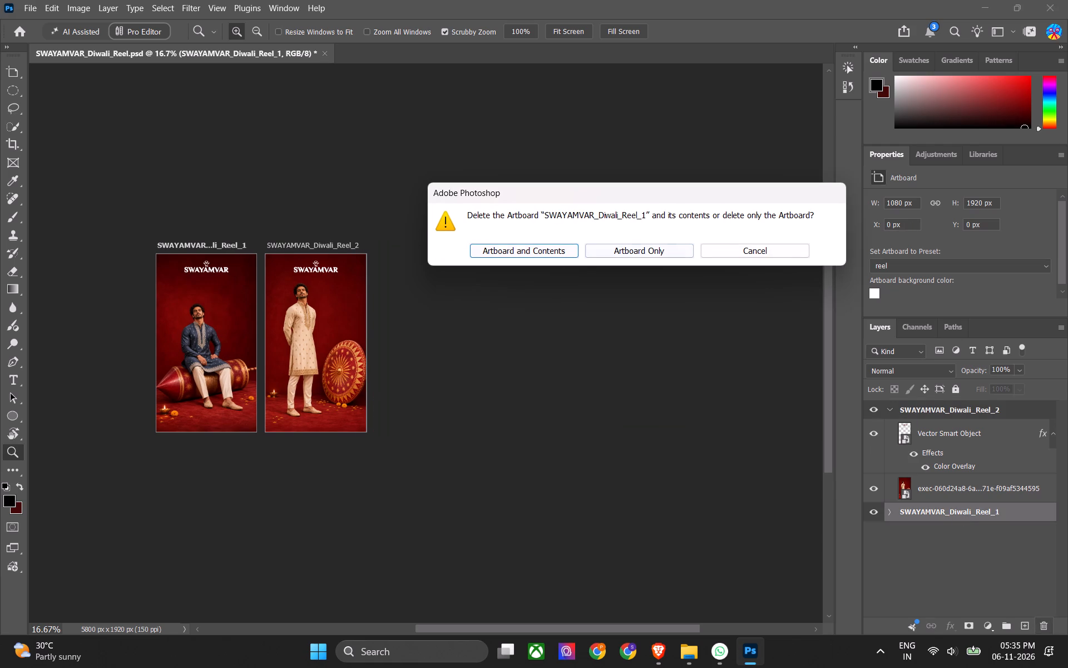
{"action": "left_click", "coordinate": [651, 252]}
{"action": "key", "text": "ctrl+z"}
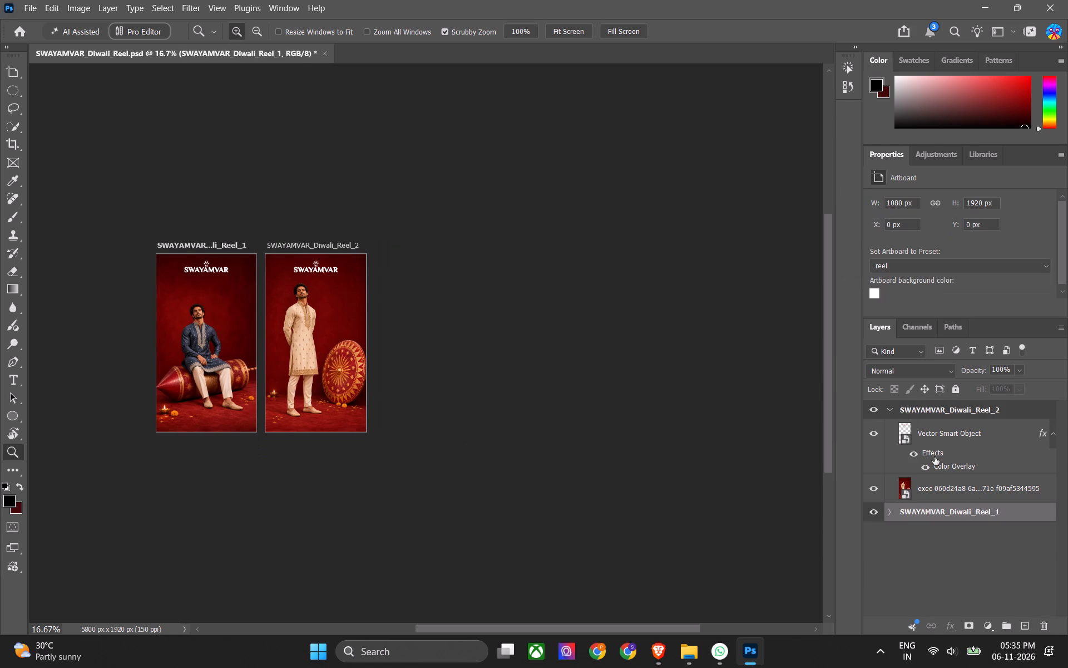
Delete the SWAYAMVAR_Diwali_Reel_1 artboard together with its contents.
{"action": "left_click", "coordinate": [997, 512]}
{"action": "left_click", "coordinate": [1051, 637]}
{"action": "left_click", "coordinate": [1045, 624]}
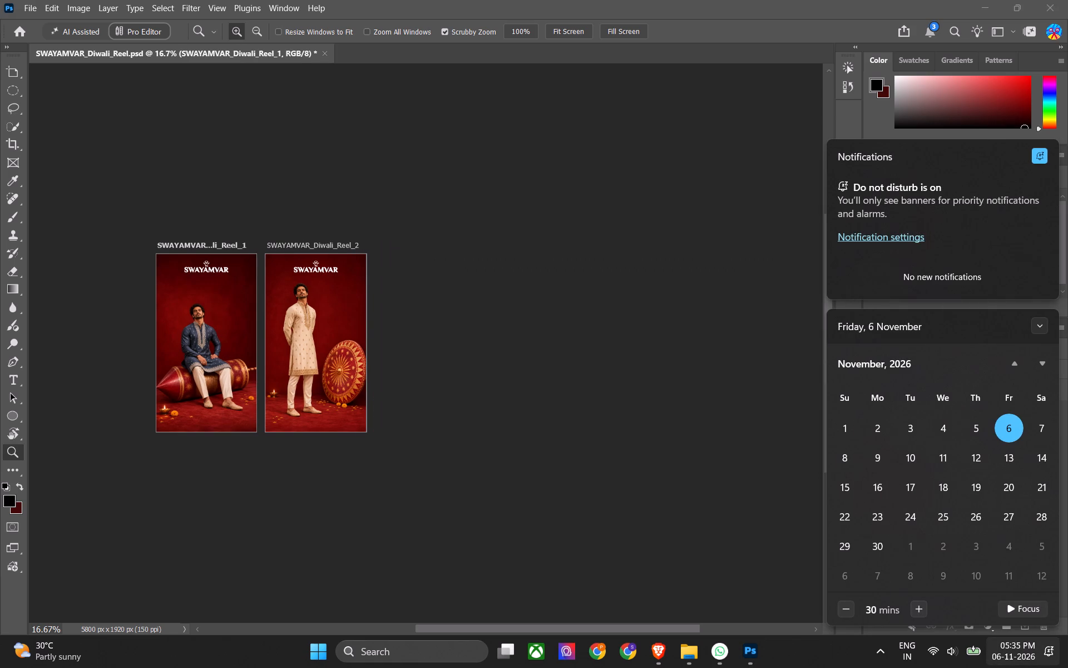
{"action": "left_click", "coordinate": [650, 479]}
{"action": "left_click", "coordinate": [1041, 628]}
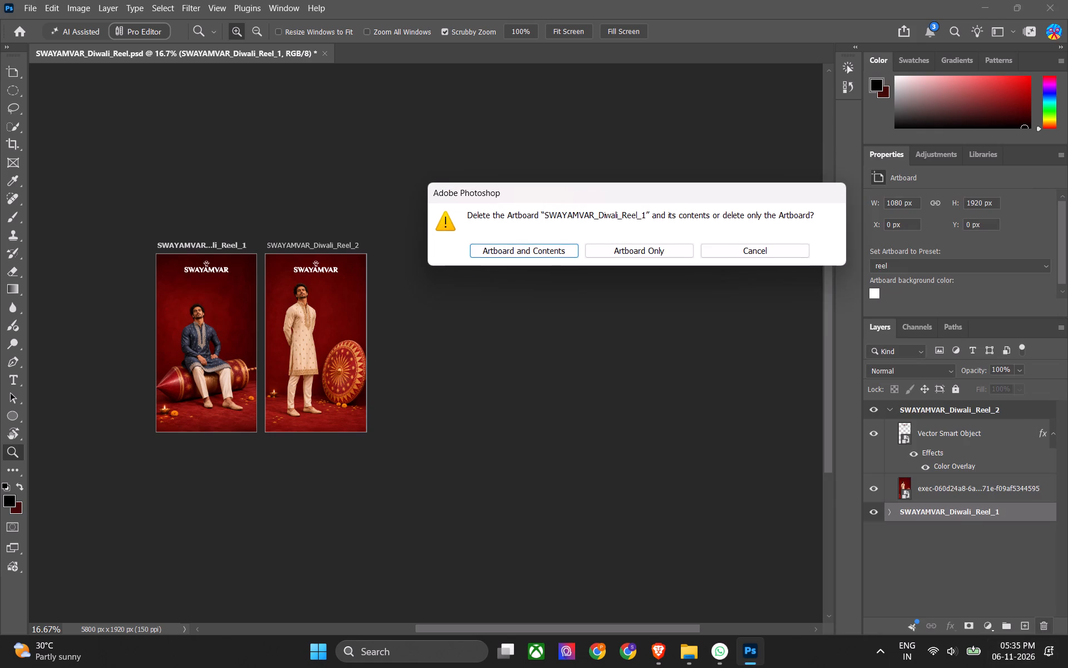
{"action": "left_click", "coordinate": [531, 256]}
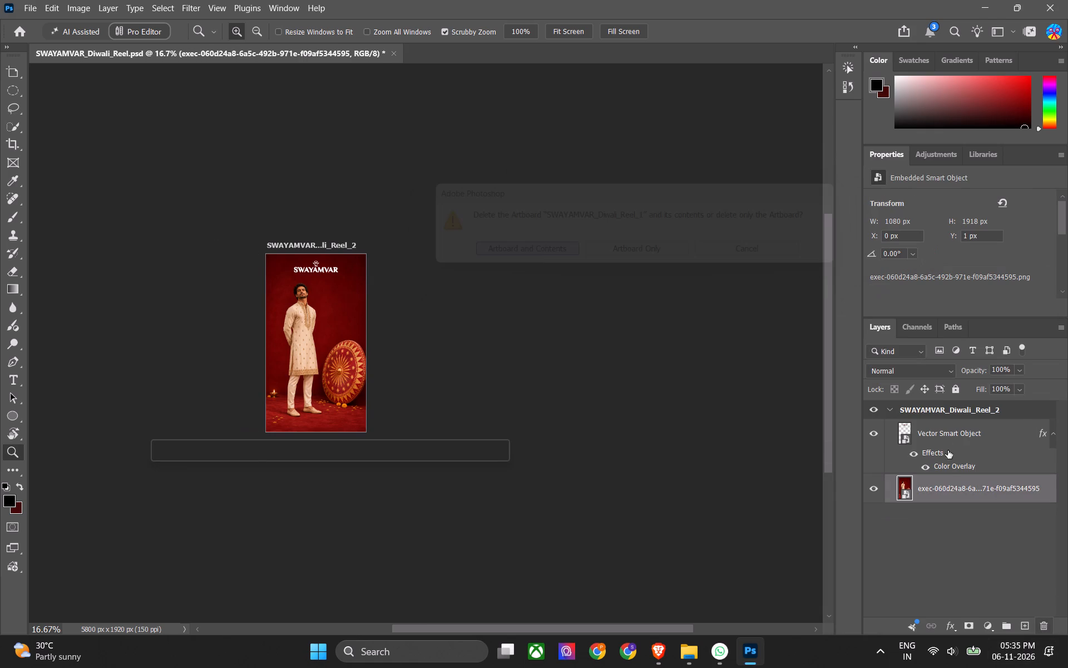
Delete the logo's Vector Smart Object layer from the SWAYAMVAR_Diwali_Reel_2 artboard.
{"action": "left_click", "coordinate": [957, 439]}
{"action": "left_click", "coordinate": [1043, 622]}
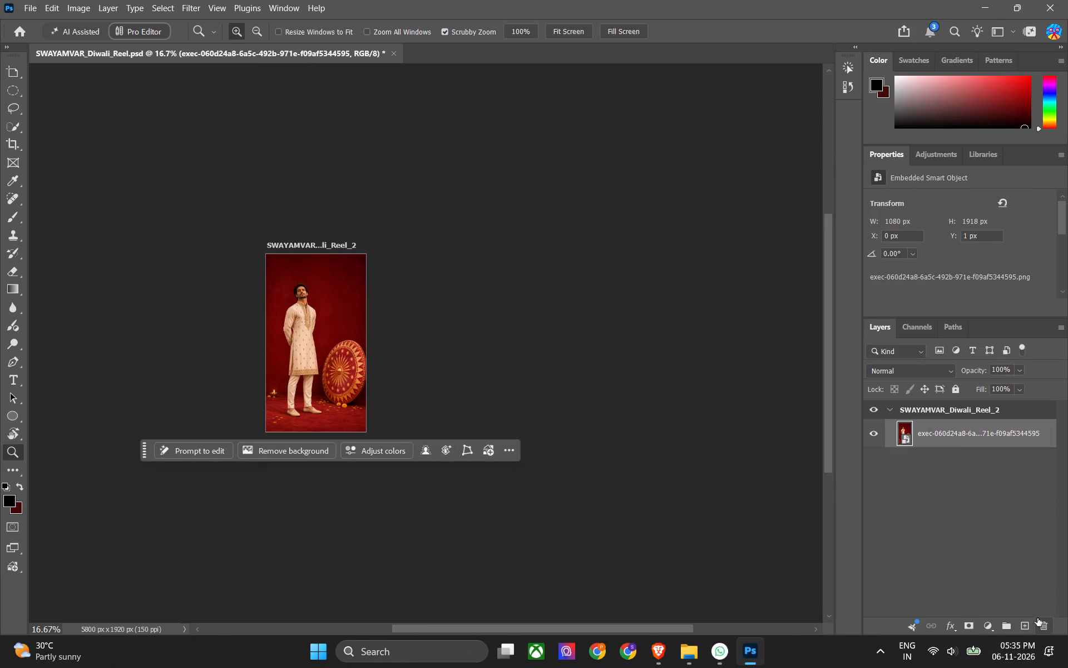
Examine the model and round decorative prop in the SWAYAMVAR_Diwali_Reel_2 image up close.
{"action": "scroll", "coordinate": [229, 383], "scroll_direction": "up", "scroll_amount": 1, "text": "alt"}
{"action": "scroll", "coordinate": [229, 383], "scroll_direction": "down", "scroll_amount": 1, "text": "alt"}
{"action": "scroll", "coordinate": [229, 383], "scroll_direction": "up", "scroll_amount": 3, "text": "alt"}
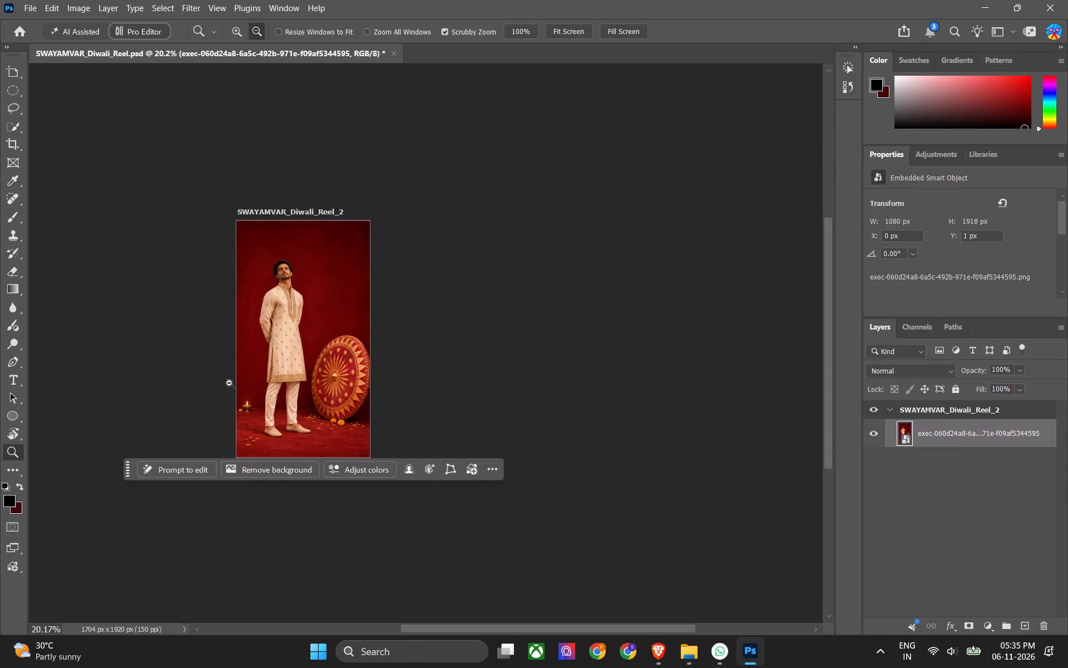
{"action": "scroll", "coordinate": [159, 355], "scroll_direction": "up", "scroll_amount": 4, "text": "alt"}
{"action": "scroll", "coordinate": [122, 299], "scroll_direction": "up", "scroll_amount": 3, "text": "alt"}
{"action": "key", "text": "space"}
{"action": "key", "text": "space"}
{"action": "key", "text": "space"}
{"action": "key", "text": "space"}
{"action": "key", "text": "space"}
{"action": "key", "text": "space"}
{"action": "key", "text": "space"}
{"action": "key", "text": "space"}
{"action": "key", "text": "space"}
{"action": "key", "text": "space"}
{"action": "key", "text": "space"}
{"action": "key", "text": "space"}
{"action": "key", "text": "space"}
{"action": "key", "text": "space"}
{"action": "key", "text": "space"}
{"action": "left_click_drag", "start_coordinate": [124, 294], "coordinate": [247, 296]}
{"action": "left_click", "coordinate": [622, 381]}
{"action": "scroll", "coordinate": [358, 382], "scroll_direction": "down", "scroll_amount": 1, "text": "alt"}
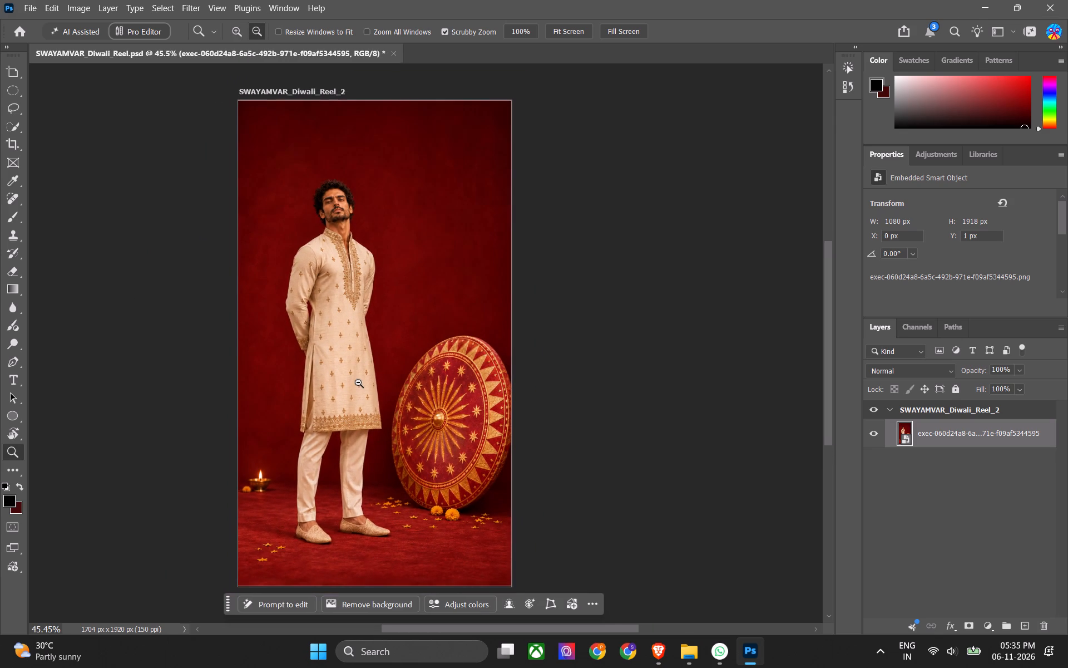
{"action": "key", "text": "space"}
{"action": "left_click", "coordinate": [595, 337]}
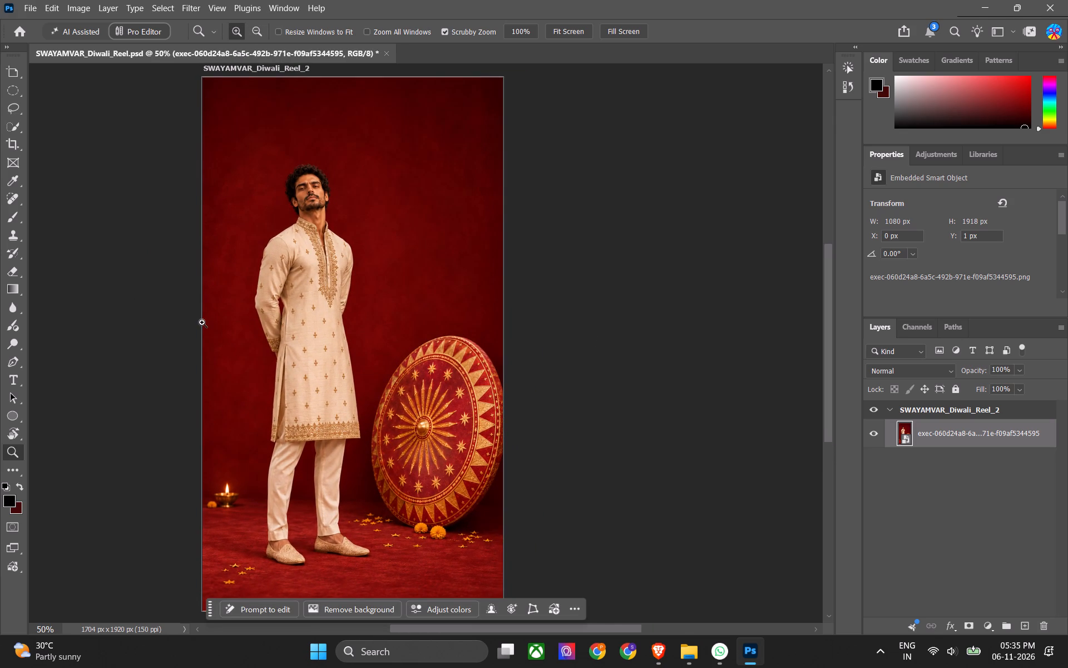
{"action": "key", "text": "v"}
{"action": "scroll", "coordinate": [165, 330], "scroll_direction": "down", "scroll_amount": 3, "text": "alt"}
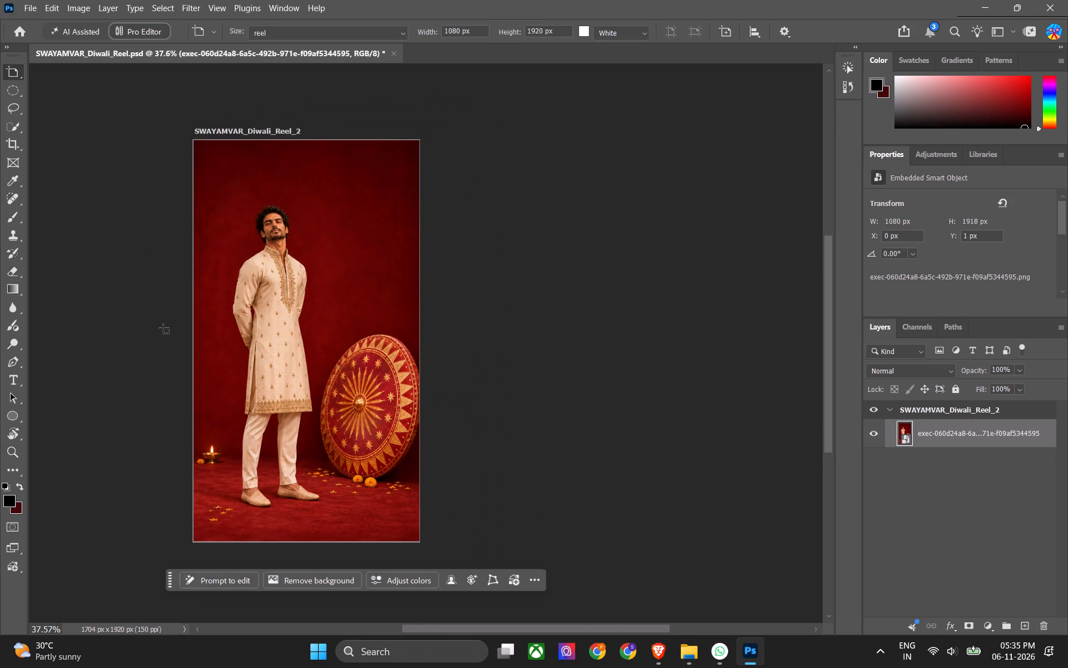
{"action": "key", "text": "space"}
{"action": "key", "text": "space"}
{"action": "key", "text": "space"}
{"action": "key", "text": "space"}
{"action": "key", "text": "space"}
{"action": "key", "text": "space"}
{"action": "key", "text": "space"}
{"action": "key", "text": "space"}
{"action": "key", "text": "space"}
{"action": "key", "text": "space"}
{"action": "left_click_drag", "start_coordinate": [163, 328], "coordinate": [318, 319]}
{"action": "scroll", "coordinate": [404, 326], "scroll_direction": "up", "scroll_amount": 1, "text": "alt"}
{"action": "left_click", "coordinate": [724, 377]}
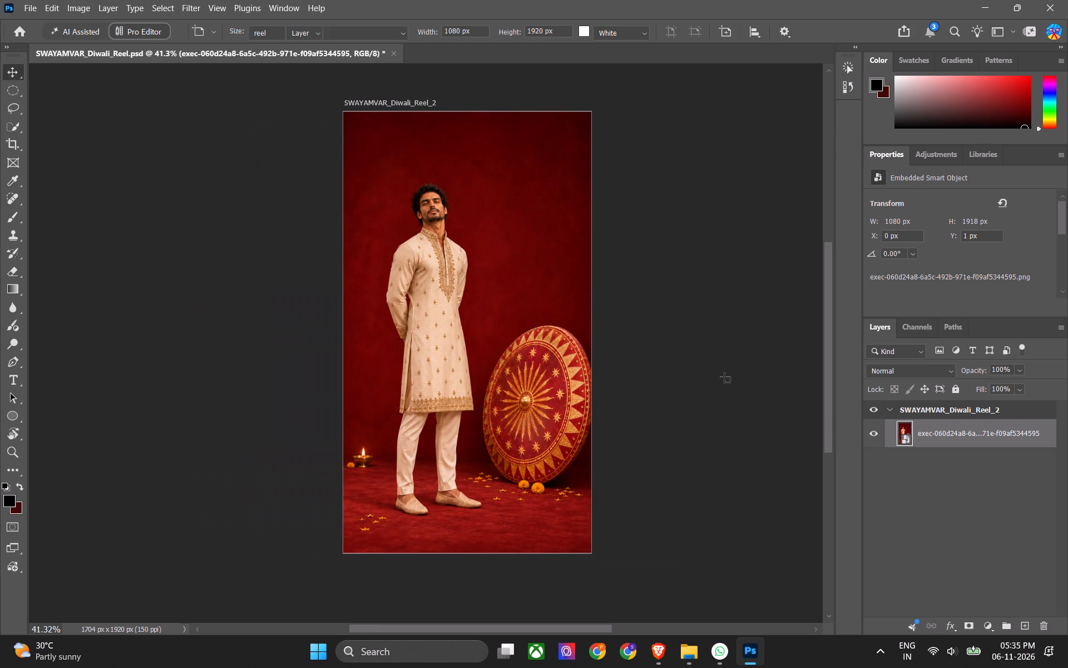
{"action": "key", "text": "v"}
{"action": "left_click", "coordinate": [684, 395]}
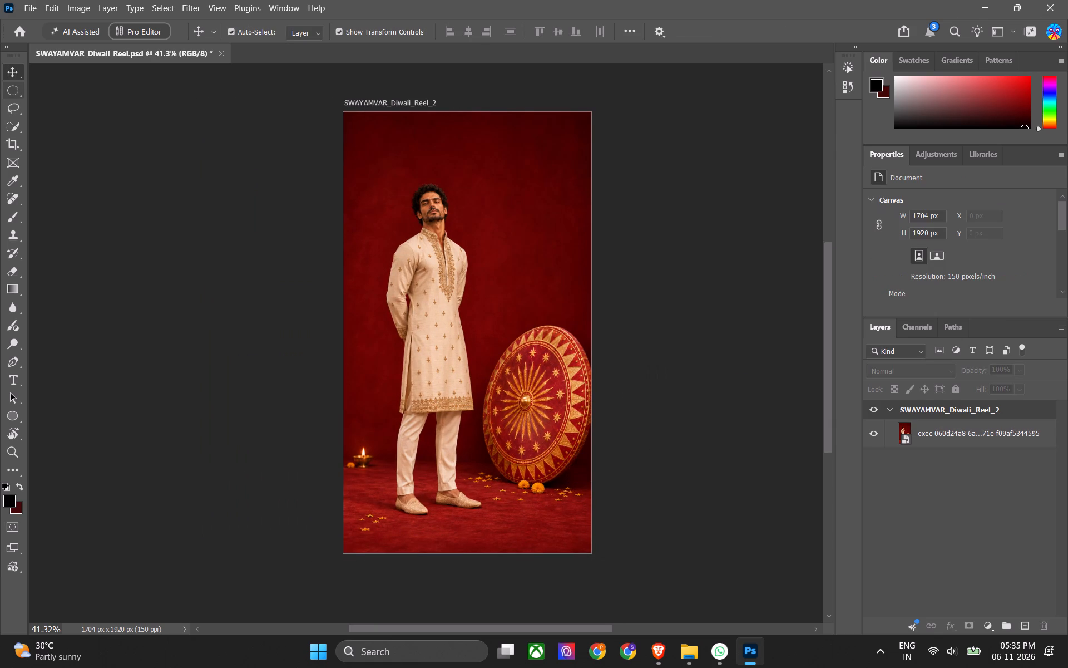
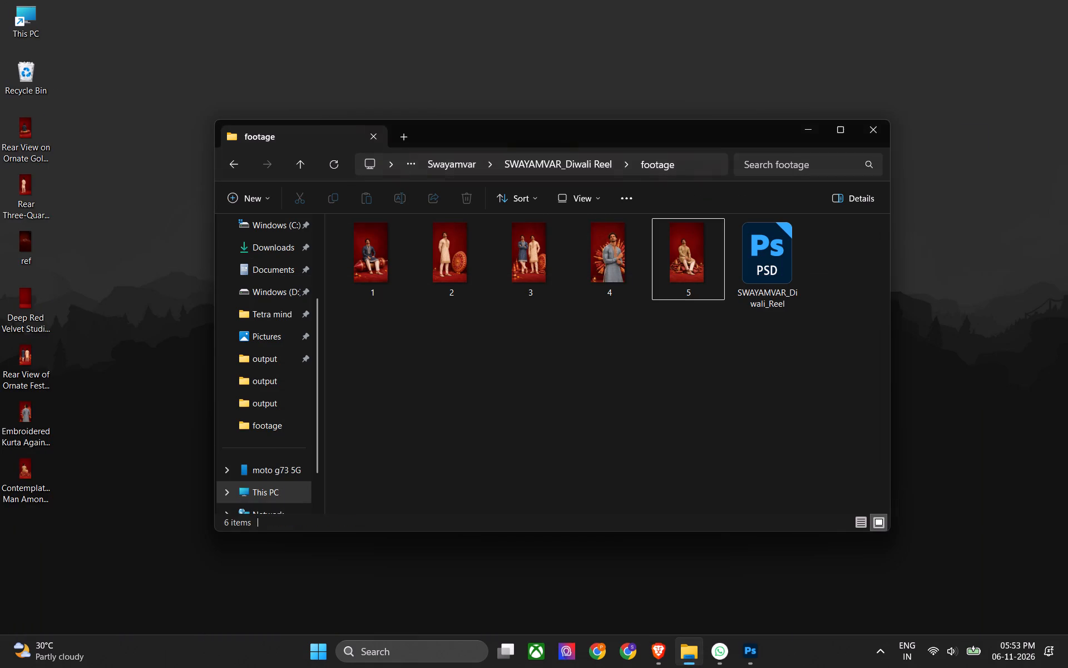
{"action": "left_click", "coordinate": [33, 132]}
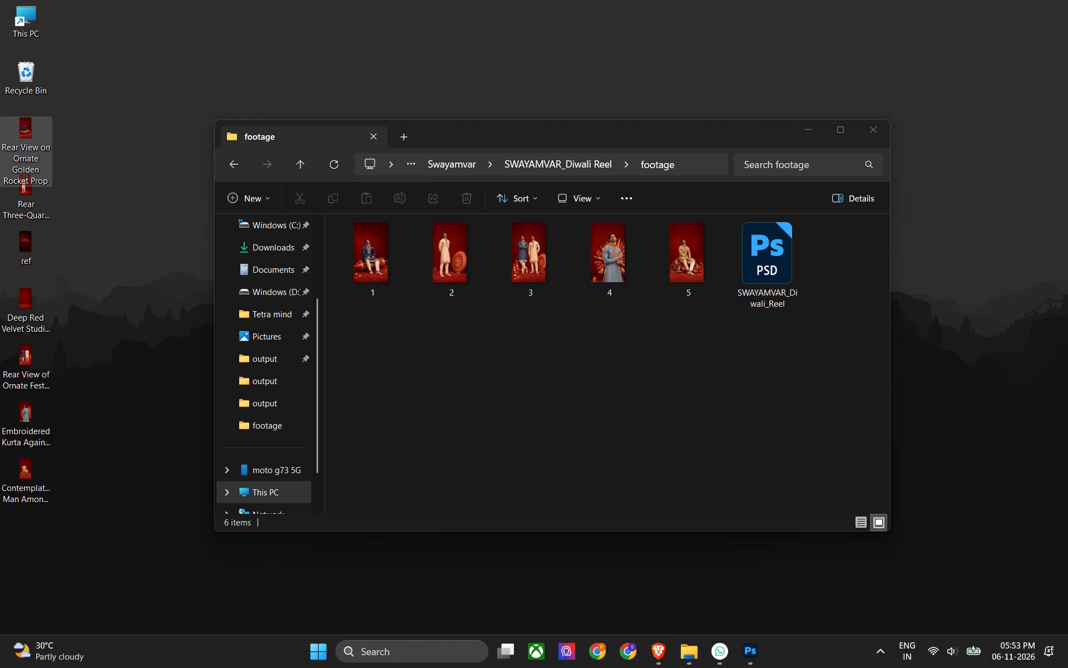
{"action": "key", "text": "F2"}
{"action": "key", "text": "space"}
{"action": "type", "text": "1 1"}
{"action": "key", "text": "Return"}
{"action": "key", "text": "Return"}
{"action": "key", "text": "Return"}
{"action": "key", "text": "Return"}
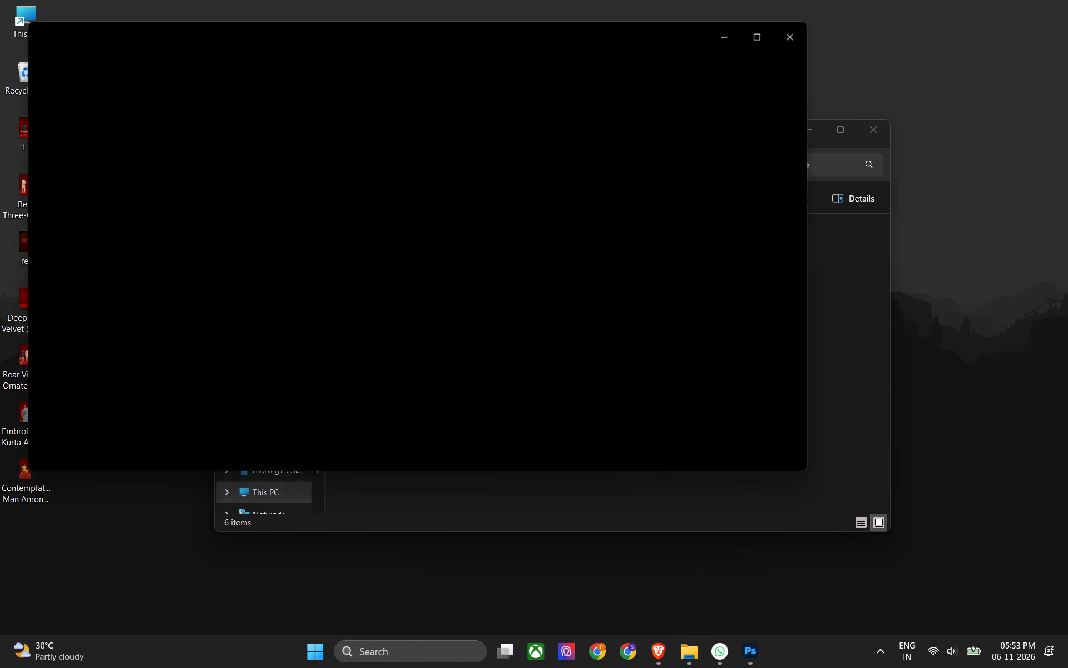
{"action": "left_click", "coordinate": [33, 132]}
{"action": "left_click", "coordinate": [802, 33]}
{"action": "left_click", "coordinate": [808, 50]}
{"action": "left_click", "coordinate": [806, 40]}
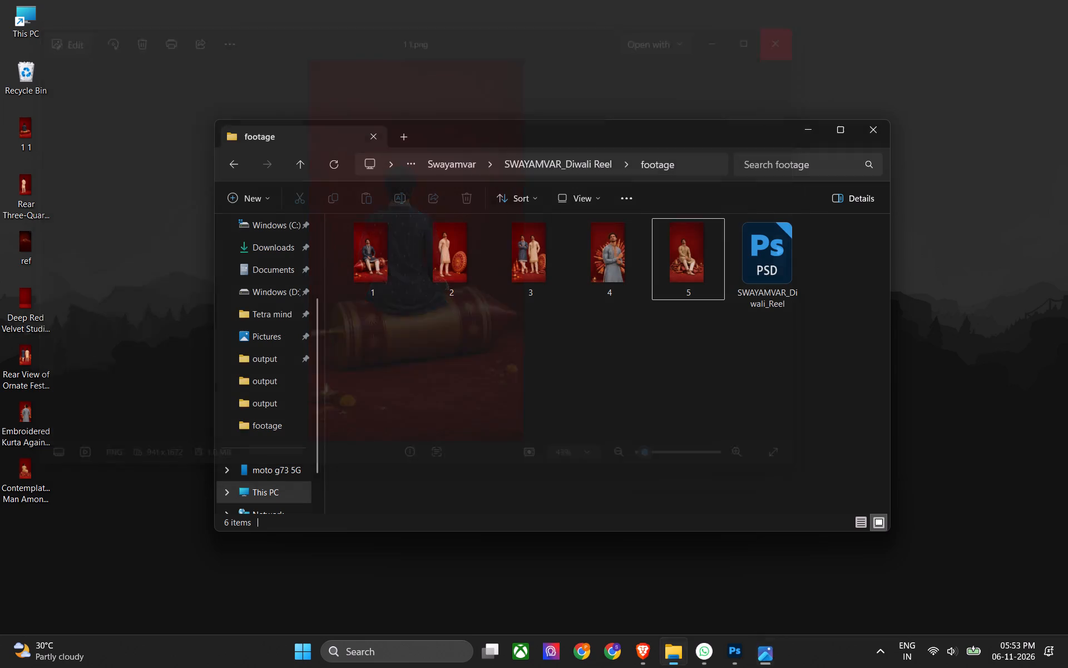
Move the "1 1" image from the desktop into the footage folder and refresh the folder.
{"action": "left_click_drag", "start_coordinate": [83, 161], "coordinate": [24, 121]}
{"action": "key", "text": "ctrl+x"}
{"action": "left_click", "coordinate": [423, 385]}
{"action": "key", "text": "ctrl+v"}
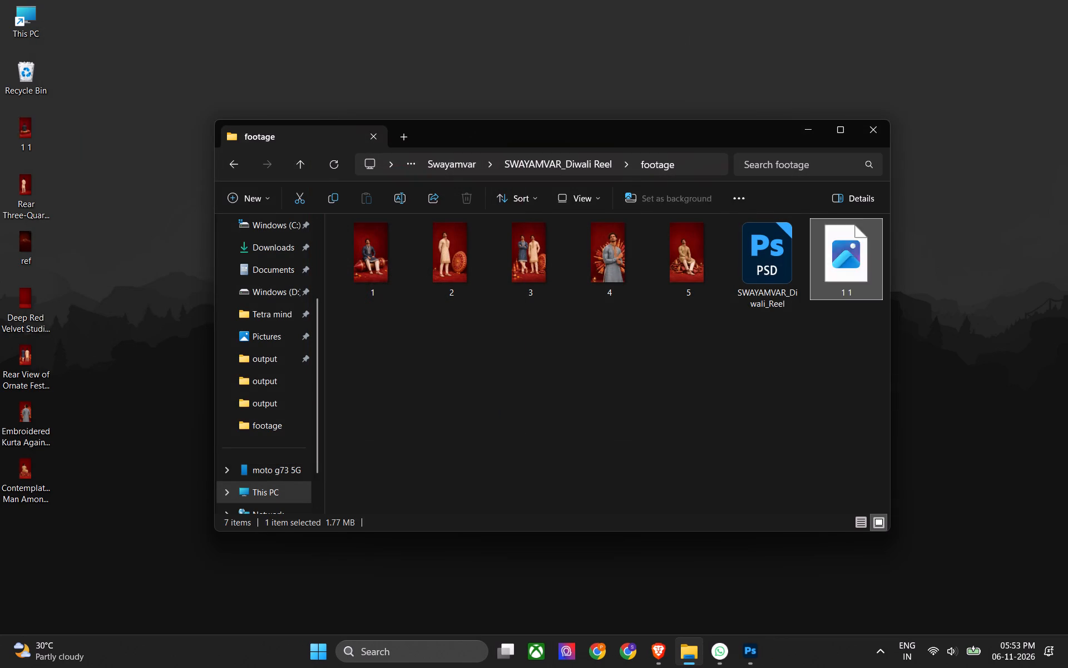
{"action": "left_click", "coordinate": [338, 168]}
{"action": "left_click", "coordinate": [379, 372]}
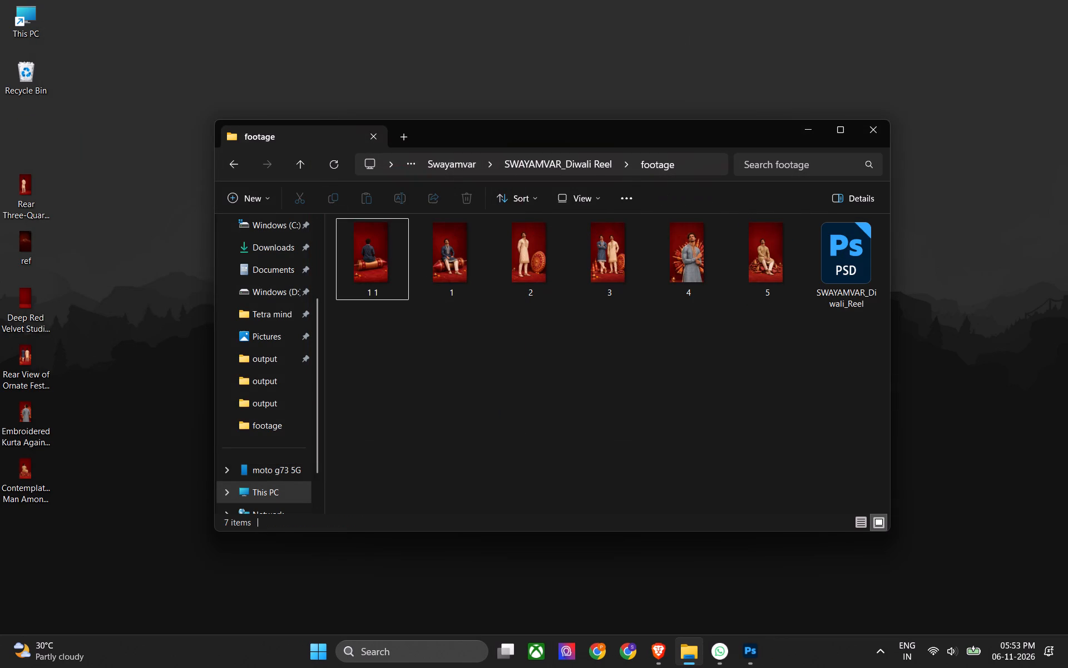
Rename the four remaining back-view model images on the desktop as 22, 33, 44 and 55, matching their front views.
{"action": "left_click", "coordinate": [26, 184]}
{"action": "key", "text": "F2"}
{"action": "type", "text": "22"}
{"action": "key", "text": "Return"}
{"action": "left_click", "coordinate": [17, 304]}
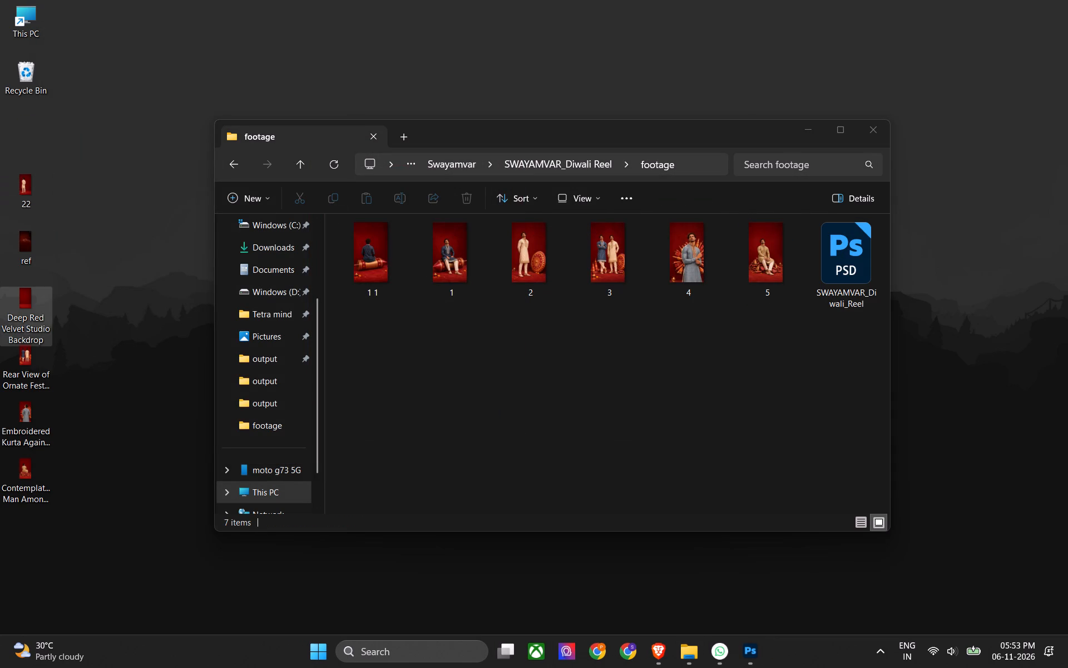
{"action": "left_click", "coordinate": [28, 365]}
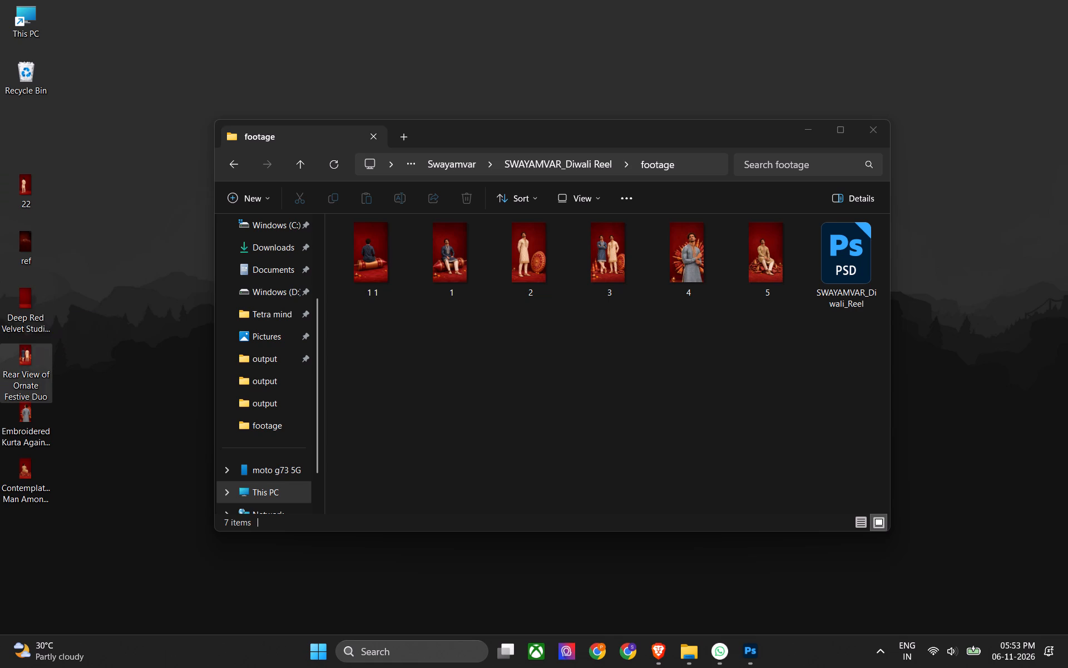
{"action": "key", "text": "F2"}
{"action": "type", "text": "33"}
{"action": "key", "text": "Return"}
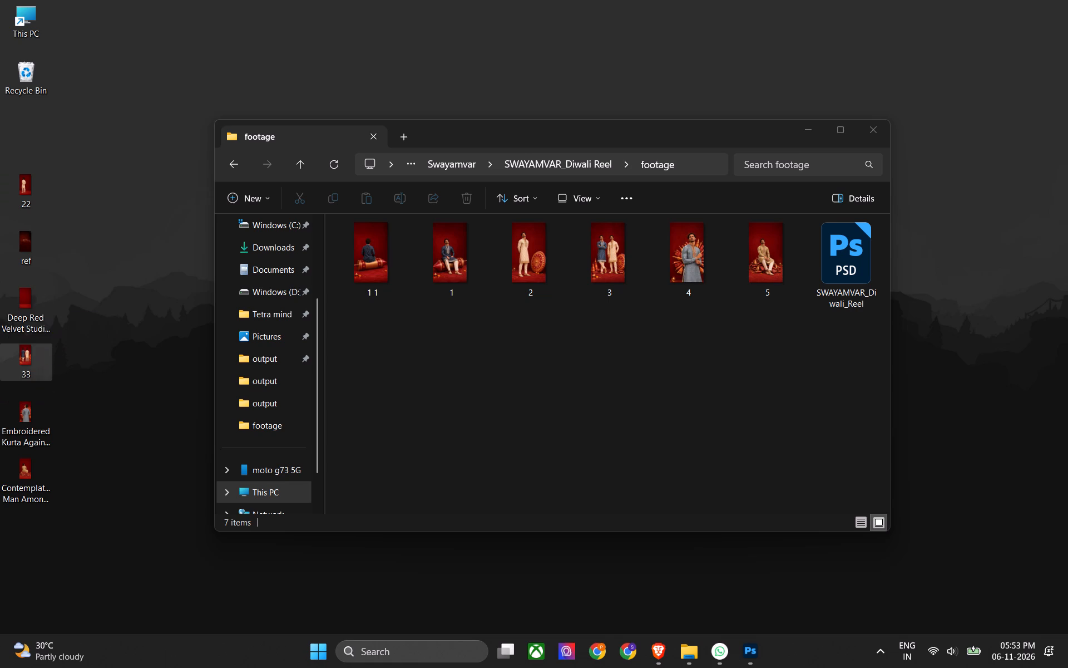
{"action": "left_click", "coordinate": [34, 416]}
{"action": "key", "text": "F2"}
{"action": "type", "text": "44"}
{"action": "key", "text": "Return"}
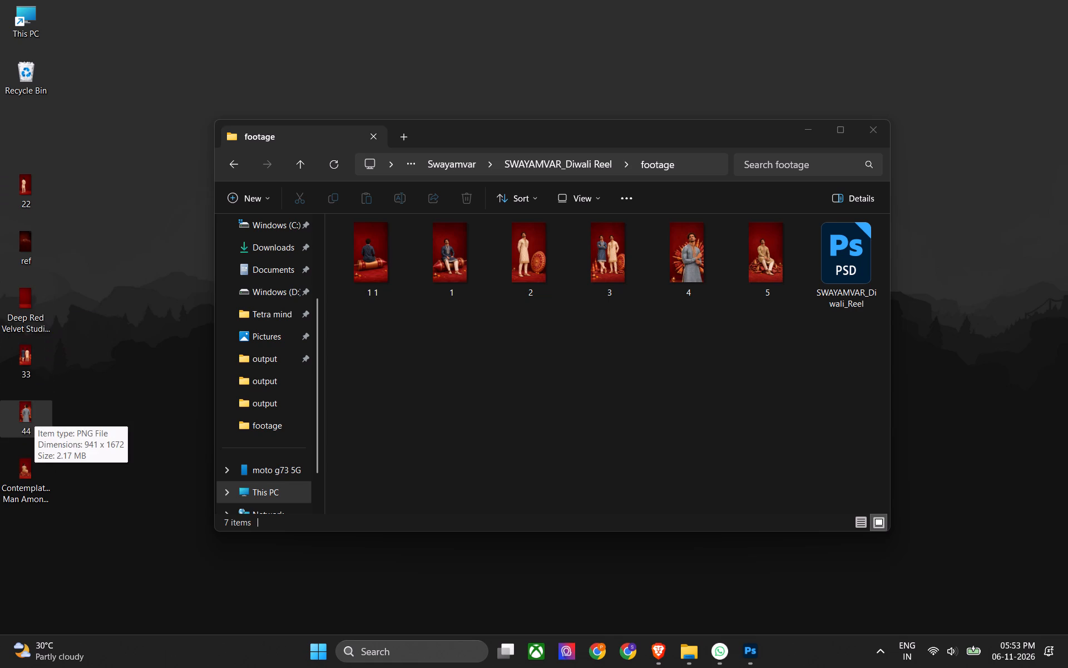
{"action": "left_click", "coordinate": [28, 486]}
{"action": "key", "text": "F2"}
{"action": "type", "text": "55"}
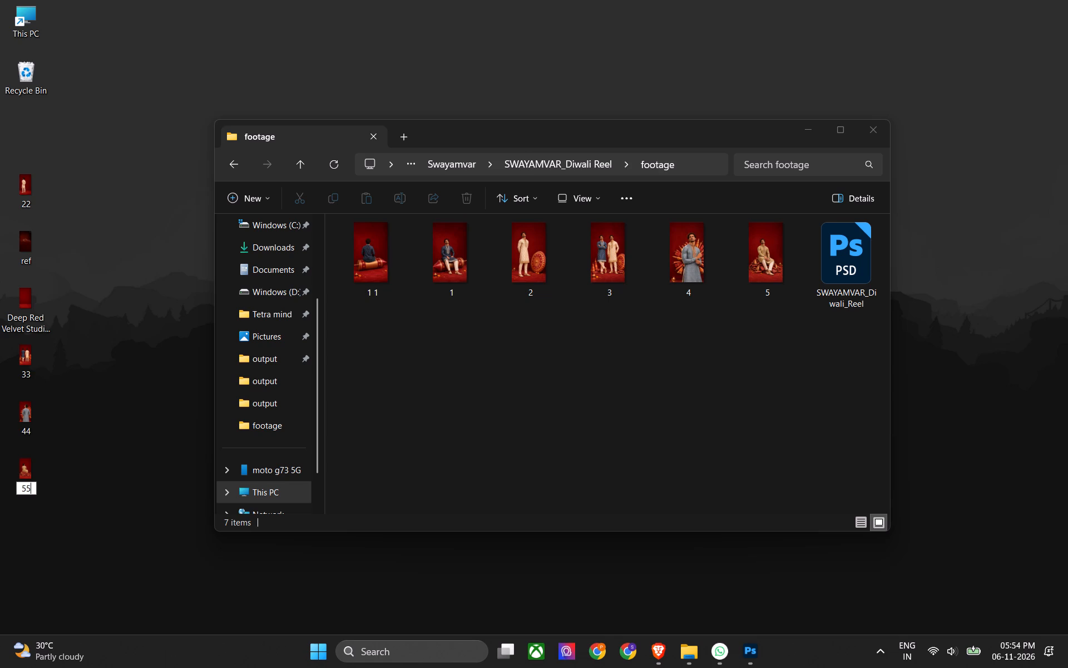
Insert a space between the digits of the four desktop image names, making them "2 2", "3 3", "4 4" and "5 5".
{"action": "left_click", "coordinate": [39, 189]}
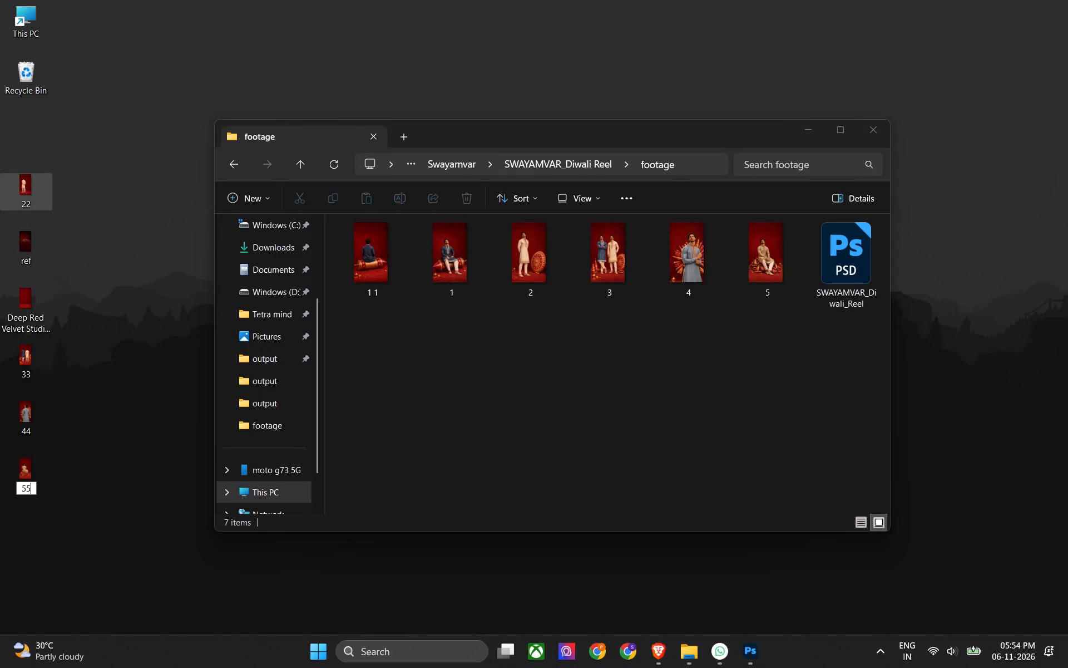
{"action": "key", "text": "F2"}
{"action": "left_click", "coordinate": [25, 199]}
{"action": "key", "text": "space"}
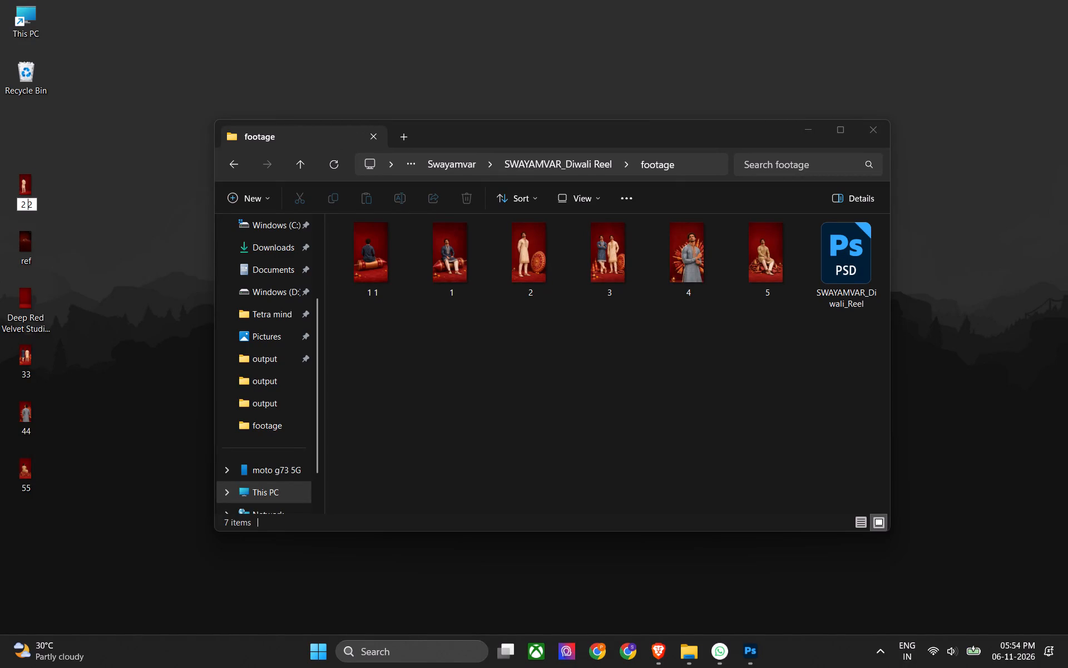
{"action": "left_click", "coordinate": [20, 351]}
{"action": "key", "text": "F2"}
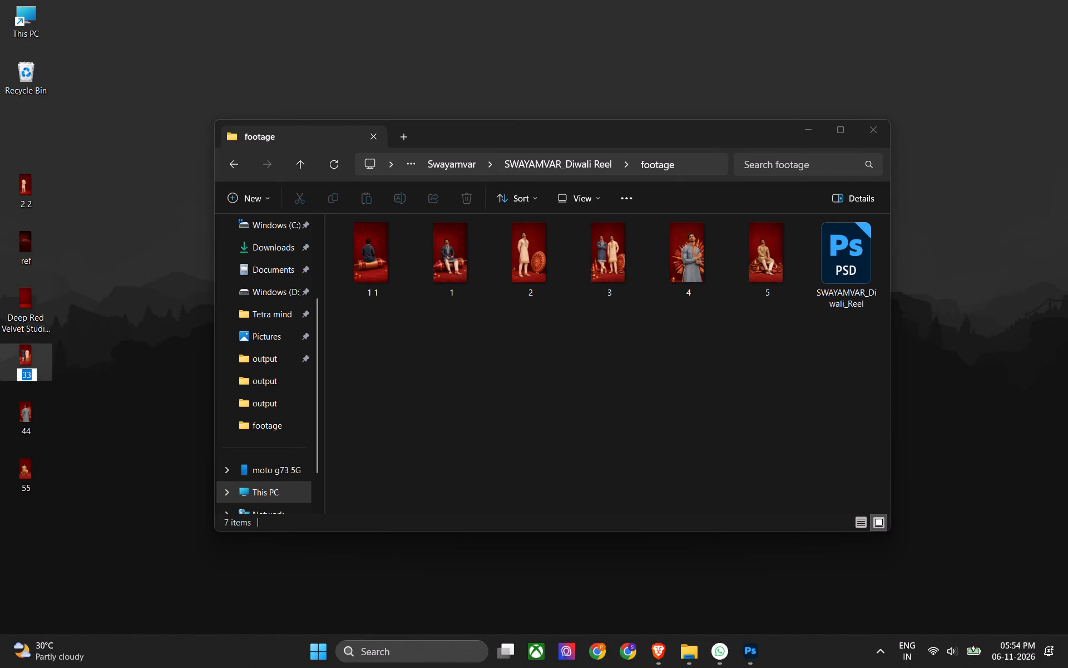
{"action": "left_click", "coordinate": [24, 375]}
{"action": "key", "text": "space"}
{"action": "left_click", "coordinate": [18, 417]}
{"action": "key", "text": "F2"}
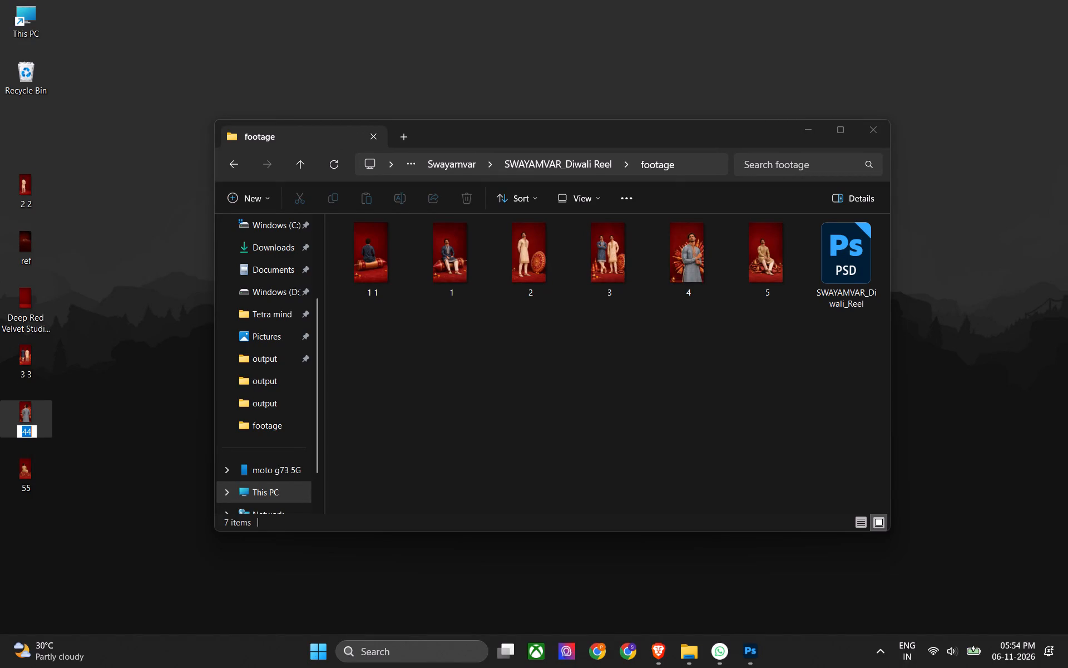
{"action": "left_click", "coordinate": [24, 426]}
{"action": "left_click", "coordinate": [28, 432]}
{"action": "key", "text": "space"}
{"action": "left_click", "coordinate": [20, 466]}
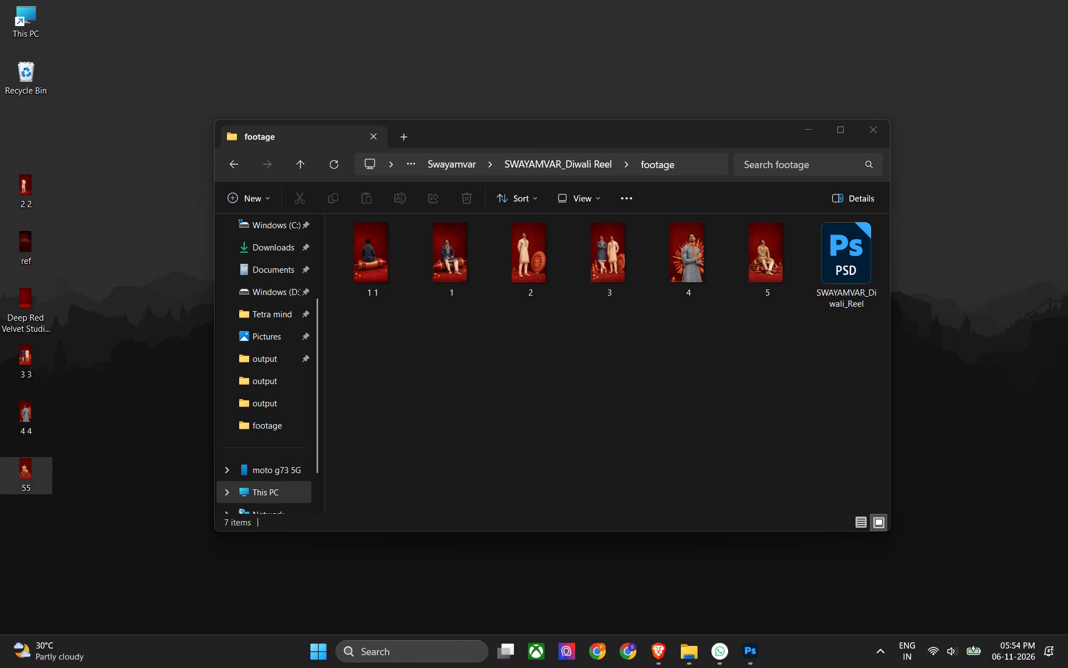
{"action": "key", "text": "F2"}
{"action": "left_click", "coordinate": [26, 488]}
{"action": "key", "text": "space"}
{"action": "left_click", "coordinate": [48, 477]}
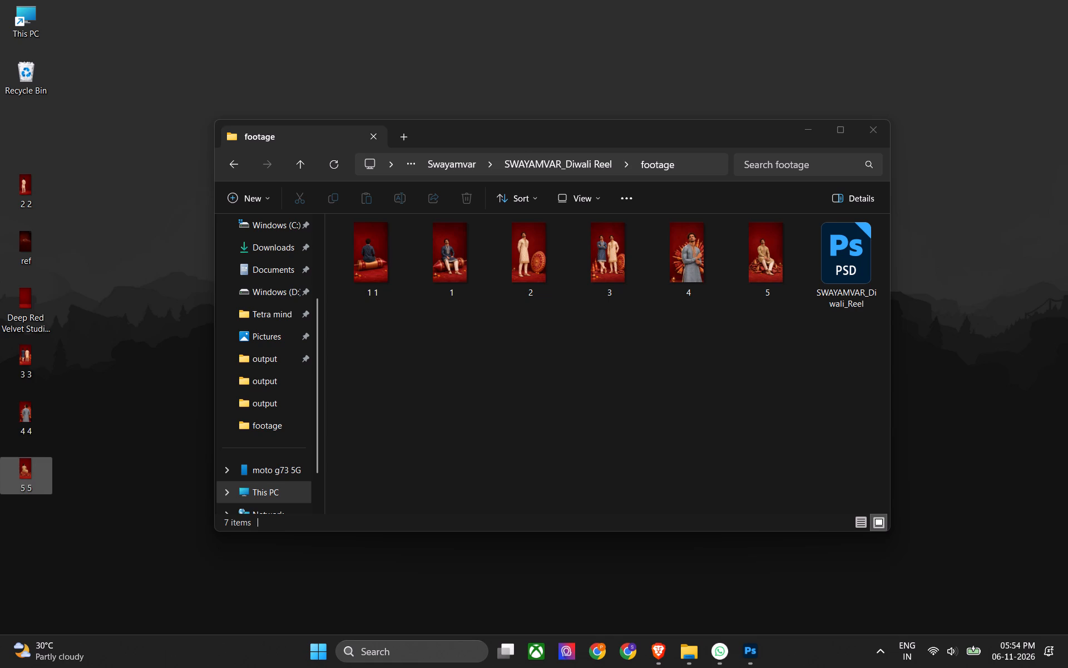
{"action": "left_click", "coordinate": [74, 428]}
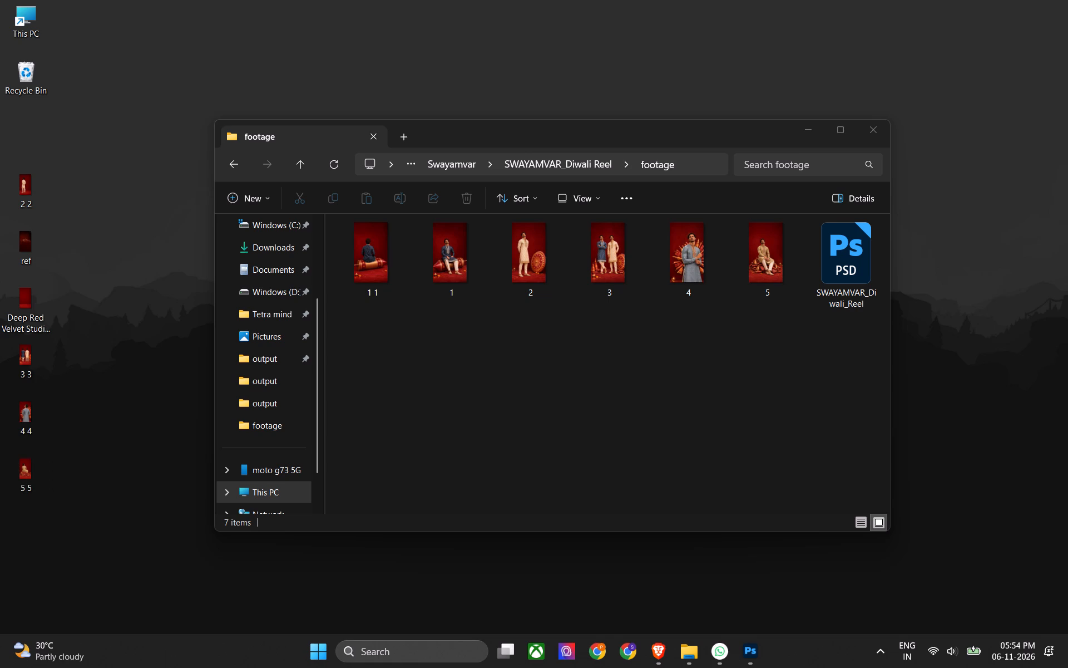
Move the images "2 2", "3 3", "4 4" and "5 5" from the desktop into the footage folder and refresh it.
{"action": "left_click", "coordinate": [37, 194]}
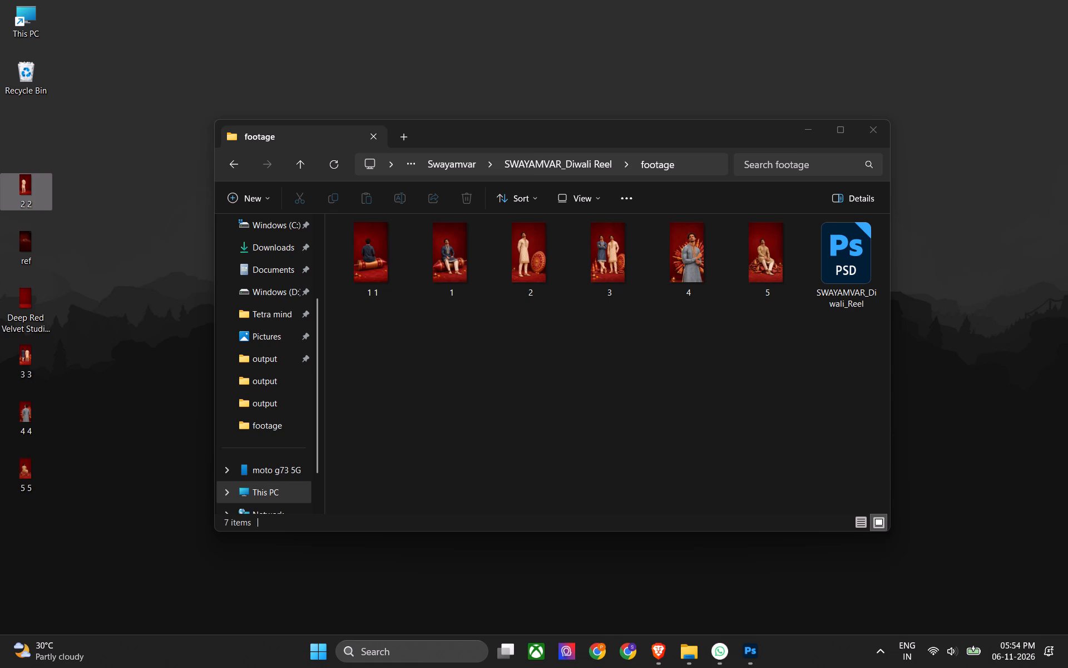
{"action": "left_click_drag", "start_coordinate": [68, 356], "coordinate": [15, 500], "text": "shift"}
{"action": "key", "text": "ctrl+x"}
{"action": "left_click", "coordinate": [397, 466]}
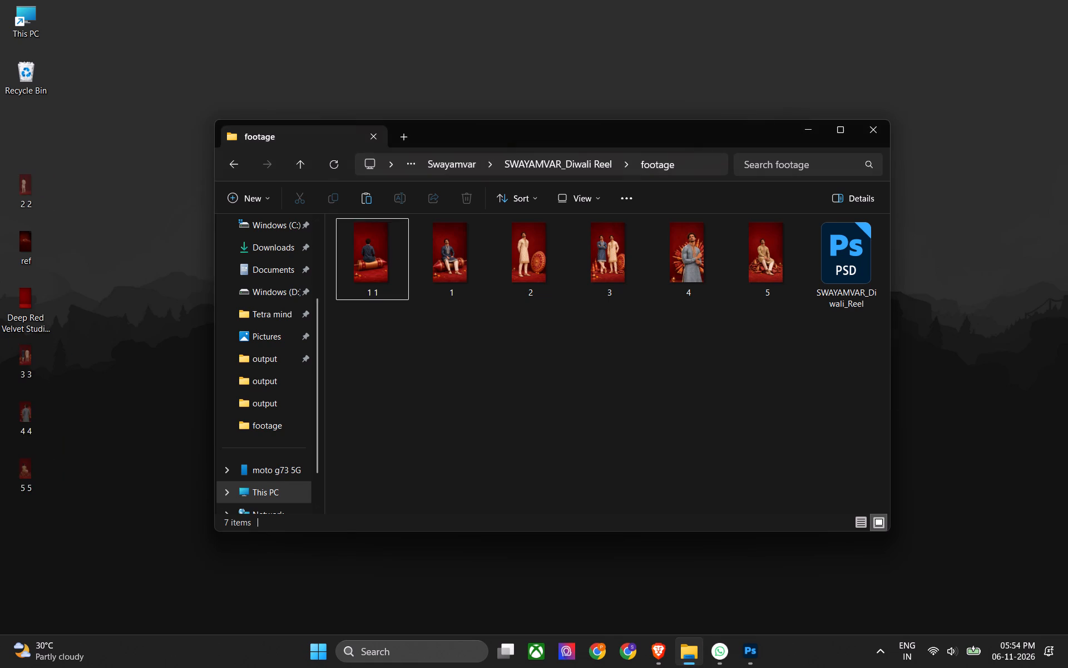
{"action": "key", "text": "ctrl+v"}
{"action": "left_click", "coordinate": [338, 166]}
{"action": "left_click", "coordinate": [482, 455]}
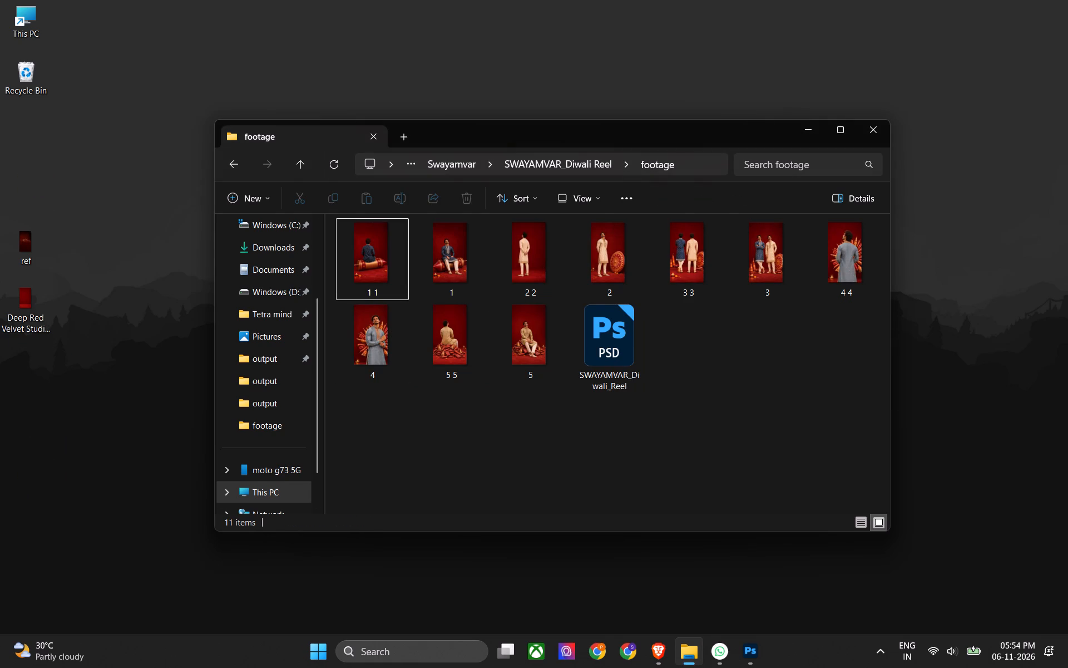
{"action": "left_click", "coordinate": [494, 486]}
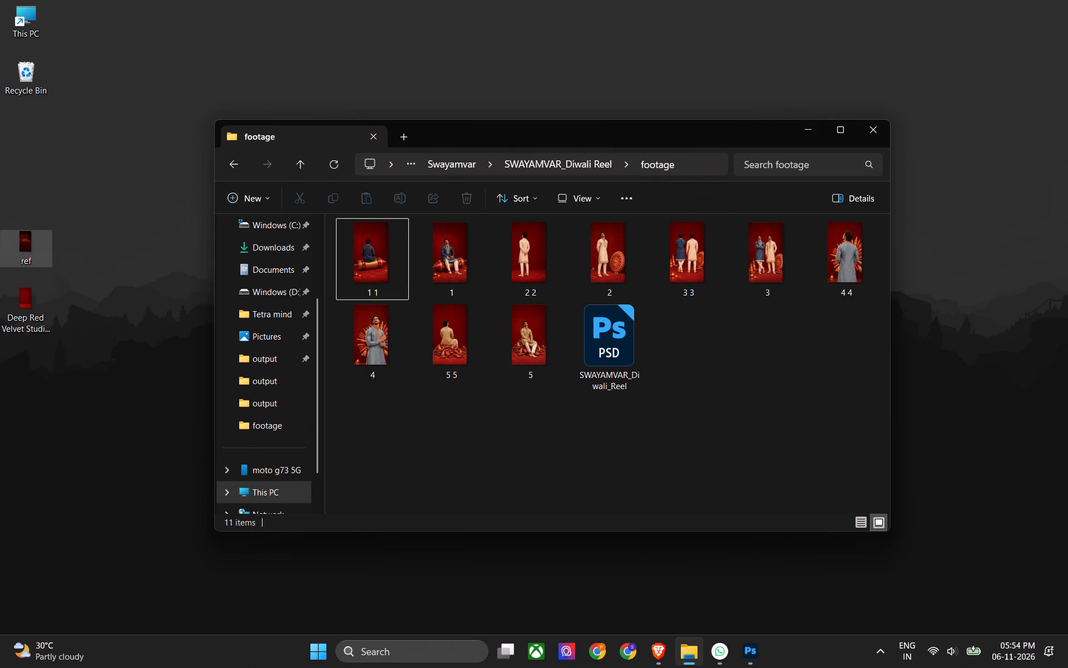
Rename the Deep Red Velvet Studio Backdrop image on the desktop as bg.
{"action": "left_click", "coordinate": [24, 303]}
{"action": "key", "text": "F2"}
{"action": "type", "text": "bg"}
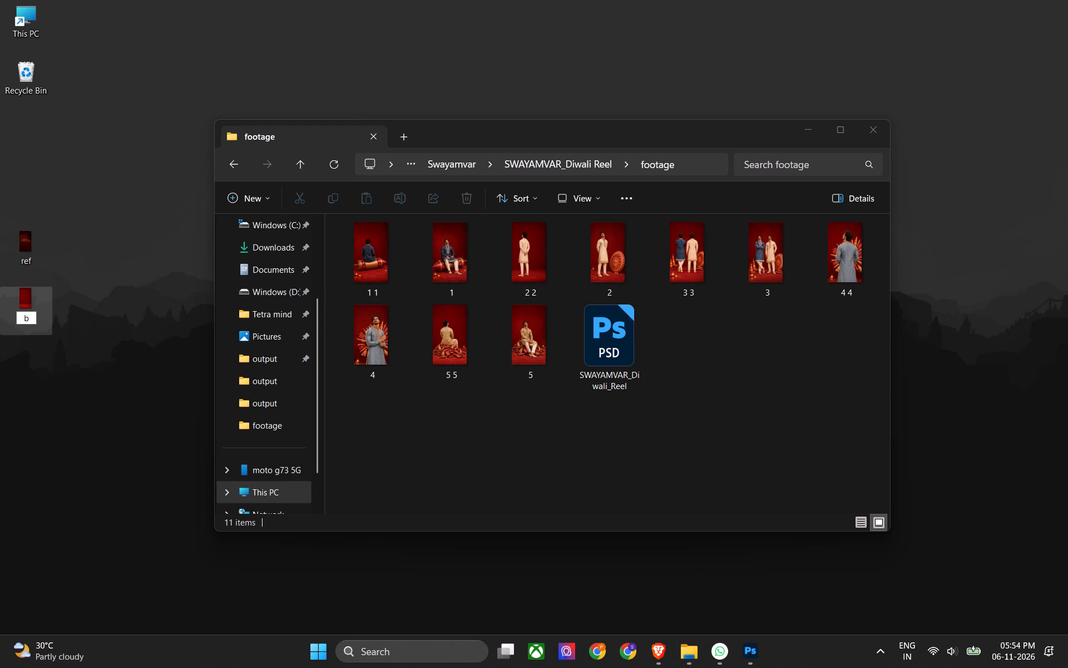
{"action": "key", "text": "Return"}
Move the bg image from the desktop into the footage folder and refresh the folder.
{"action": "left_click", "coordinate": [28, 304]}
{"action": "key", "text": "ctrl+x"}
{"action": "left_click", "coordinate": [412, 483]}
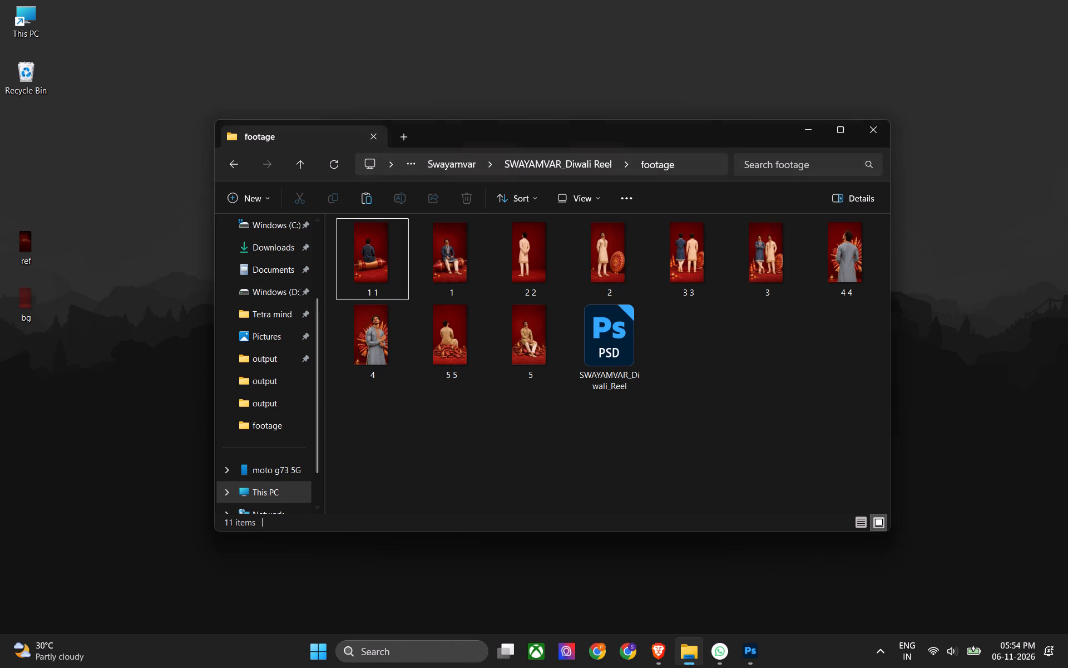
{"action": "key", "text": "ctrl+v"}
{"action": "left_click", "coordinate": [412, 483]}
{"action": "left_click", "coordinate": [519, 445]}
{"action": "left_click", "coordinate": [343, 175]}
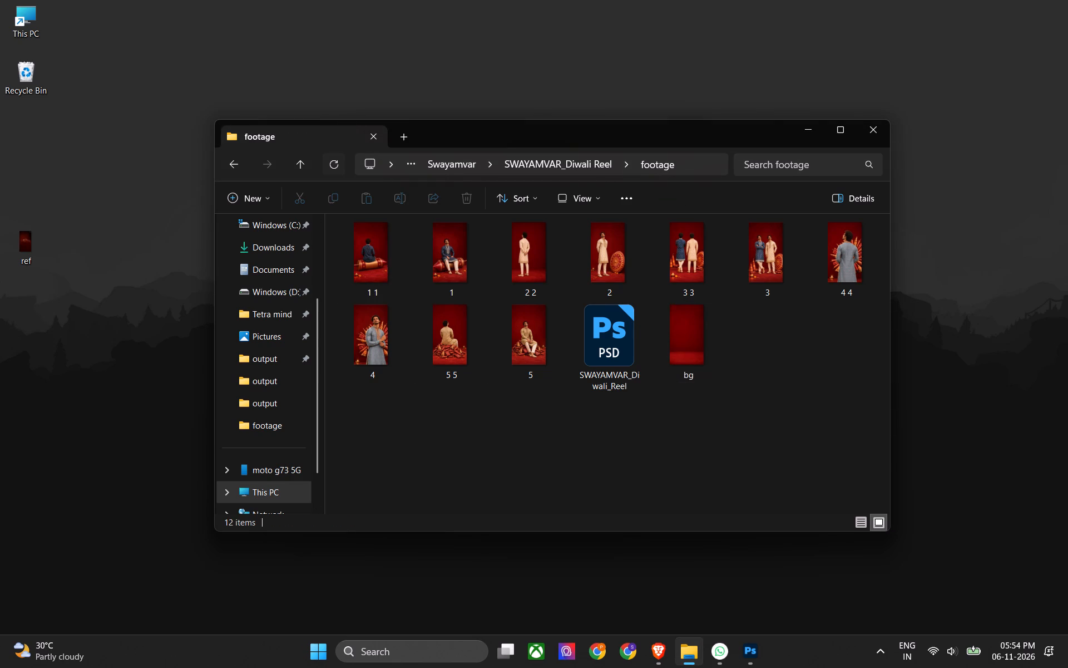
{"action": "double_click", "coordinate": [338, 168]}
{"action": "left_click", "coordinate": [411, 459]}
Move the ref video from the desktop into the parent SWAYAMVAR_Diwali Reel folder.
{"action": "left_click_drag", "start_coordinate": [49, 212], "coordinate": [0, 304]}
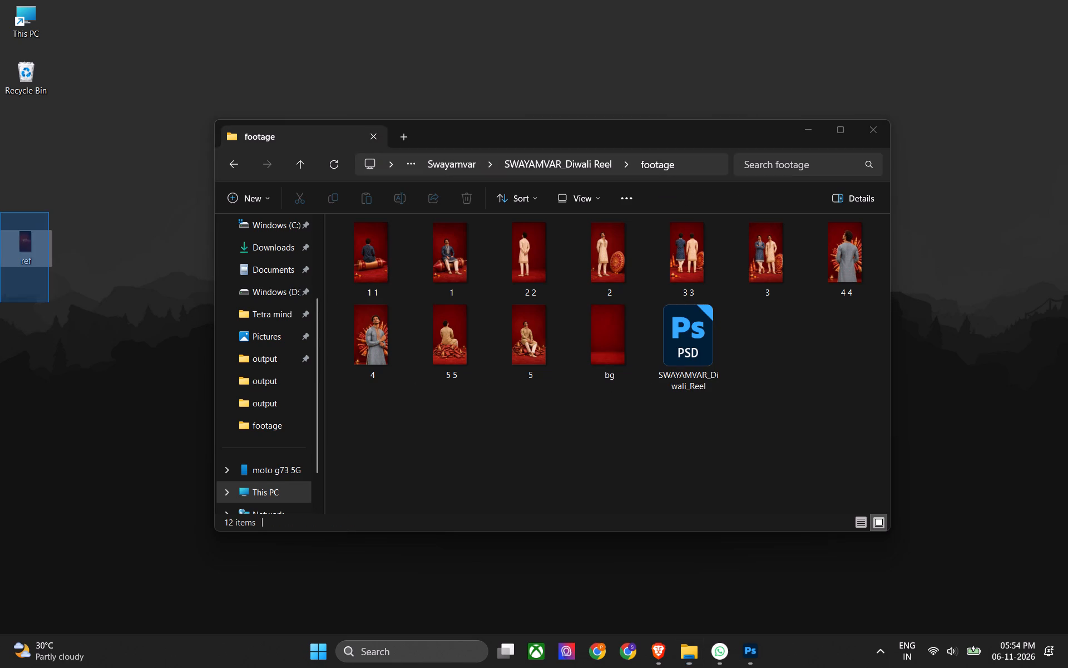
{"action": "left_click_drag", "start_coordinate": [0, 304], "coordinate": [0, 308]}
{"action": "left_click", "coordinate": [302, 168]}
{"action": "left_click_drag", "start_coordinate": [50, 190], "coordinate": [2, 287]}
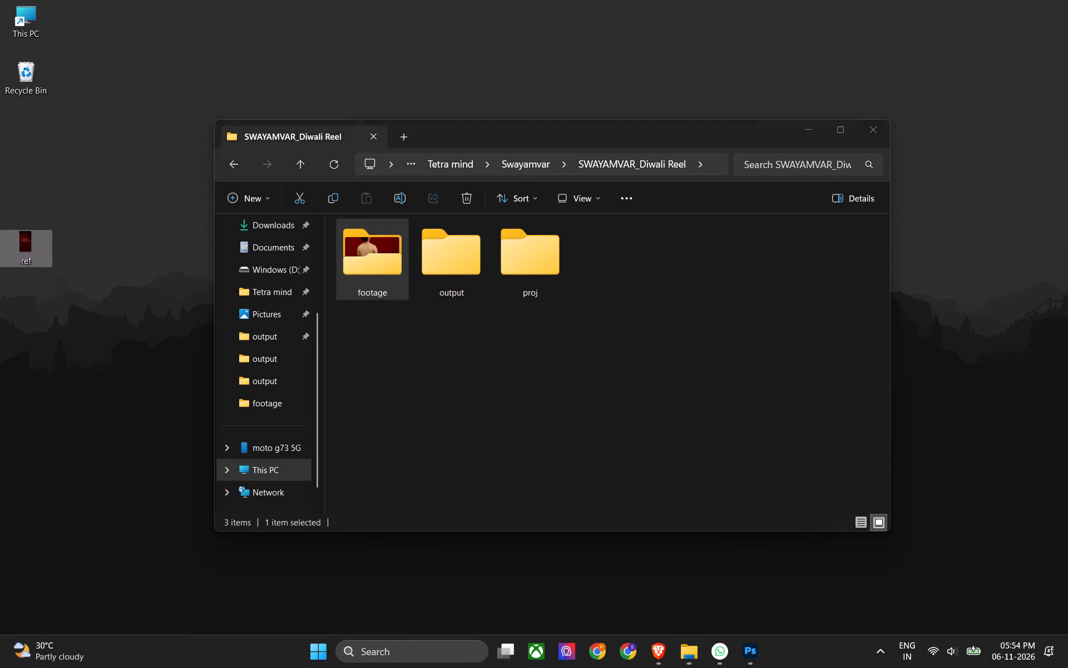
{"action": "key", "text": "ctrl+x"}
{"action": "left_click", "coordinate": [434, 385]}
{"action": "key", "text": "ctrl+v"}
{"action": "left_click", "coordinate": [439, 390], "text": "ctrl"}
{"action": "left_click", "coordinate": [515, 402]}
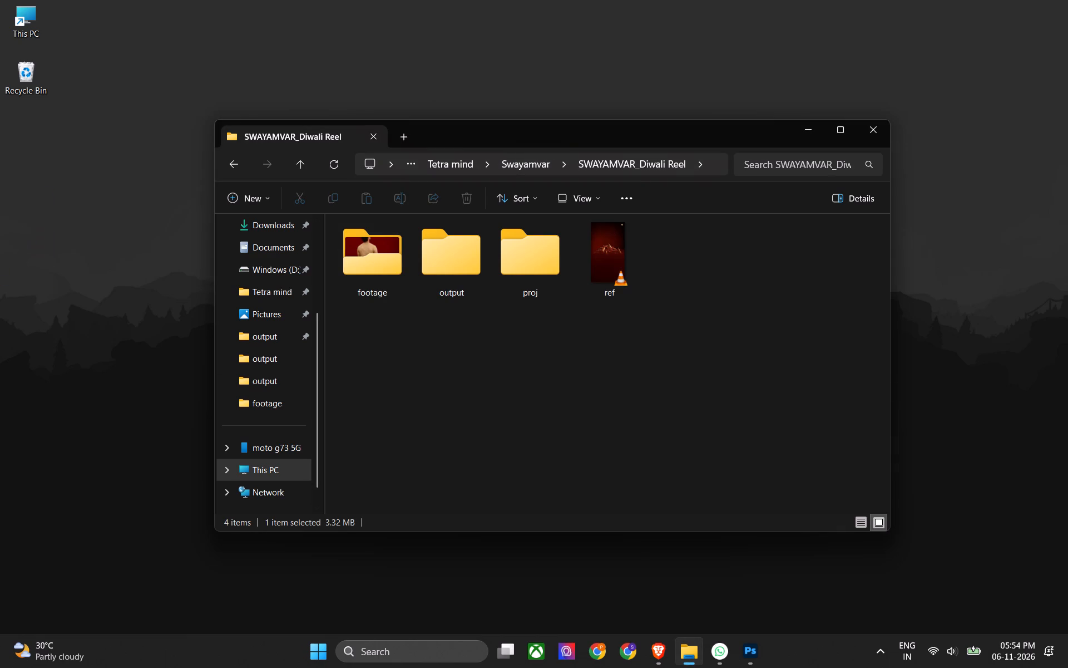
{"action": "left_click_drag", "start_coordinate": [563, 361], "coordinate": [570, 365]}
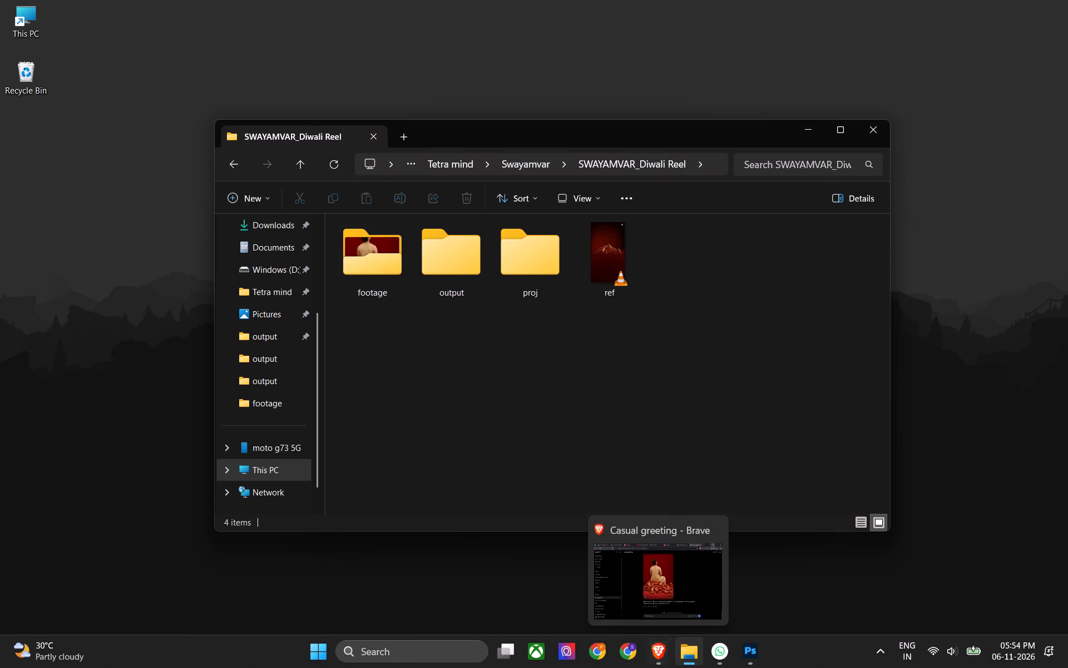
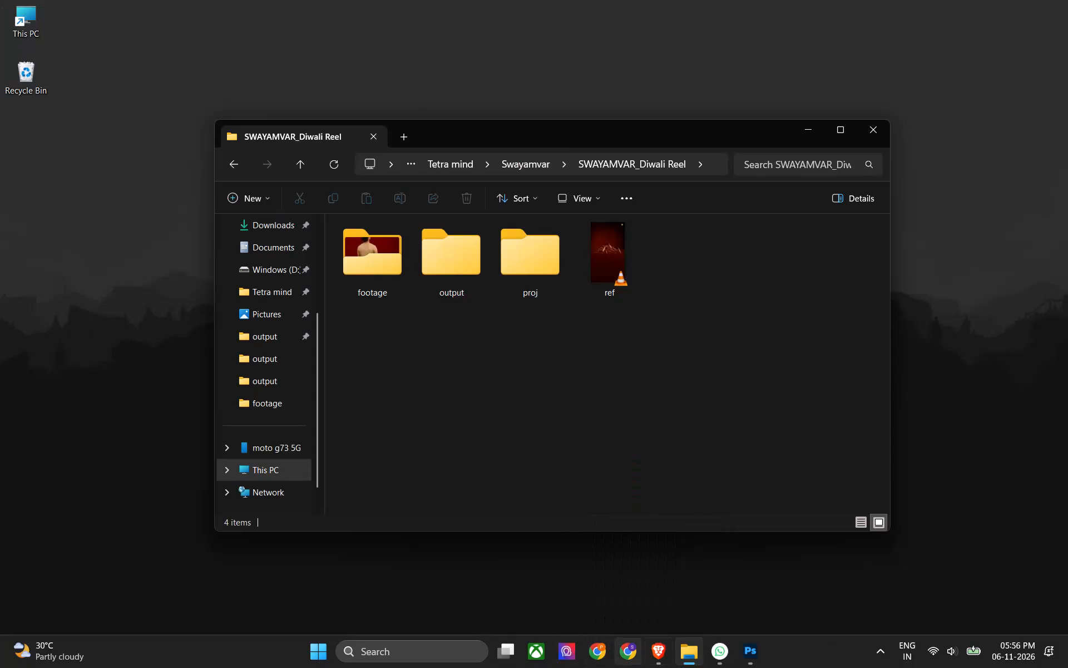
Switch to Brave, search YouTube in a new tab for "the yawn ballpoint" and open "Ballpoint - The Yawn (Royalty Free Music)".
{"action": "left_click", "coordinate": [656, 664]}
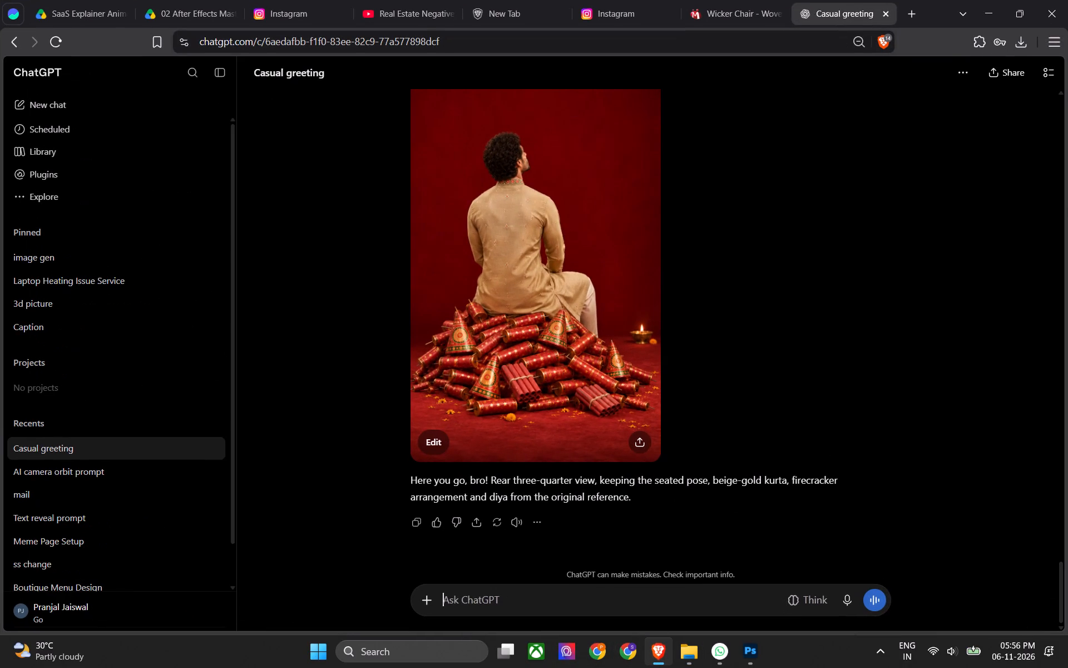
{"action": "left_click", "coordinate": [908, 16]}
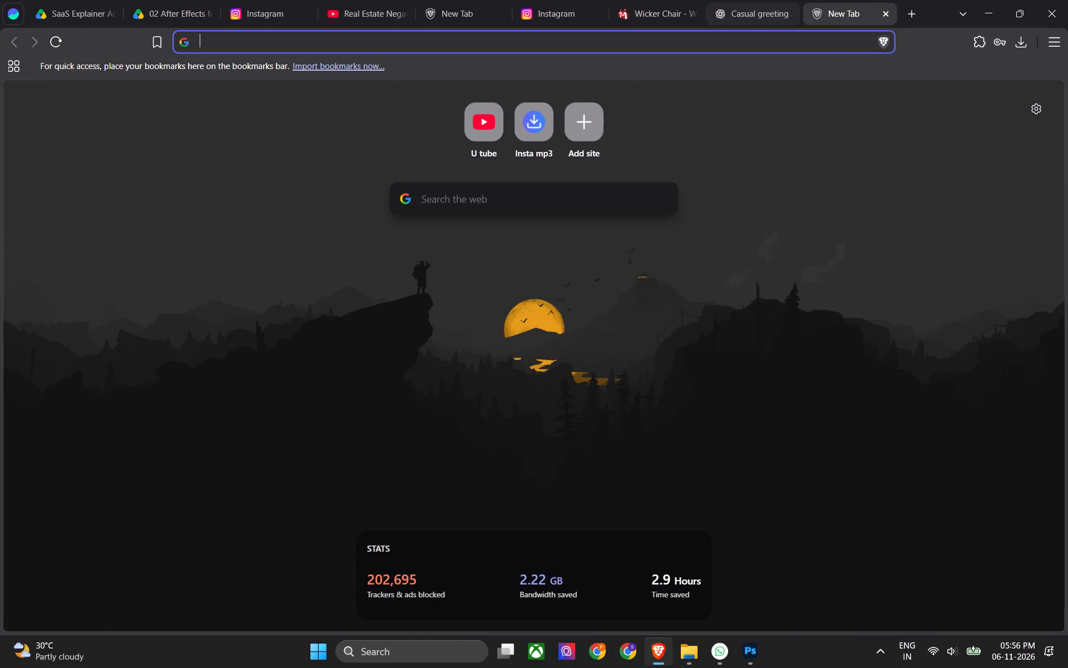
{"action": "left_click", "coordinate": [481, 145]}
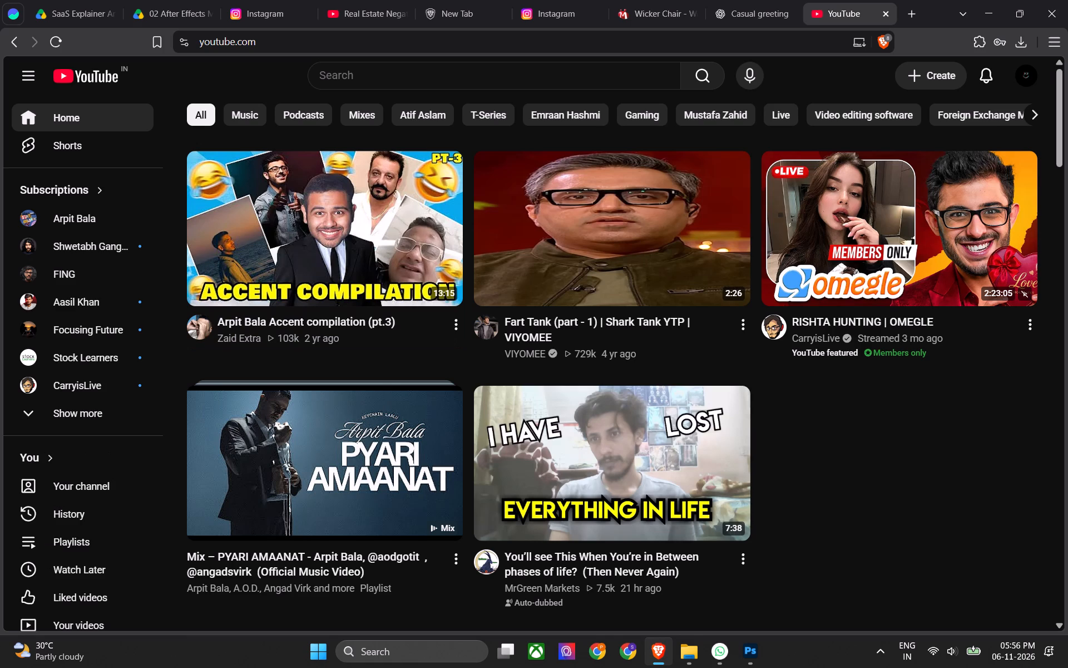
{"action": "left_click", "coordinate": [452, 78]}
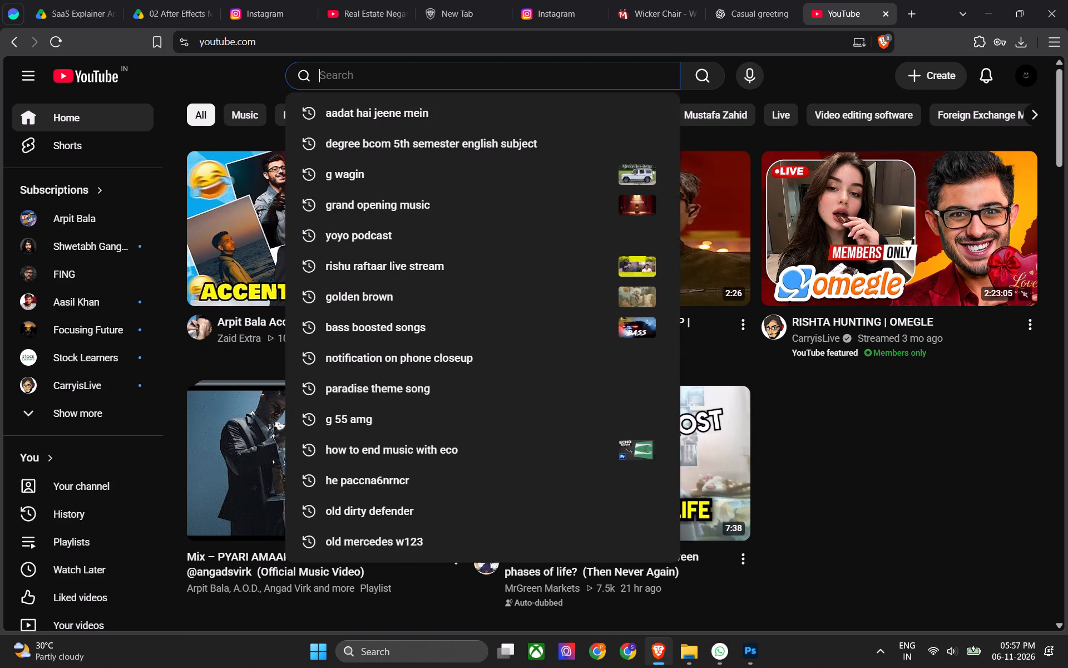
{"action": "middle_click", "coordinate": [244, 211]}
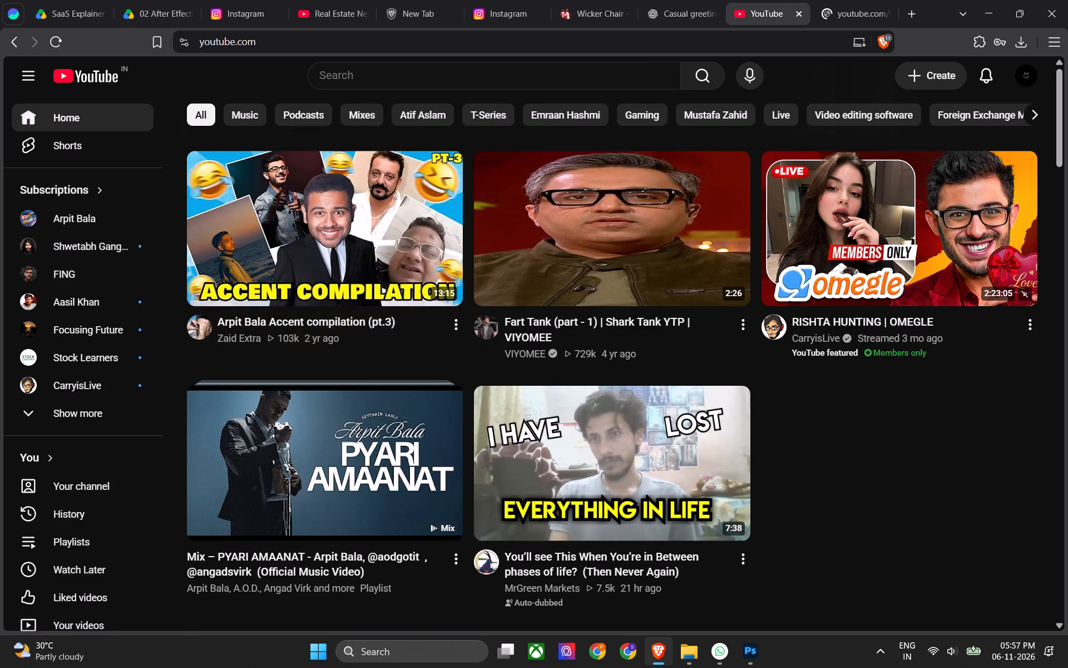
{"action": "left_click", "coordinate": [392, 89]}
{"action": "type", "text": "tje yawn a"}
{"action": "key", "text": "BackSpace"}
{"action": "key", "text": "BackSpace"}
{"action": "key", "text": "BackSpace"}
{"action": "key", "text": "BackSpace"}
{"action": "key", "text": "BackSpace"}
{"action": "key", "text": "BackSpace"}
{"action": "key", "text": "BackSpace"}
{"action": "key", "text": "BackSpace"}
{"action": "key", "text": "BackSpace"}
{"action": "key", "text": "BackSpace"}
{"action": "key", "text": "BackSpace"}
{"action": "key", "text": "BackSpace"}
{"action": "key", "text": "BackSpace"}
{"action": "key", "text": "BackSpace"}
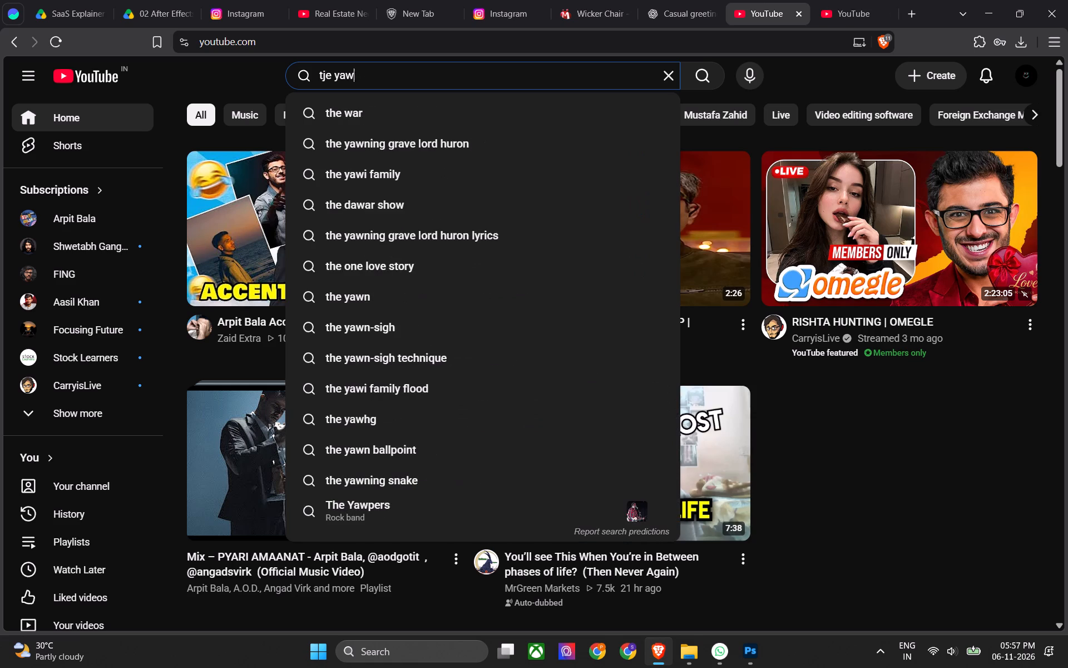
{"action": "type", "text": "the ya"}
{"action": "type", "text": "wn ball"}
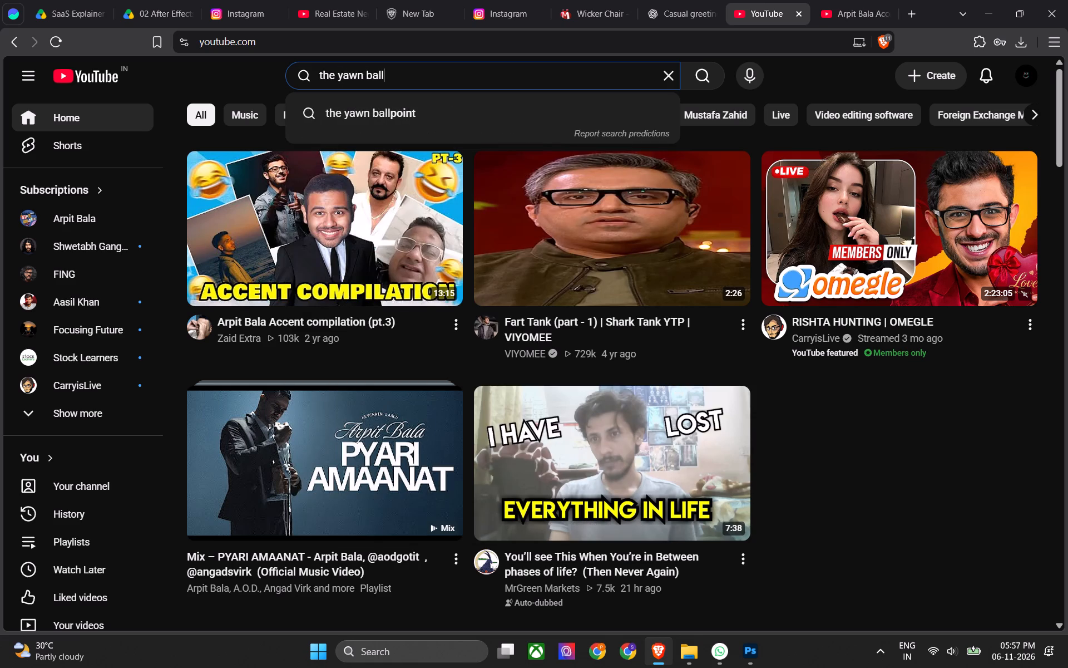
{"action": "key", "text": "Down"}
{"action": "key", "text": "Return"}
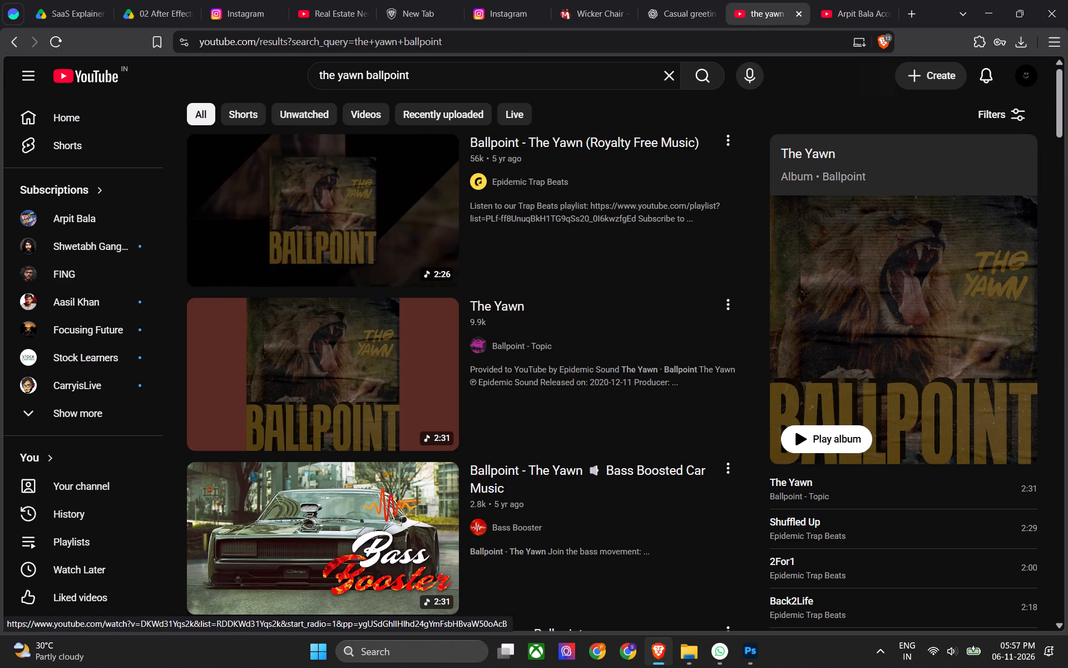
{"action": "left_click", "coordinate": [374, 218]}
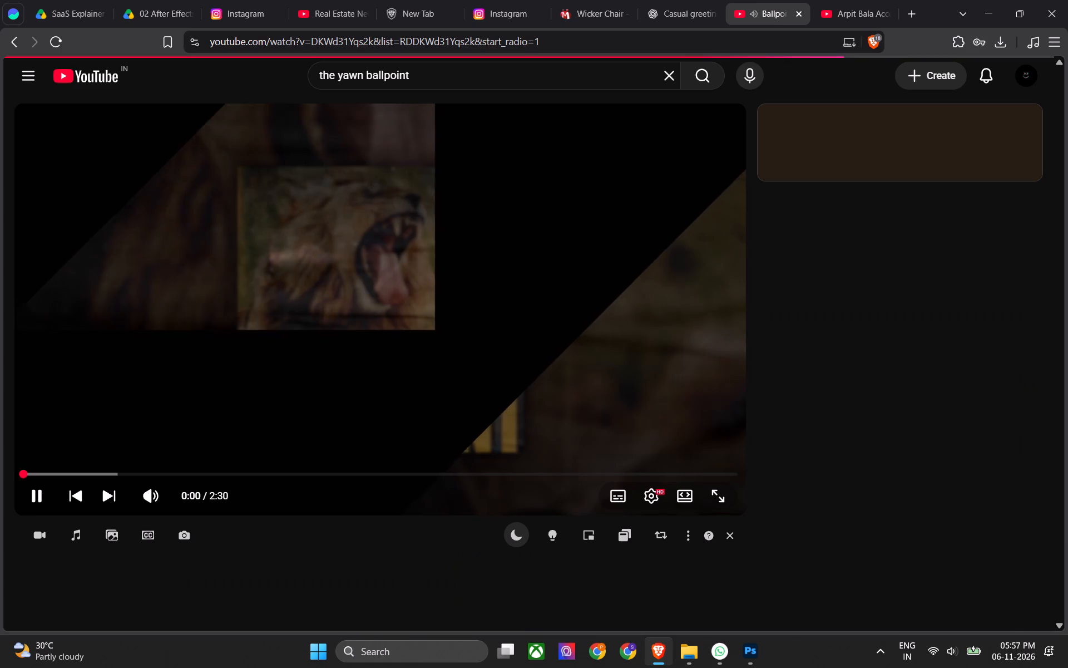
Preview the opening of the Ballpoint track, skipping forward and replaying from about 0:11 to choose the needed section.
{"action": "key", "text": "Right"}
{"action": "key", "text": "Right"}
{"action": "key", "text": "Right"}
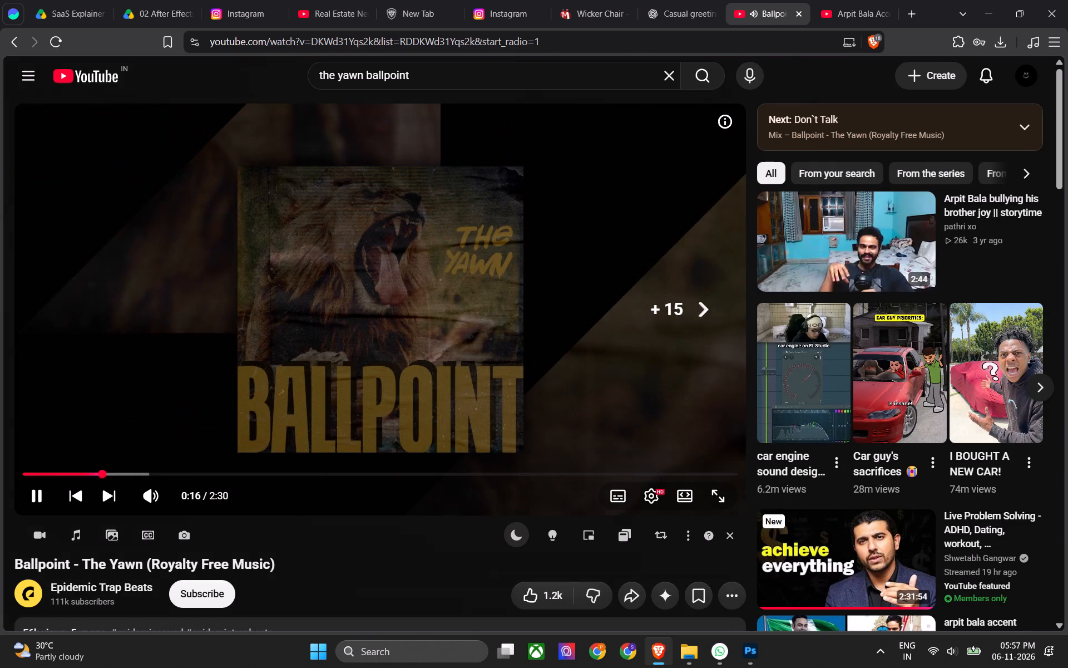
{"action": "key", "text": "Right"}
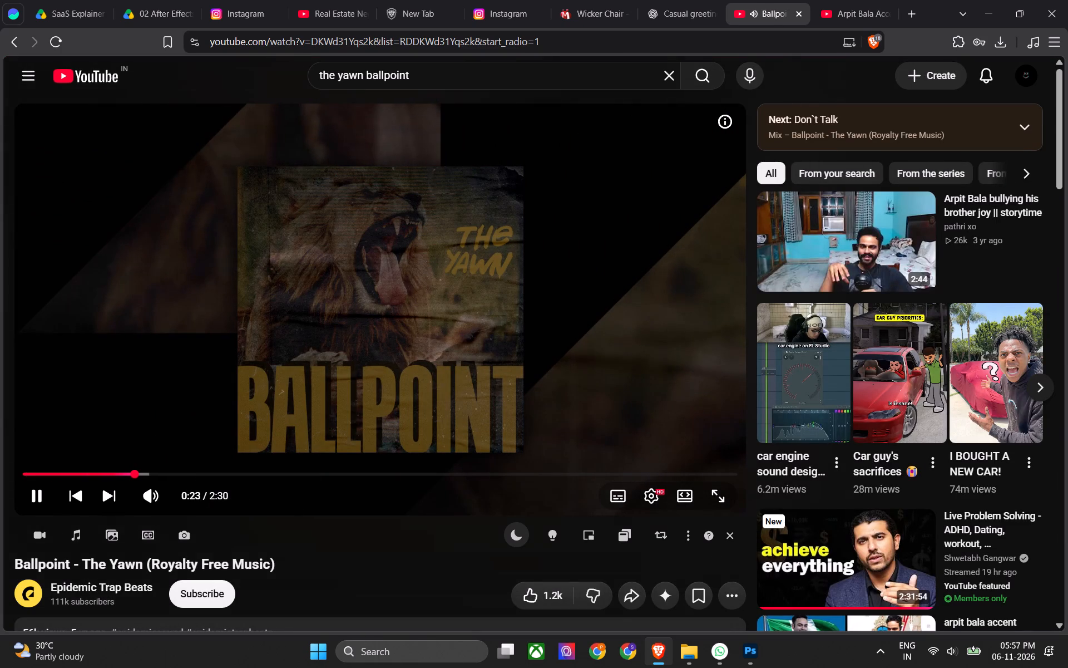
{"action": "left_click", "coordinate": [316, 306]}
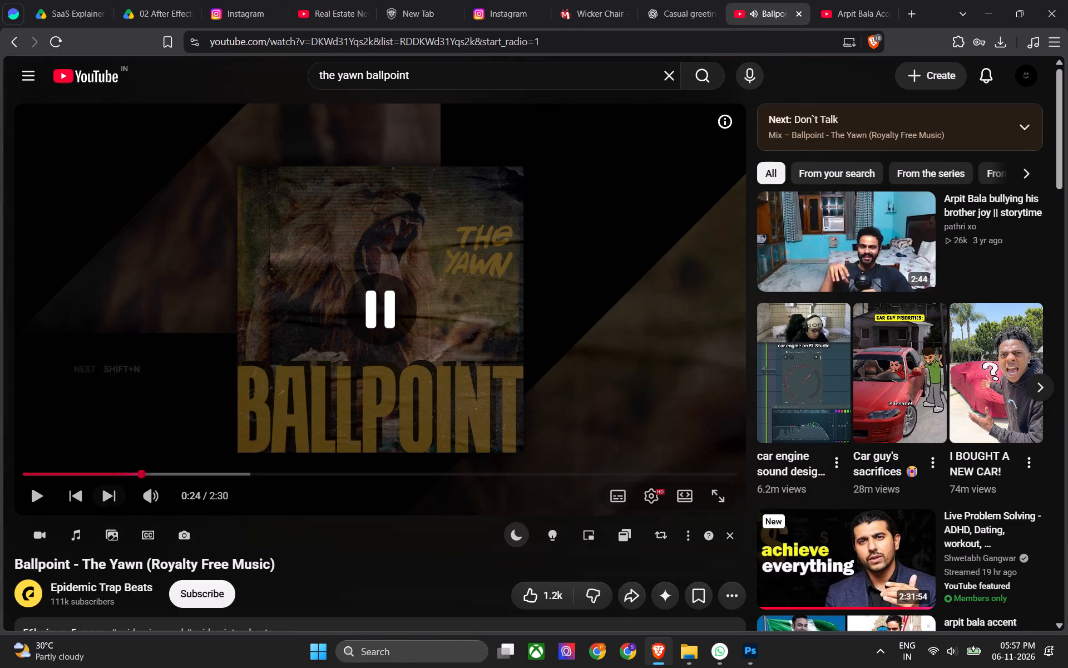
{"action": "left_click", "coordinate": [76, 473]}
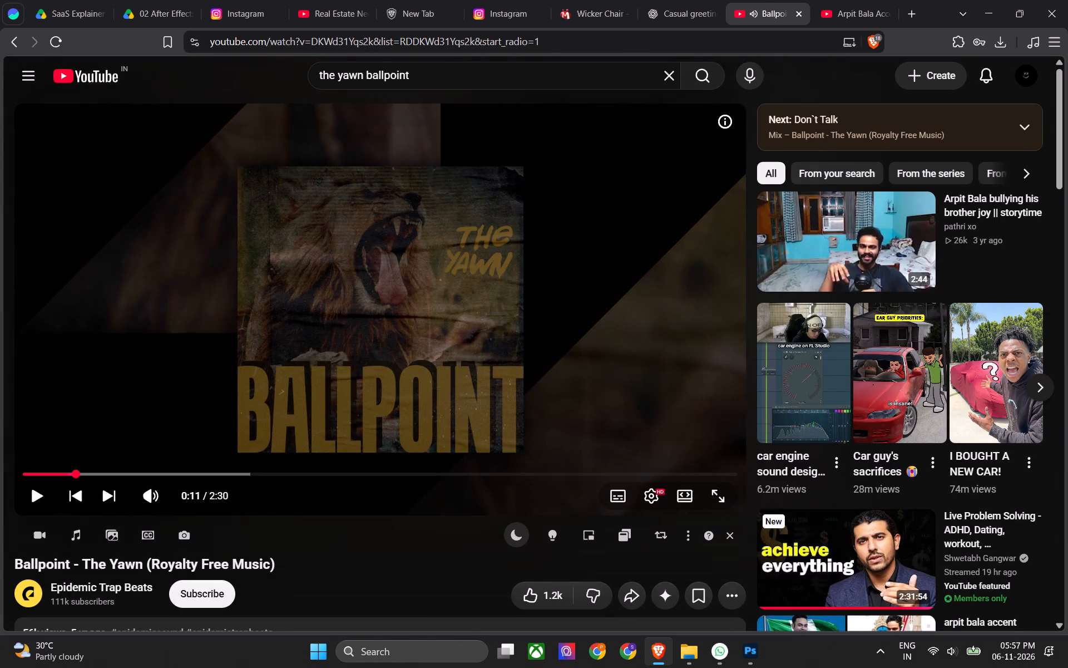
{"action": "left_click", "coordinate": [175, 381]}
Download the track as a 128Kbps MP3 trimmed from 00:00:09 to 00:00:58 and check it in the recent downloads.
{"action": "scroll", "coordinate": [231, 358], "scroll_direction": "down", "scroll_amount": 1}
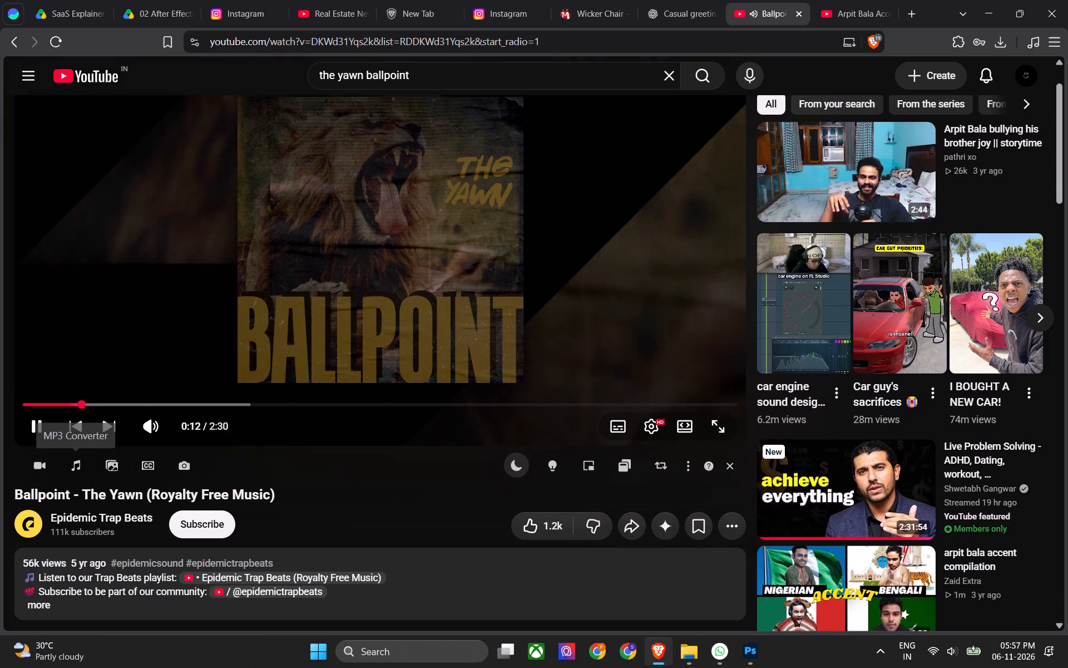
{"action": "left_click", "coordinate": [74, 470]}
{"action": "scroll", "coordinate": [135, 539], "scroll_direction": "down", "scroll_amount": 3}
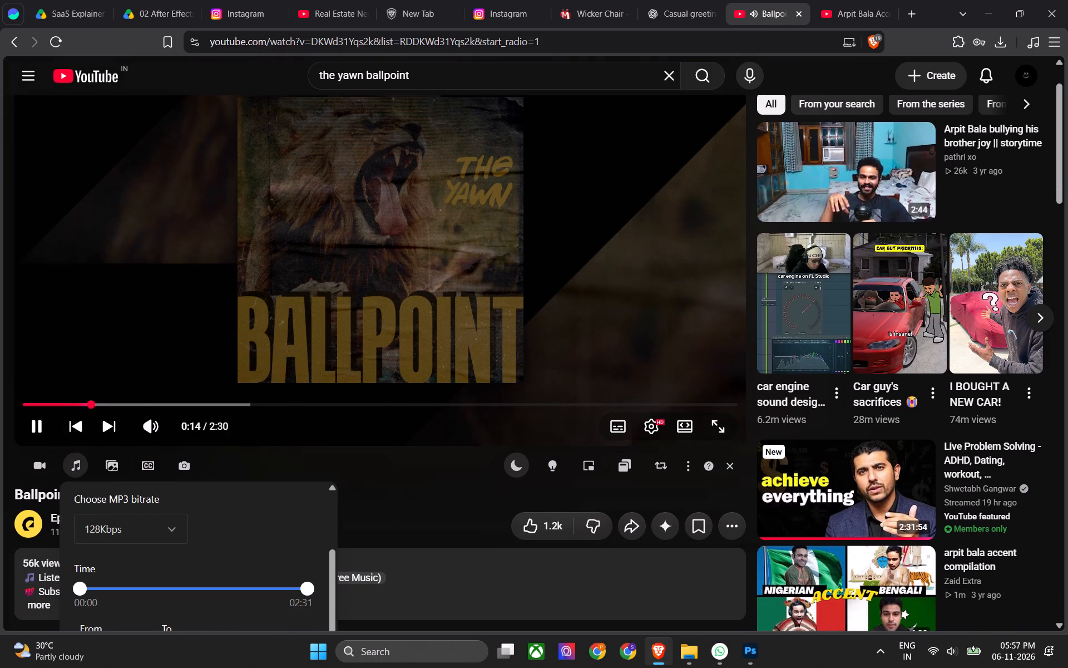
{"action": "left_click_drag", "start_coordinate": [79, 597], "coordinate": [93, 605]}
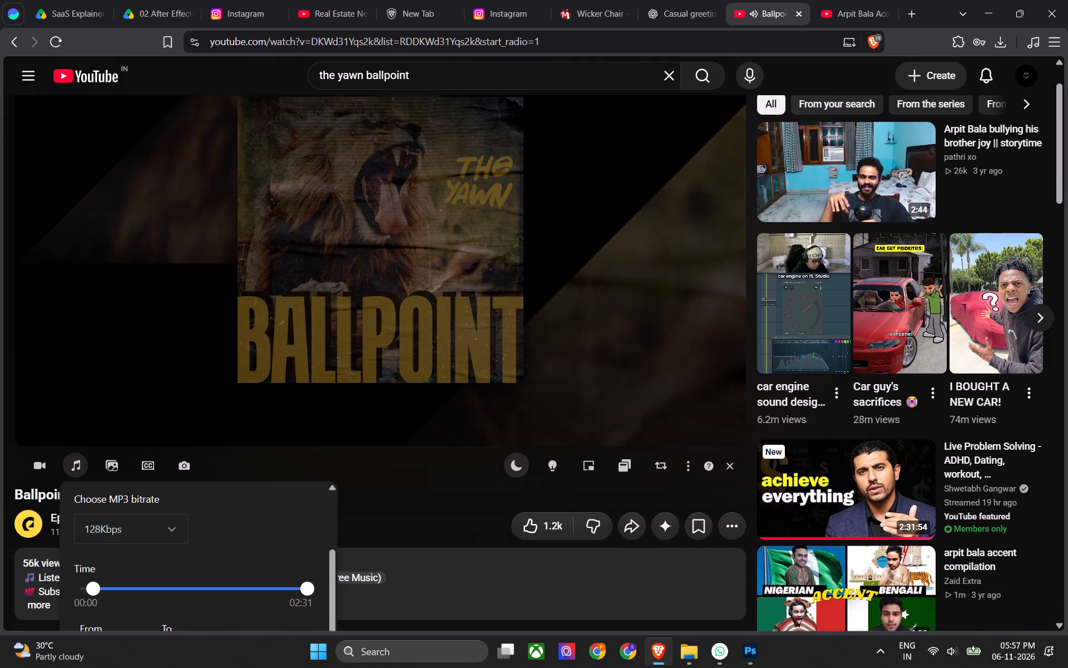
{"action": "left_click_drag", "start_coordinate": [301, 588], "coordinate": [167, 603]}
{"action": "scroll", "coordinate": [219, 577], "scroll_direction": "down", "scroll_amount": 5}
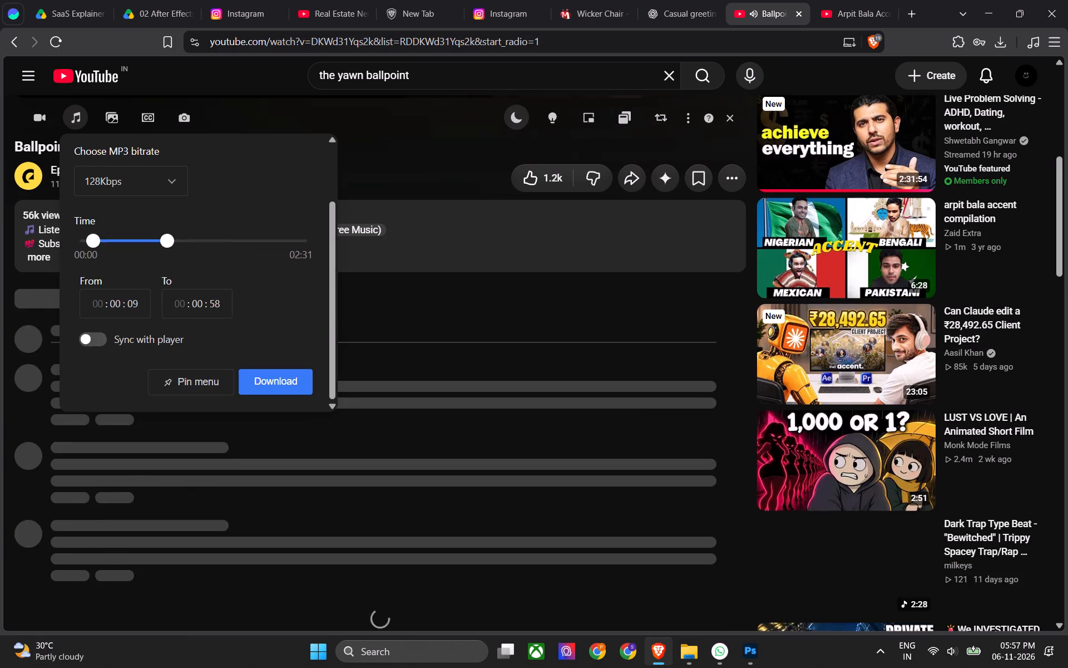
{"action": "left_click", "coordinate": [279, 393]}
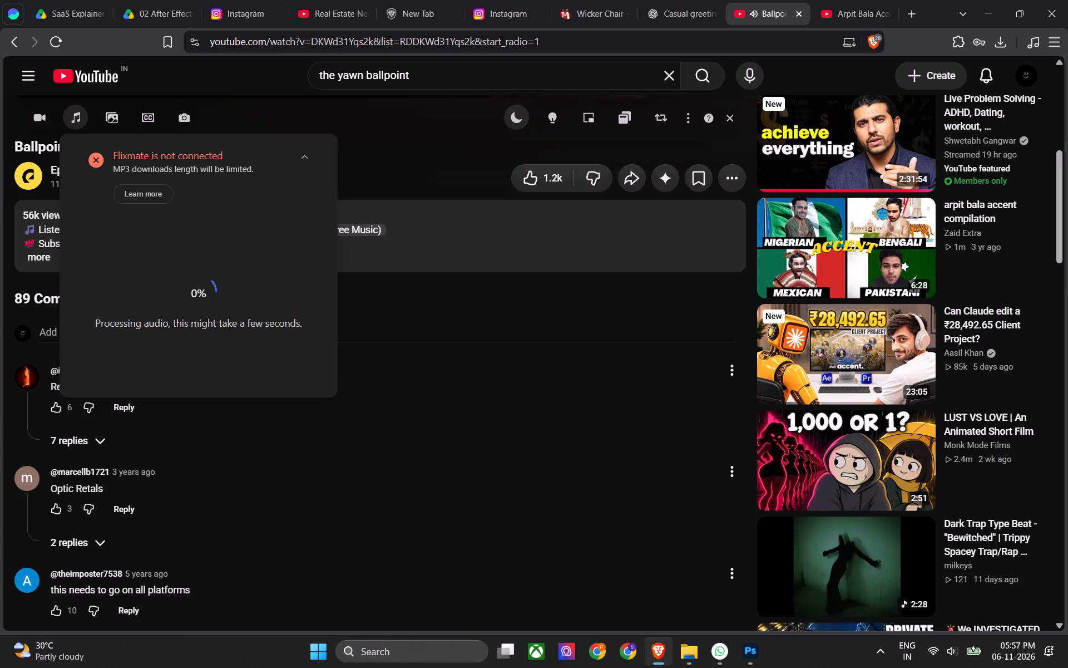
{"action": "scroll", "coordinate": [446, 349], "scroll_direction": "up", "scroll_amount": 6}
{"action": "left_click", "coordinate": [437, 271]}
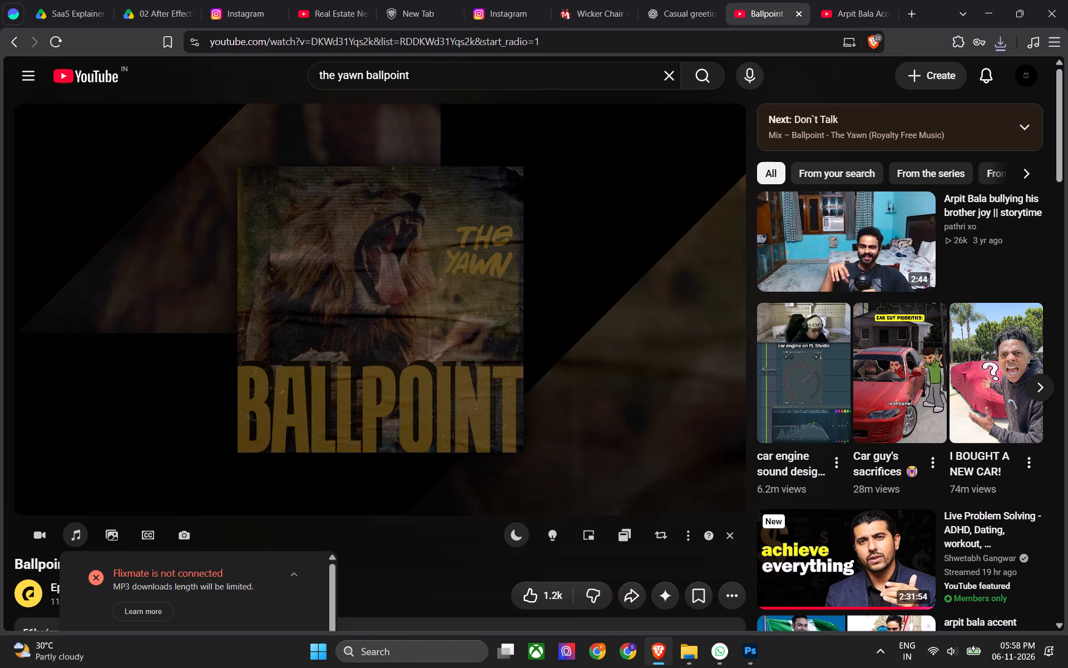
{"action": "scroll", "coordinate": [310, 280], "scroll_direction": "down", "scroll_amount": 3}
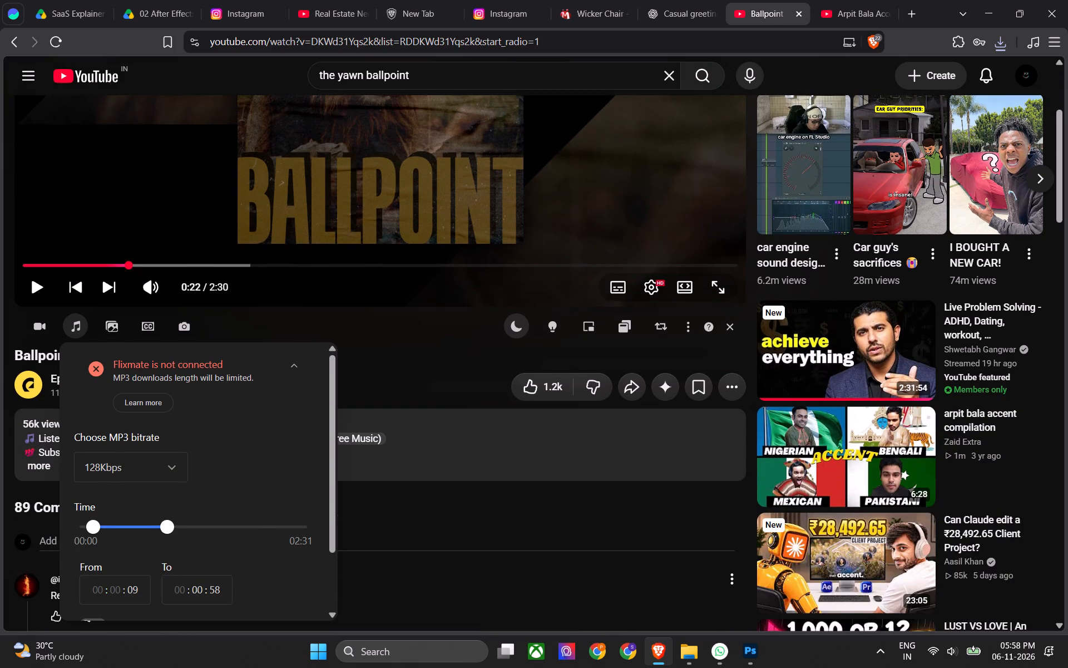
{"action": "left_click", "coordinate": [998, 39]}
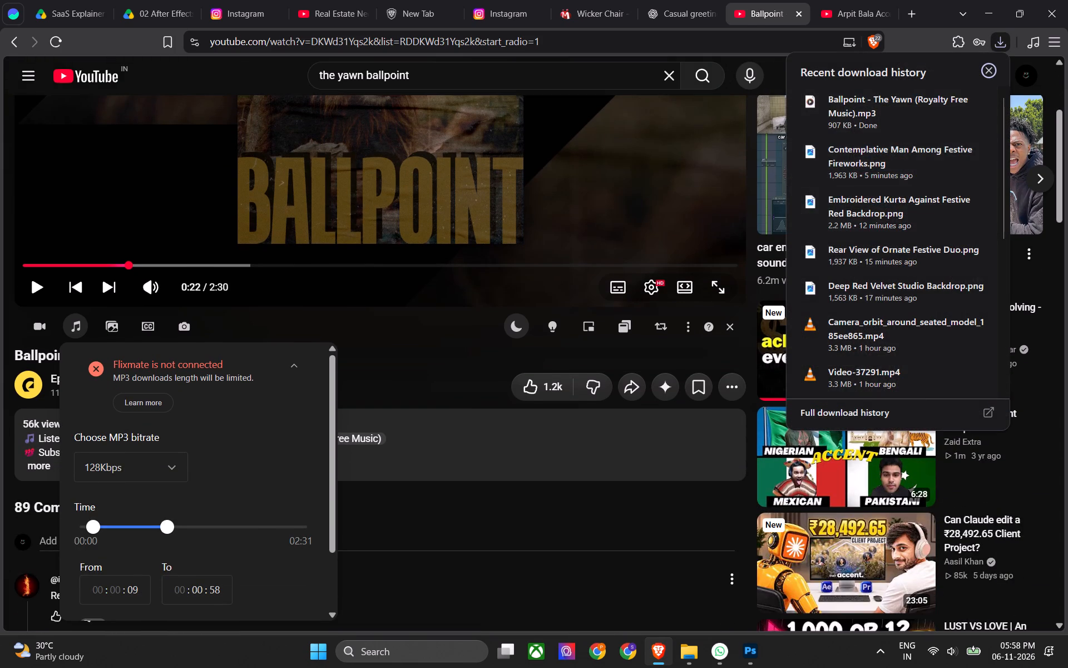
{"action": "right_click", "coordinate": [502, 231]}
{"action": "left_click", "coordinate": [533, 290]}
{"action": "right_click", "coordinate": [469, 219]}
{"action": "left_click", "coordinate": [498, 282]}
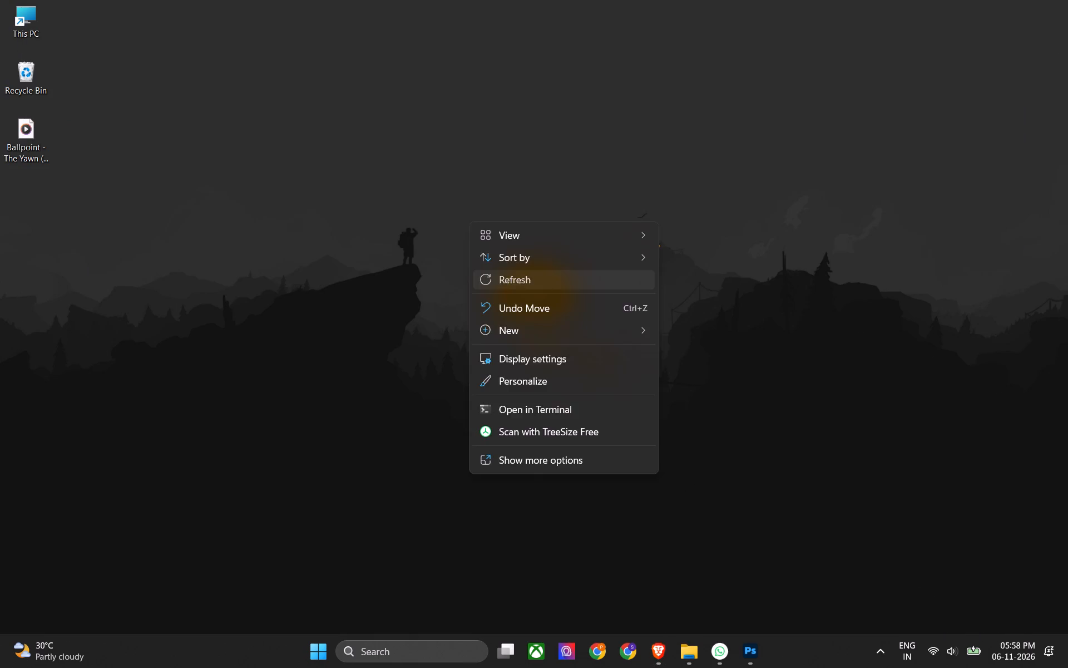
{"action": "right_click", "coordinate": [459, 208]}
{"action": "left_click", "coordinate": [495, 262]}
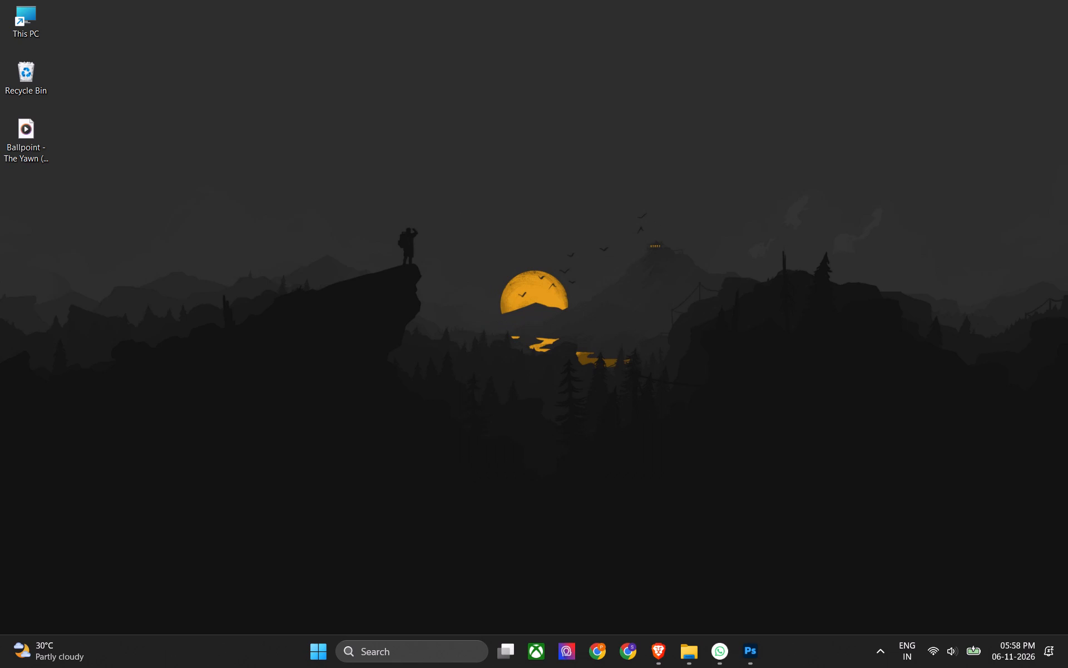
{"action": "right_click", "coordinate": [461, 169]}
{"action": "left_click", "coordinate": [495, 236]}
Move the Ballpoint - The Yawn audio file from the desktop into the SWAYAMVAR_Diwali Reel folder and refresh the folder.
{"action": "left_click", "coordinate": [684, 640]}
{"action": "left_click", "coordinate": [594, 438]}
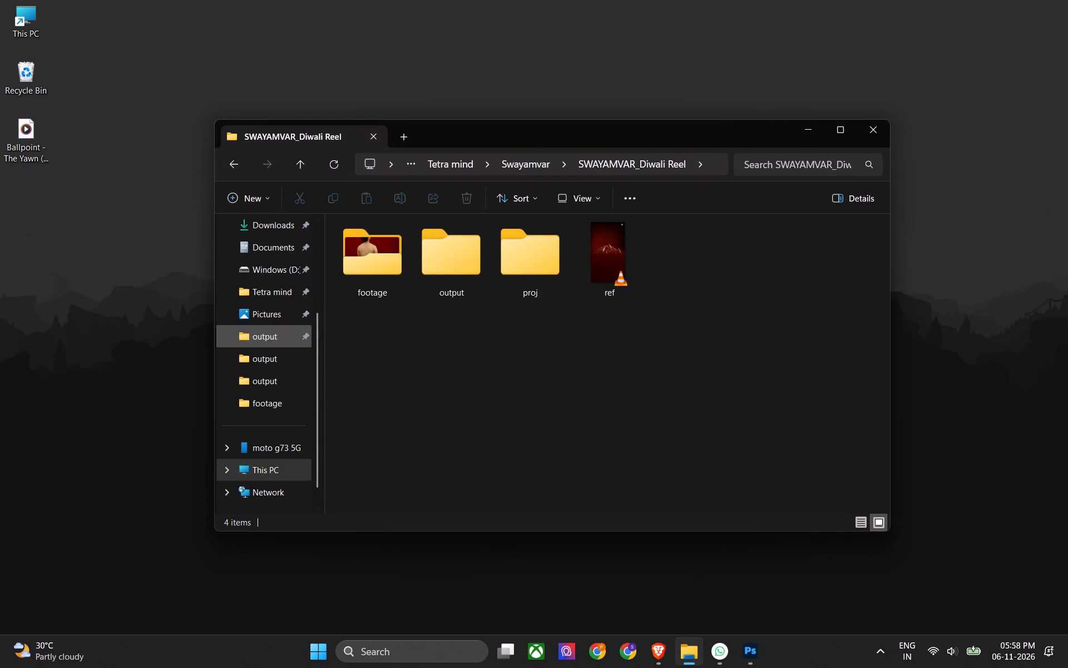
{"action": "left_click_drag", "start_coordinate": [86, 223], "coordinate": [21, 131]}
{"action": "key", "text": "ctrl+x"}
{"action": "left_click", "coordinate": [389, 395]}
{"action": "key", "text": "ctrl+v"}
{"action": "left_click", "coordinate": [397, 396], "text": "ctrl"}
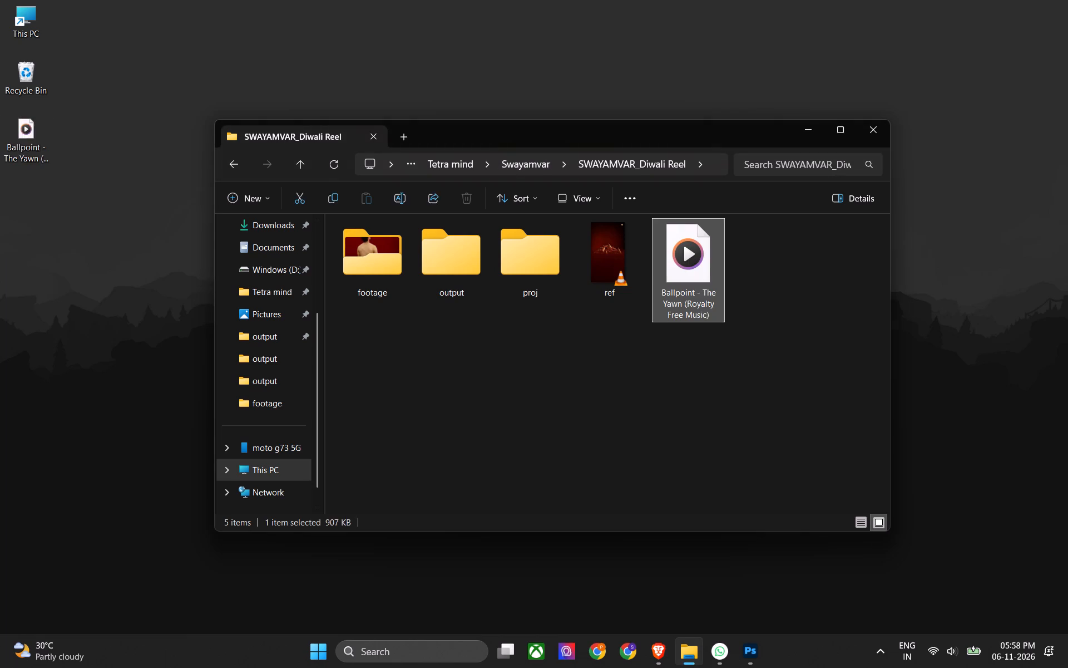
{"action": "left_click", "coordinate": [443, 416]}
{"action": "left_click", "coordinate": [338, 153]}
{"action": "double_click", "coordinate": [336, 159]}
{"action": "left_click", "coordinate": [394, 360]}
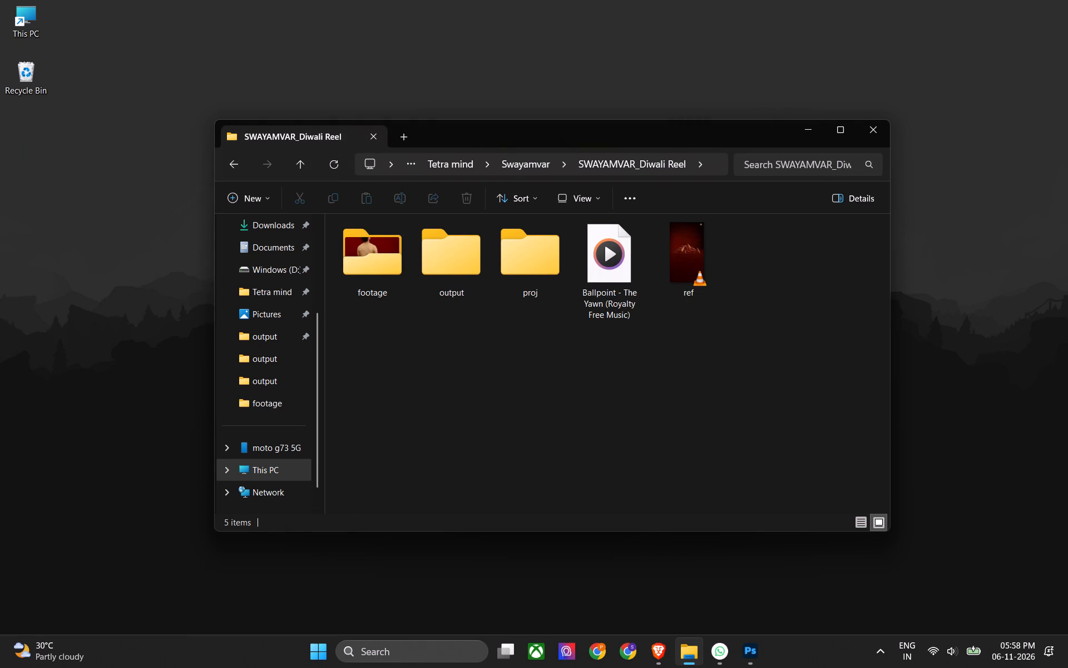
{"action": "double_click", "coordinate": [334, 170]}
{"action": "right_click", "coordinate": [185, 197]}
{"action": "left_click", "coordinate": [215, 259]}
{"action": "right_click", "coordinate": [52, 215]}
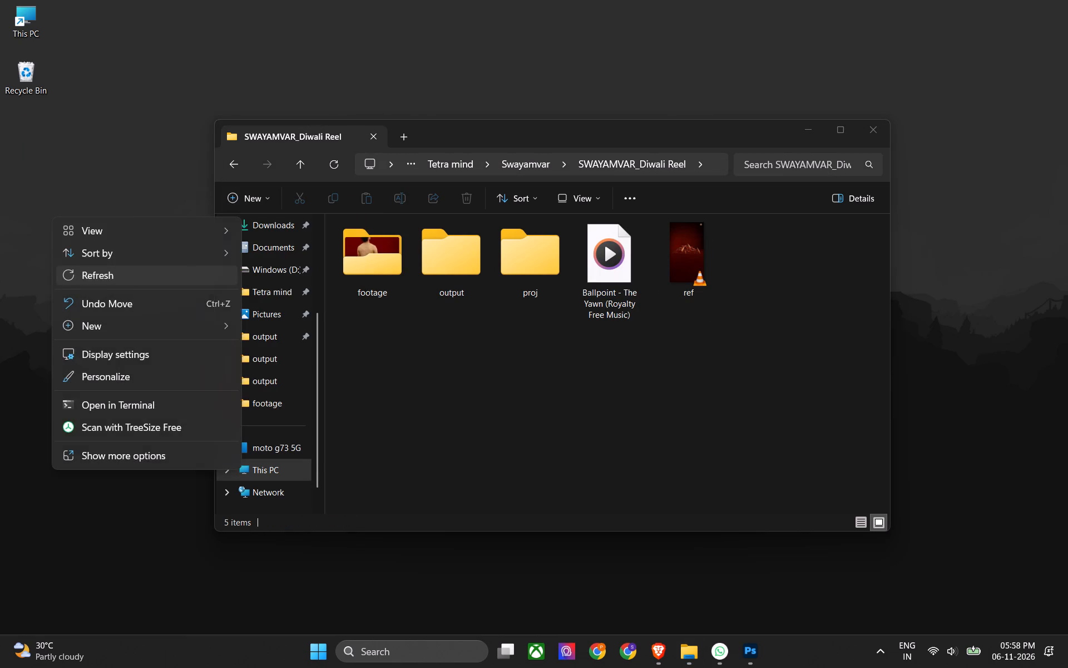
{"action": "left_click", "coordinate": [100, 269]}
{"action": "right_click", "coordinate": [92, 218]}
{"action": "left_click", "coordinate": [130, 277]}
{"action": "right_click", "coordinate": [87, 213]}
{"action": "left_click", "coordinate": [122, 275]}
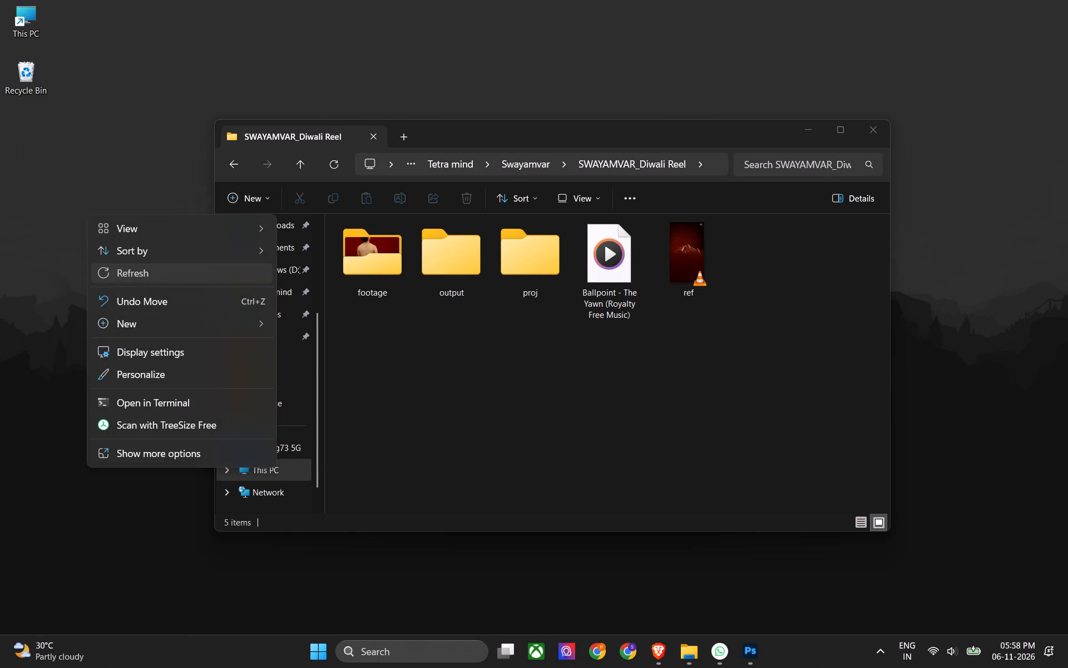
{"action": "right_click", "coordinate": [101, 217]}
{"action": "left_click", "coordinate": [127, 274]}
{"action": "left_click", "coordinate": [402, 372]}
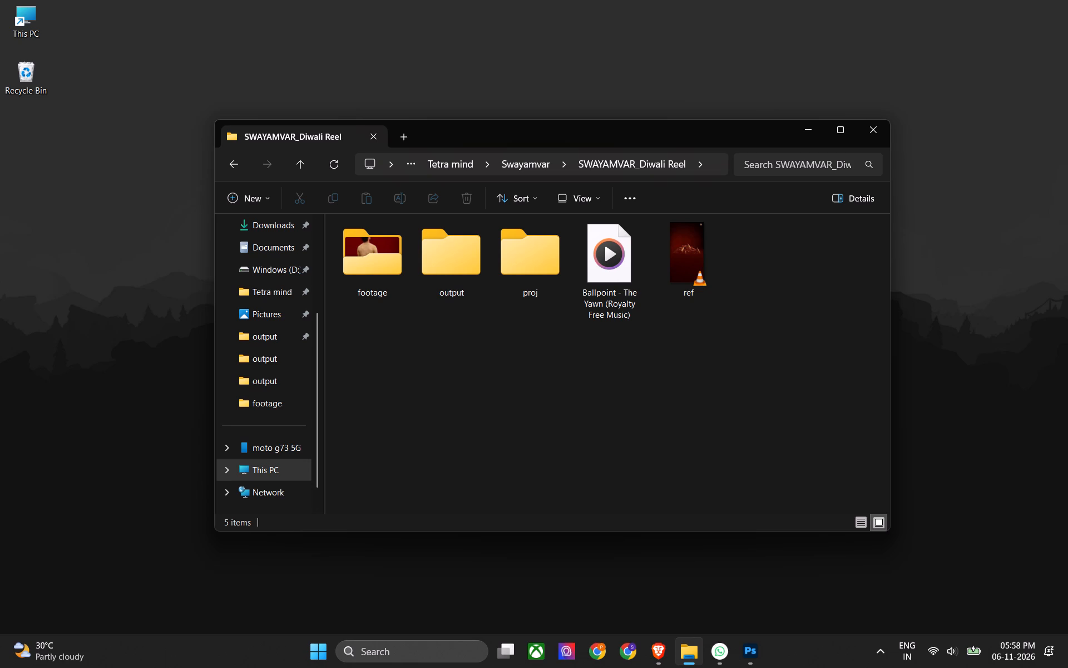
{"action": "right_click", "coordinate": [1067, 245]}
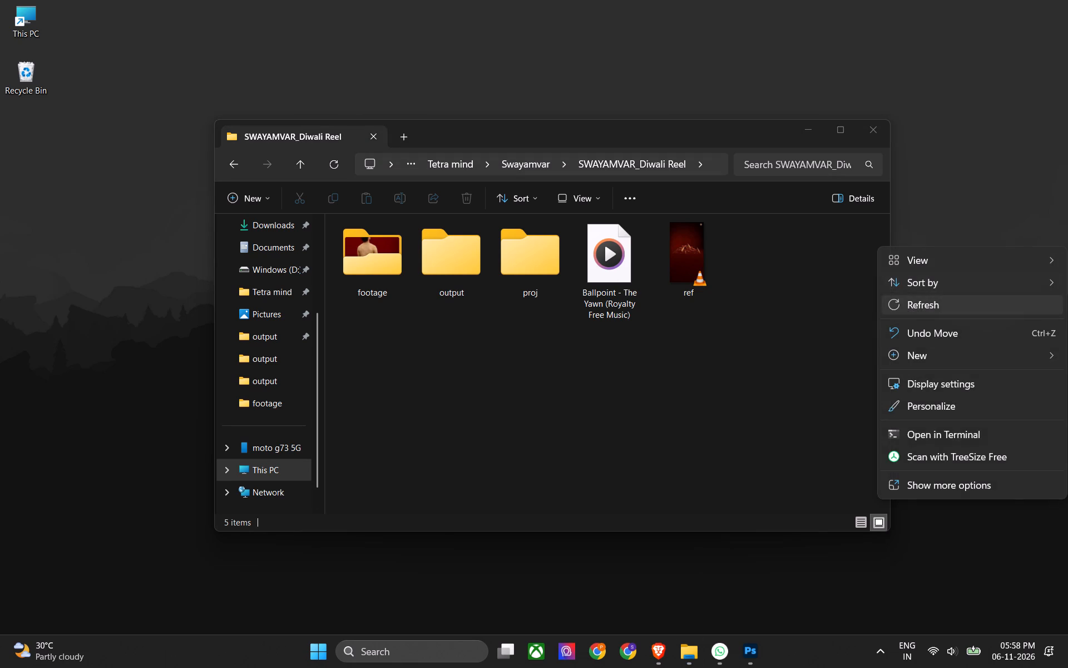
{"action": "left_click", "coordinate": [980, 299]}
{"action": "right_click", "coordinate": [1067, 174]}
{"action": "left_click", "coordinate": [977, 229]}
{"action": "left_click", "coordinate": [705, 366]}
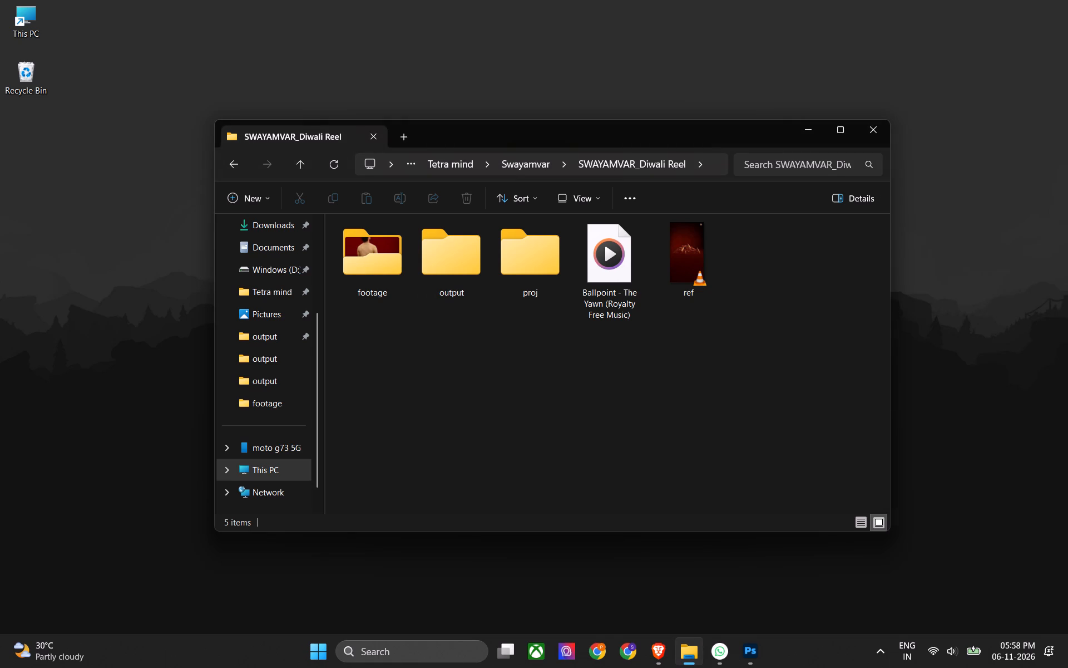
Go up to the Swayamvar folder and copy the name of the SWAYAMVAR_Diwali Reel folder without changing it.
{"action": "left_click", "coordinate": [295, 164]}
{"action": "left_click", "coordinate": [446, 266]}
{"action": "key", "text": "F3"}
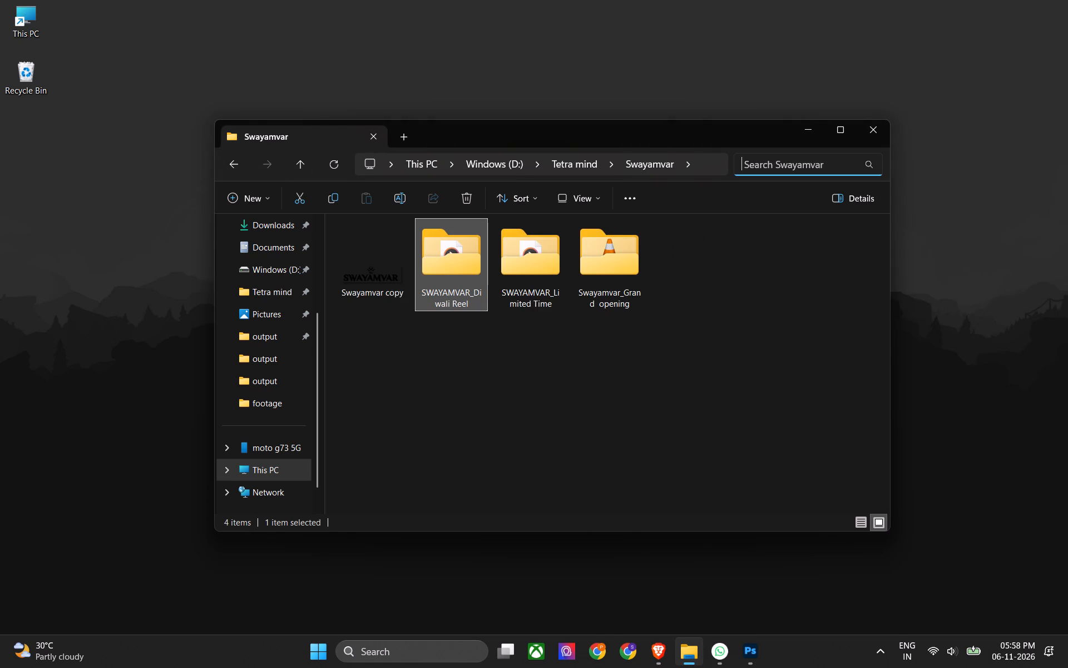
{"action": "left_click", "coordinate": [453, 277]}
{"action": "key", "text": "F2"}
{"action": "key", "text": "ctrl+c"}
{"action": "left_click", "coordinate": [492, 338]}
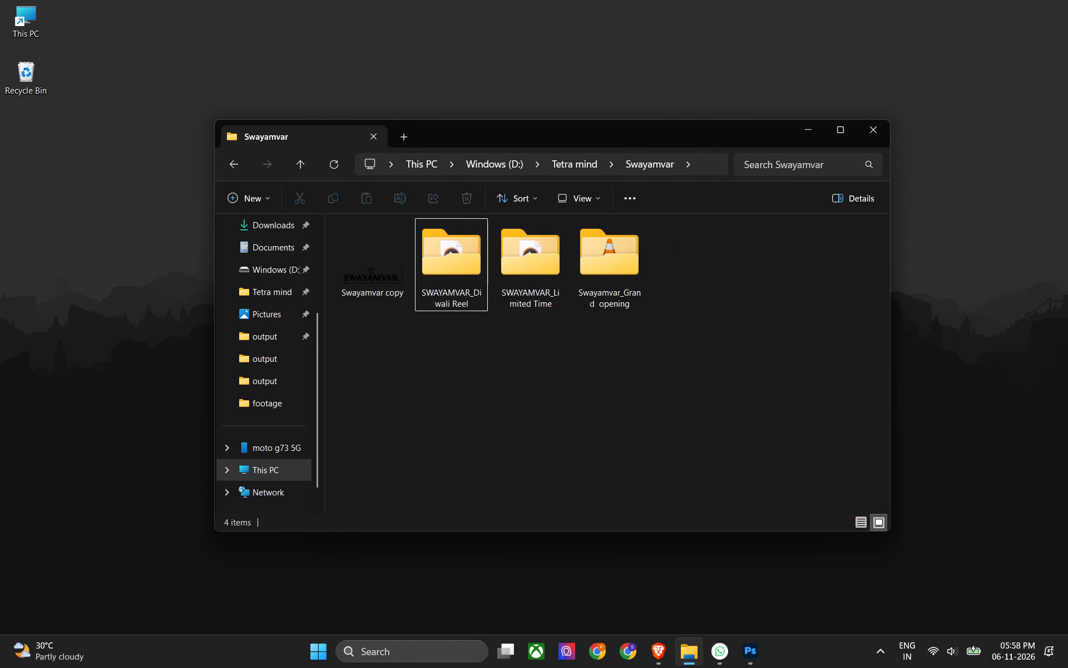
Quit Photoshop without saving the changes to SWAYAMVAR_Diwali_Reel.psd.
{"action": "left_click", "coordinate": [746, 651]}
{"action": "left_click", "coordinate": [1057, 13]}
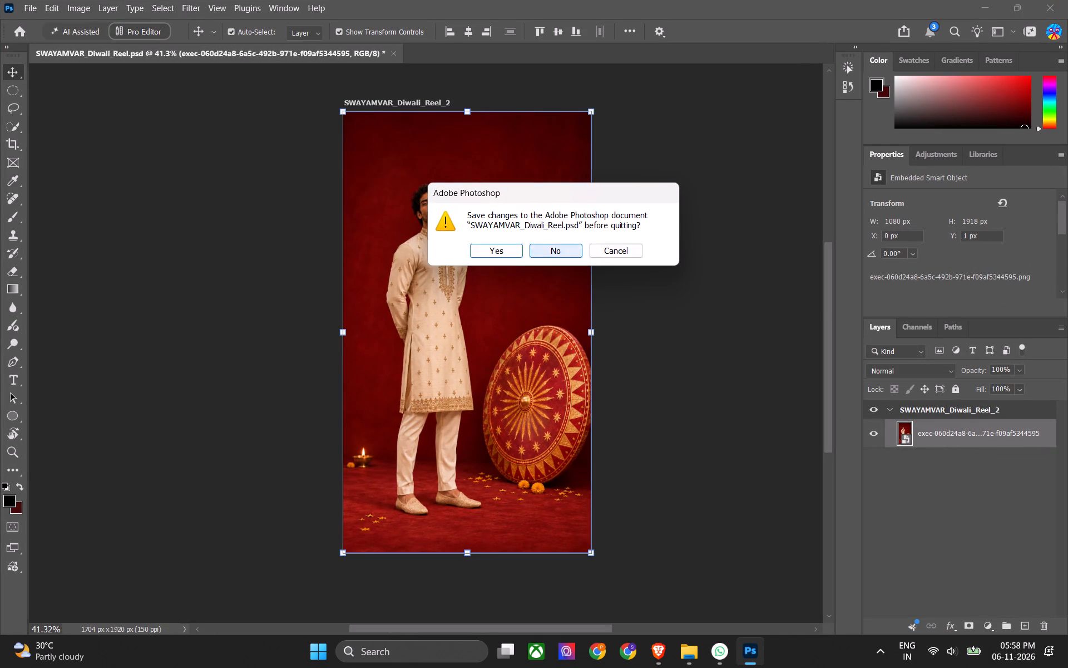
{"action": "left_click", "coordinate": [549, 250]}
Launch Adobe Premiere Pro 2026 and wait for its home screen to load.
{"action": "left_click", "coordinate": [314, 637]}
{"action": "left_click", "coordinate": [324, 645]}
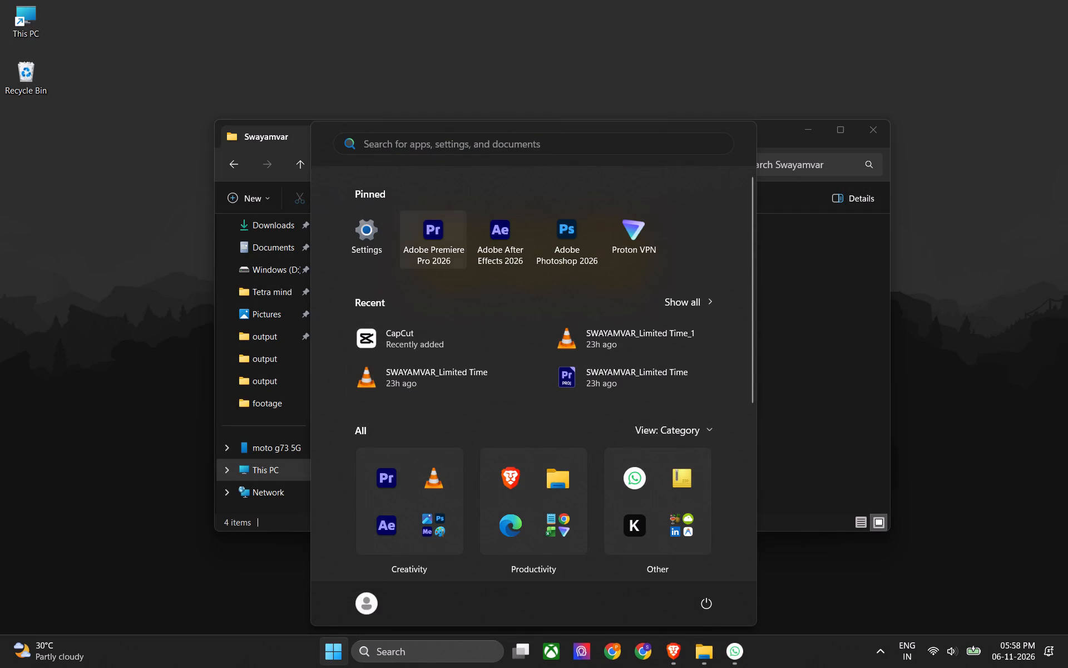
{"action": "left_click", "coordinate": [438, 236]}
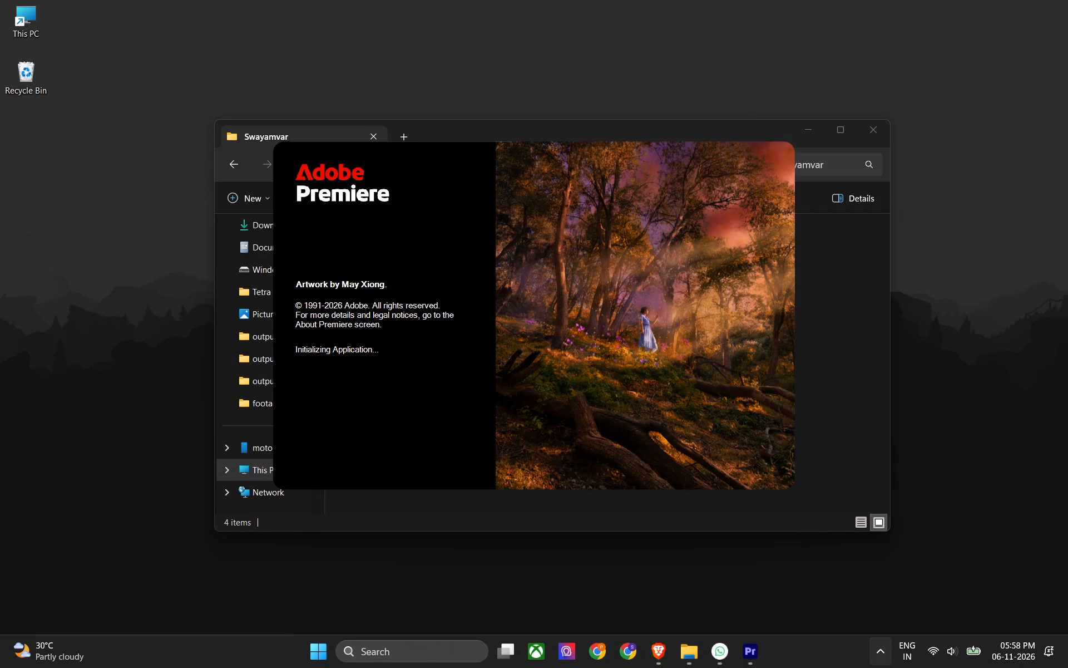
{"action": "left_click", "coordinate": [875, 652]}
{"action": "left_click", "coordinate": [744, 461]}
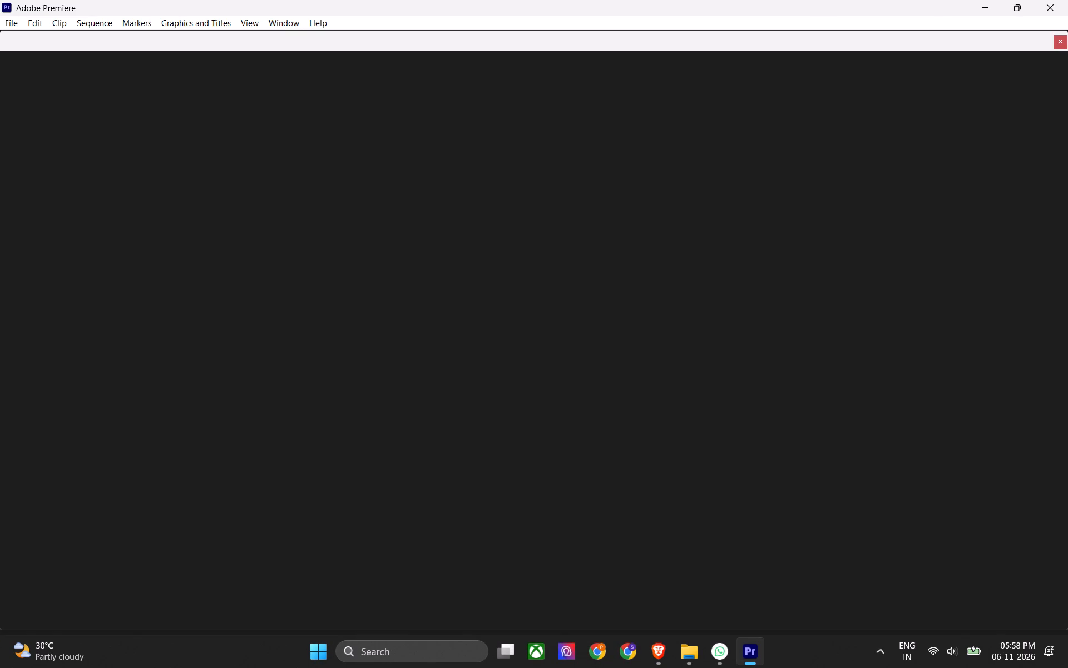
{"action": "left_click", "coordinate": [809, 651]}
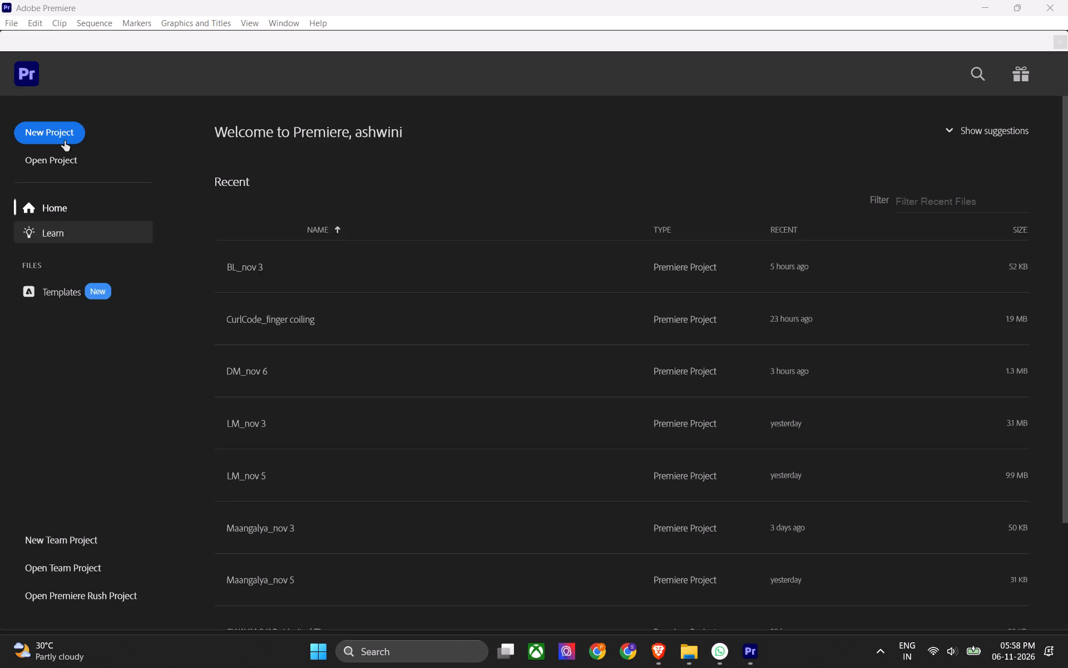
Create a new project named SWAYAMVAR_Diwali Reel in the proj folder under Tetra mind, Swayamvar, SWAYAMVAR_Diwali Reel.
{"action": "left_click", "coordinate": [58, 122]}
{"action": "key", "text": "ctrl+v"}
{"action": "left_click", "coordinate": [631, 320]}
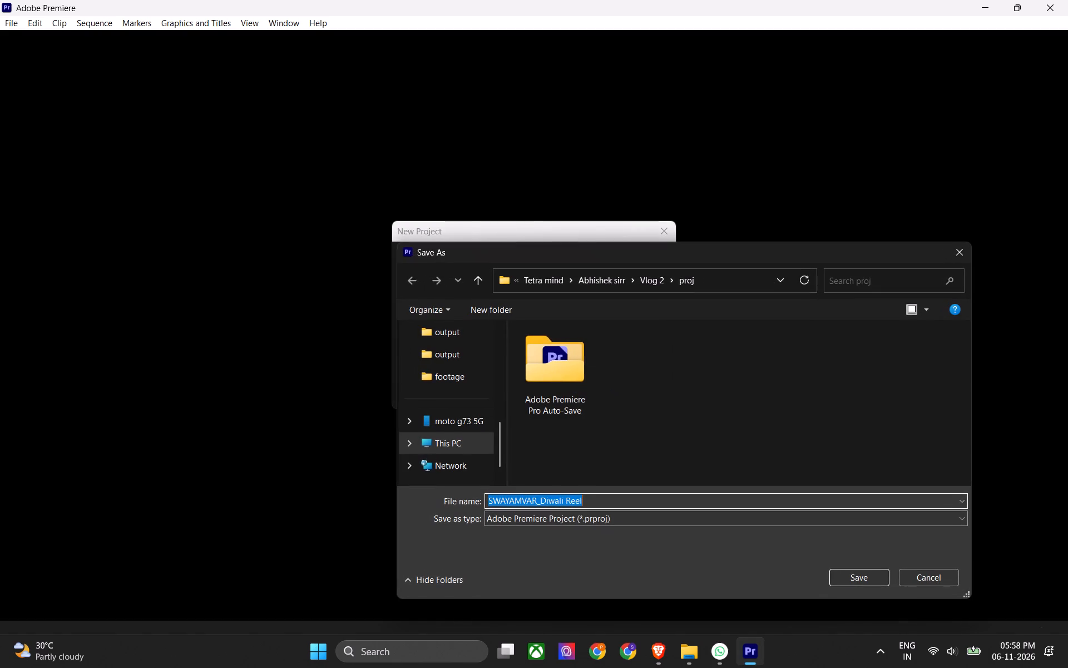
{"action": "left_click", "coordinate": [544, 288]}
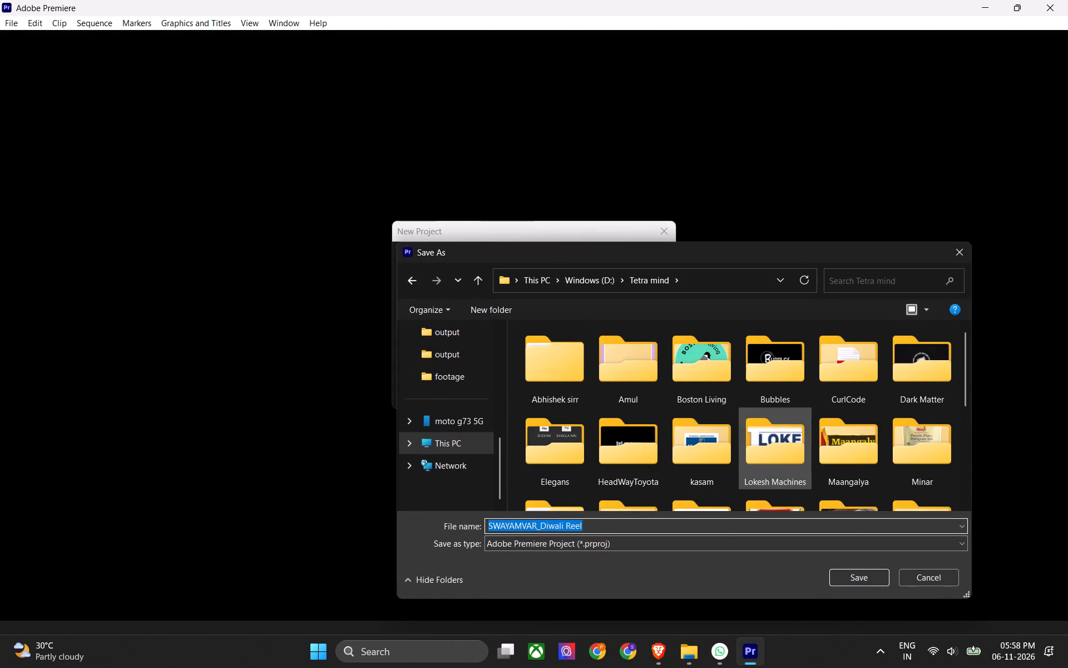
{"action": "scroll", "coordinate": [742, 432], "scroll_direction": "down", "scroll_amount": 2}
{"action": "left_click", "coordinate": [839, 466]}
{"action": "double_click", "coordinate": [620, 480]}
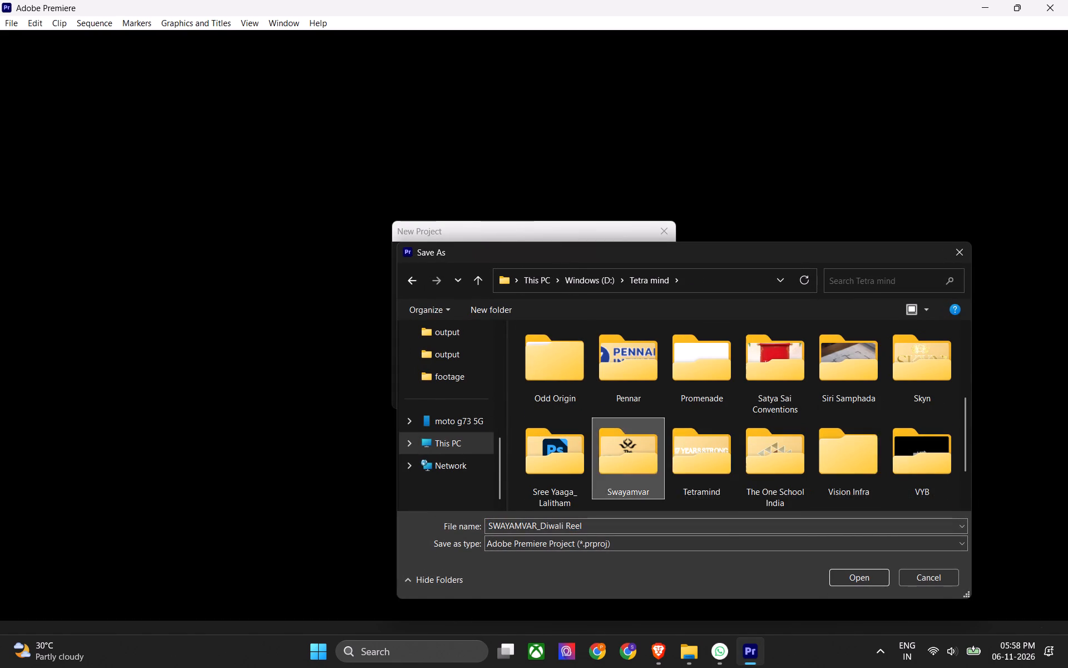
{"action": "double_click", "coordinate": [584, 382]}
{"action": "double_click", "coordinate": [698, 384]}
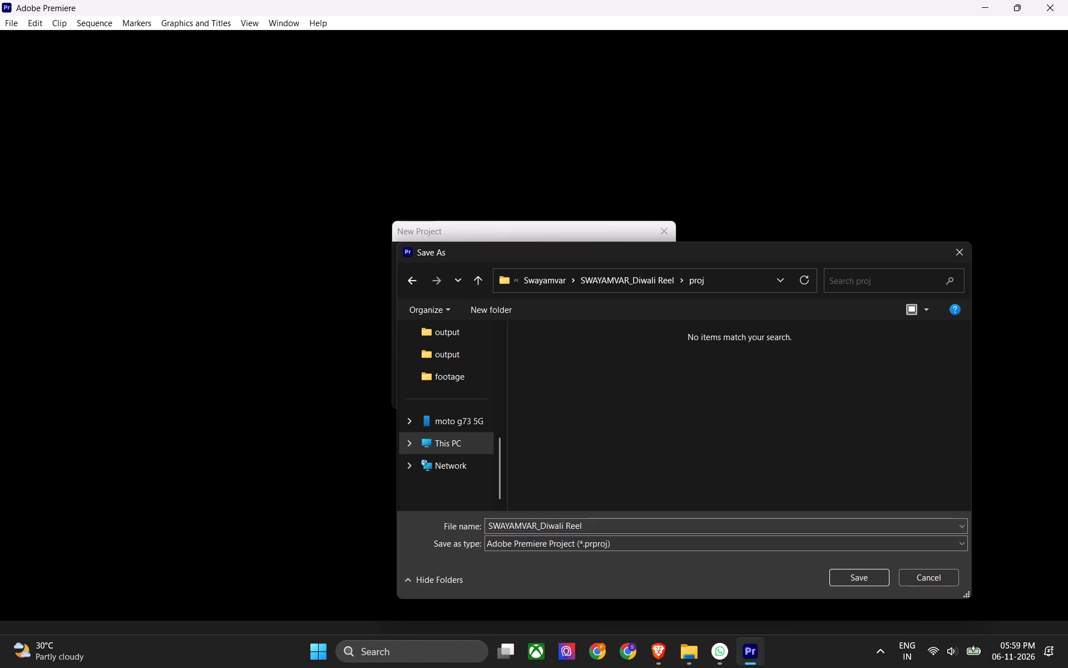
{"action": "left_click", "coordinate": [867, 575]}
{"action": "left_click", "coordinate": [597, 384]}
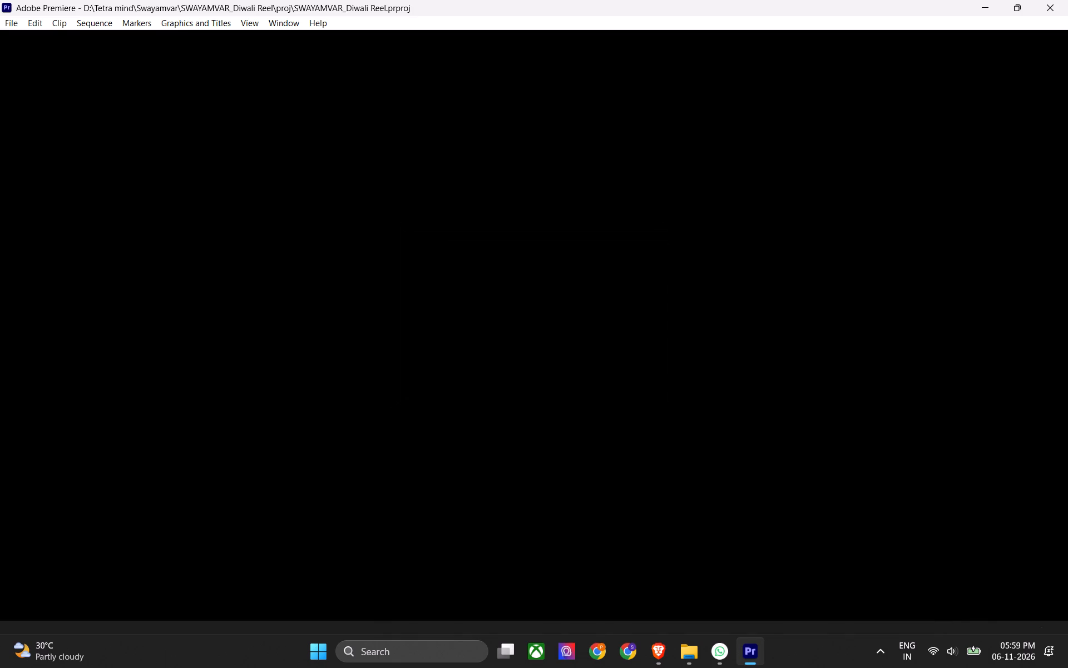
{"action": "left_click", "coordinate": [491, 450]}
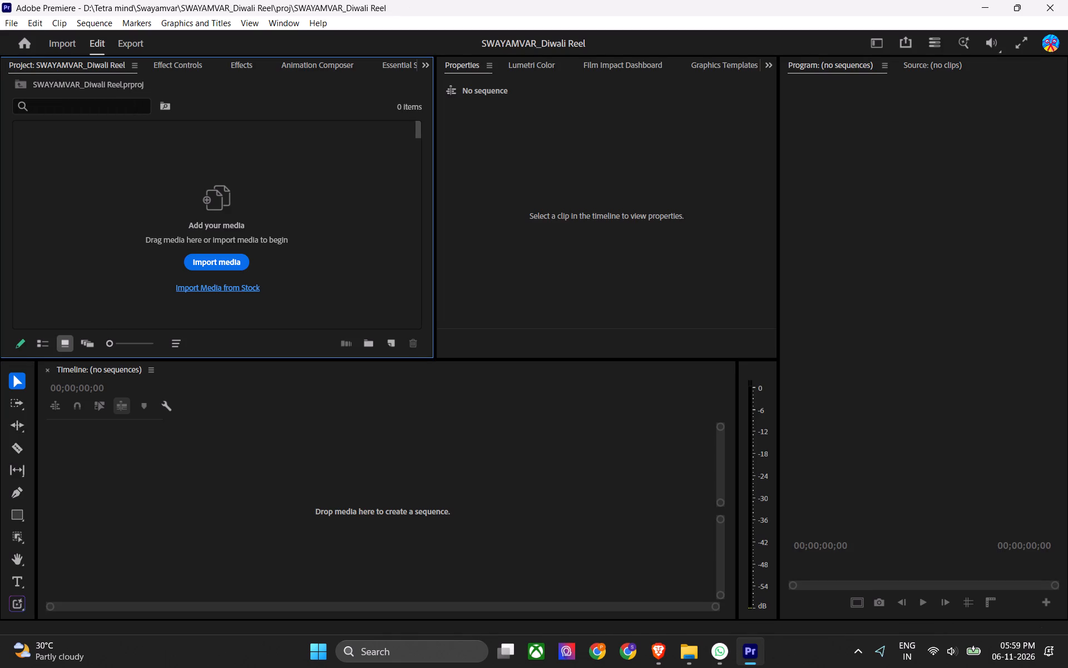
Create a sequence named SWAYAMVAR_Diwali Reel from the custom reel preset and save the project.
{"action": "key", "text": "ctrl+n"}
{"action": "key", "text": "ctrl+v"}
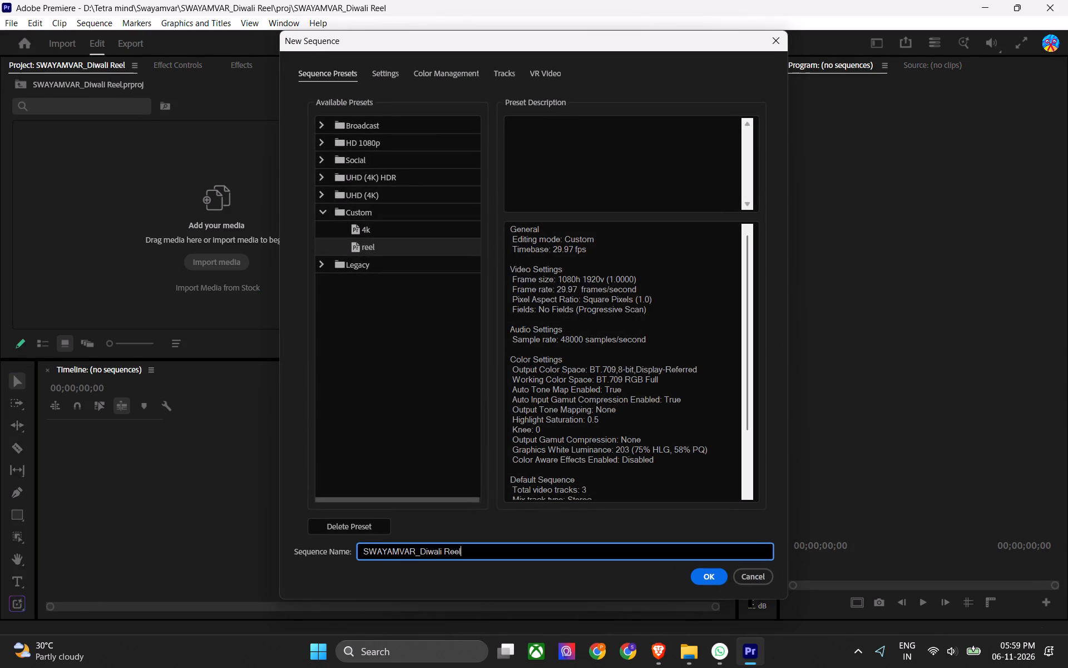
{"action": "key", "text": "Return"}
{"action": "left_click", "coordinate": [345, 265]}
{"action": "key", "text": "ctrl+s"}
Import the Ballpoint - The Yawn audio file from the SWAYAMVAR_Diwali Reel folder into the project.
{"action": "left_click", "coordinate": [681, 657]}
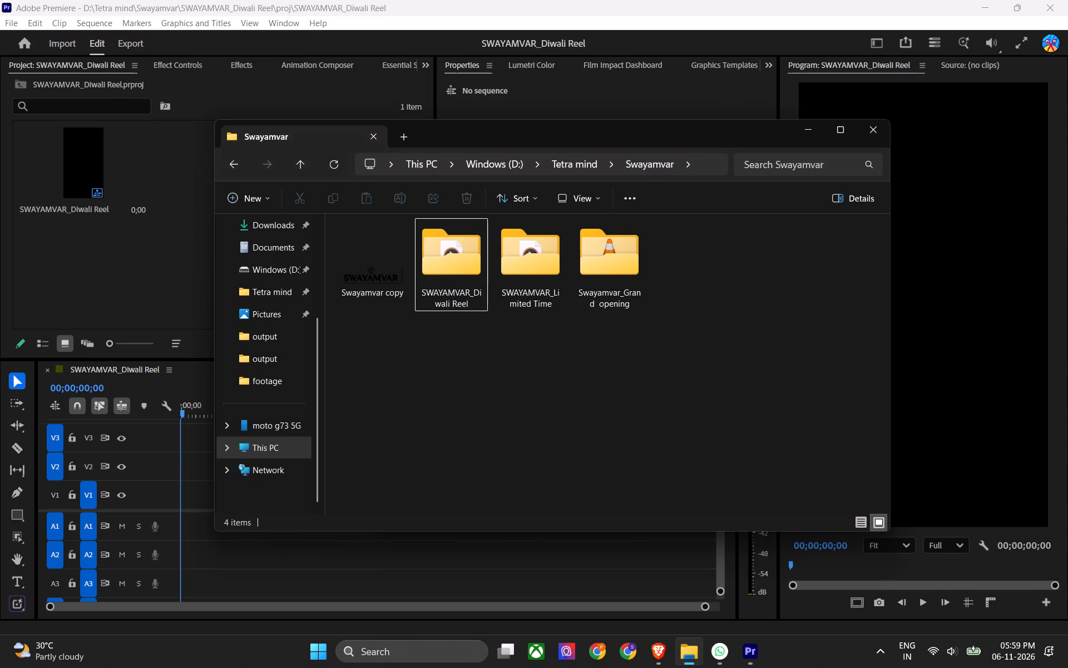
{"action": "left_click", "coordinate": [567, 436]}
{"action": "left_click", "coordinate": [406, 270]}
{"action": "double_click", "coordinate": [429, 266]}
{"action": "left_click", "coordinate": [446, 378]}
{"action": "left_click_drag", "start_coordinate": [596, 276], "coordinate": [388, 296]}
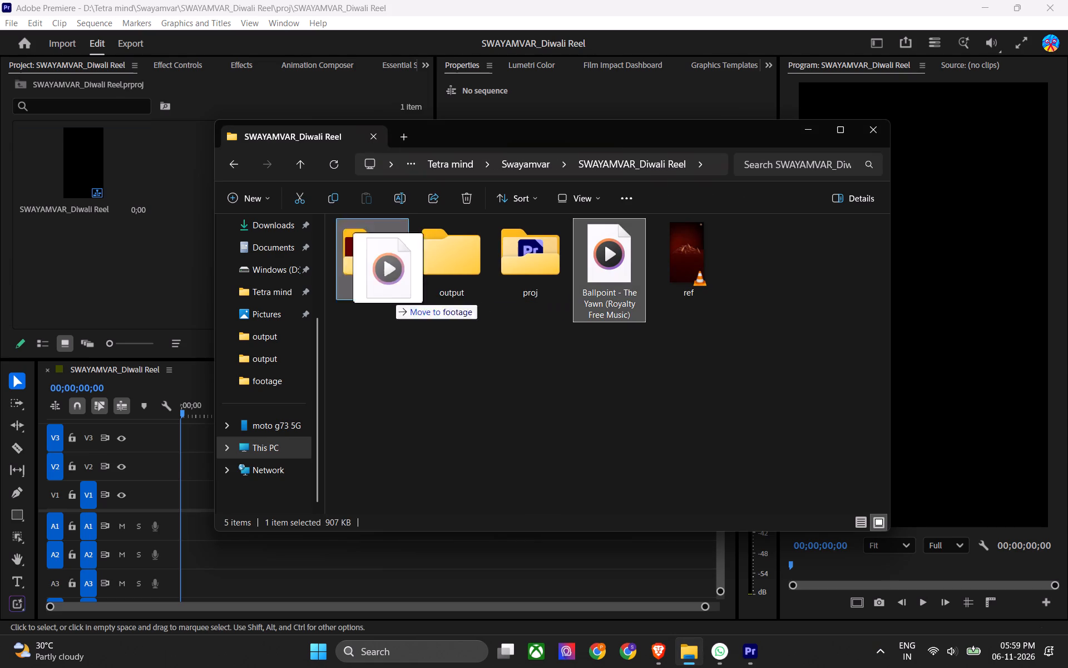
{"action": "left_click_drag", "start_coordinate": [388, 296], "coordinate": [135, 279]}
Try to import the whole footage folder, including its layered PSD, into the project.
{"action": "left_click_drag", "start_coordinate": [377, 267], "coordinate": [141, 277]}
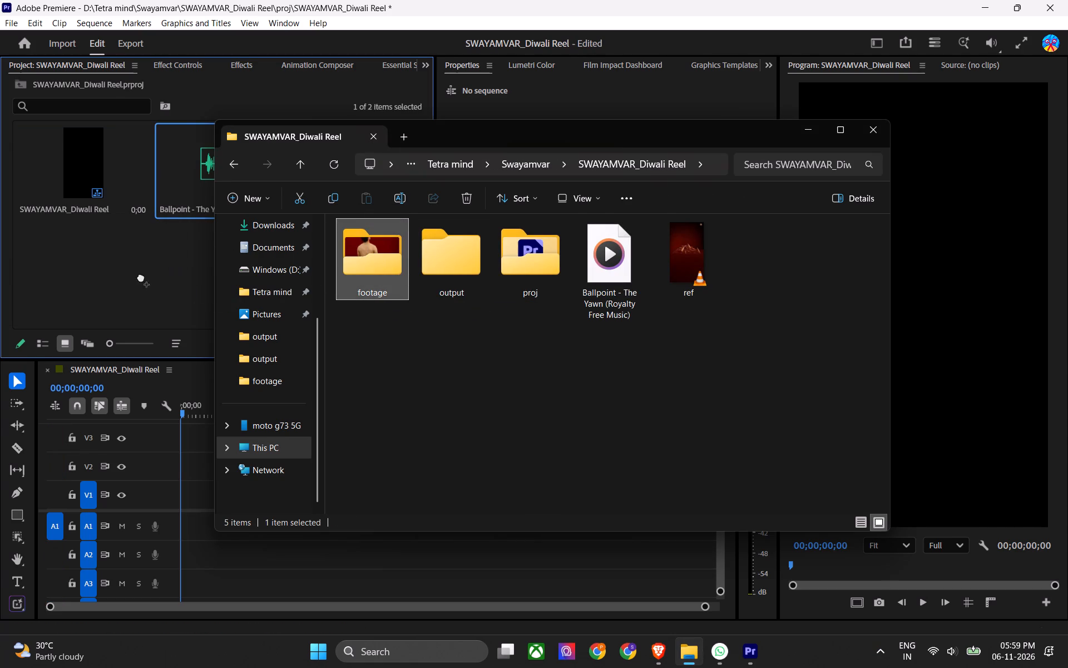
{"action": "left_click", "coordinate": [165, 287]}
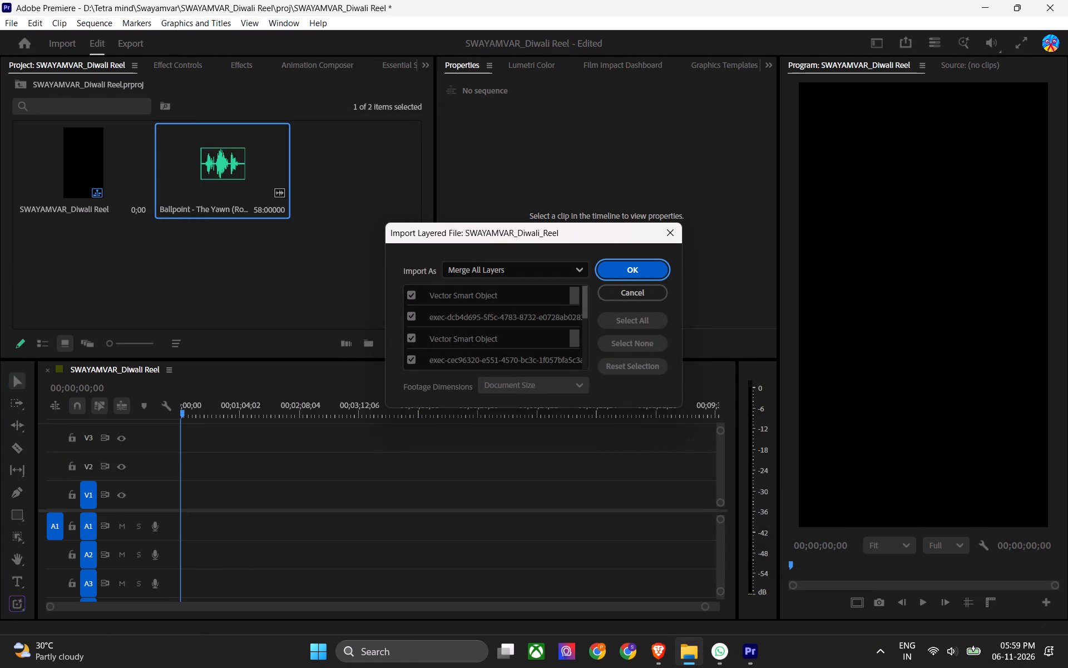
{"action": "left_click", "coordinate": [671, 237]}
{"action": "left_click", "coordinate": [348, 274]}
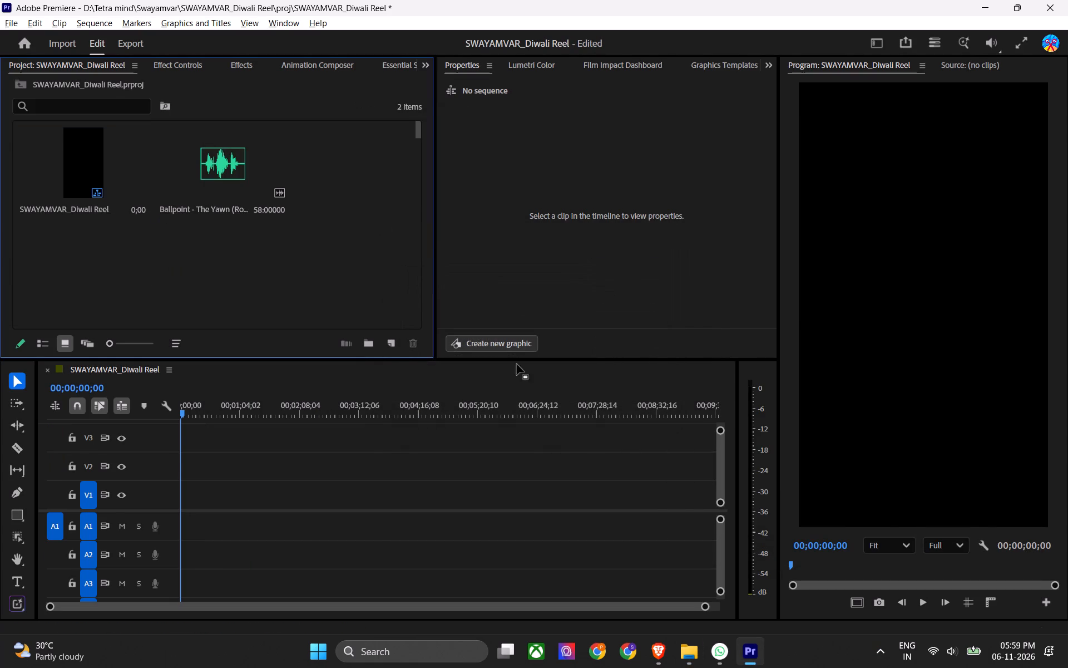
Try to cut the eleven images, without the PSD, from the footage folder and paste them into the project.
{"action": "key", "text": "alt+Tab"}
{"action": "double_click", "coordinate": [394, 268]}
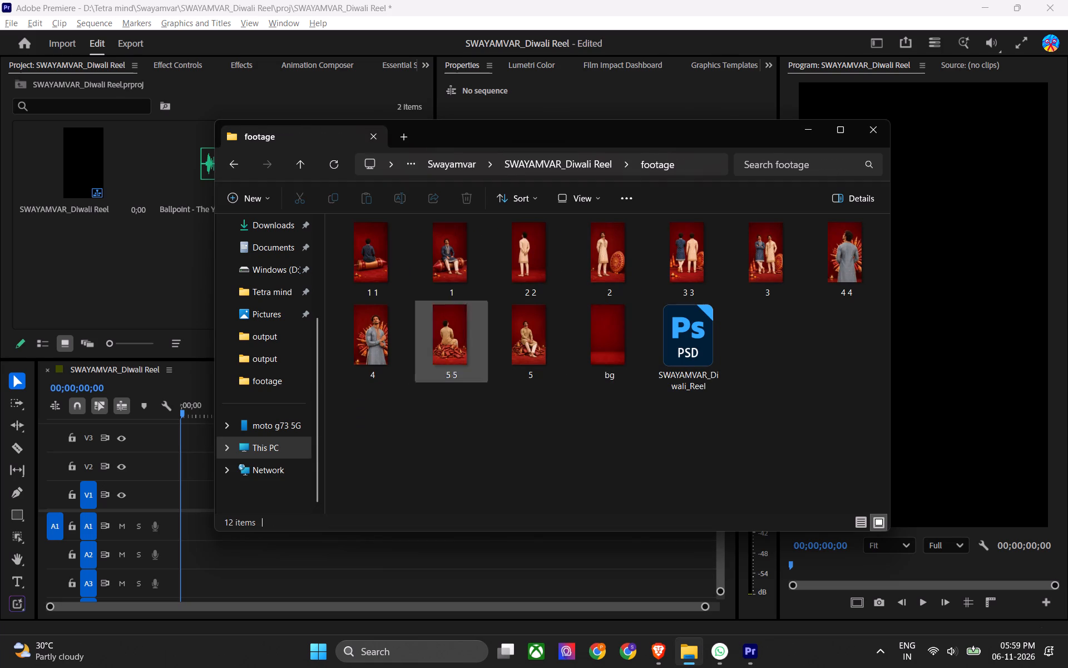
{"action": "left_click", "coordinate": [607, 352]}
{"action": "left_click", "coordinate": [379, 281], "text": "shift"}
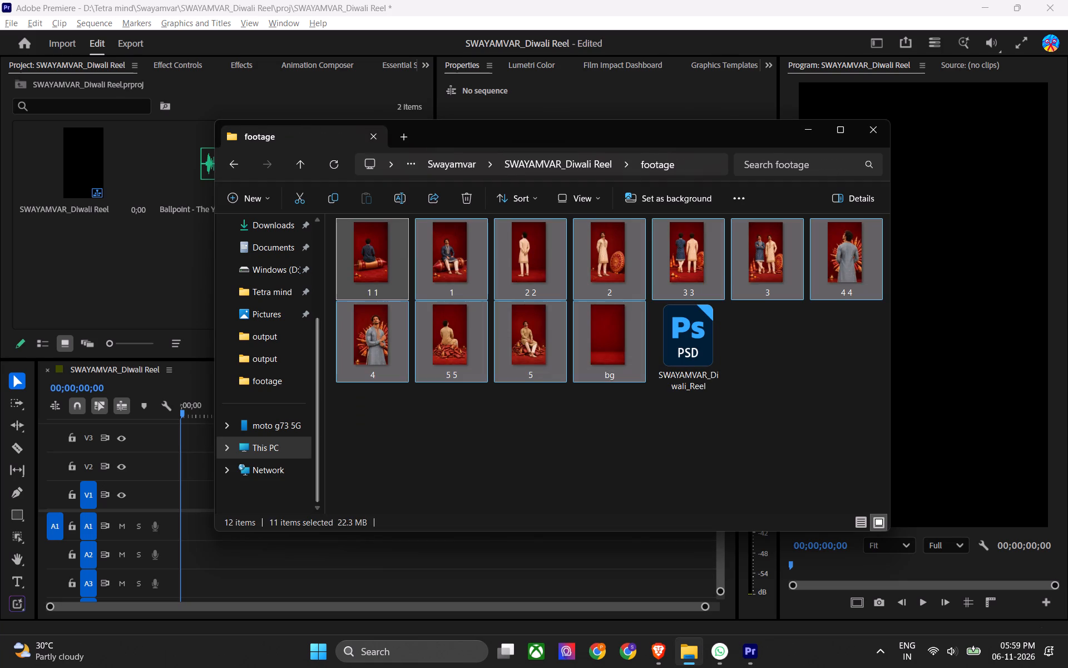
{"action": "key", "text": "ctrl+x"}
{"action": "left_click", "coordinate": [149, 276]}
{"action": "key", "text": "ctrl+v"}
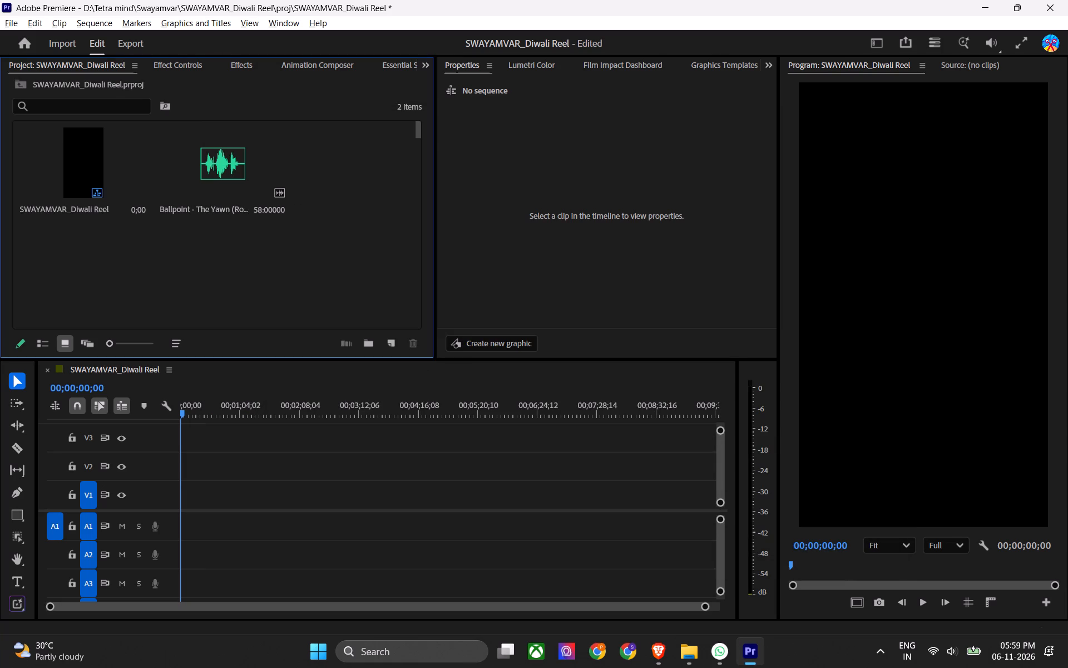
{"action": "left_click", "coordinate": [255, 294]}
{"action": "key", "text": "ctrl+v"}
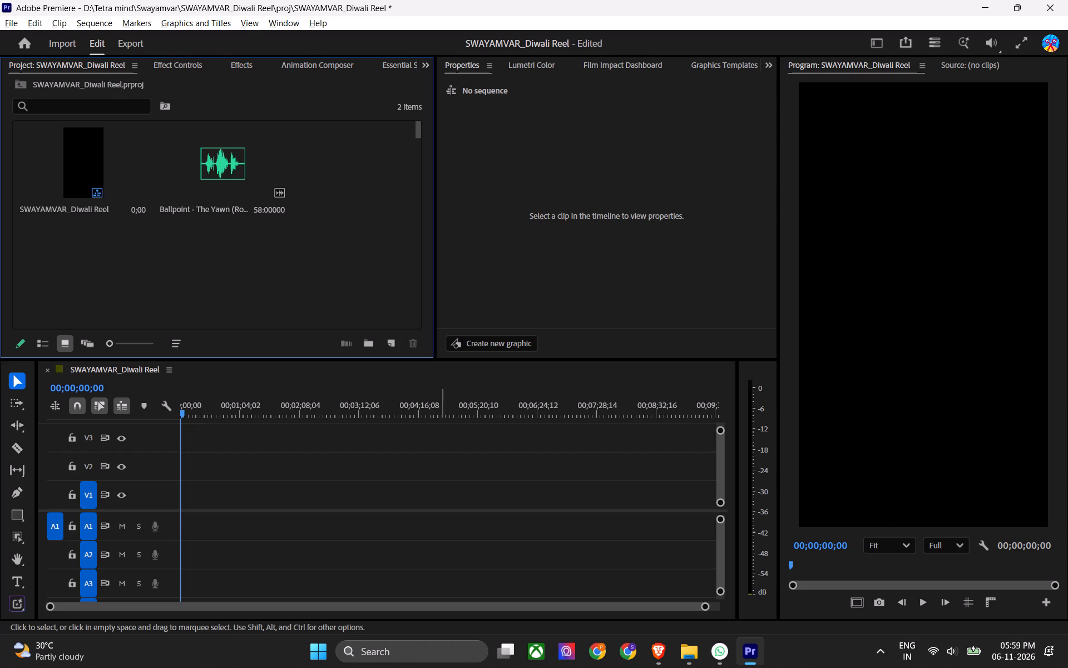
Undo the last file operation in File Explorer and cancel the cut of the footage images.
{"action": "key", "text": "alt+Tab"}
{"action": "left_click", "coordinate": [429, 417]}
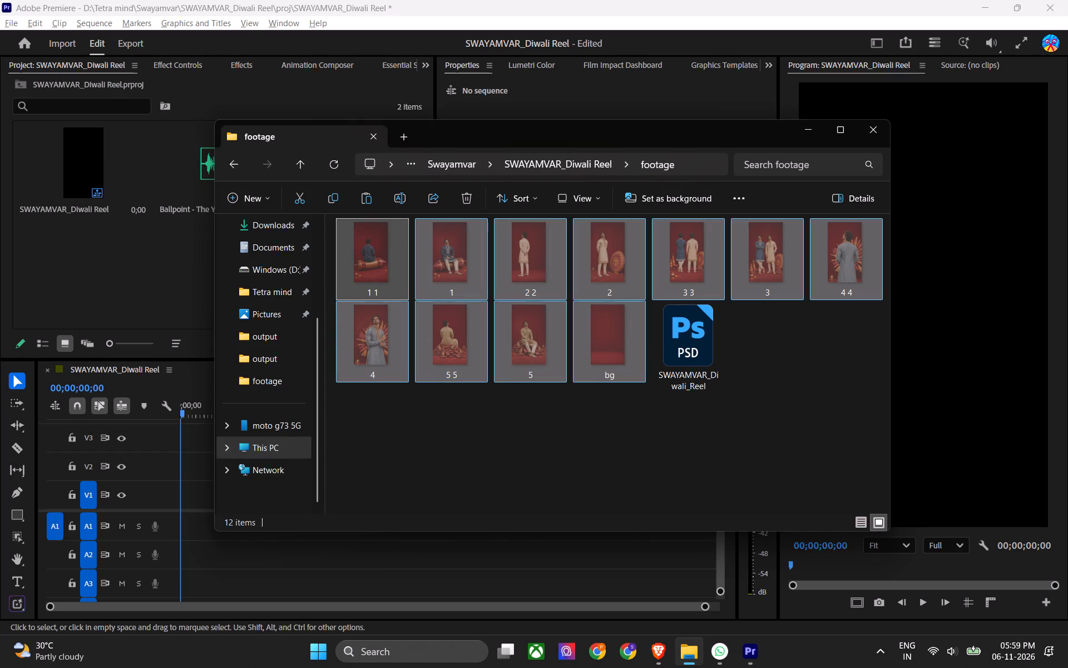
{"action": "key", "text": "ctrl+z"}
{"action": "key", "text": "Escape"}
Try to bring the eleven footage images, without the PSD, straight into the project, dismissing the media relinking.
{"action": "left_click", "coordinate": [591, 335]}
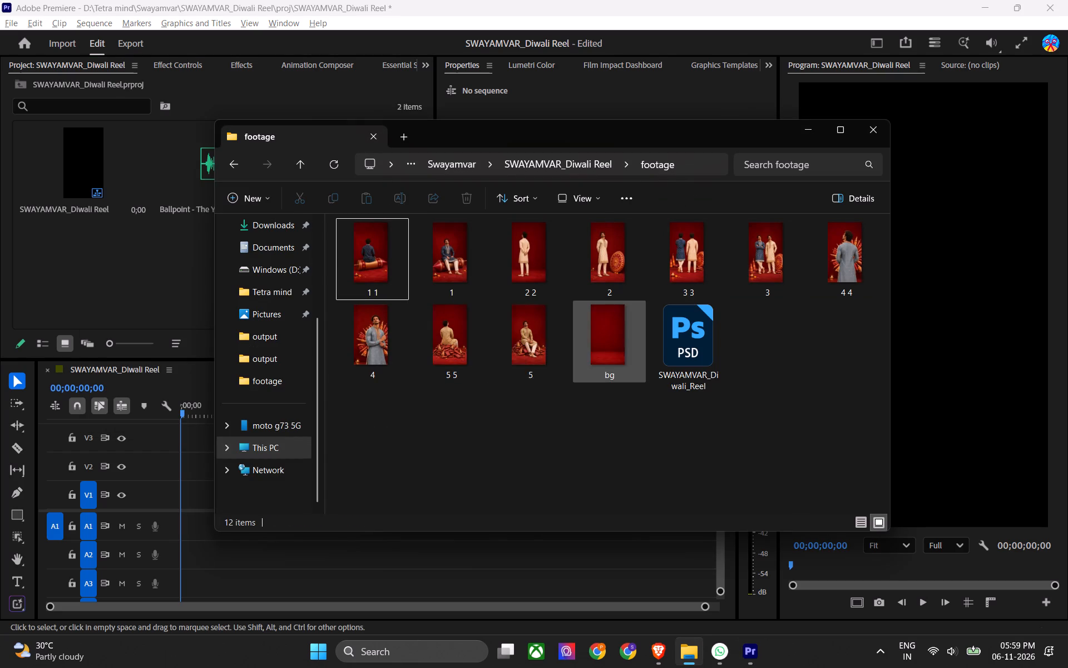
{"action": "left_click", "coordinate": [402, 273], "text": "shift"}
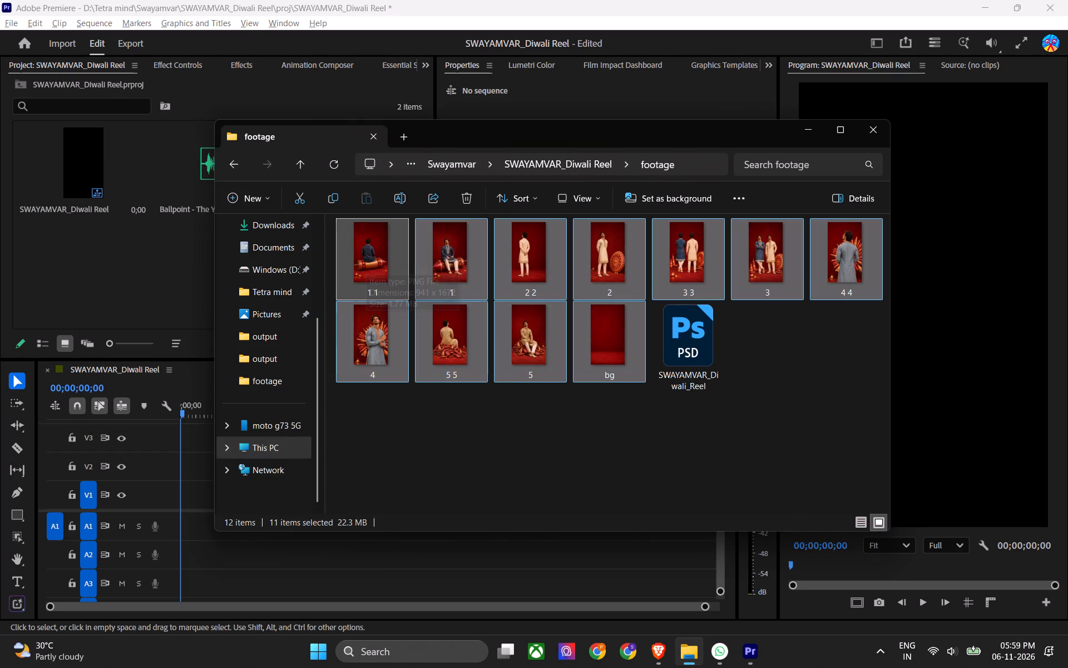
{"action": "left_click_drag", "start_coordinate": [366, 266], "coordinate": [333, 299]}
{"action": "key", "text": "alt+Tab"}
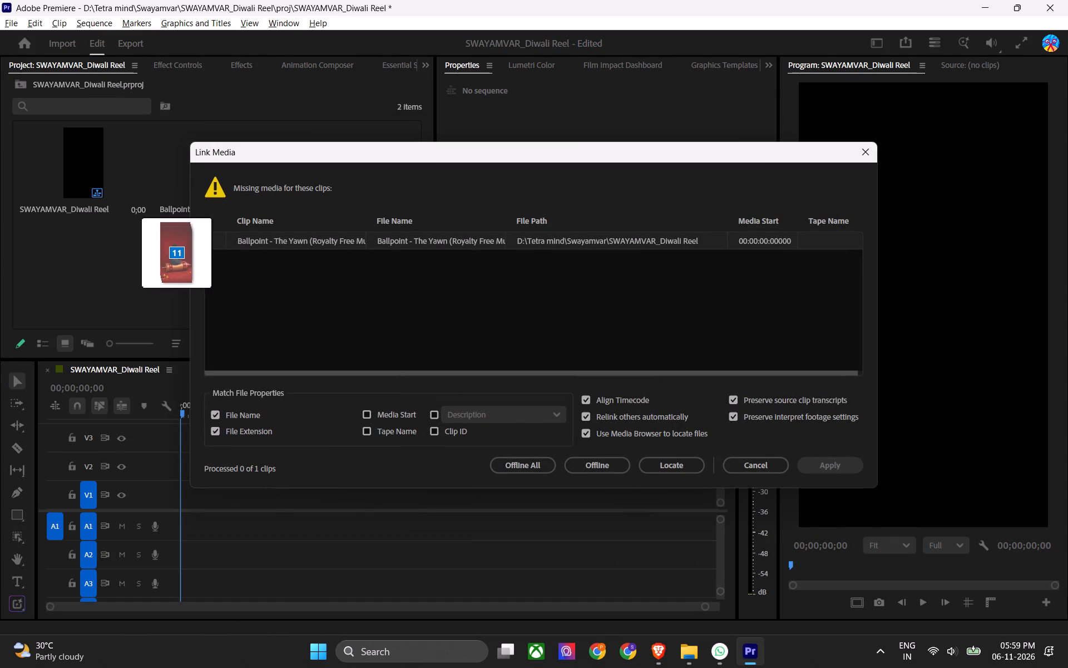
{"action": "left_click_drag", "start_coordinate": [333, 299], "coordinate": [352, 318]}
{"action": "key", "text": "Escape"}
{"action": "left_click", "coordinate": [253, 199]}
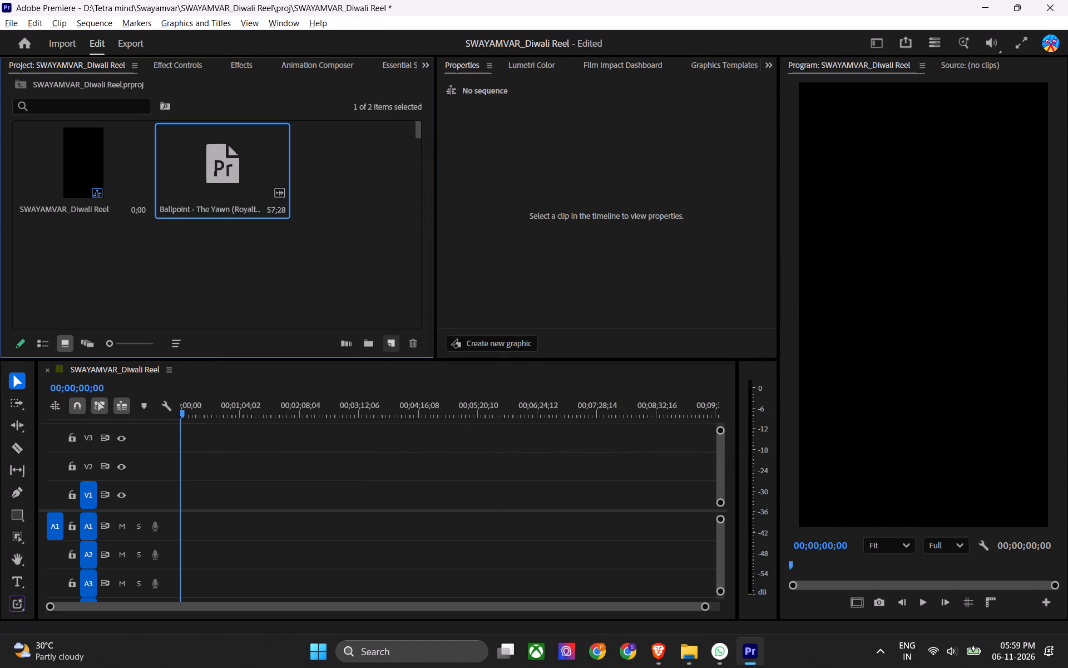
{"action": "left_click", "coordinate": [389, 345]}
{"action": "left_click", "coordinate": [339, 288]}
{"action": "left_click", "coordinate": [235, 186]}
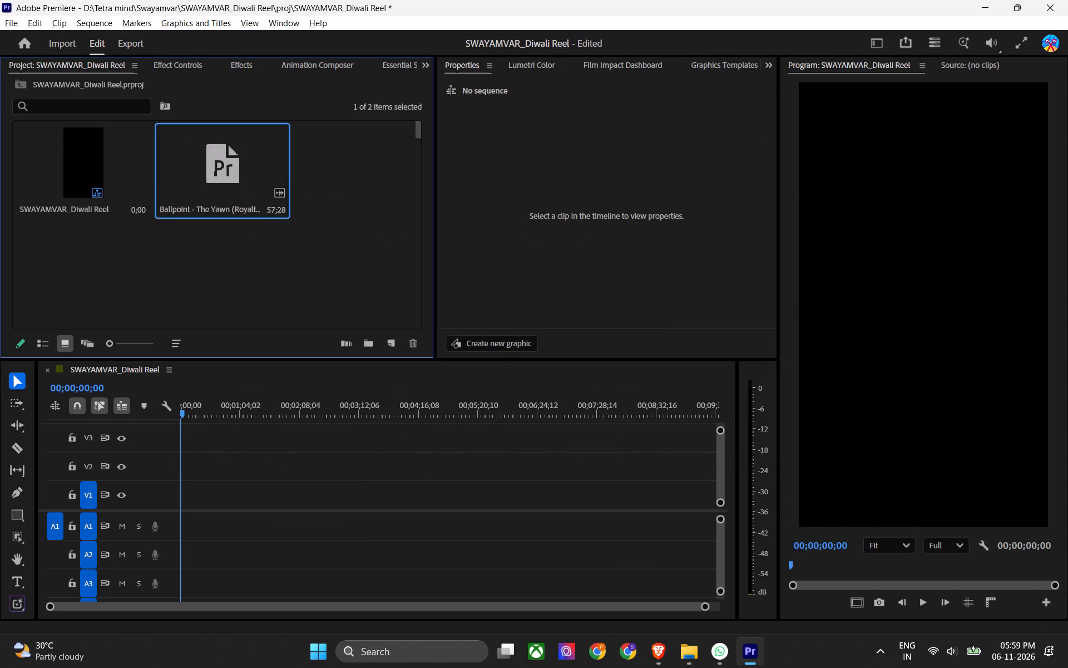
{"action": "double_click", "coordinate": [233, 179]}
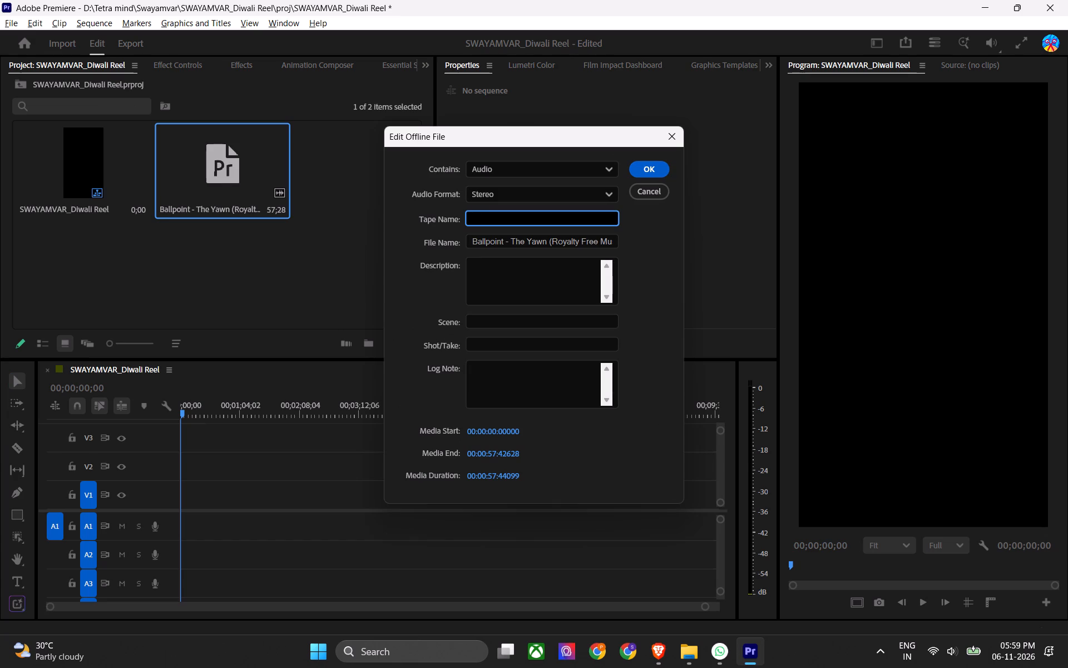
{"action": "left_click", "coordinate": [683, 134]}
Create a new bin in the project and import the eleven images from the footage folder, without the PSD, into it.
{"action": "left_click", "coordinate": [367, 344]}
{"action": "left_click", "coordinate": [306, 296]}
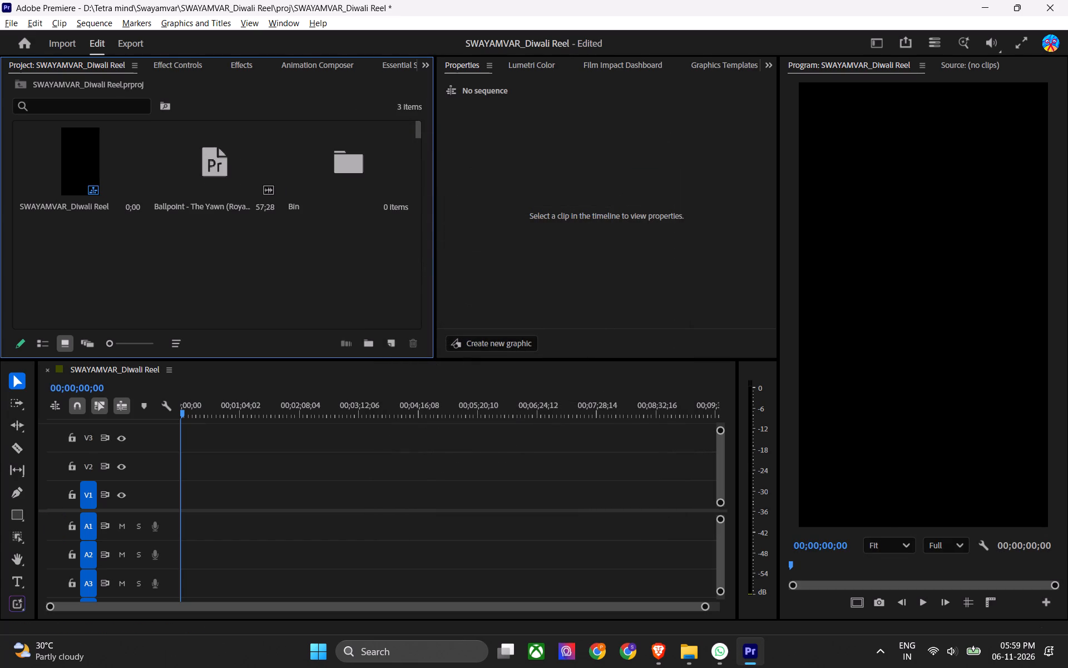
{"action": "key", "text": "alt+Tab"}
{"action": "left_click_drag", "start_coordinate": [364, 272], "coordinate": [325, 199]}
{"action": "key", "text": "alt+Tab"}
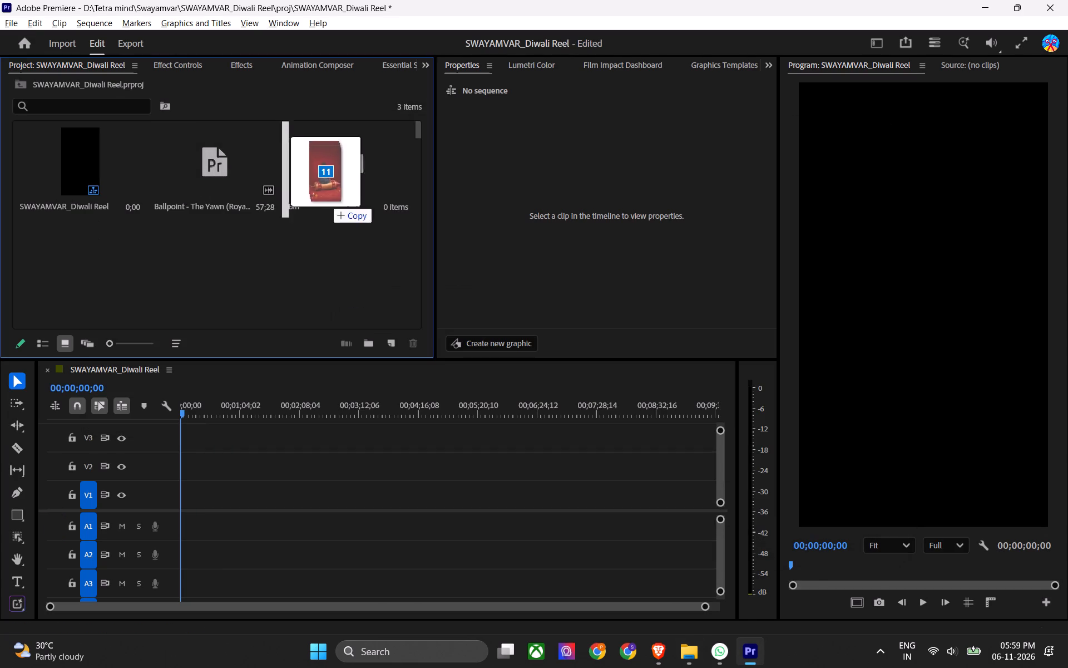
{"action": "left_click_drag", "start_coordinate": [325, 199], "coordinate": [333, 186]}
Remove the offline Ballpoint - The Yawn clip from the project.
{"action": "left_click", "coordinate": [234, 175]}
{"action": "key", "text": "z"}
{"action": "left_click", "coordinate": [313, 254]}
Restore the Ballpoint - The Yawn audio file to the SWAYAMVAR_Diwali Reel folder in File Explorer.
{"action": "key", "text": "alt+Tab"}
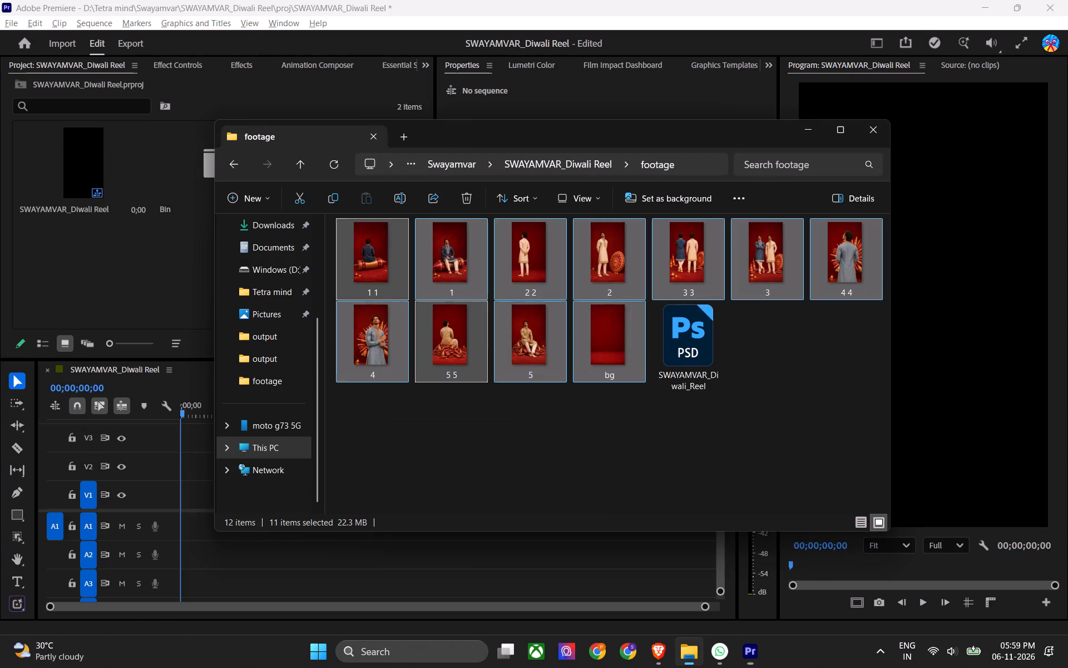
{"action": "left_click", "coordinate": [446, 347]}
{"action": "left_click", "coordinate": [307, 165]}
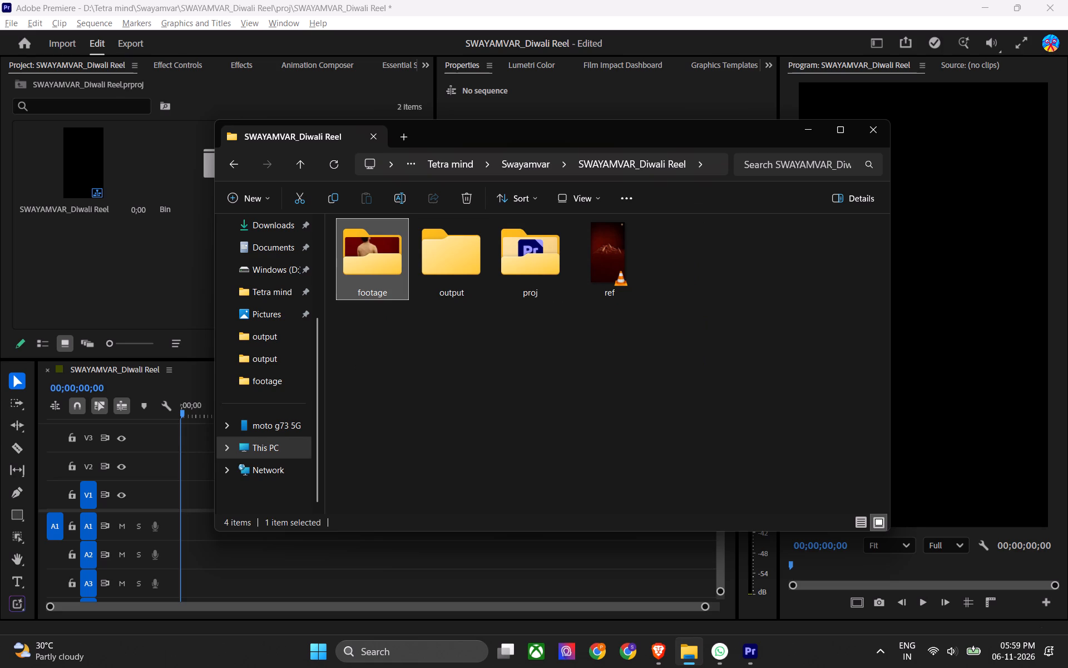
{"action": "left_click", "coordinate": [493, 342]}
{"action": "left_click", "coordinate": [459, 356]}
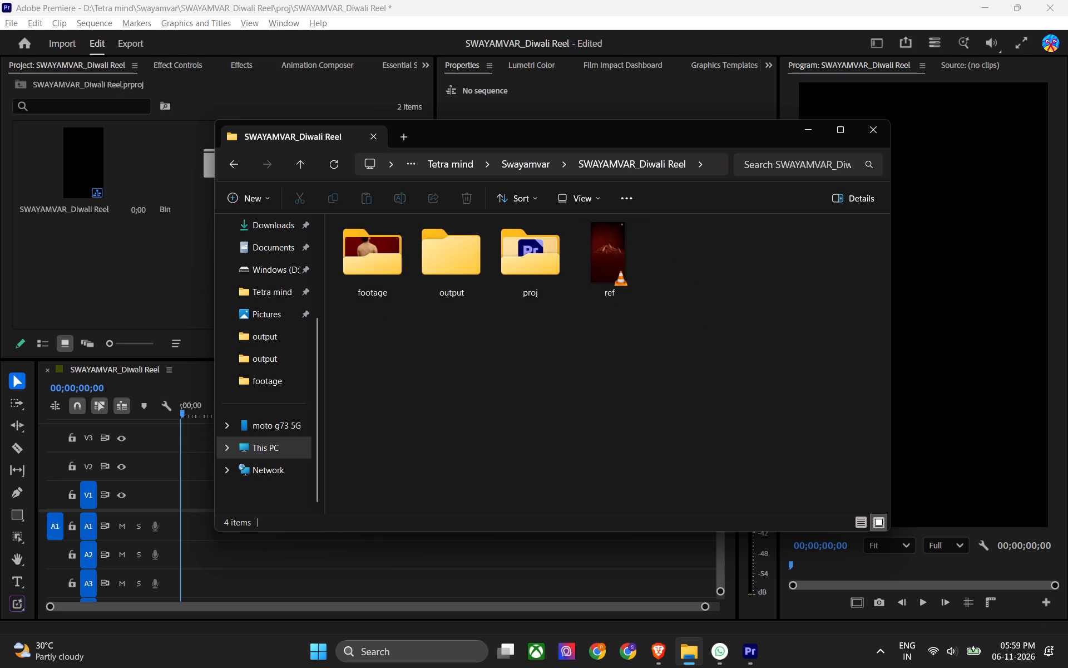
{"action": "key", "text": "ctrl+shift+z"}
{"action": "left_click", "coordinate": [496, 411]}
{"action": "key", "text": "ctrl+shift+z"}
{"action": "right_click", "coordinate": [476, 346]}
{"action": "left_click", "coordinate": [514, 207]}
{"action": "left_click", "coordinate": [504, 380]}
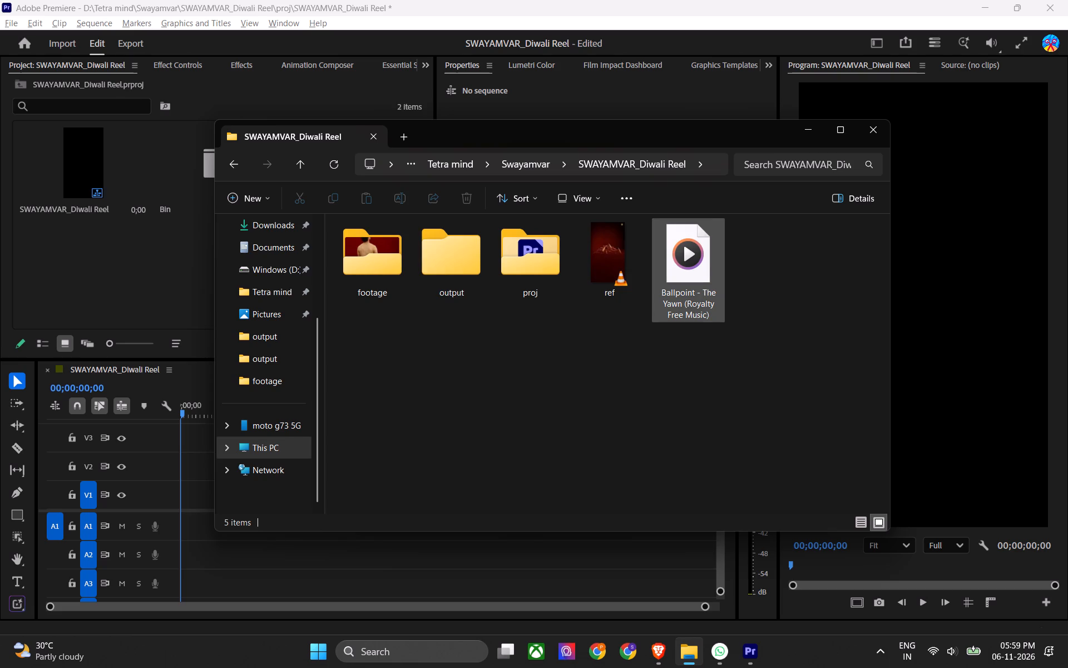
Import the Ballpoint - The Yawn audio file from File Explorer into the Premiere project and save.
{"action": "left_click_drag", "start_coordinate": [666, 262], "coordinate": [121, 286]}
{"action": "left_click", "coordinate": [127, 288]}
{"action": "left_click", "coordinate": [217, 287], "text": "ctrl"}
{"action": "key", "text": "ctrl+s"}
{"action": "key", "text": "ctrl+s"}
{"action": "double_click", "coordinate": [217, 287], "text": "ctrl"}
{"action": "key", "text": "ctrl+s"}
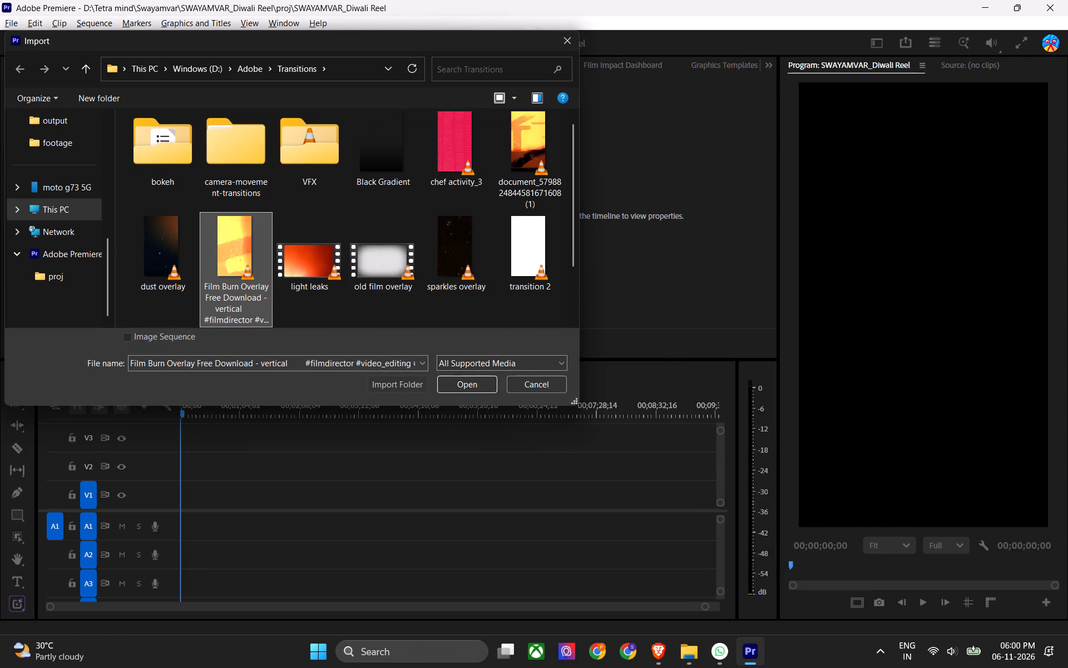
{"action": "left_click", "coordinate": [513, 382]}
{"action": "left_click", "coordinate": [471, 444]}
{"action": "key", "text": "ctrl+s"}
{"action": "left_click", "coordinate": [285, 273]}
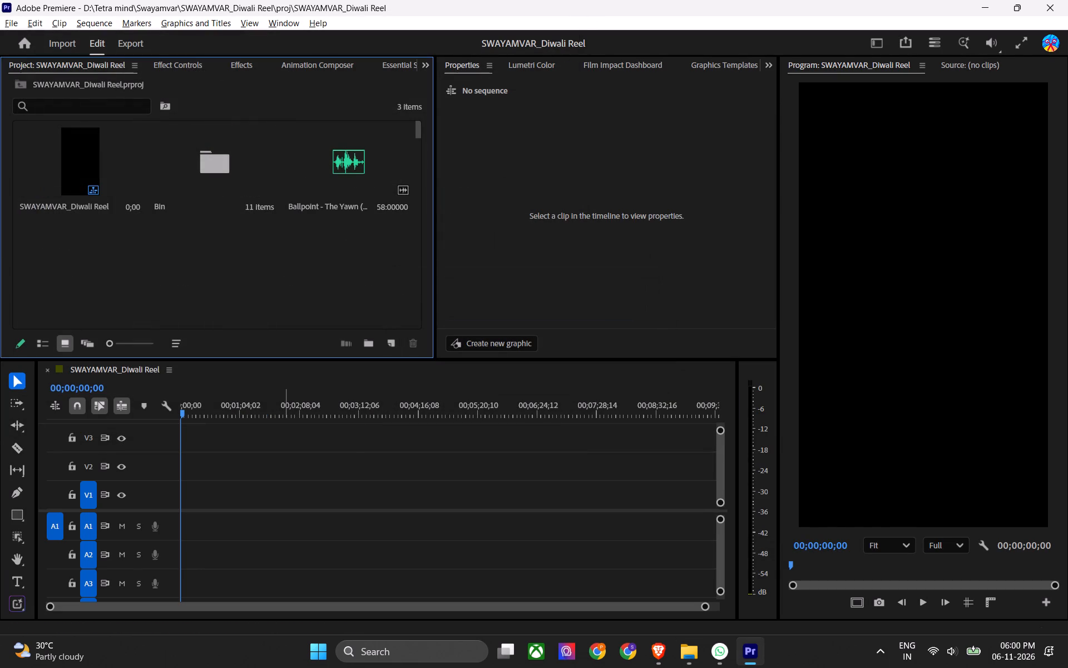
{"action": "left_click", "coordinate": [279, 306]}
Place the bin's eleven images one after another on track V1 from the start of the sequence and save.
{"action": "left_click_drag", "start_coordinate": [215, 195], "coordinate": [204, 404]}
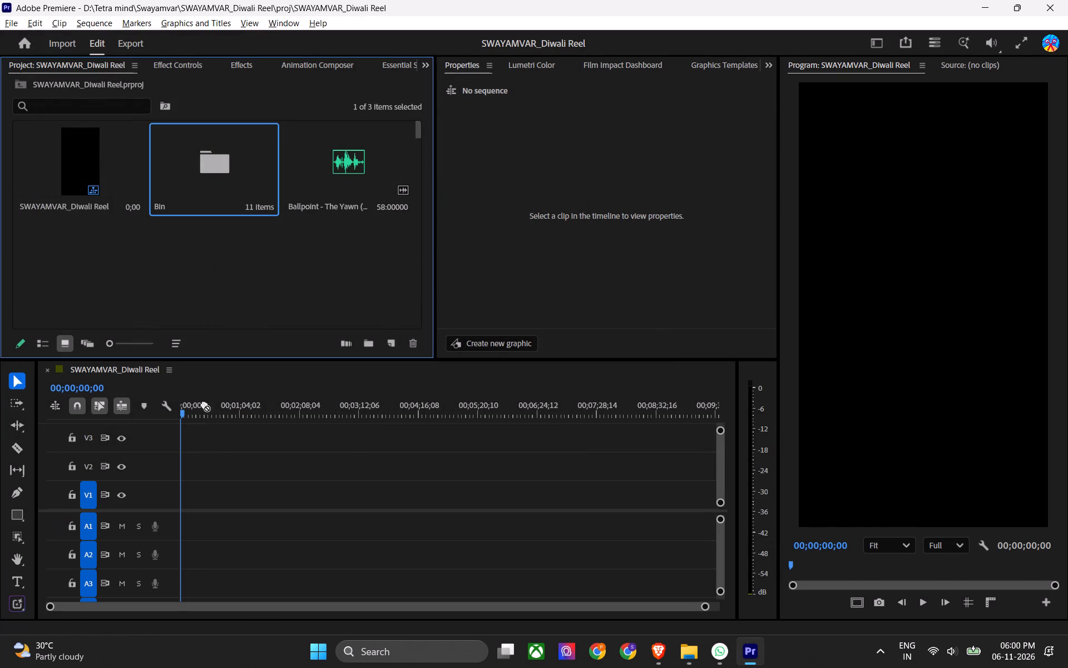
{"action": "left_click_drag", "start_coordinate": [204, 404], "coordinate": [183, 500]}
{"action": "key", "text": "ctrl+s"}
{"action": "key", "text": "1"}
{"action": "key", "text": "ctrl+s"}
Scale all the image clips on V1 to fill the frame and save the project.
{"action": "left_click_drag", "start_coordinate": [213, 395], "coordinate": [191, 404]}
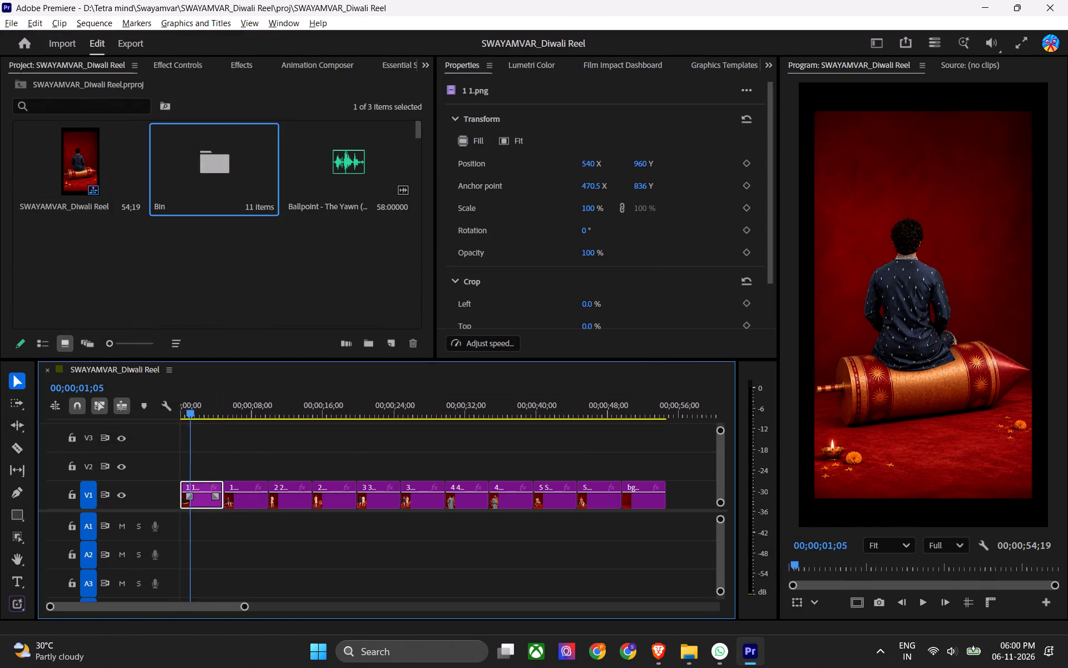
{"action": "left_click_drag", "start_coordinate": [191, 404], "coordinate": [229, 421]}
{"action": "key", "text": "ctrl+a"}
{"action": "key", "text": "4"}
{"action": "left_click", "coordinate": [253, 446]}
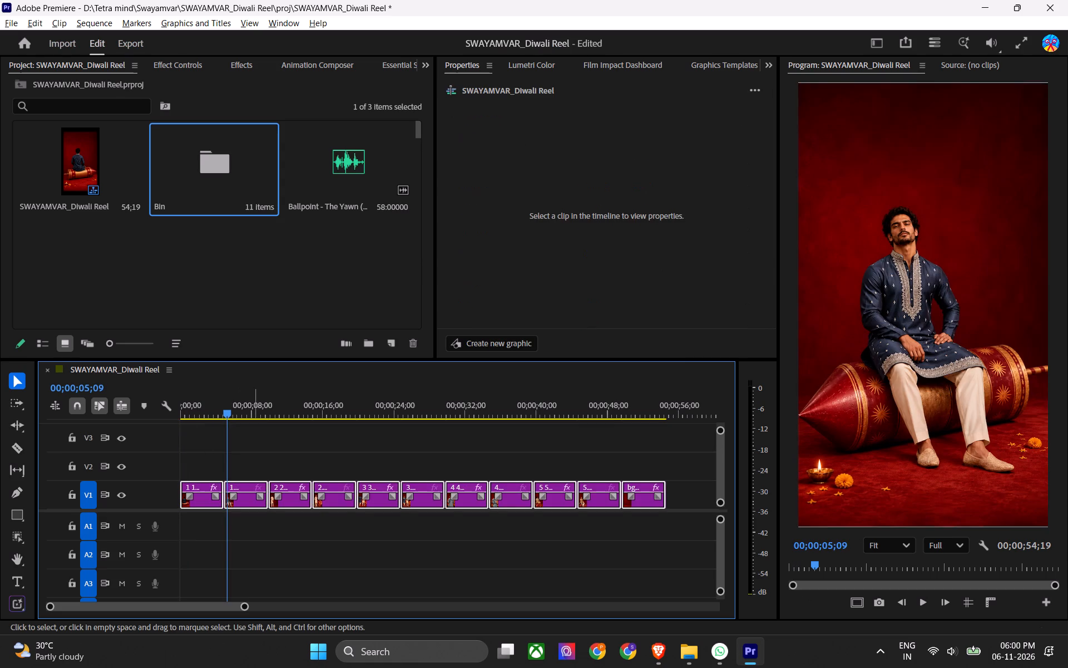
{"action": "key", "text": "ctrl+s"}
Scrub through the sequence to check how the image clips fill the frame and in what order they appear.
{"action": "left_click_drag", "start_coordinate": [249, 415], "coordinate": [568, 428]}
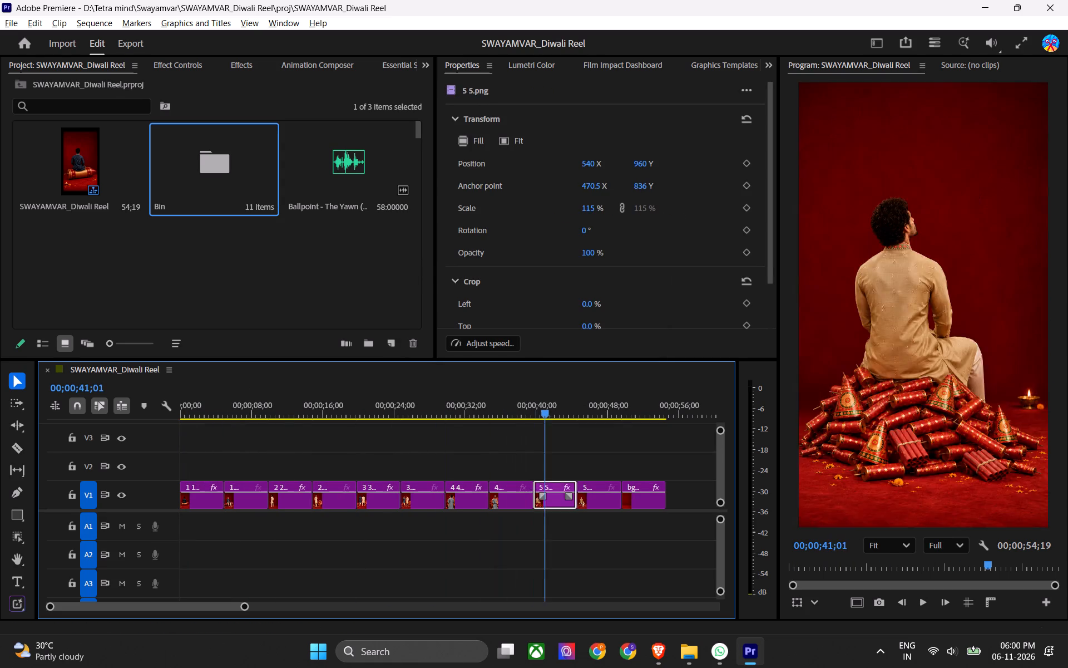
{"action": "left_click_drag", "start_coordinate": [568, 428], "coordinate": [171, 450]}
{"action": "left_click", "coordinate": [259, 441]}
{"action": "key", "text": "ctrl+s"}
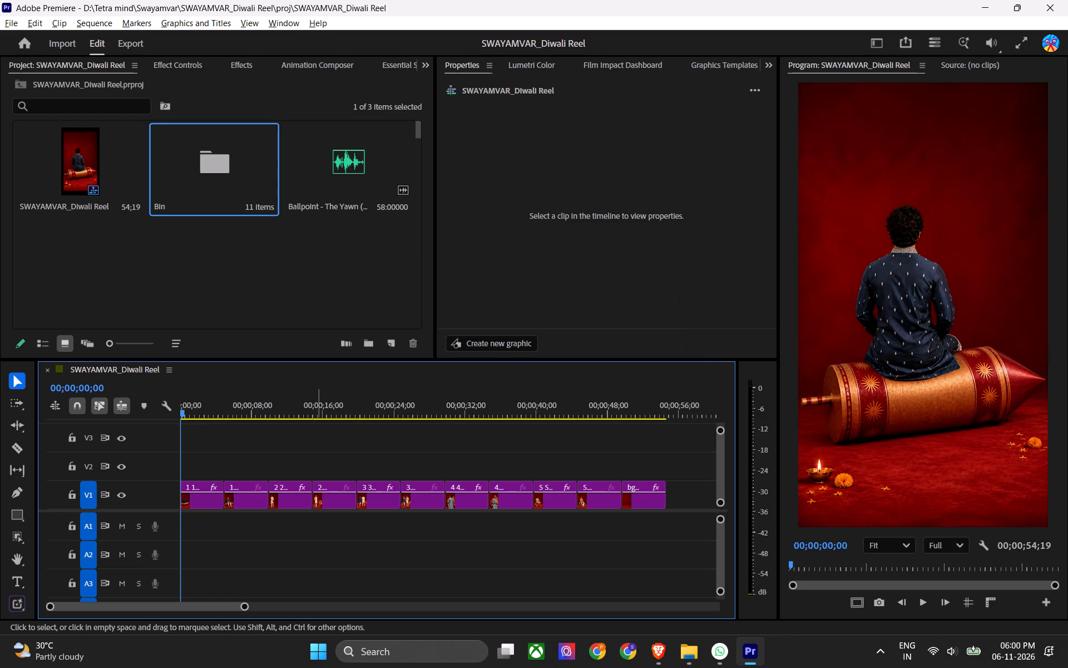
{"action": "left_click_drag", "start_coordinate": [245, 410], "coordinate": [227, 416]}
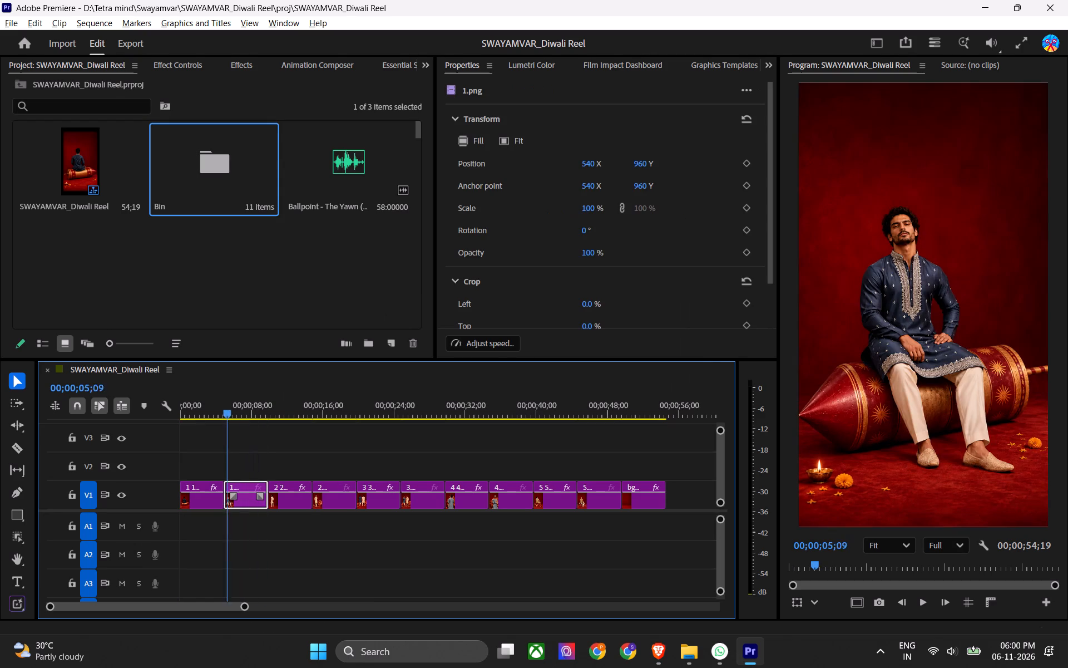
{"action": "left_click_drag", "start_coordinate": [227, 416], "coordinate": [269, 417]}
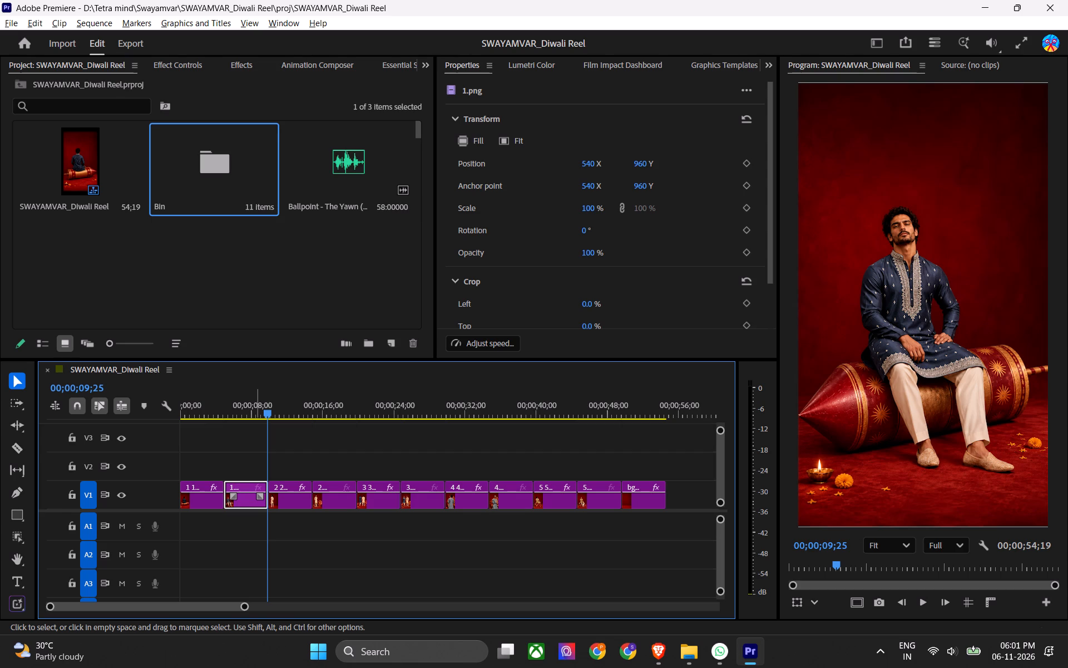
Browse the Film Impact effects and transitions for something suitable between the image clips.
{"action": "left_click", "coordinate": [595, 61]}
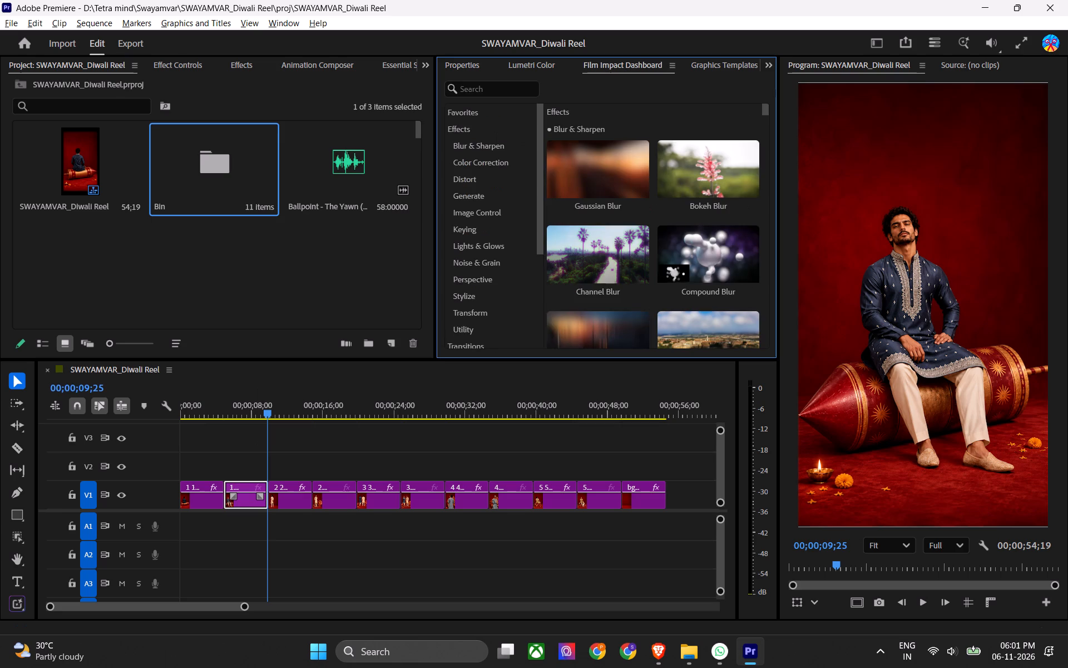
{"action": "left_click", "coordinate": [492, 92]}
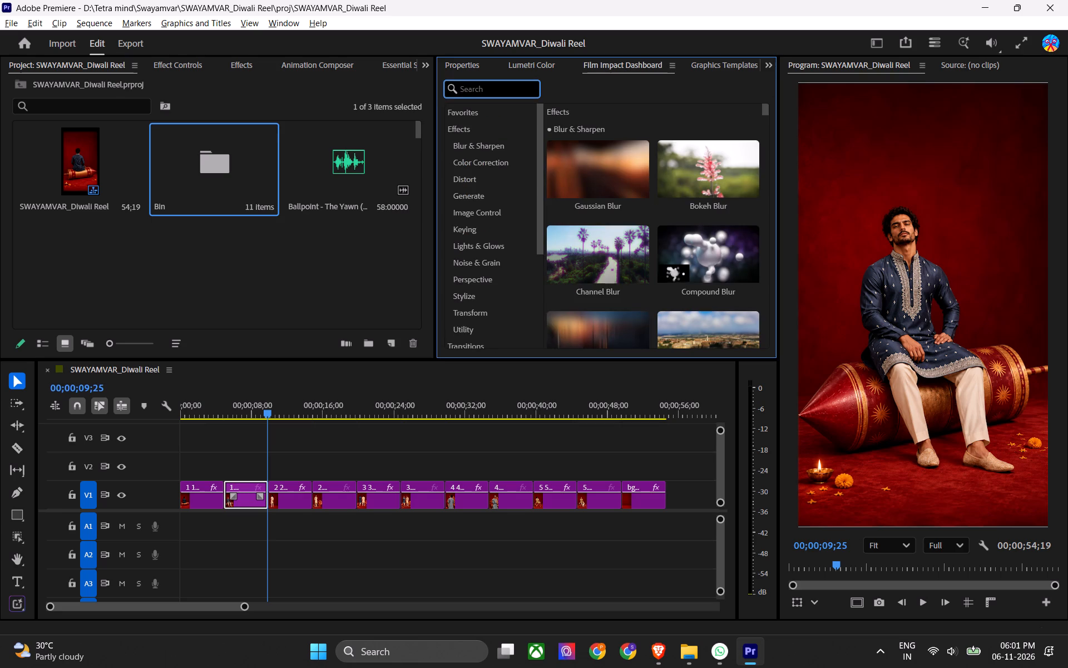
{"action": "scroll", "coordinate": [489, 199], "scroll_direction": "down", "scroll_amount": 13}
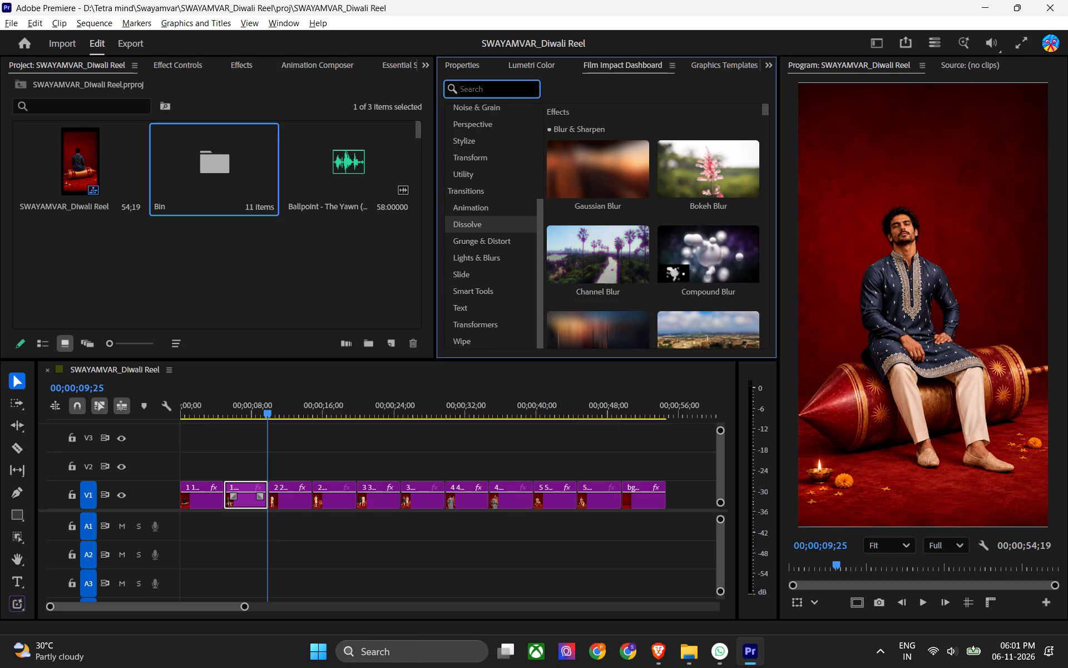
{"action": "scroll", "coordinate": [606, 252], "scroll_direction": "down", "scroll_amount": 7}
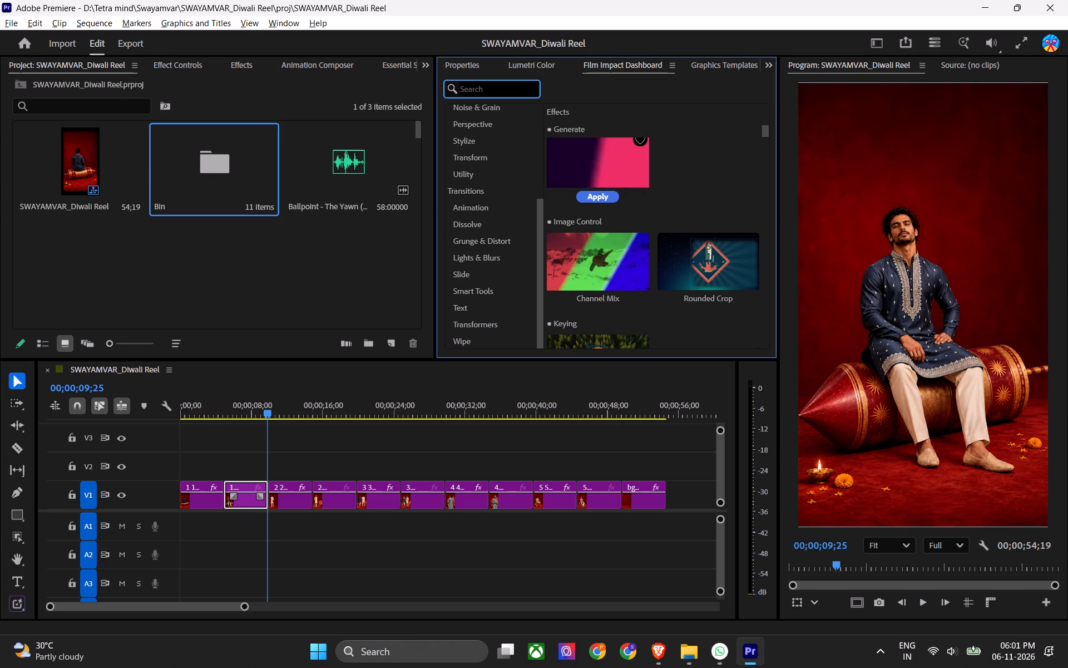
{"action": "scroll", "coordinate": [607, 256], "scroll_direction": "down", "scroll_amount": 5}
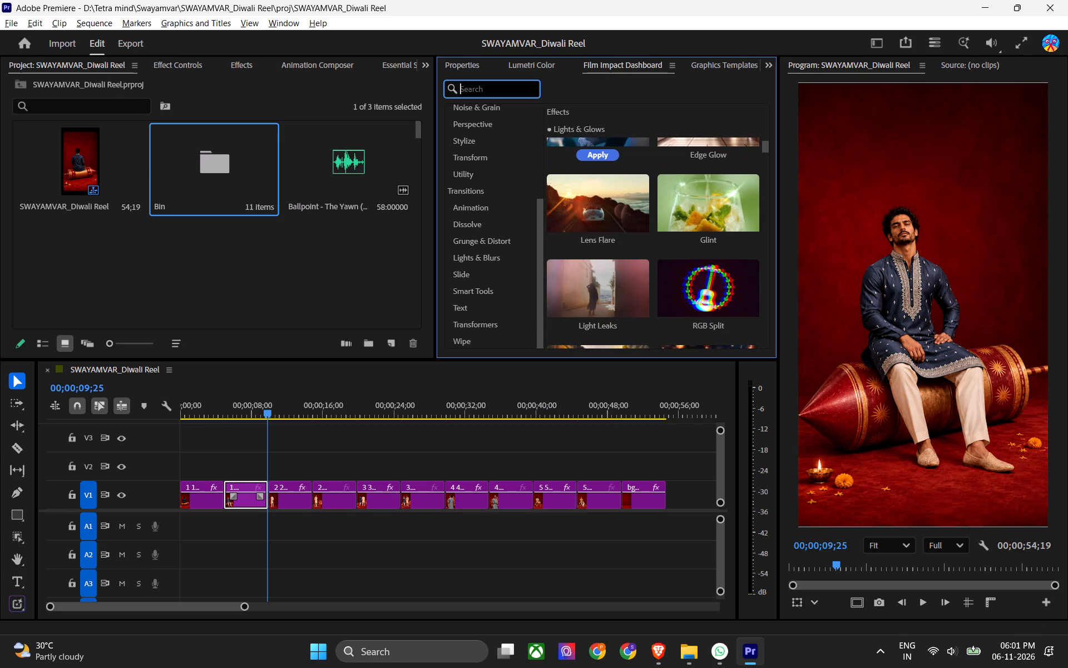
{"action": "scroll", "coordinate": [607, 256], "scroll_direction": "down", "scroll_amount": 5}
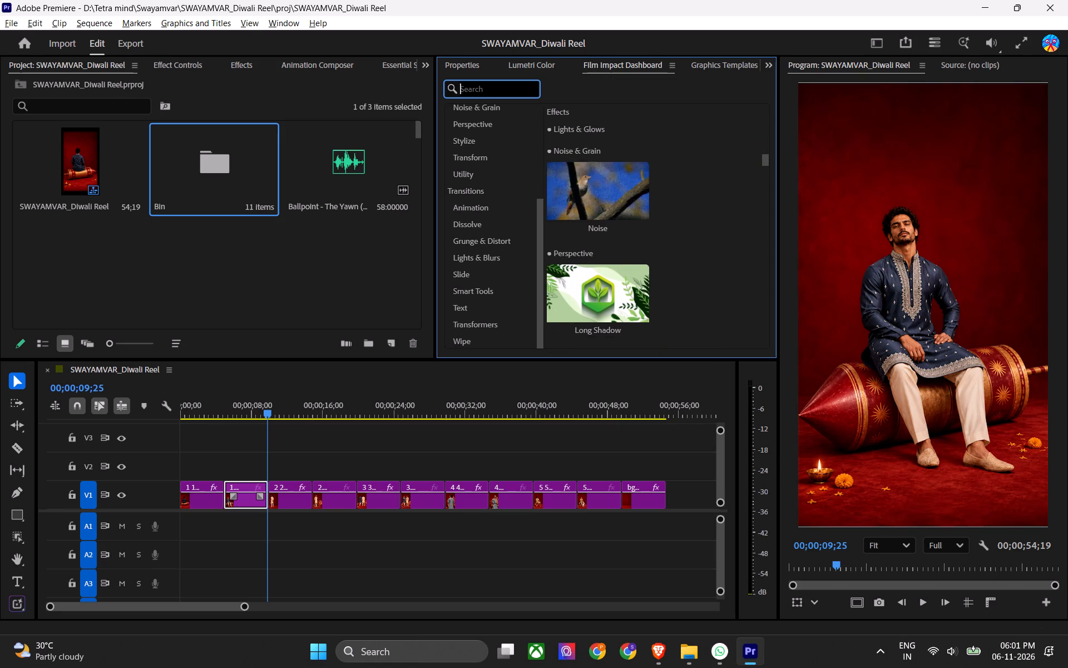
{"action": "scroll", "coordinate": [607, 256], "scroll_direction": "down", "scroll_amount": 5}
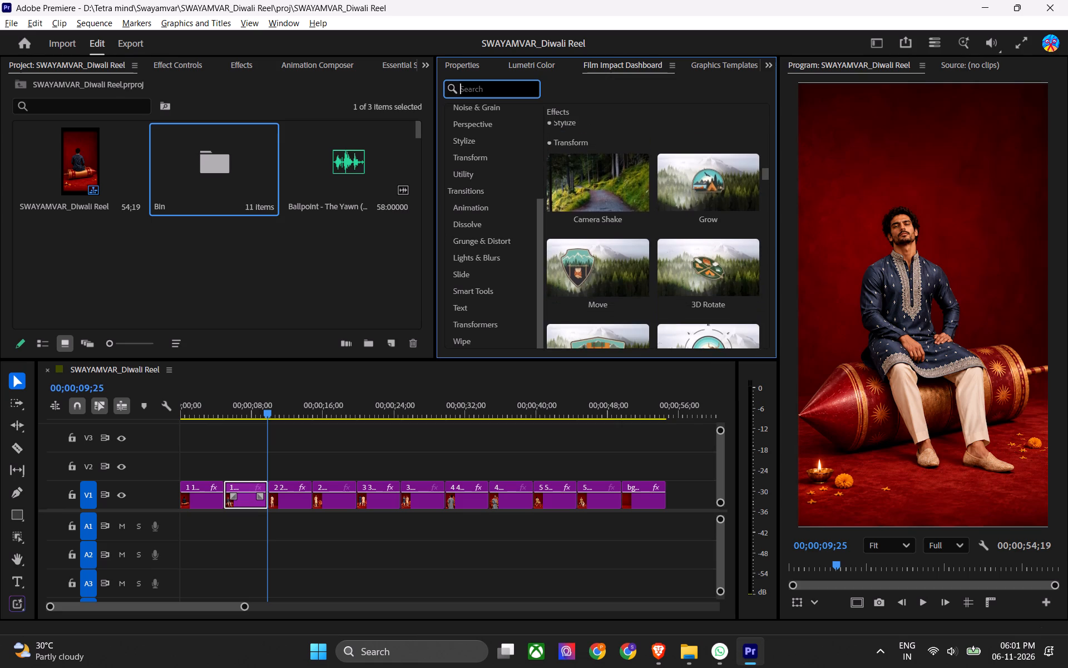
{"action": "scroll", "coordinate": [607, 256], "scroll_direction": "down", "scroll_amount": 1}
{"action": "scroll", "coordinate": [657, 194], "scroll_direction": "up", "scroll_amount": 1}
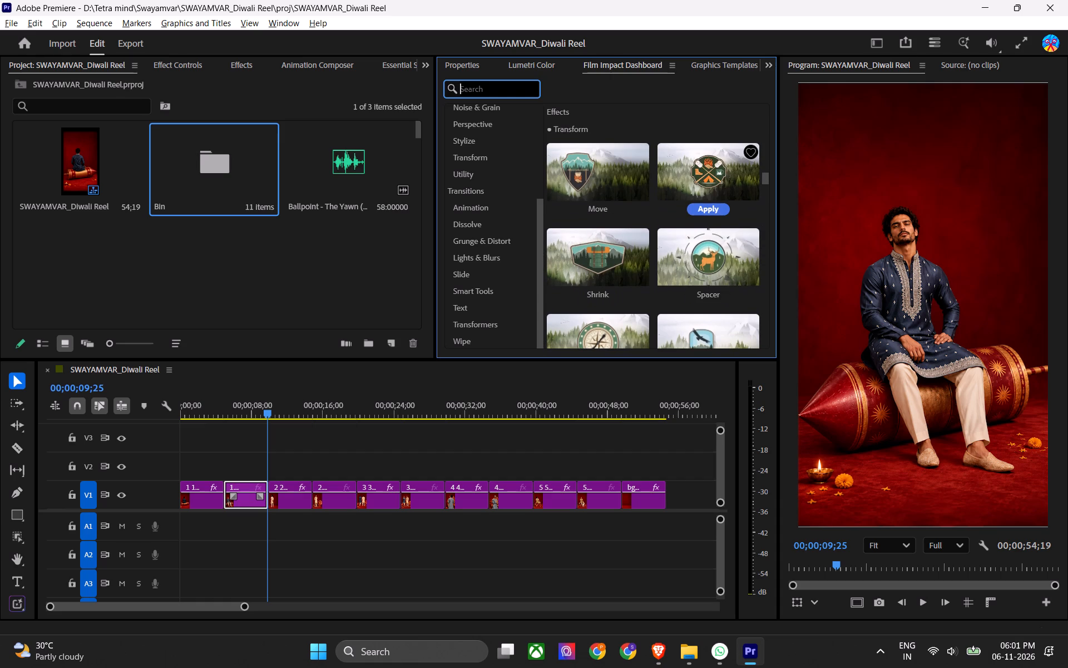
{"action": "scroll", "coordinate": [650, 208], "scroll_direction": "down", "scroll_amount": 3}
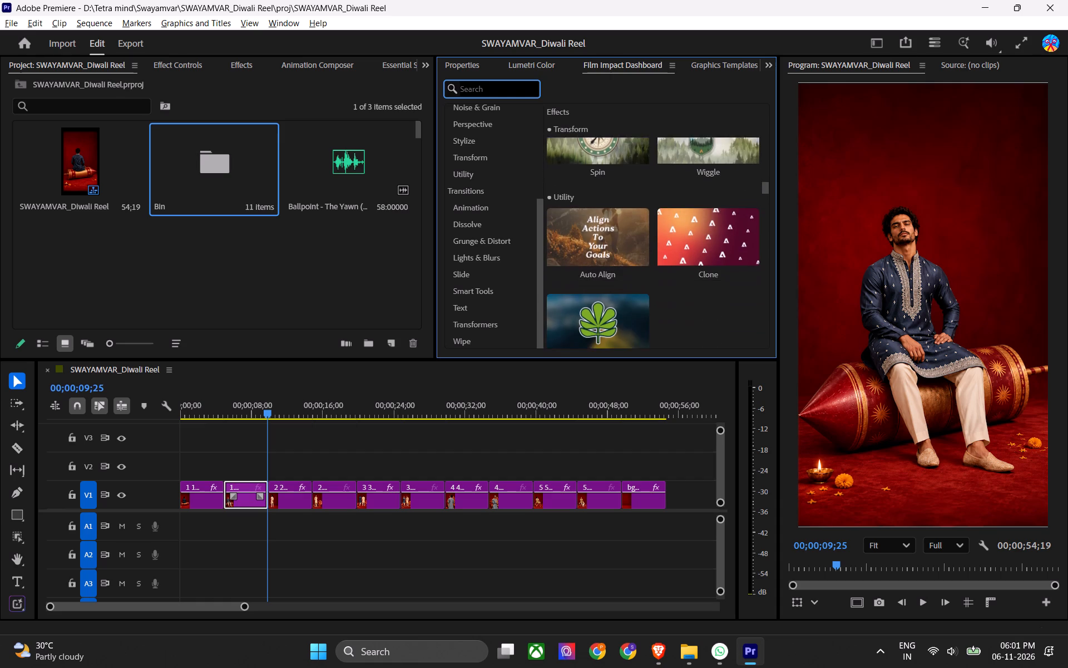
{"action": "scroll", "coordinate": [650, 208], "scroll_direction": "down", "scroll_amount": 2}
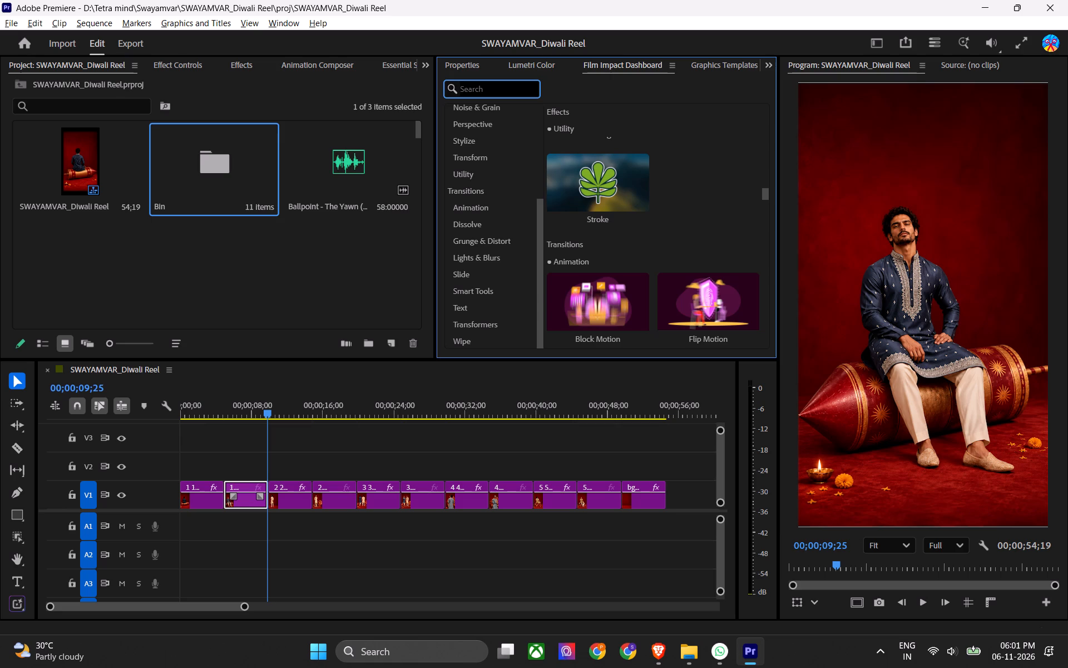
{"action": "scroll", "coordinate": [713, 269], "scroll_direction": "down", "scroll_amount": 1}
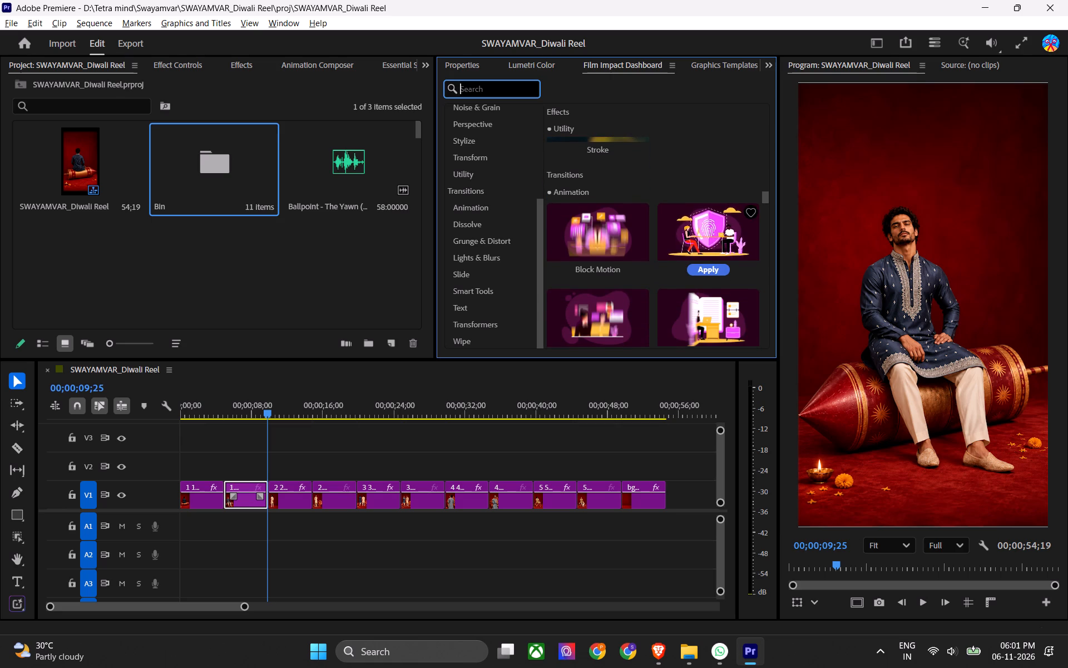
{"action": "scroll", "coordinate": [713, 245], "scroll_direction": "down", "scroll_amount": 1}
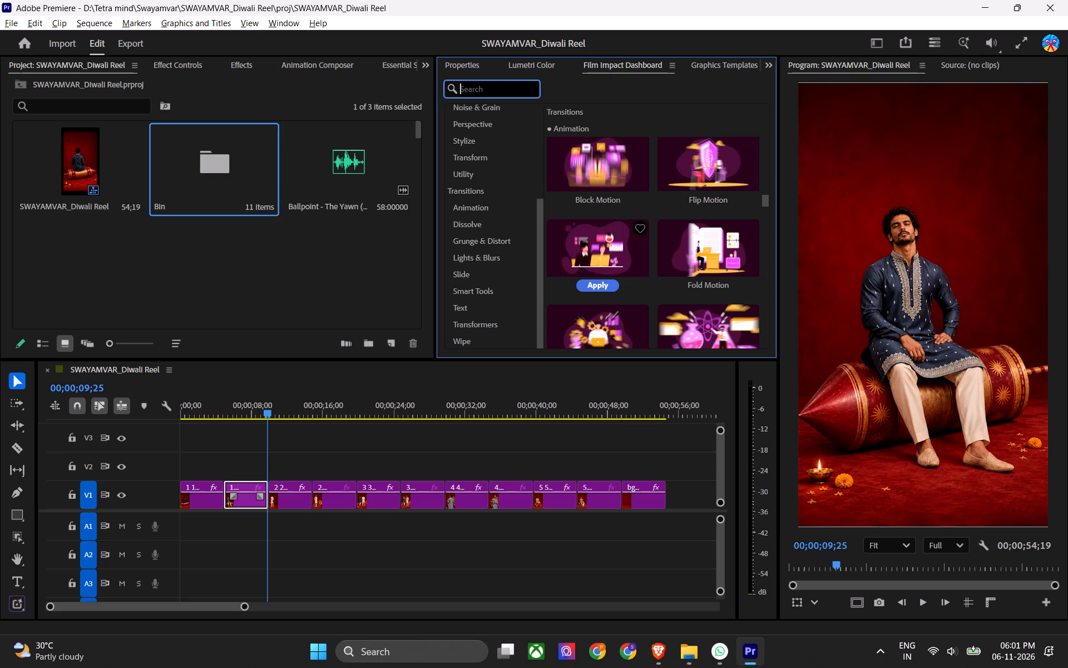
{"action": "scroll", "coordinate": [718, 248], "scroll_direction": "down", "scroll_amount": 1}
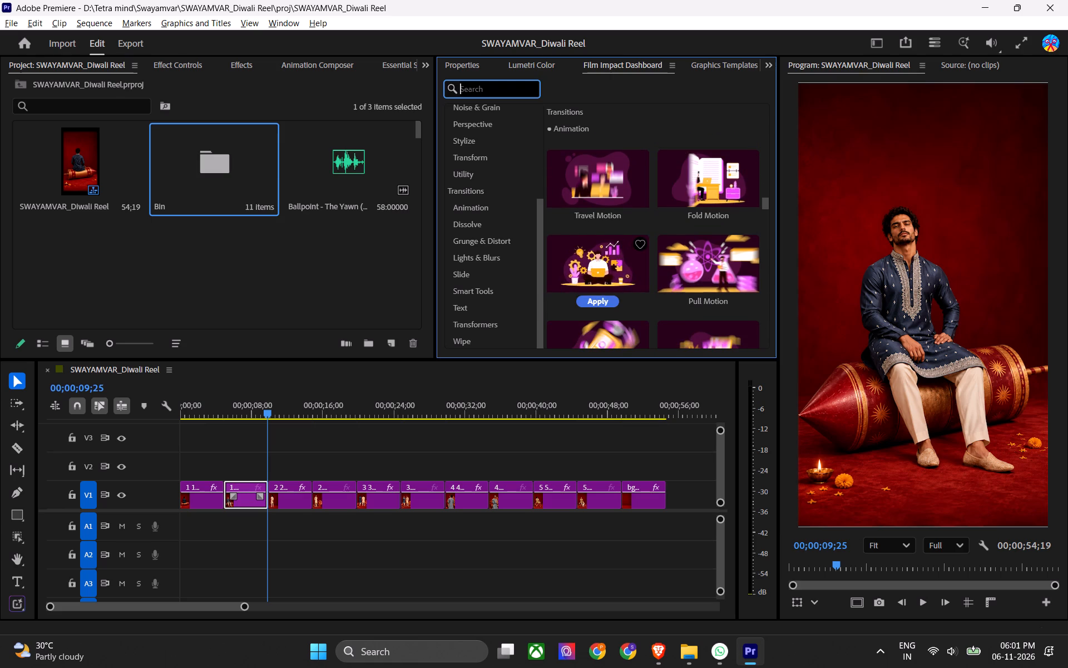
{"action": "scroll", "coordinate": [677, 262], "scroll_direction": "down", "scroll_amount": 2}
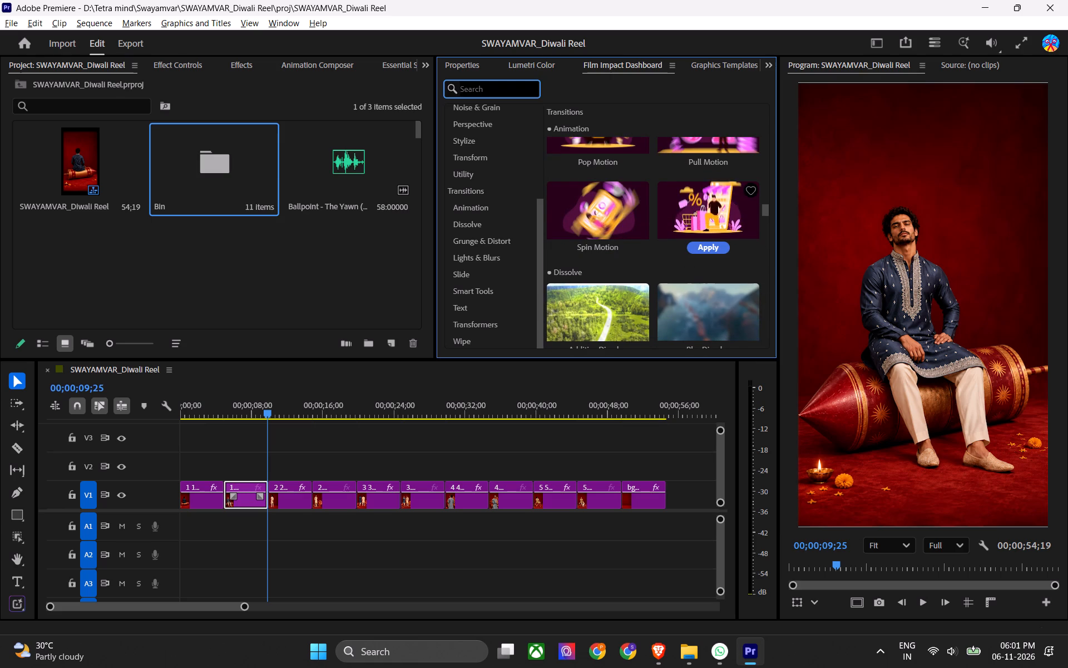
{"action": "scroll", "coordinate": [682, 211], "scroll_direction": "down", "scroll_amount": 2}
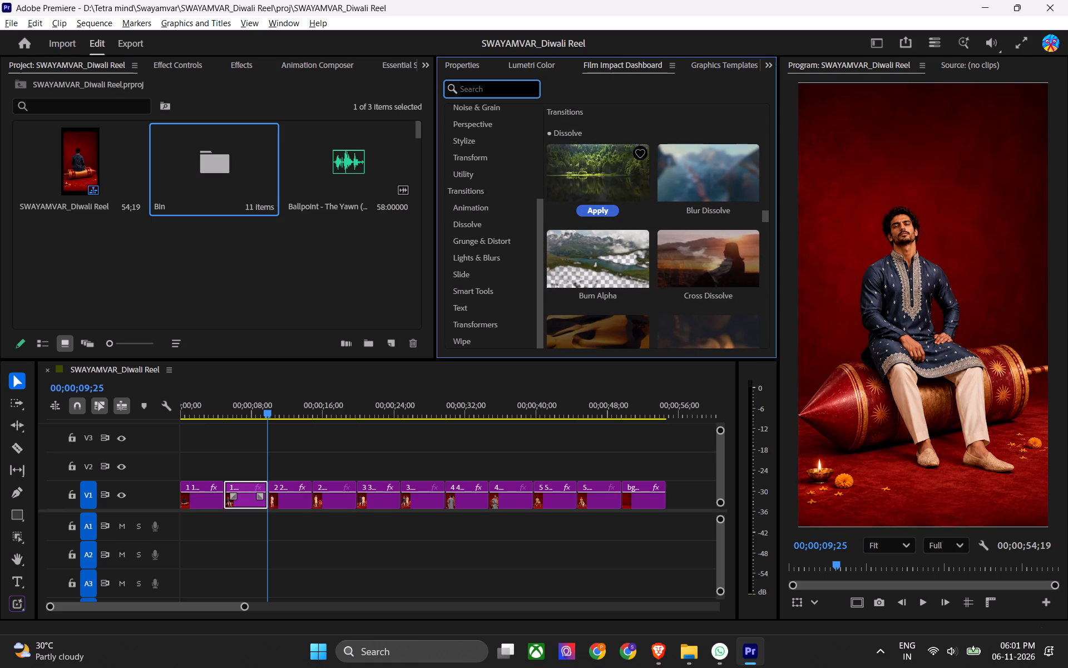
{"action": "scroll", "coordinate": [616, 208], "scroll_direction": "down", "scroll_amount": 19}
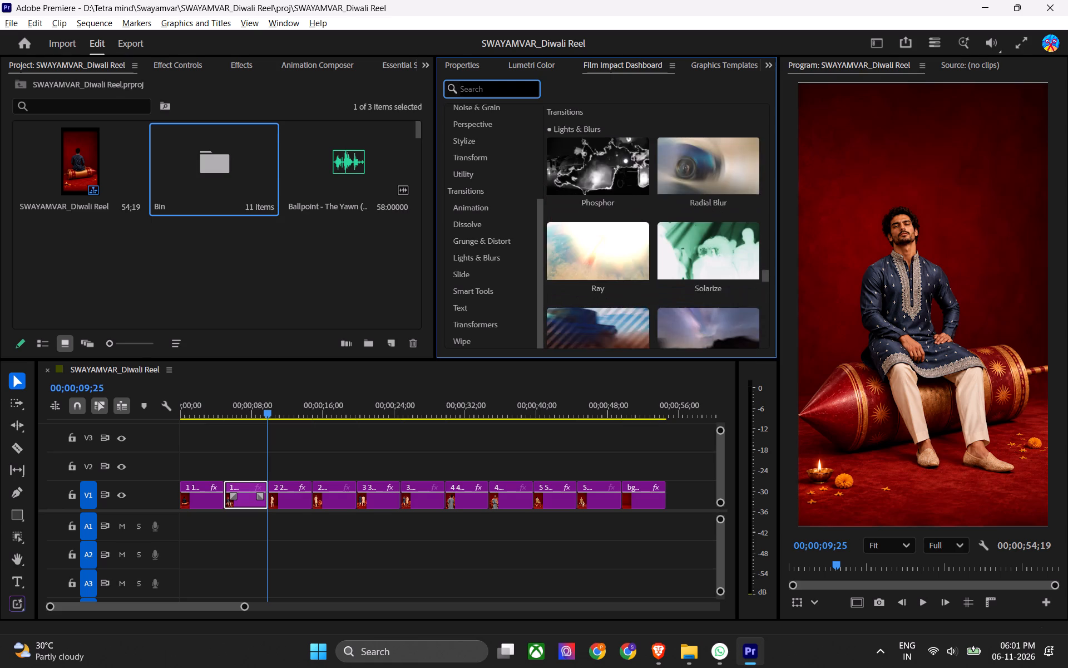
{"action": "scroll", "coordinate": [612, 232], "scroll_direction": "down", "scroll_amount": 8}
Search the Film Impact library for "3d" and look over the matching effects and transitions.
{"action": "left_click", "coordinate": [499, 87]}
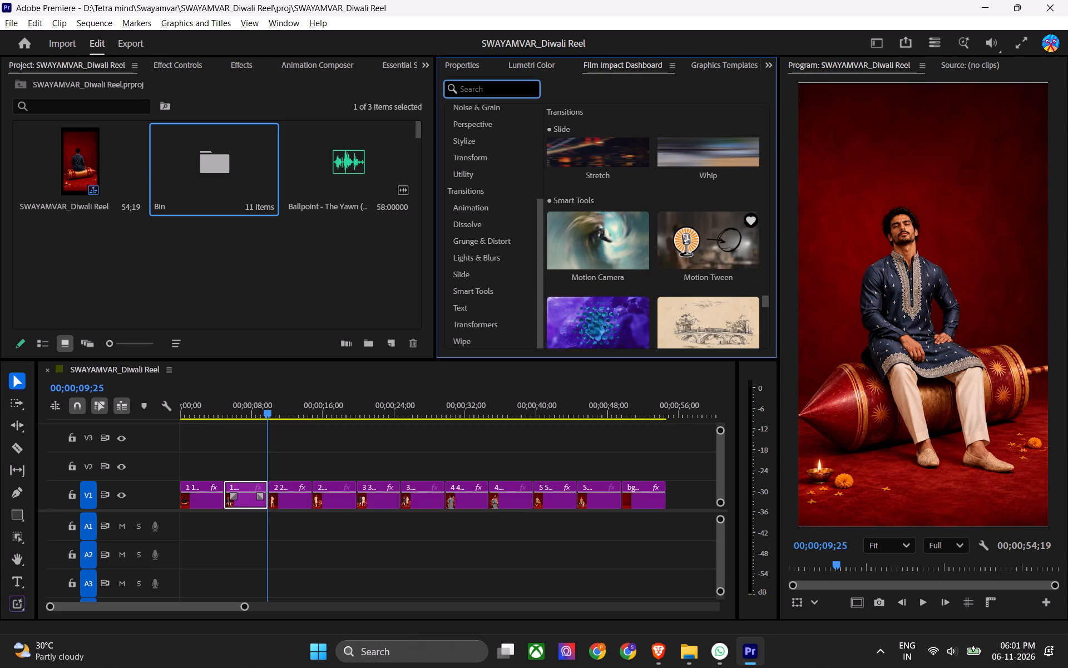
{"action": "type", "text": "3d"}
{"action": "scroll", "coordinate": [647, 222], "scroll_direction": "down", "scroll_amount": 5}
{"action": "scroll", "coordinate": [648, 228], "scroll_direction": "up", "scroll_amount": 4}
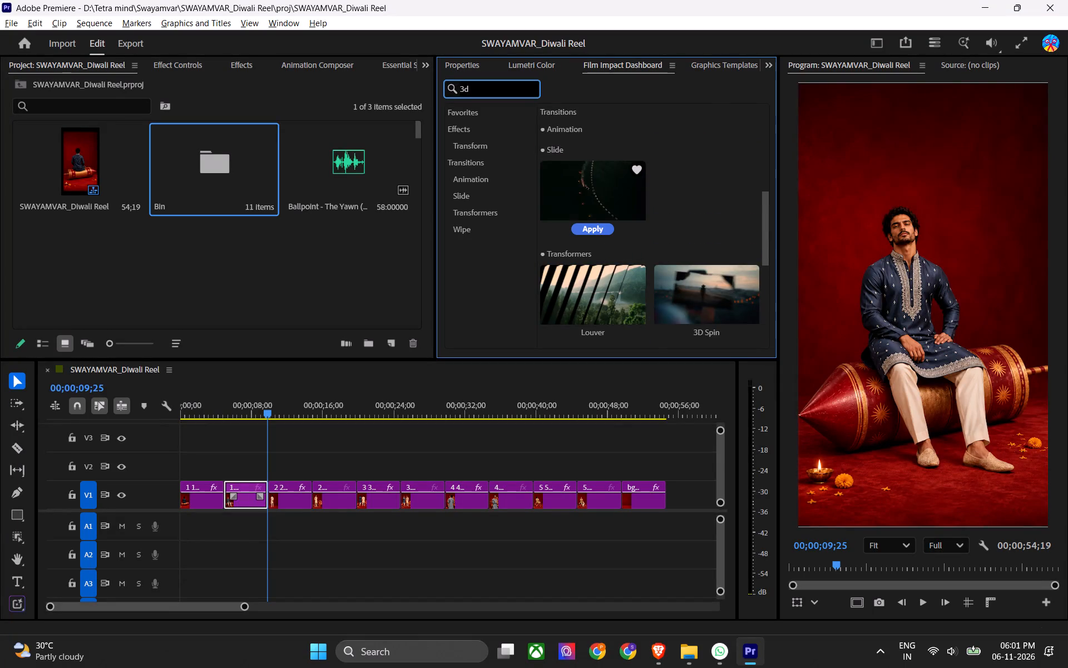
{"action": "scroll", "coordinate": [619, 202], "scroll_direction": "up", "scroll_amount": 3}
{"action": "scroll", "coordinate": [627, 218], "scroll_direction": "down", "scroll_amount": 6}
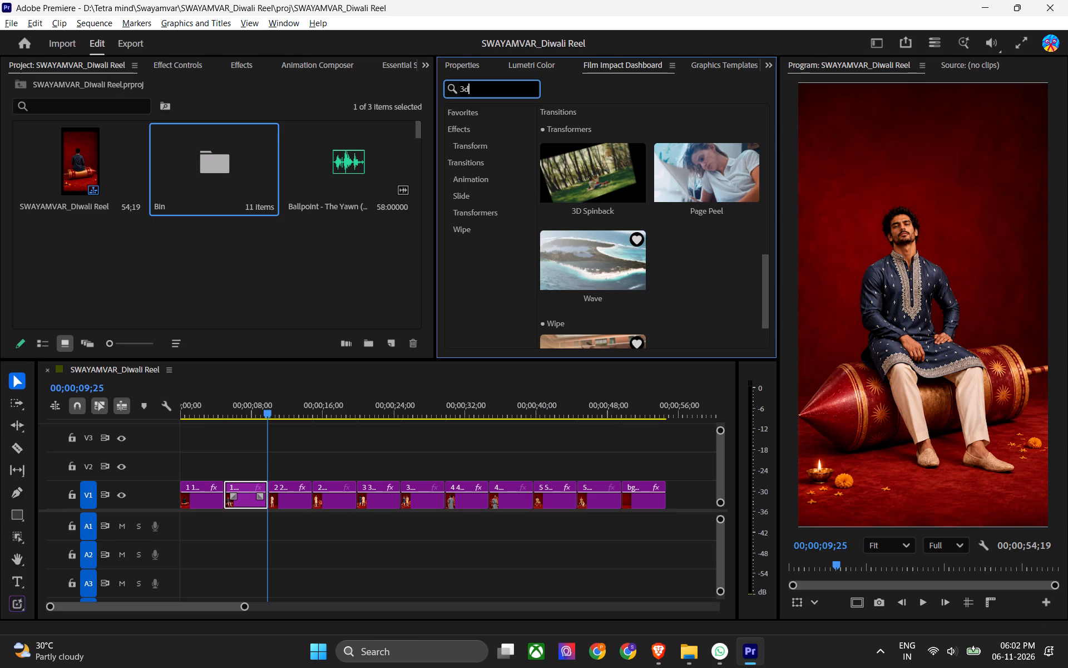
Save the project.
{"action": "left_click", "coordinate": [197, 234]}
{"action": "key", "text": "ctrl+s"}
{"action": "key", "text": "ctrl+s"}
{"action": "key", "text": "ctrl+s"}
{"action": "key", "text": "ctrl+s"}
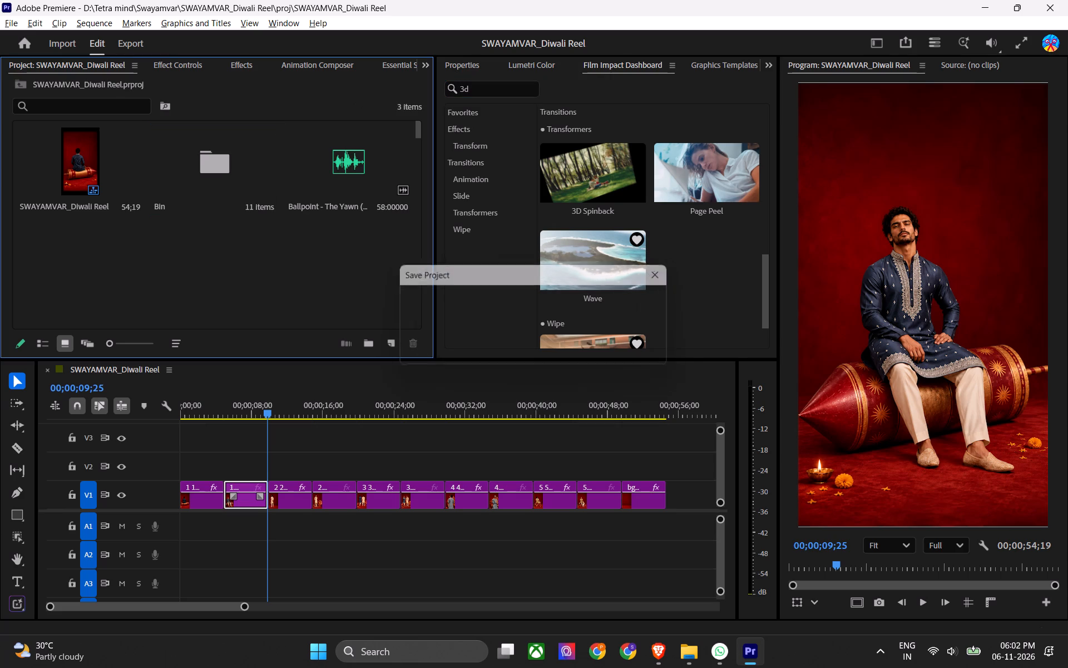
{"action": "key", "text": "ctrl+s"}
{"action": "key", "text": "ctrl+s"}
{"action": "key", "text": "ctrl+s"}
{"action": "key", "text": "ctrl+s"}
{"action": "key", "text": "ctrl+s"}
{"action": "key", "text": "ctrl+s"}
{"action": "key", "text": "ctrl+s"}
{"action": "key", "text": "ctrl+s"}
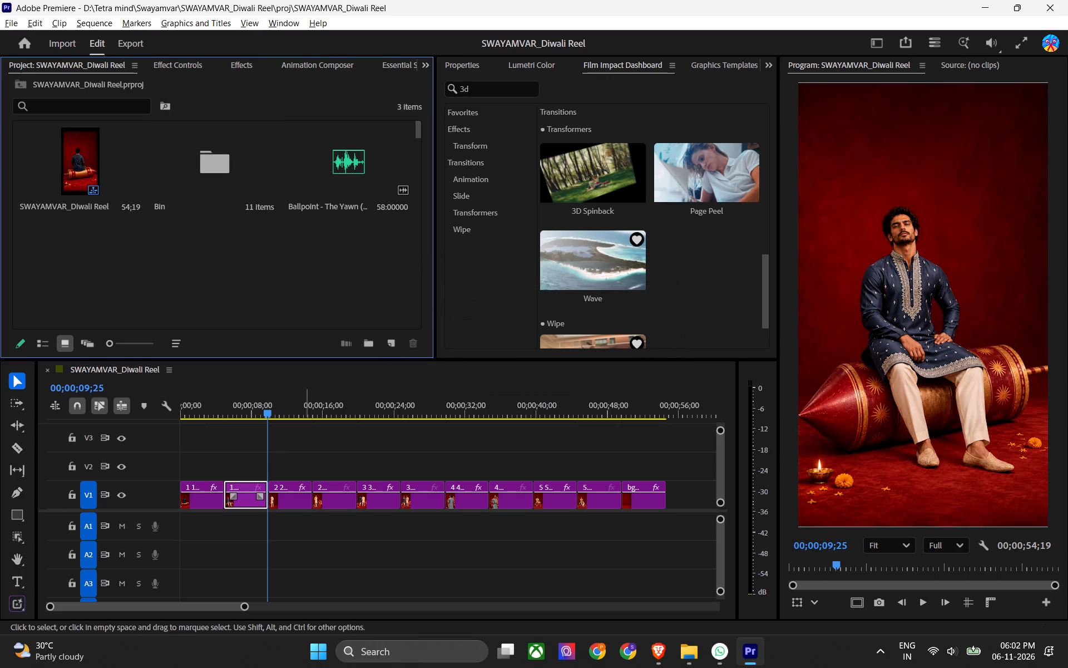
{"action": "key", "text": "ctrl+s"}
Move the 1.png clip to the start of V1, ahead of 1 1.png, close the gap left behind and save.
{"action": "left_click_drag", "start_coordinate": [236, 409], "coordinate": [250, 424]}
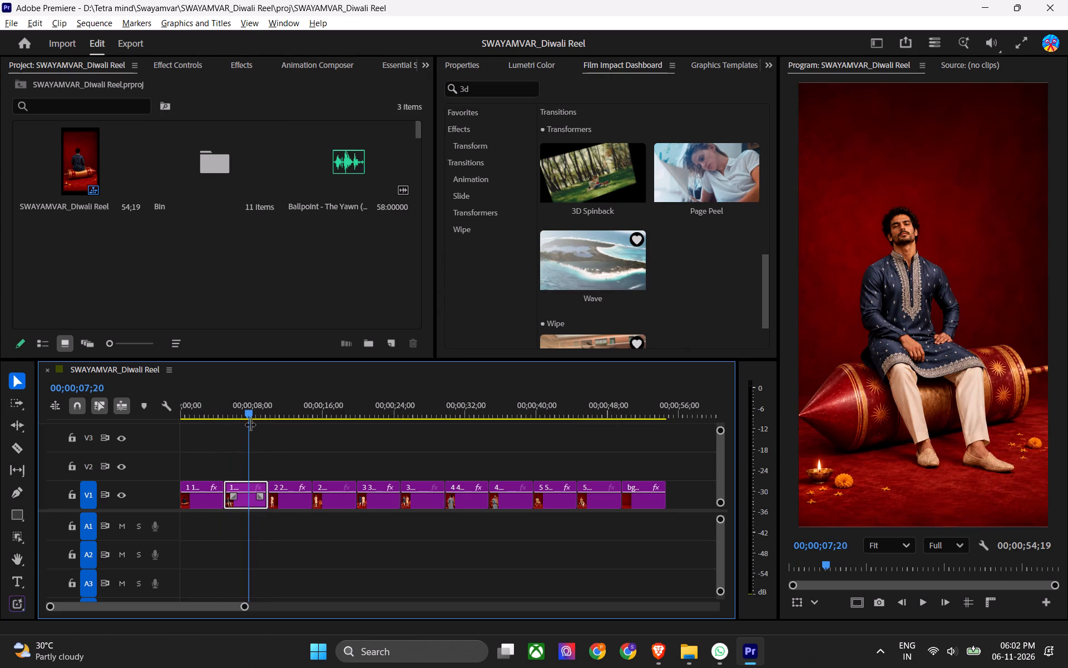
{"action": "left_click_drag", "start_coordinate": [250, 424], "coordinate": [186, 420]}
{"action": "key", "text": "ctrl+x"}
{"action": "left_click_drag", "start_coordinate": [209, 410], "coordinate": [122, 427]}
{"action": "key", "text": "ctrl+shift+v"}
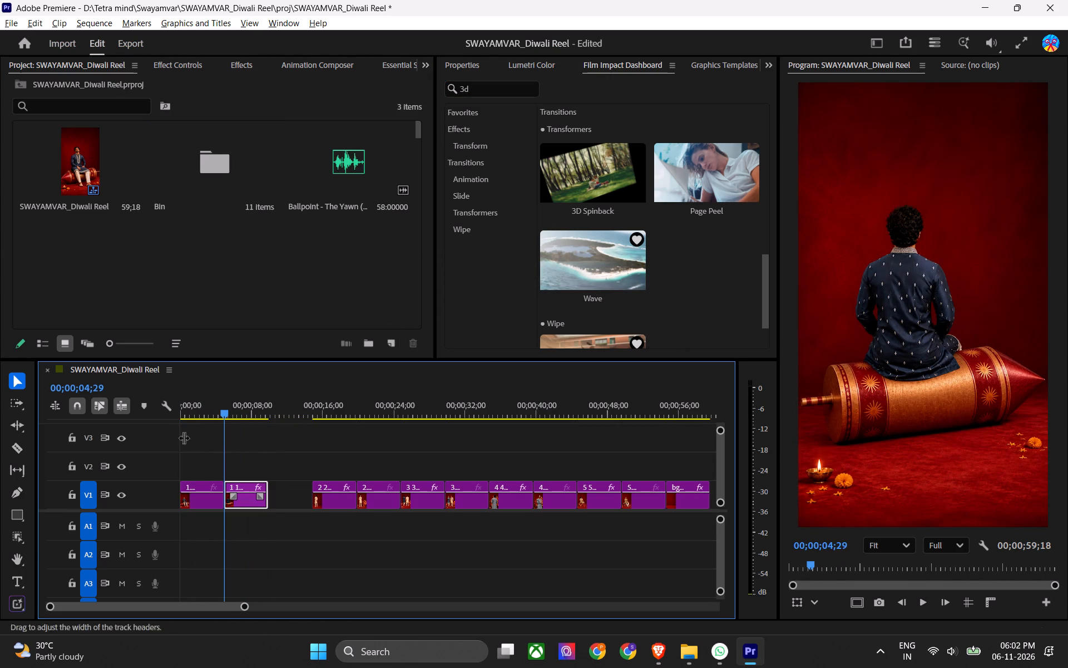
{"action": "key", "text": "Down"}
{"action": "key", "text": "w"}
{"action": "key", "text": "Up"}
{"action": "key", "text": "Up"}
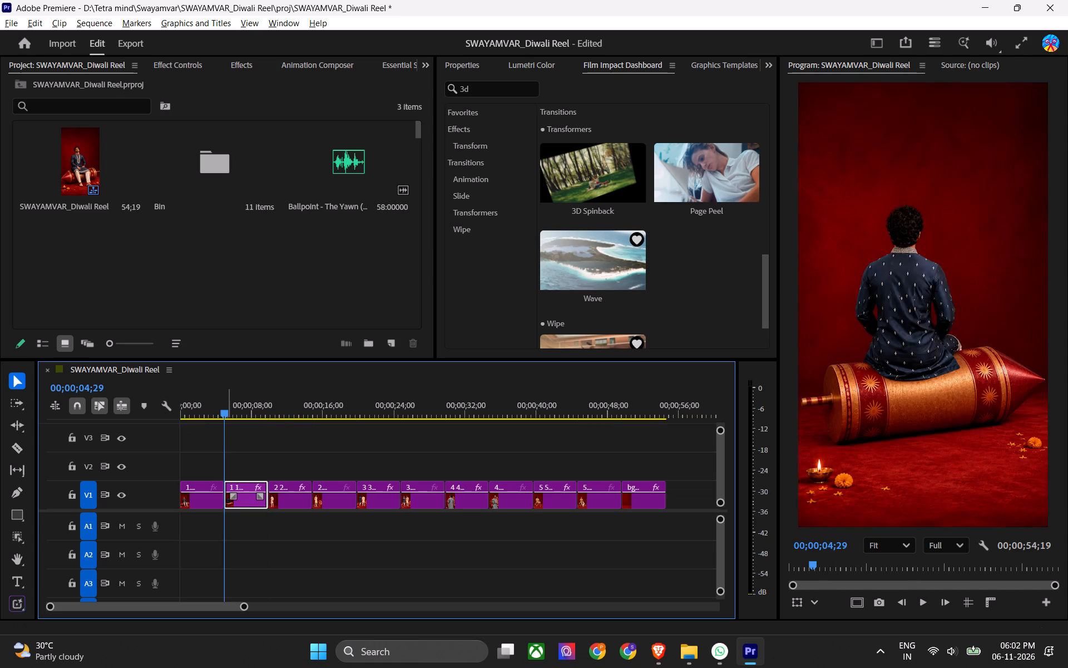
{"action": "key", "text": "ctrl+s"}
{"action": "key", "text": "ctrl+s"}
{"action": "key", "text": "ctrl+s"}
Set the playhead to 00;00;04;10 near the end of the 1.png clip and save the project.
{"action": "scroll", "coordinate": [185, 510], "scroll_direction": "up", "scroll_amount": 7, "text": "alt"}
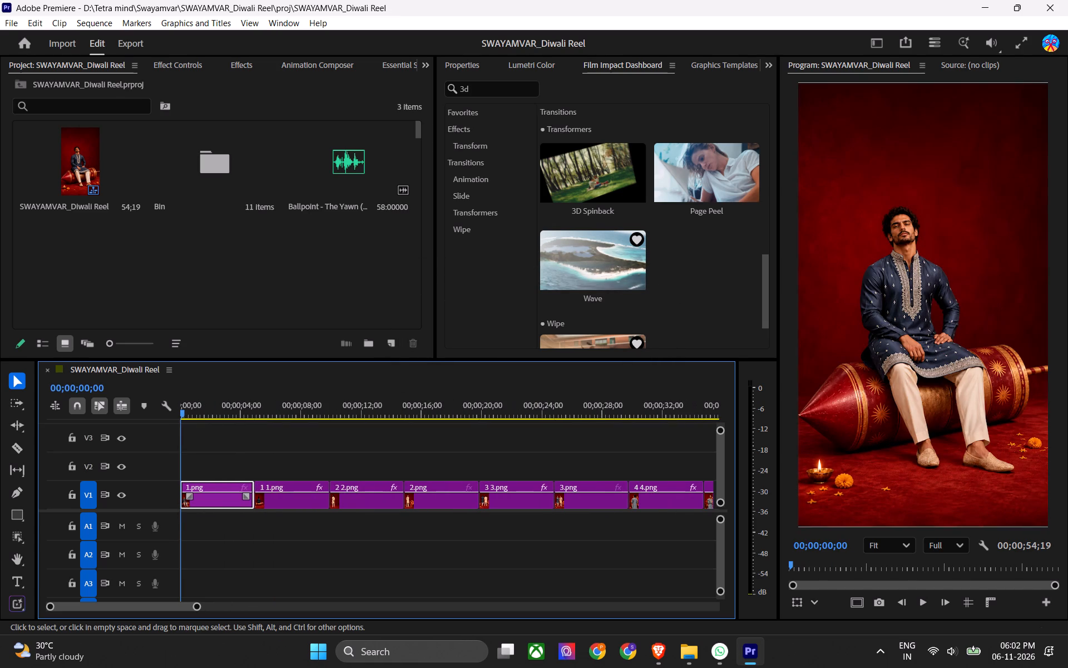
{"action": "scroll", "coordinate": [230, 513], "scroll_direction": "up", "scroll_amount": 11, "text": "alt"}
{"action": "key", "text": "ctrl+s"}
{"action": "left_click_drag", "start_coordinate": [245, 392], "coordinate": [261, 405]}
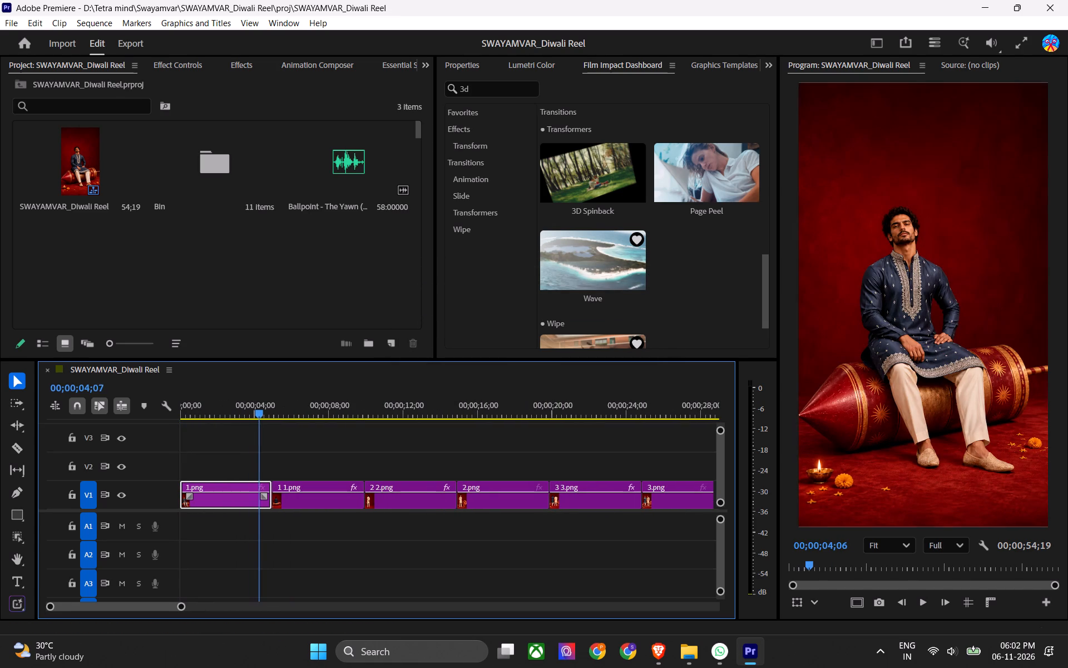
{"action": "left_click_drag", "start_coordinate": [261, 405], "coordinate": [262, 406]}
{"action": "left_click", "coordinate": [308, 446]}
{"action": "key", "text": "ctrl+s"}
{"action": "key", "text": "ctrl+s"}
{"action": "left_click_drag", "start_coordinate": [251, 398], "coordinate": [263, 417]}
{"action": "left_click", "coordinate": [330, 456]}
{"action": "key", "text": "ctrl+s"}
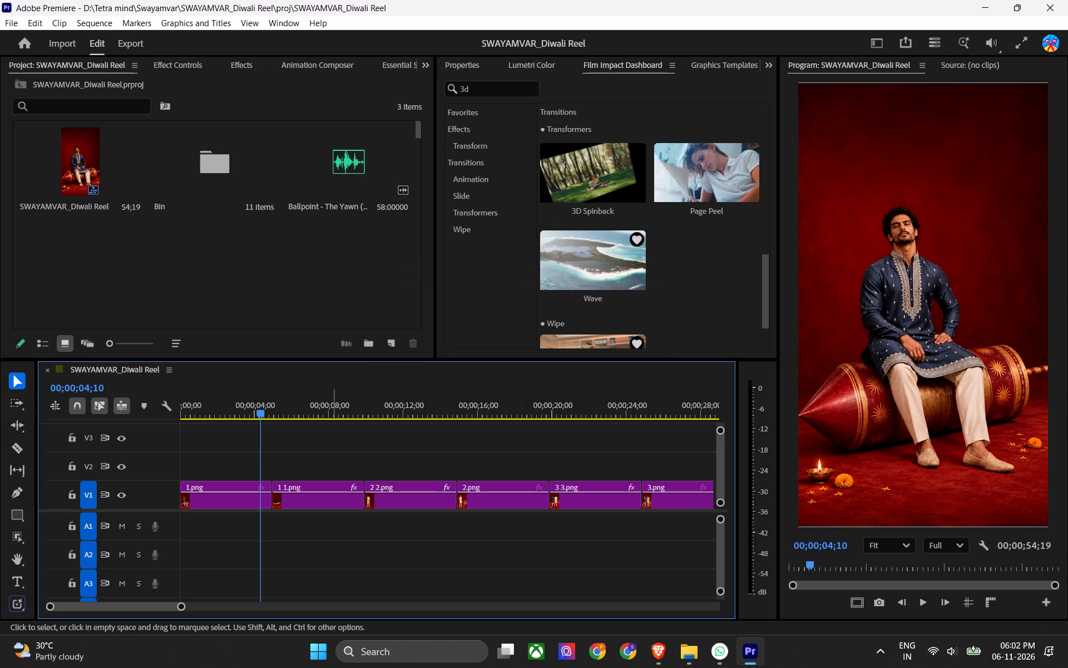
Search the effects for "3d" and look through the matching effects, transitions and 3D Flips presets.
{"action": "left_click", "coordinate": [302, 272]}
{"action": "left_click", "coordinate": [238, 69]}
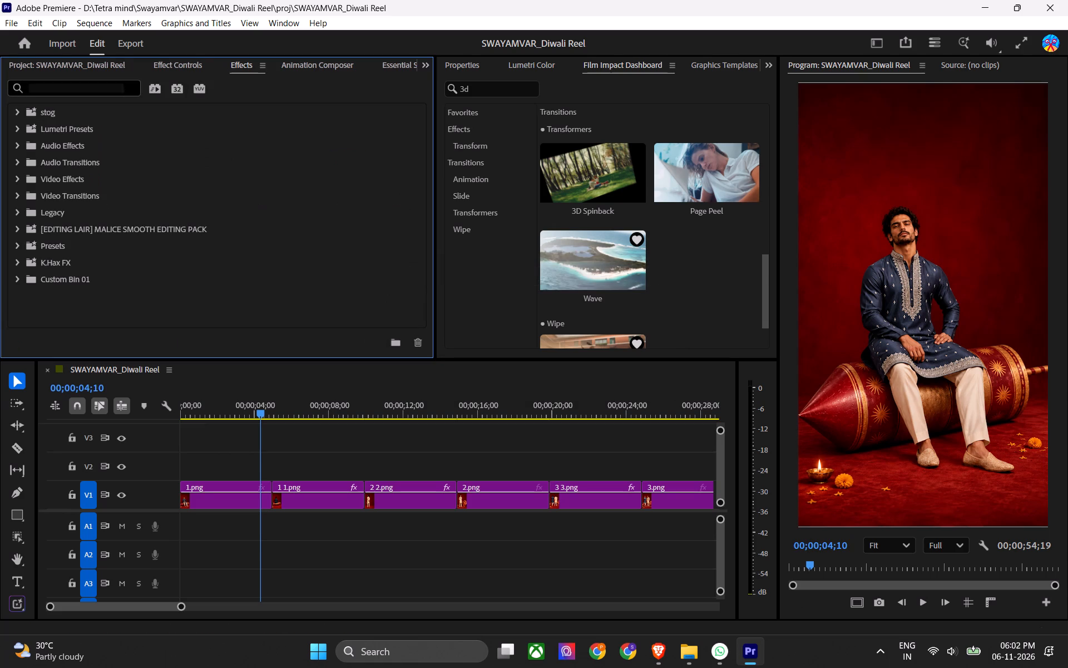
{"action": "left_click", "coordinate": [120, 92]}
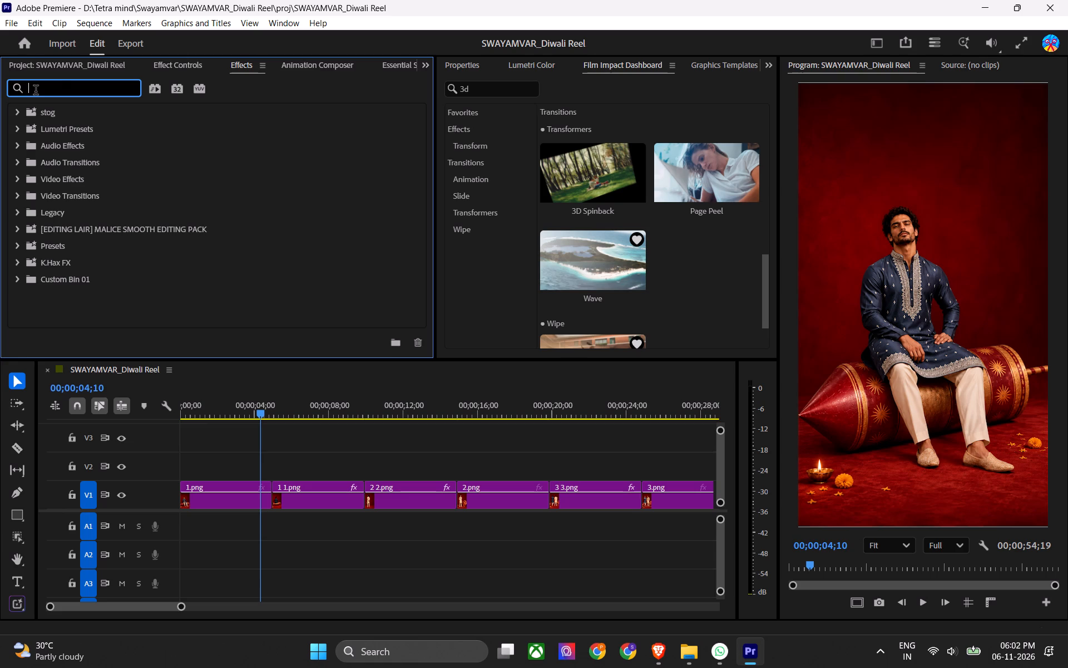
{"action": "left_click", "coordinate": [59, 90]}
{"action": "type", "text": "3d"}
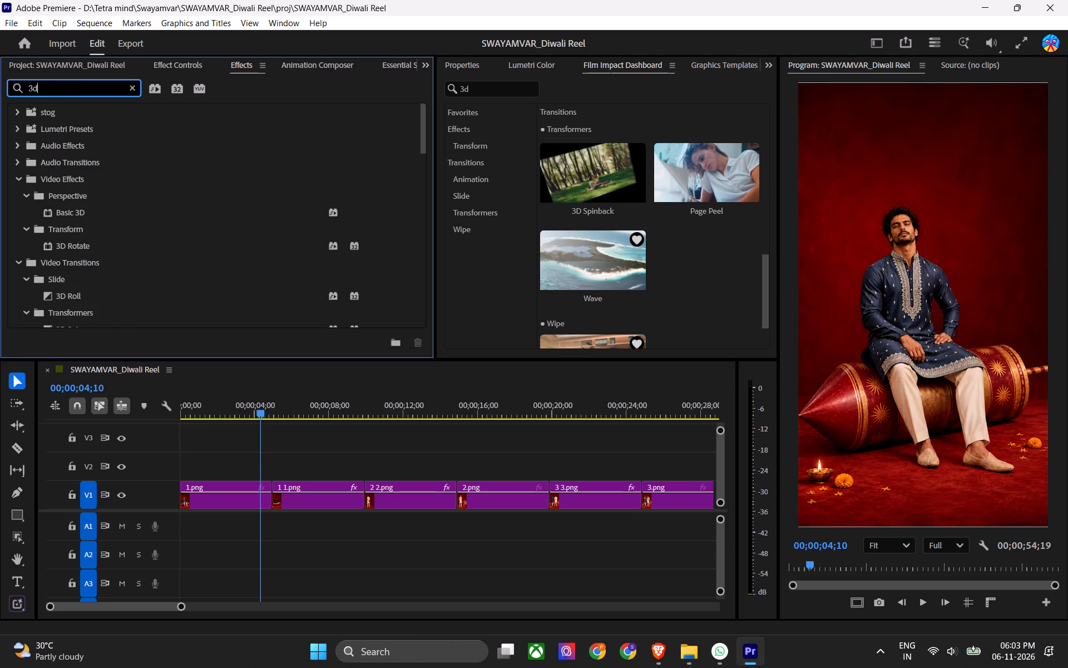
{"action": "scroll", "coordinate": [92, 214], "scroll_direction": "down", "scroll_amount": 7}
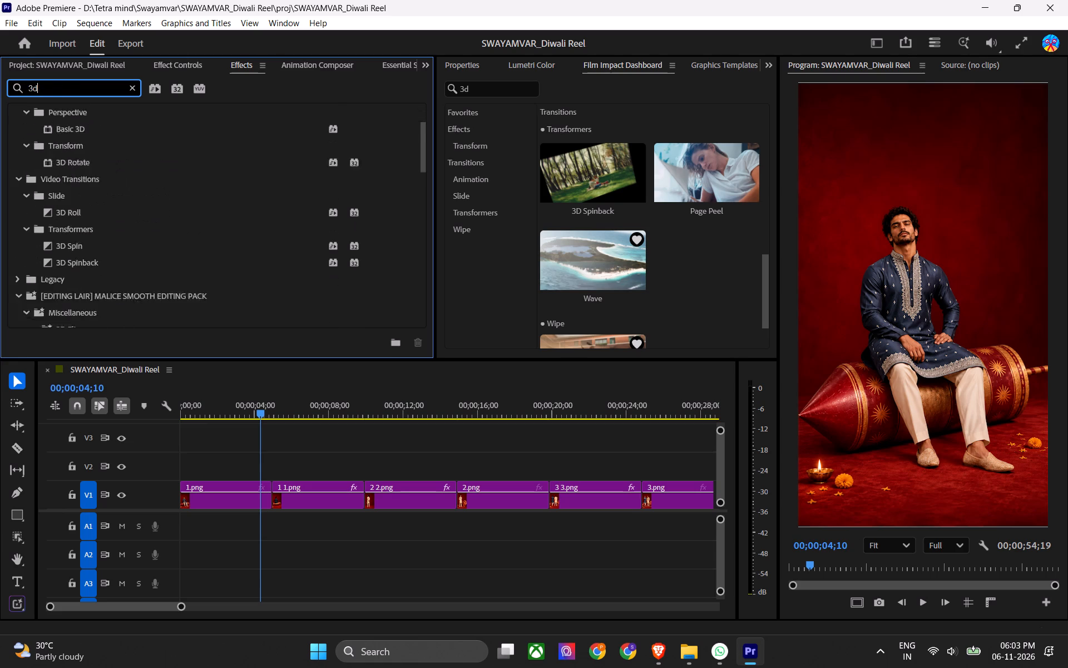
{"action": "scroll", "coordinate": [92, 214], "scroll_direction": "down", "scroll_amount": 4}
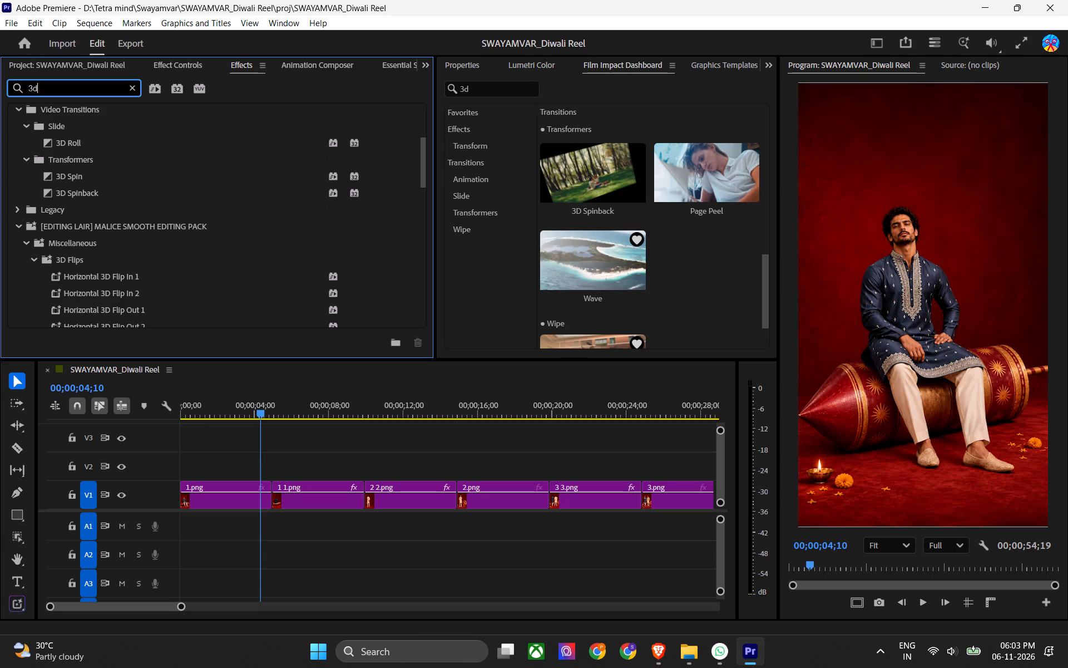
{"action": "scroll", "coordinate": [118, 279], "scroll_direction": "down", "scroll_amount": 1}
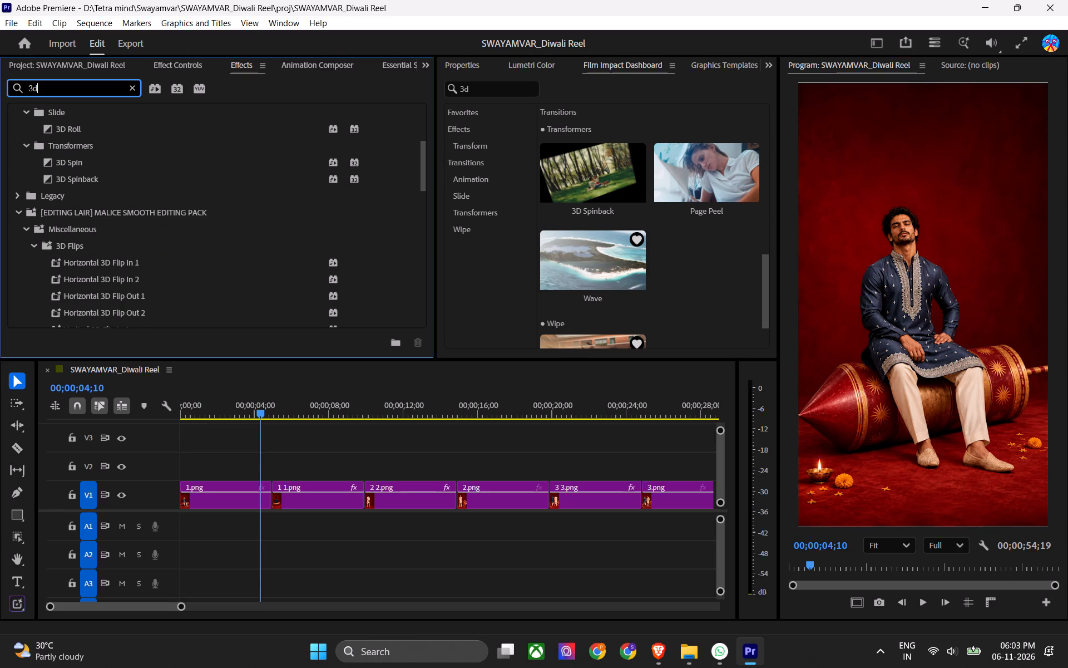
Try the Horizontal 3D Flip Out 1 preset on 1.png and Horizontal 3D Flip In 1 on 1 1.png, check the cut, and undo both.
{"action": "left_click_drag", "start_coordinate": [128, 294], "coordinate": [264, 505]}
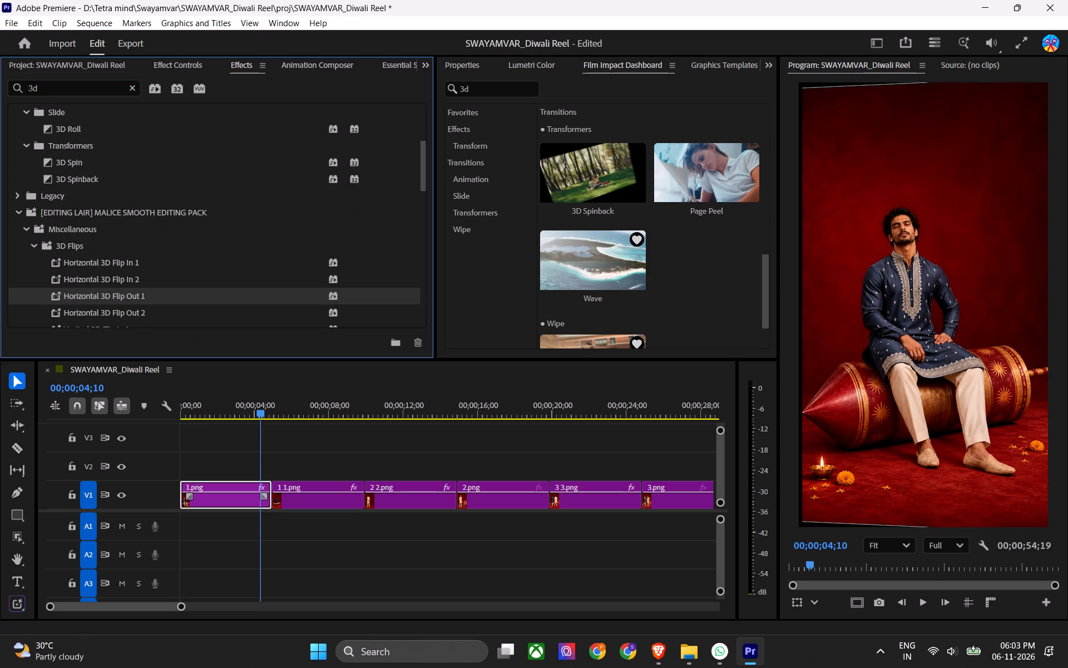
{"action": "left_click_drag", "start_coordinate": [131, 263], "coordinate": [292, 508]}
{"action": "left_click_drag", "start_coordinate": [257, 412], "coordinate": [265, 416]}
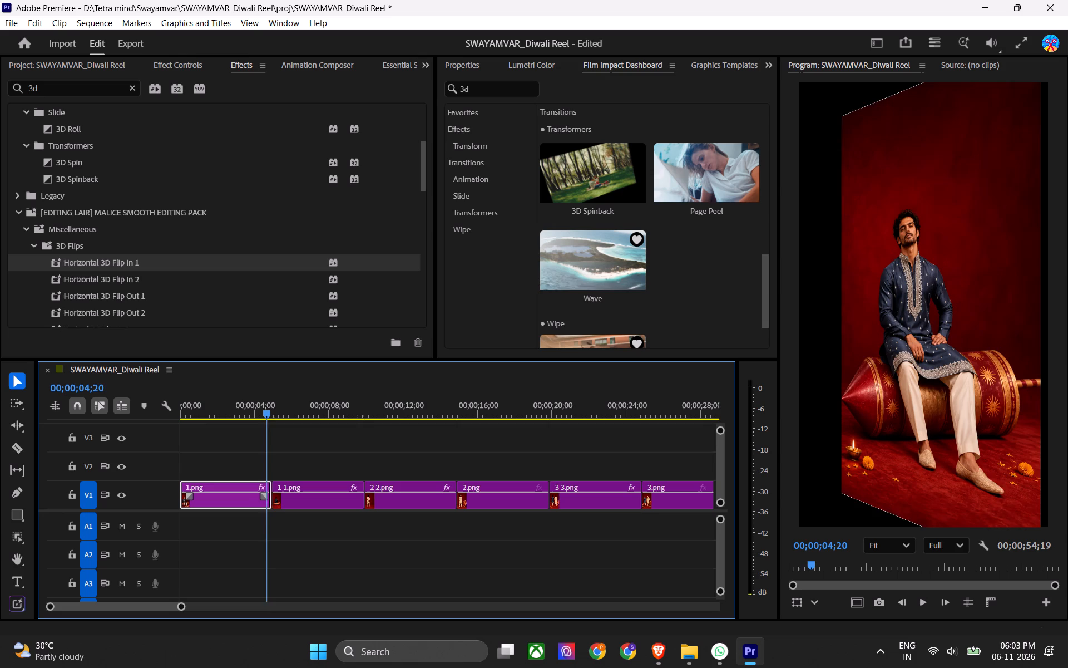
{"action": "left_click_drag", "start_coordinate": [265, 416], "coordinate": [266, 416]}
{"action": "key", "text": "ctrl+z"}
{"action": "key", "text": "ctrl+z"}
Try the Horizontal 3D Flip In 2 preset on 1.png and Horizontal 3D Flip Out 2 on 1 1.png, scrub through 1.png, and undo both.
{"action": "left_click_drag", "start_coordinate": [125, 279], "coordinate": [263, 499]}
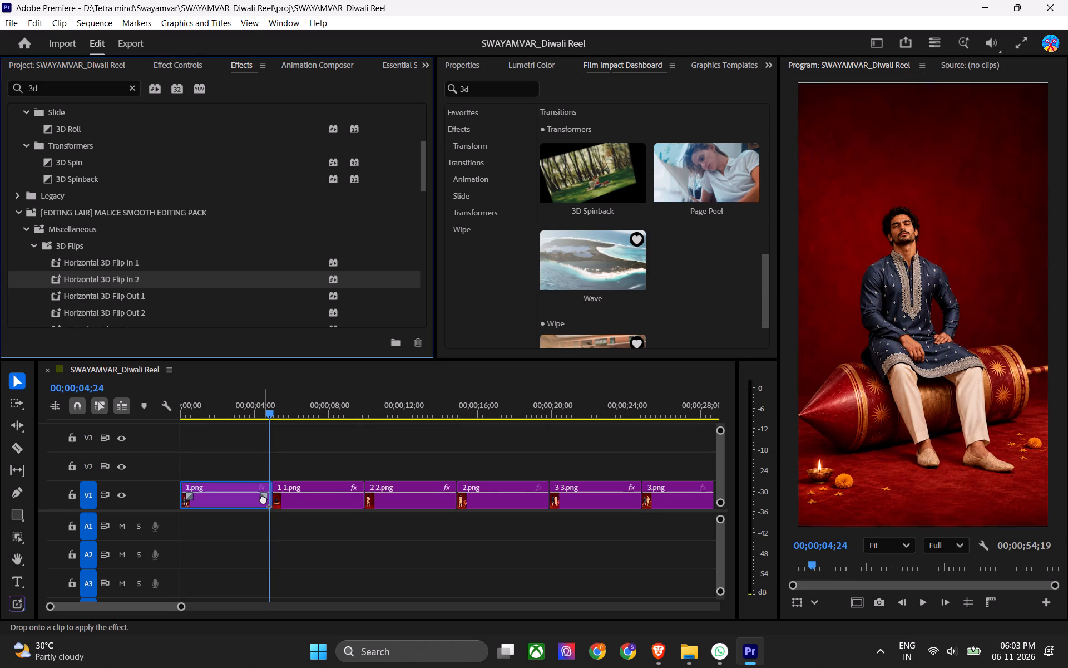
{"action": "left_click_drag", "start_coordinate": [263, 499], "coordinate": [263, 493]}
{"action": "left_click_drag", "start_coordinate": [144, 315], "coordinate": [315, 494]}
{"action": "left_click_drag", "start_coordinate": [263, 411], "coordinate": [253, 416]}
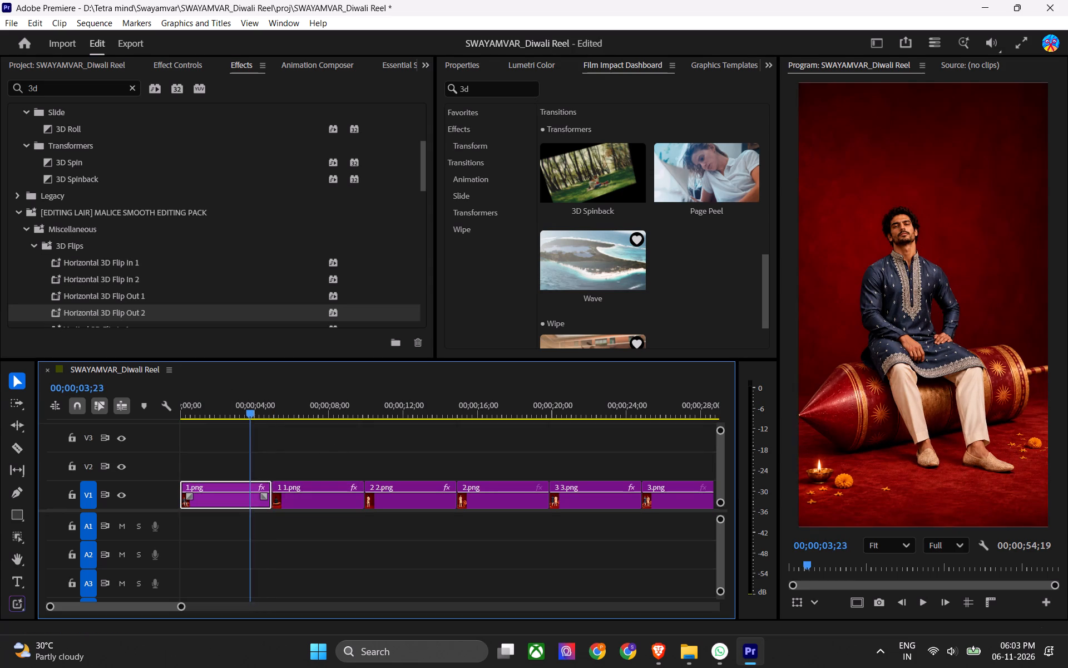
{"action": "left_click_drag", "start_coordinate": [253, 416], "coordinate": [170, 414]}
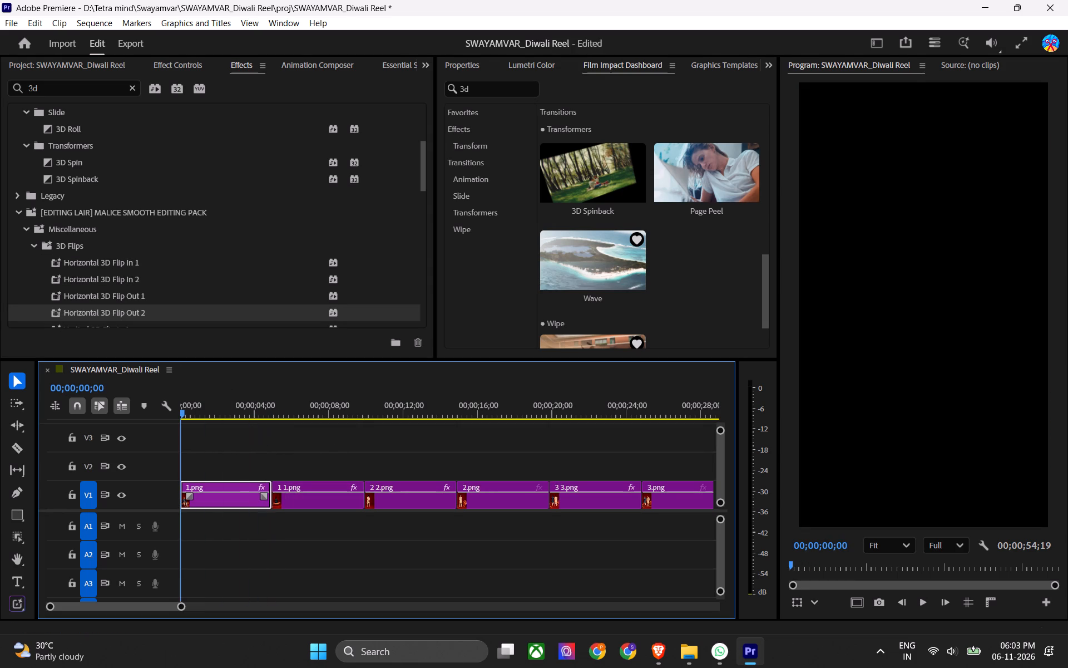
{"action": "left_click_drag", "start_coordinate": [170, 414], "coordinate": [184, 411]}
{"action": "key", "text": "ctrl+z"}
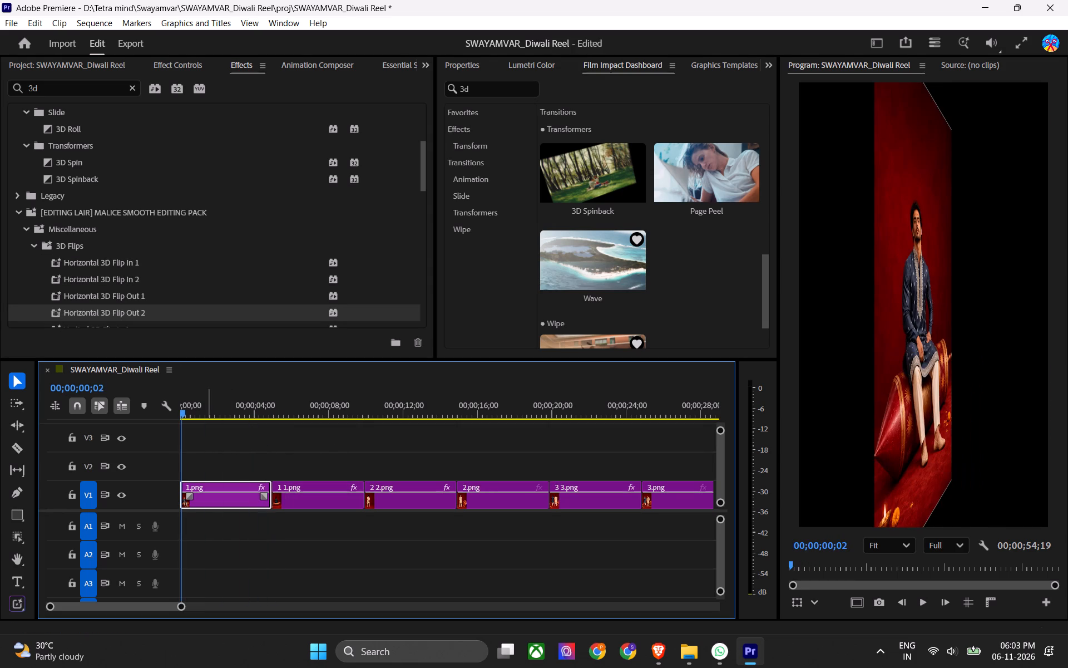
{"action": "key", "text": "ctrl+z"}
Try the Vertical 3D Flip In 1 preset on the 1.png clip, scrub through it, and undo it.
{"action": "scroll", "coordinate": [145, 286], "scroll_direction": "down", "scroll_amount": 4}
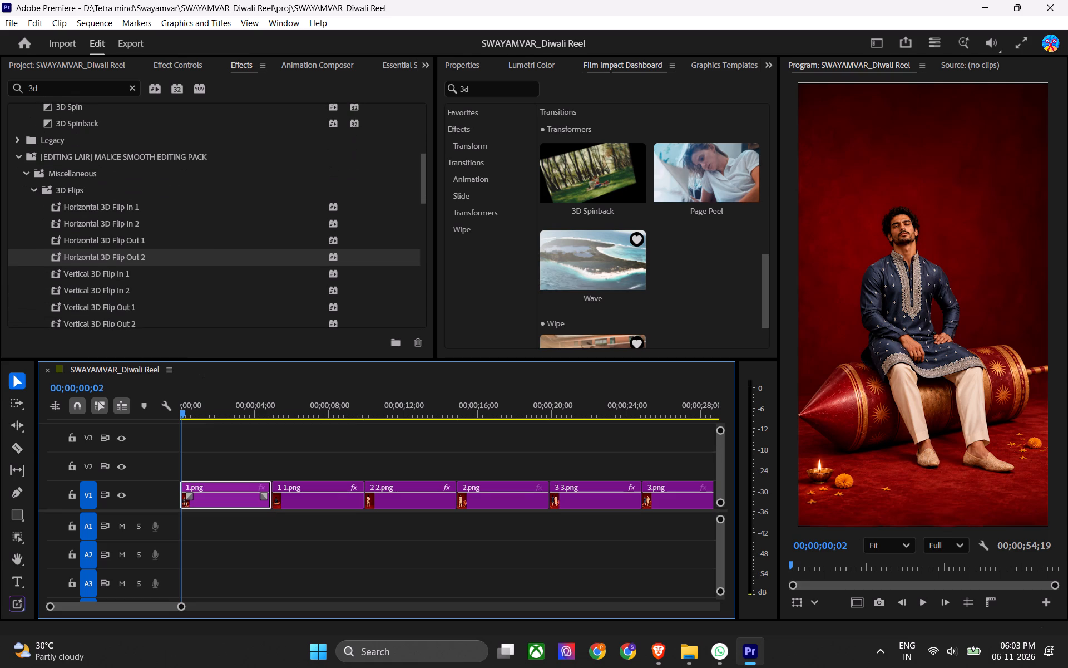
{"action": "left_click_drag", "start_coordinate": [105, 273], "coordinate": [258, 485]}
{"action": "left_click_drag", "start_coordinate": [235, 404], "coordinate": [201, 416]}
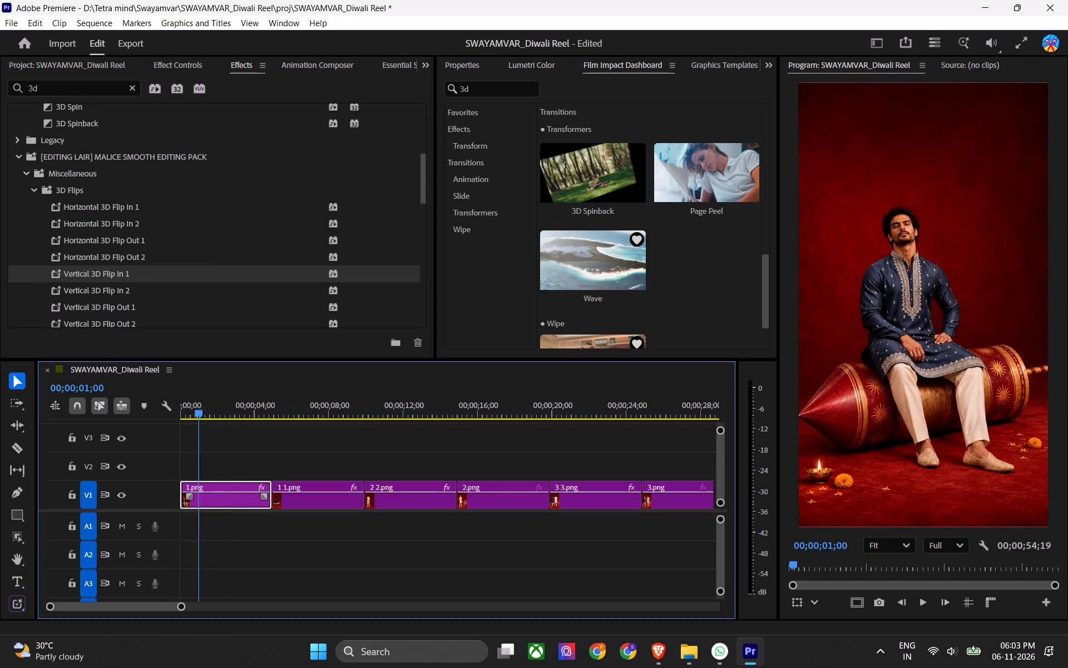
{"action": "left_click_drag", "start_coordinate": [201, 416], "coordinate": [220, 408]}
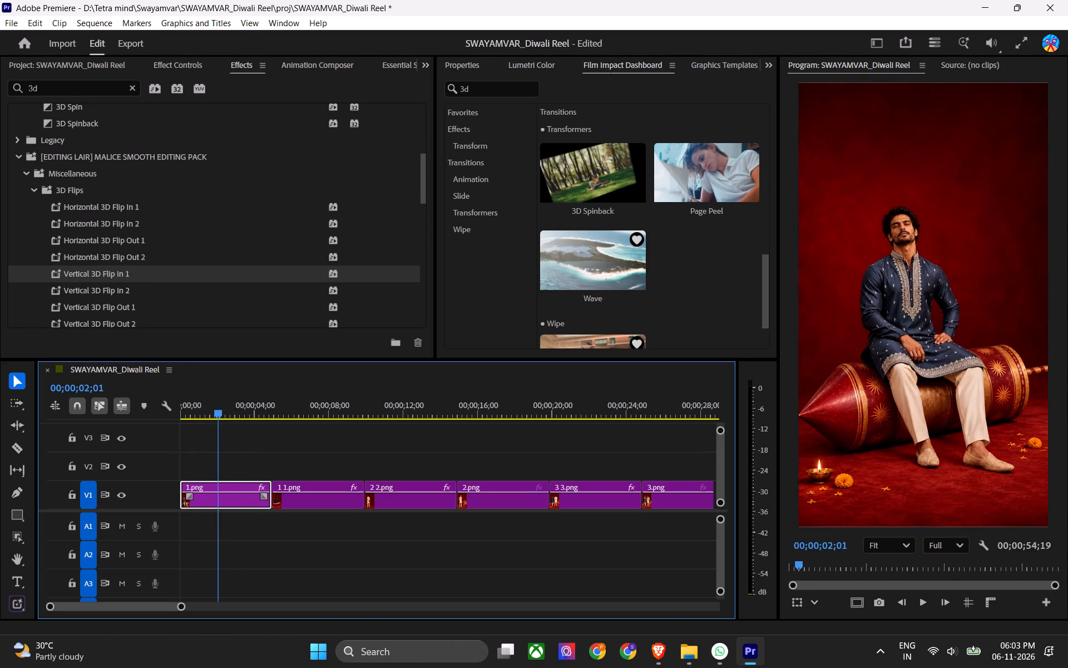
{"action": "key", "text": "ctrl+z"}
Apply the Vertical 3D Flip In 1 preset to the 1 1.png clip.
{"action": "left_click_drag", "start_coordinate": [117, 275], "coordinate": [303, 485]}
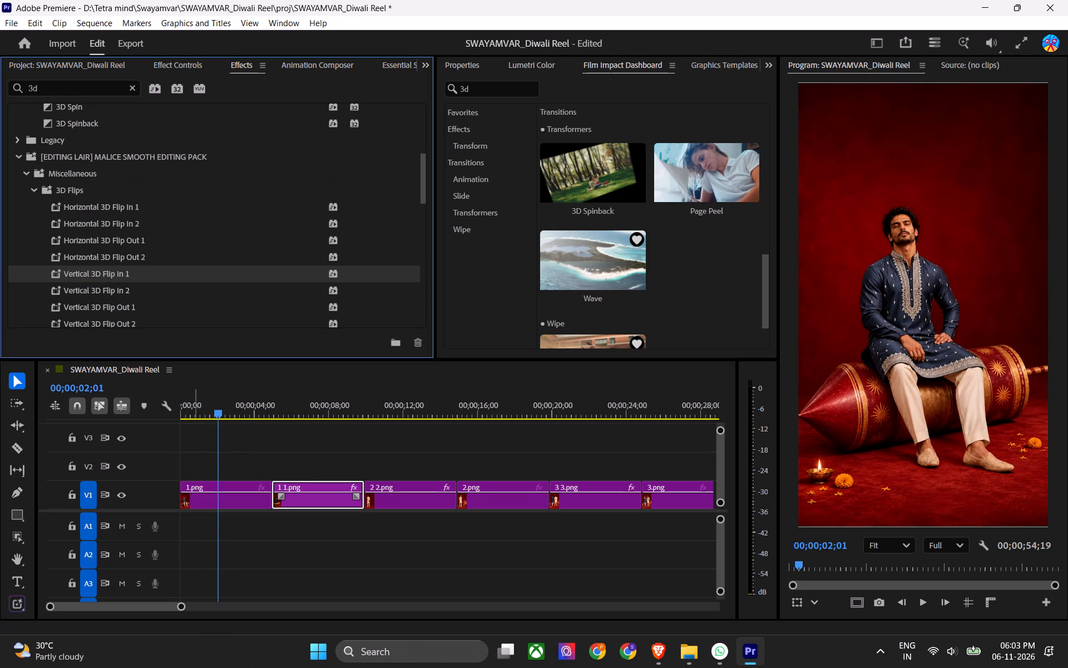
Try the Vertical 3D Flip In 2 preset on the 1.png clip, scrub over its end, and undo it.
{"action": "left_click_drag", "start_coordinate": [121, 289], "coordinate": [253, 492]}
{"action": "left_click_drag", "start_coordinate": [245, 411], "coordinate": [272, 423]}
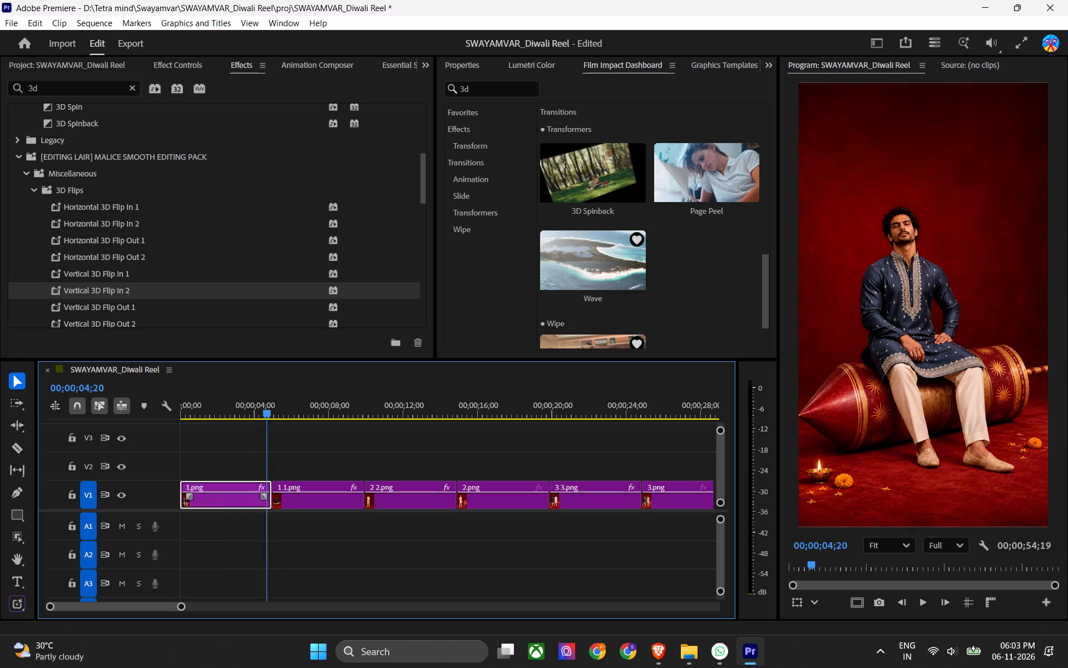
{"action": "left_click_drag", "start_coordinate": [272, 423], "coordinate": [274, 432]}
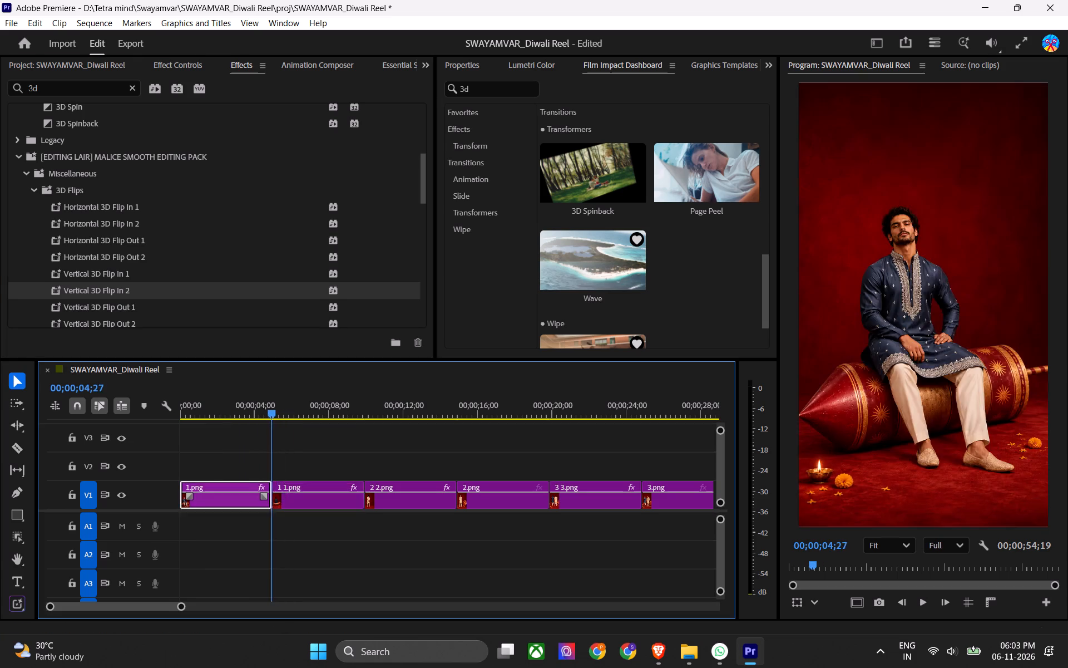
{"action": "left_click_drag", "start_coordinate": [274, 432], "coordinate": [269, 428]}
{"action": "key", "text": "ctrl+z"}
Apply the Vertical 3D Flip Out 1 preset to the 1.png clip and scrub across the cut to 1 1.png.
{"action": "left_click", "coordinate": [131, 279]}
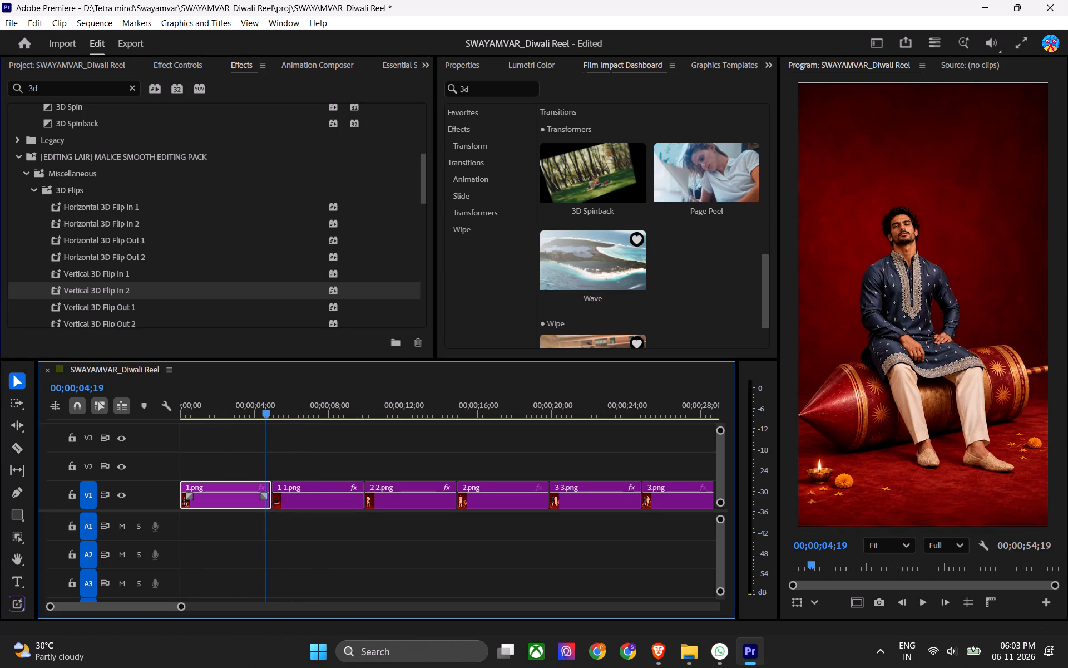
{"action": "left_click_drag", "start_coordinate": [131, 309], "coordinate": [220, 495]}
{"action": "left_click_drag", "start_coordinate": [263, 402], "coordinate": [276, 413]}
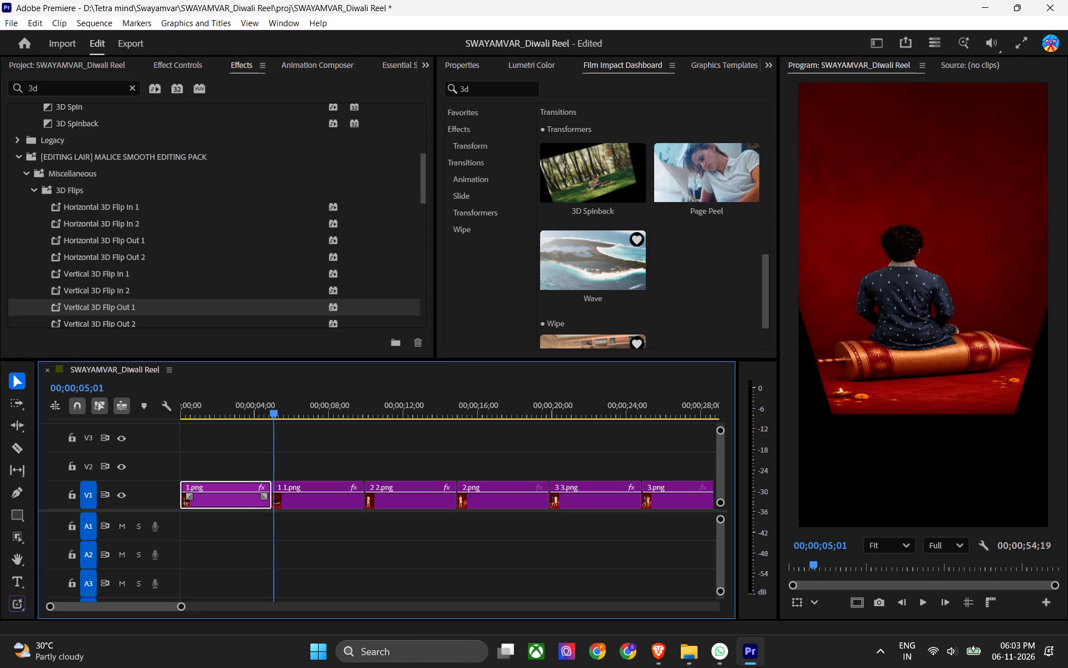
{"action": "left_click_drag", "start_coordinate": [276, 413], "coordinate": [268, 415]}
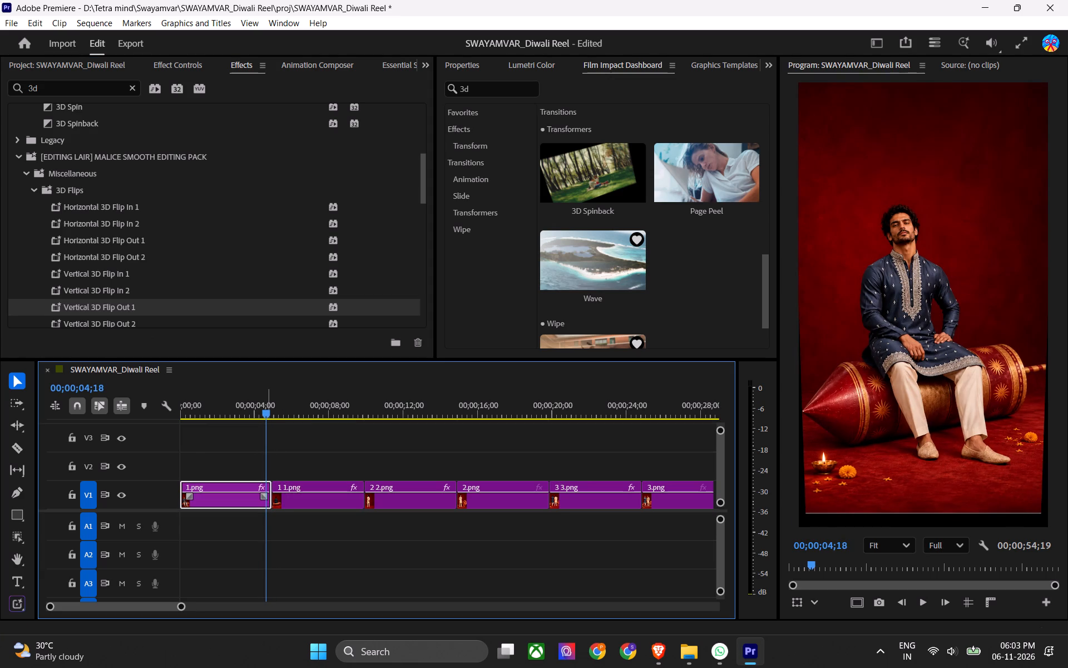
Examine the flip from 1.png into 1 1.png frame by frame across the cut.
{"action": "key", "text": "Right"}
{"action": "key", "text": "Right"}
{"action": "key", "text": "Right"}
{"action": "key", "text": "Right"}
{"action": "key", "text": "Right"}
{"action": "key", "text": "Right"}
{"action": "key", "text": "Right"}
{"action": "key", "text": "Right"}
{"action": "key", "text": "Right"}
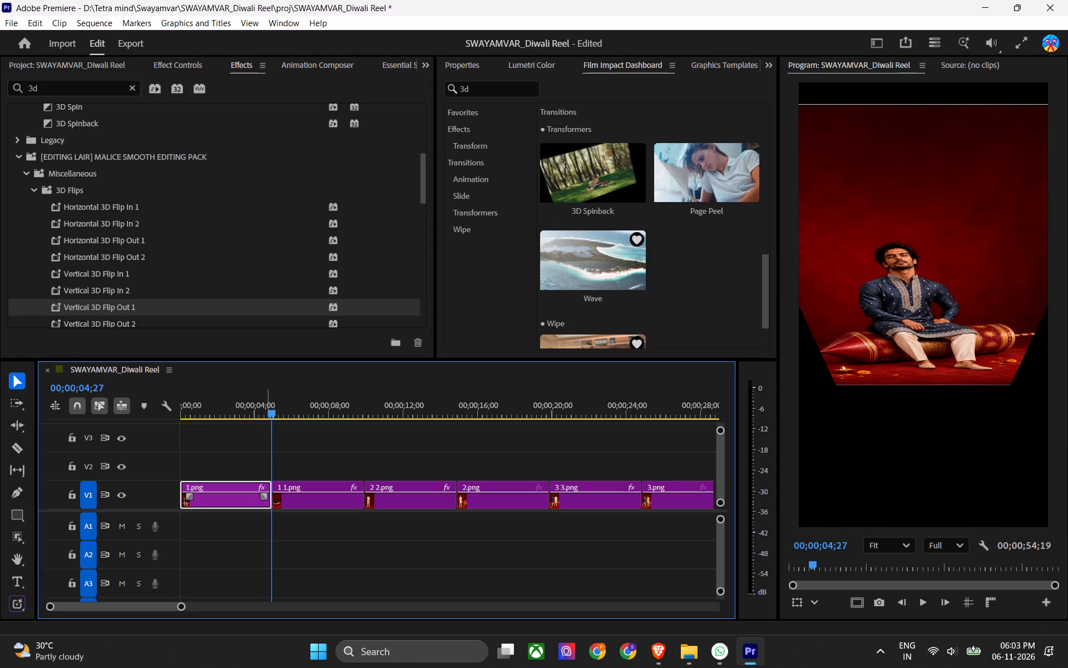
{"action": "key", "text": "Right"}
{"action": "key", "text": "Right"}
{"action": "key", "text": "Right"}
{"action": "key", "text": "Right"}
{"action": "key", "text": "Right"}
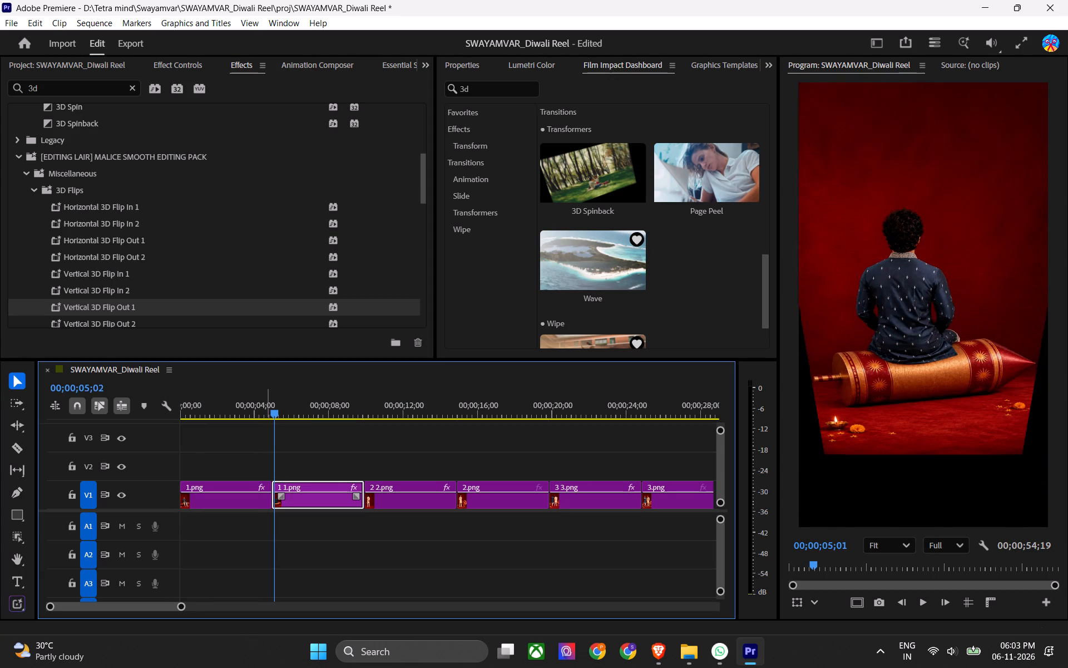
Save the project and play back the flip from 1.png into 1 1.png.
{"action": "key", "text": "ctrl+s"}
{"action": "left_click_drag", "start_coordinate": [251, 402], "coordinate": [96, 435]}
{"action": "key", "text": "ctrl+s"}
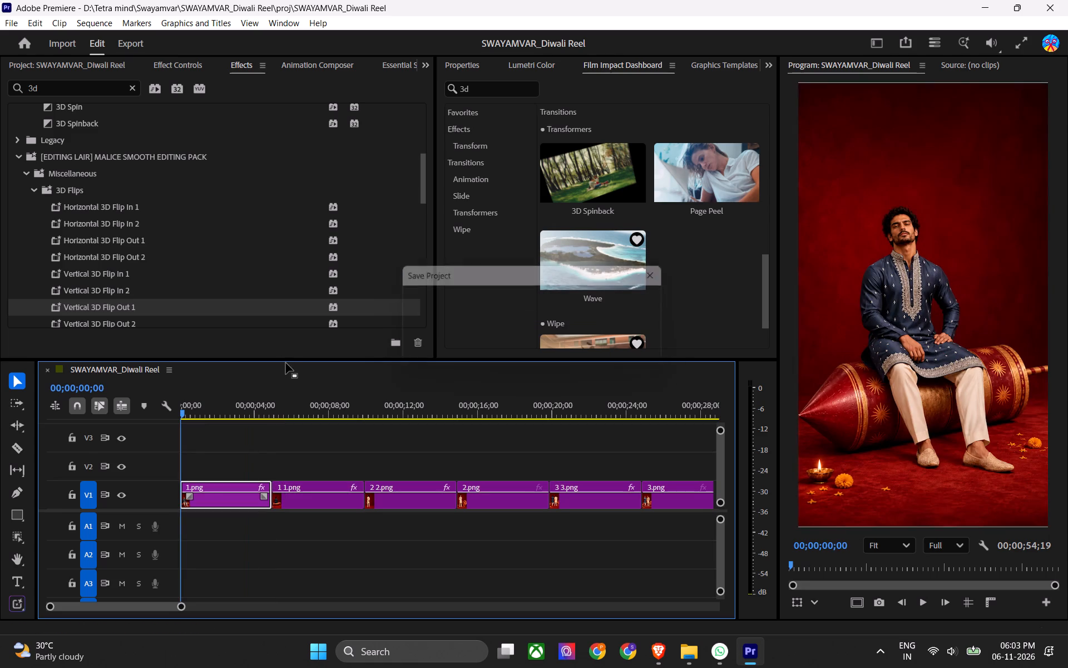
{"action": "key", "text": "space"}
{"action": "key", "text": "space"}
{"action": "left_click", "coordinate": [257, 403]}
{"action": "key", "text": "space"}
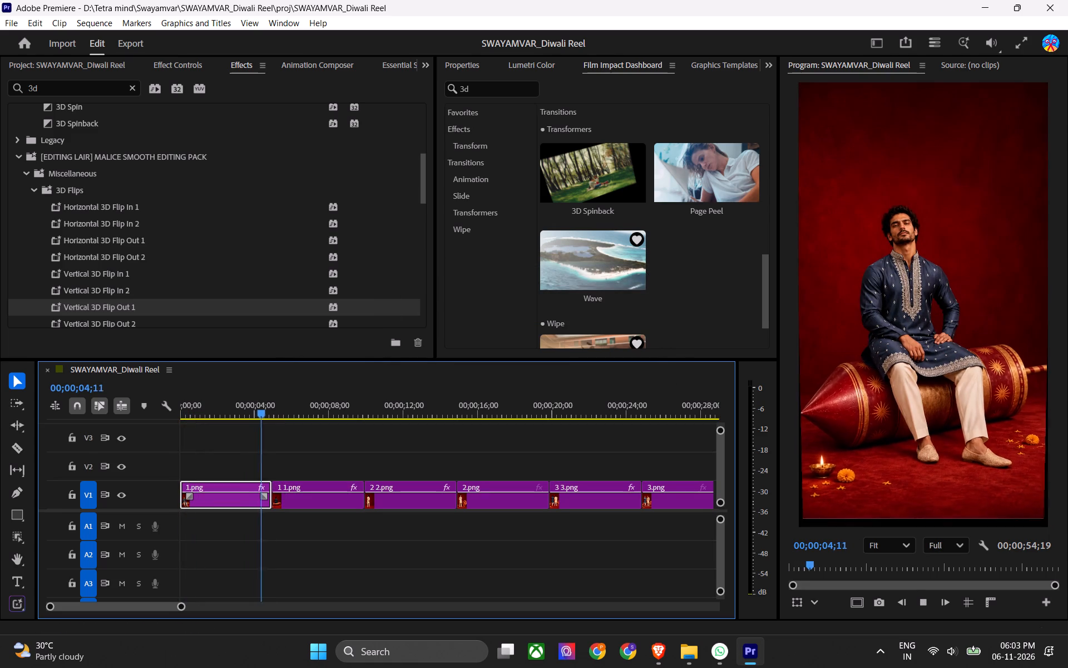
{"action": "key", "text": "space"}
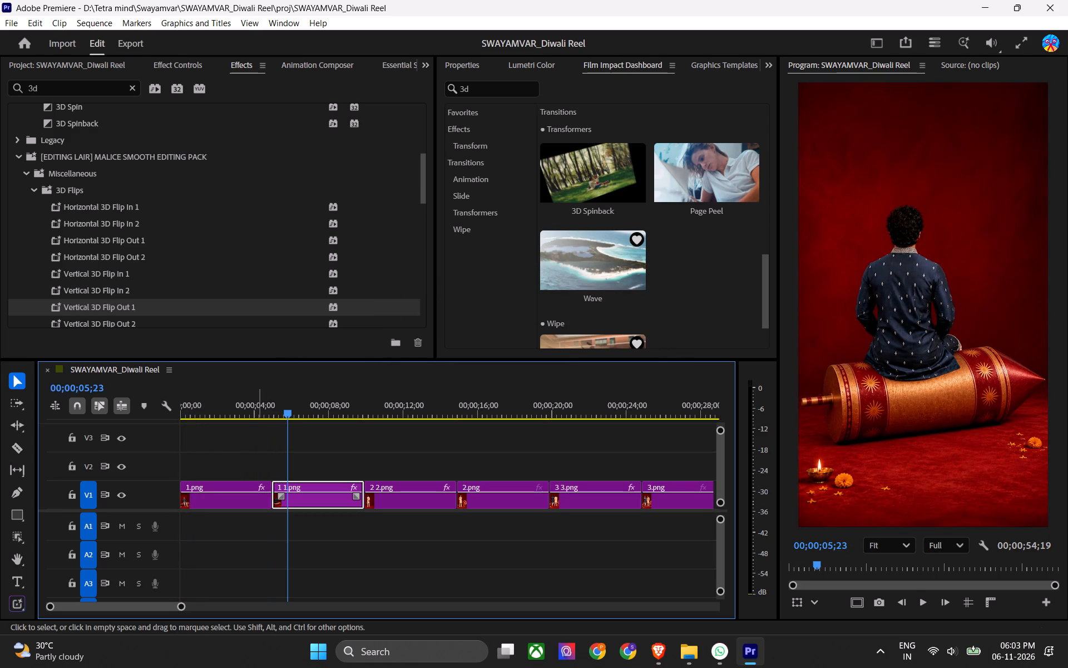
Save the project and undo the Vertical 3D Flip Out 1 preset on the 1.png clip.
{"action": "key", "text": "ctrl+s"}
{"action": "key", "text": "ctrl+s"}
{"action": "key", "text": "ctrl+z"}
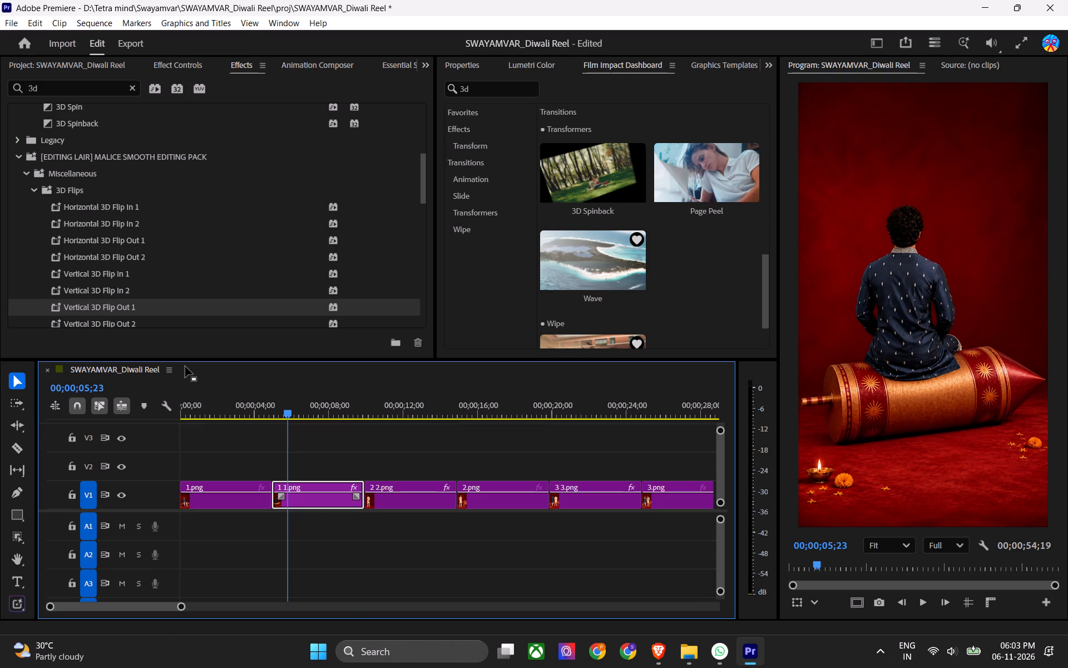
Apply the Vertical 3D Flip Out 2 preset to the 1 1.png clip and preview the cut from 1.png.
{"action": "left_click_drag", "start_coordinate": [123, 327], "coordinate": [294, 507]}
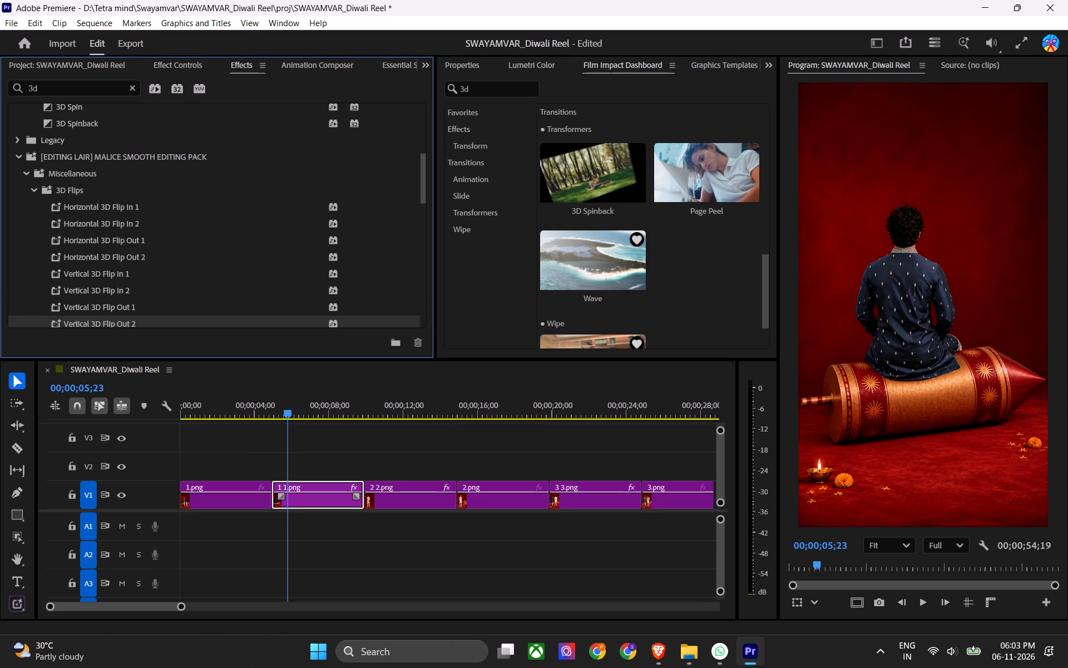
{"action": "left_click_drag", "start_coordinate": [126, 322], "coordinate": [279, 497]}
{"action": "left_click_drag", "start_coordinate": [270, 414], "coordinate": [276, 419]}
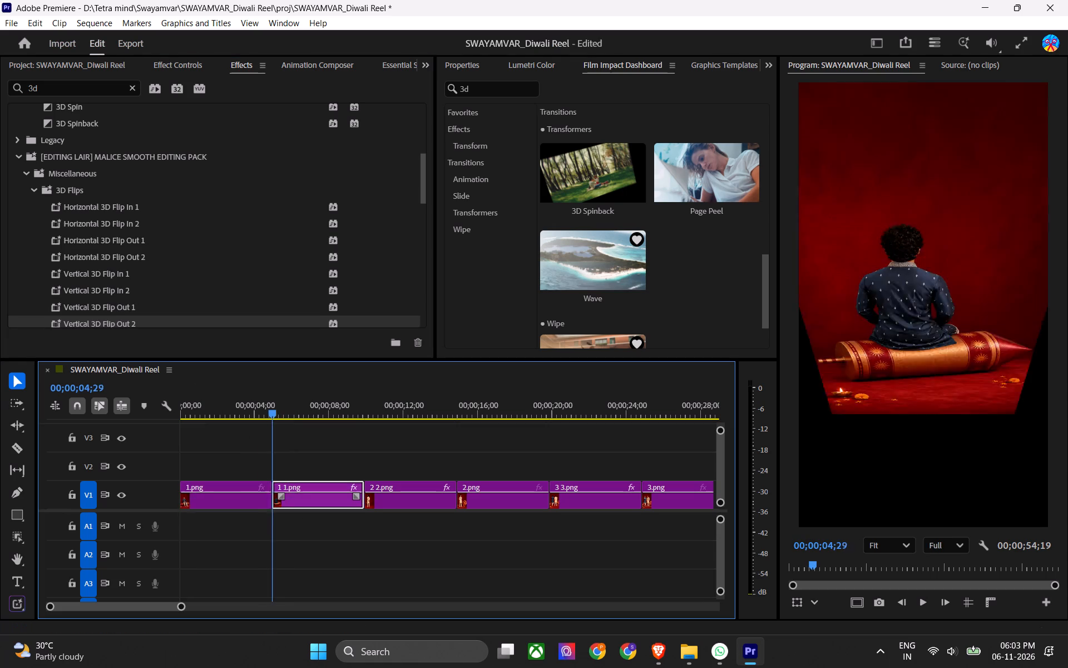
{"action": "left_click_drag", "start_coordinate": [276, 419], "coordinate": [253, 420]}
{"action": "key", "text": "space"}
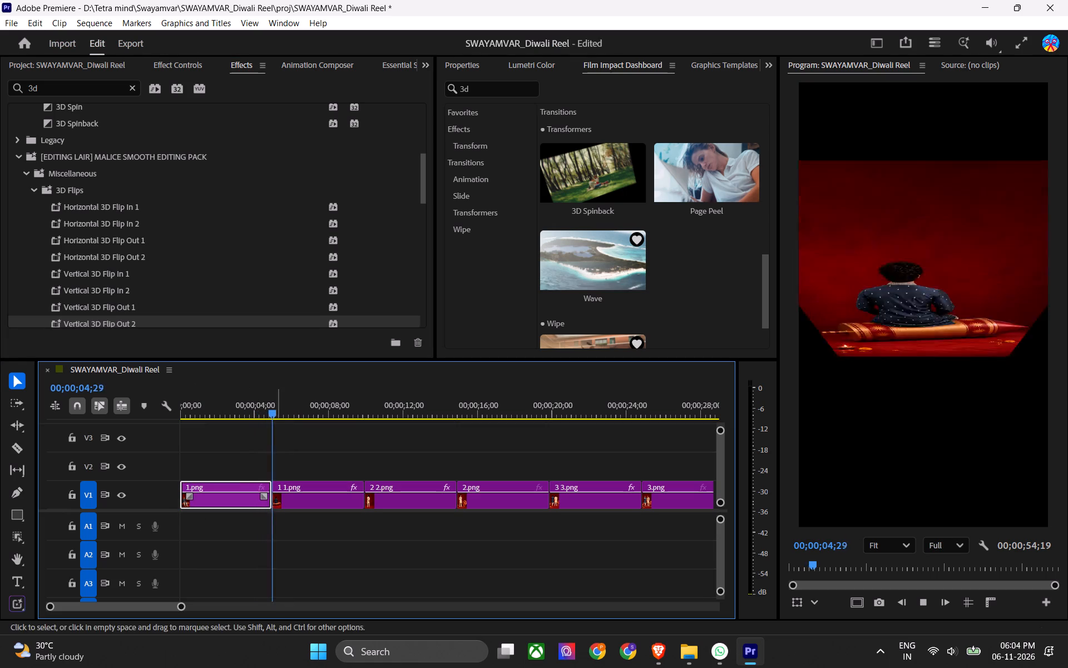
{"action": "key", "text": "space"}
{"action": "left_click_drag", "start_coordinate": [275, 413], "coordinate": [268, 415]}
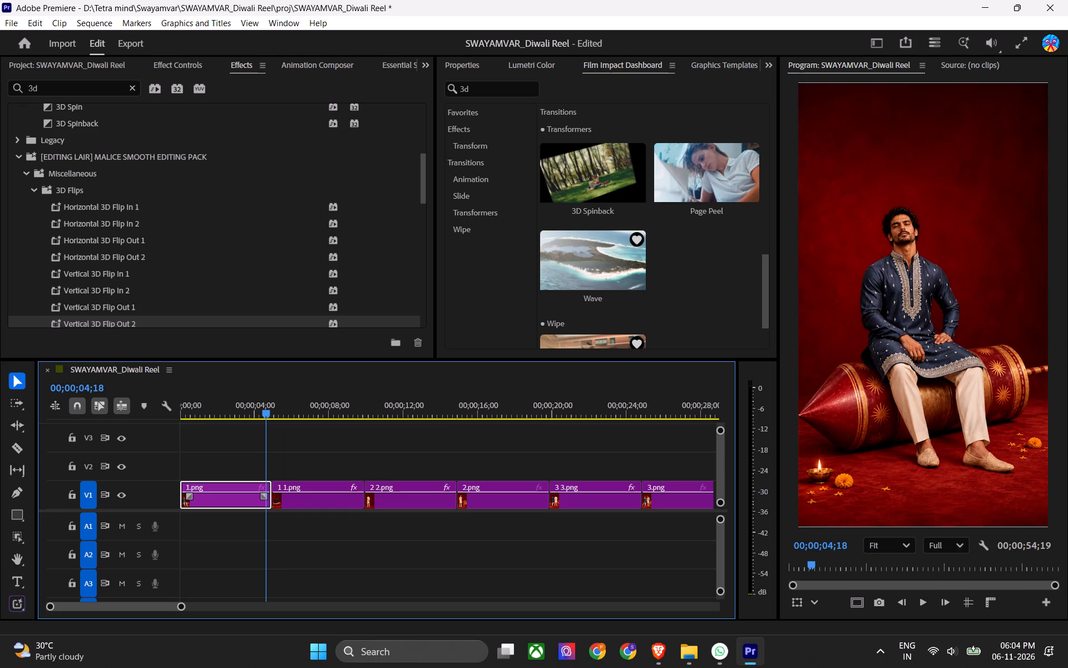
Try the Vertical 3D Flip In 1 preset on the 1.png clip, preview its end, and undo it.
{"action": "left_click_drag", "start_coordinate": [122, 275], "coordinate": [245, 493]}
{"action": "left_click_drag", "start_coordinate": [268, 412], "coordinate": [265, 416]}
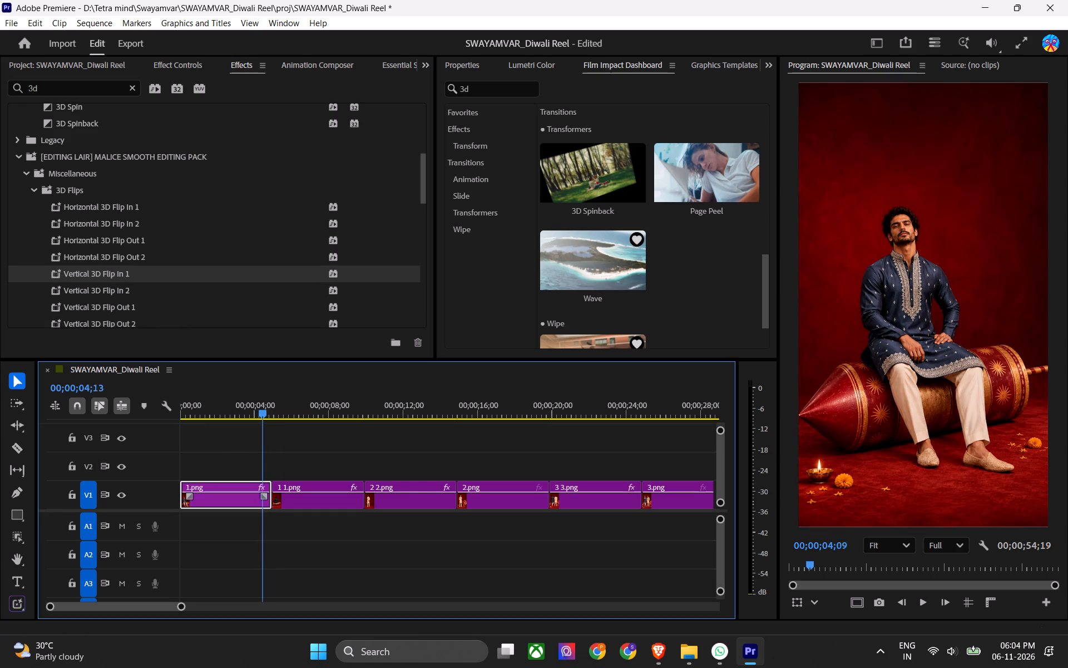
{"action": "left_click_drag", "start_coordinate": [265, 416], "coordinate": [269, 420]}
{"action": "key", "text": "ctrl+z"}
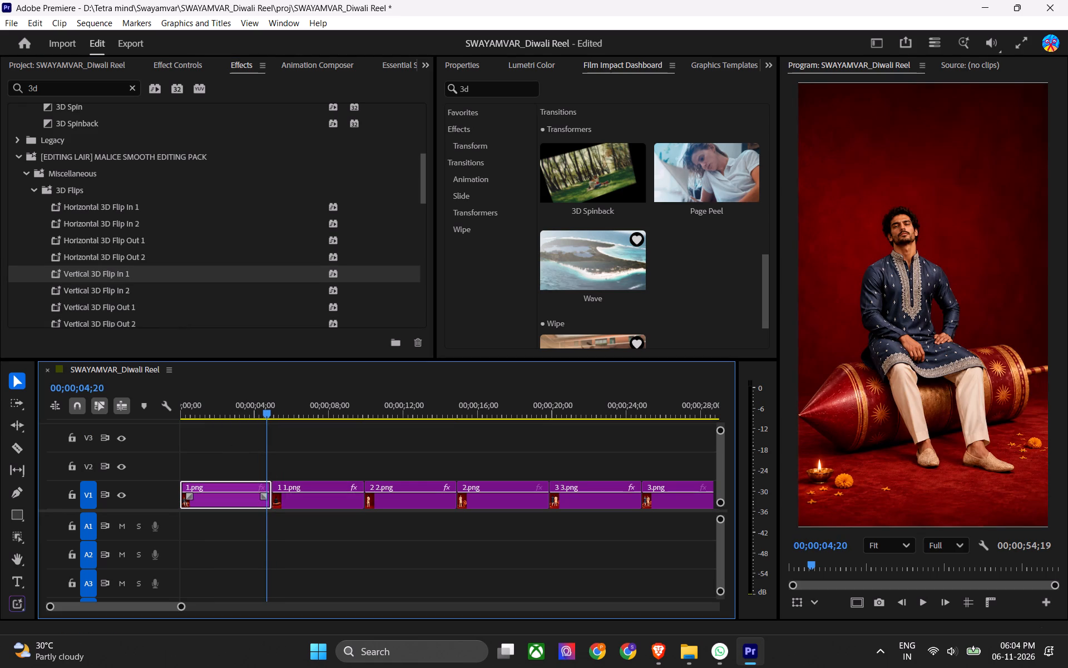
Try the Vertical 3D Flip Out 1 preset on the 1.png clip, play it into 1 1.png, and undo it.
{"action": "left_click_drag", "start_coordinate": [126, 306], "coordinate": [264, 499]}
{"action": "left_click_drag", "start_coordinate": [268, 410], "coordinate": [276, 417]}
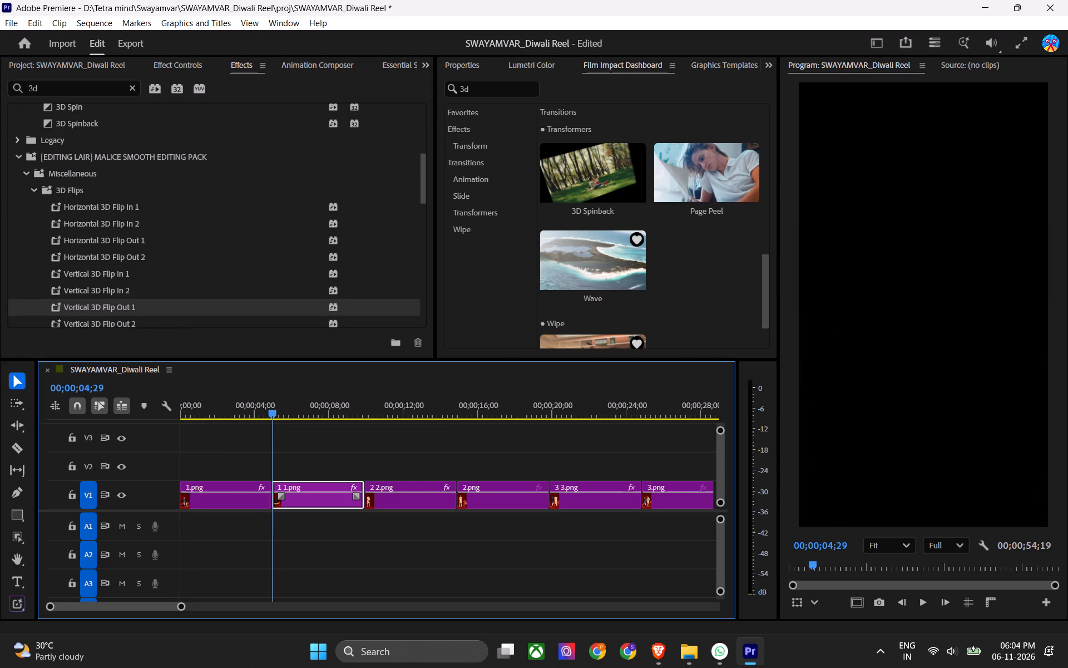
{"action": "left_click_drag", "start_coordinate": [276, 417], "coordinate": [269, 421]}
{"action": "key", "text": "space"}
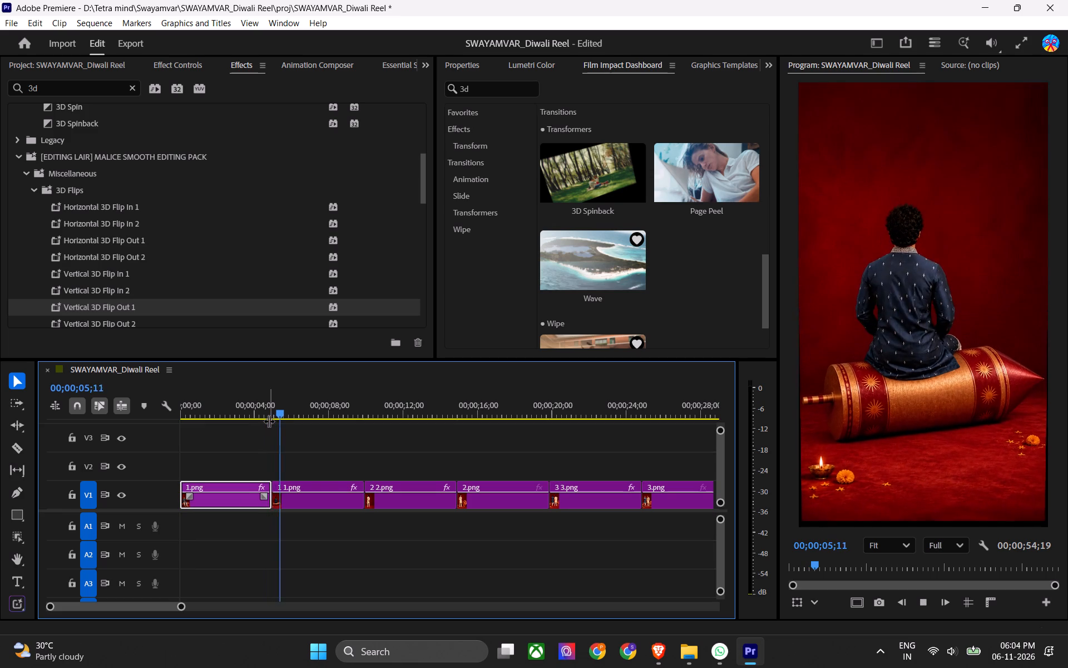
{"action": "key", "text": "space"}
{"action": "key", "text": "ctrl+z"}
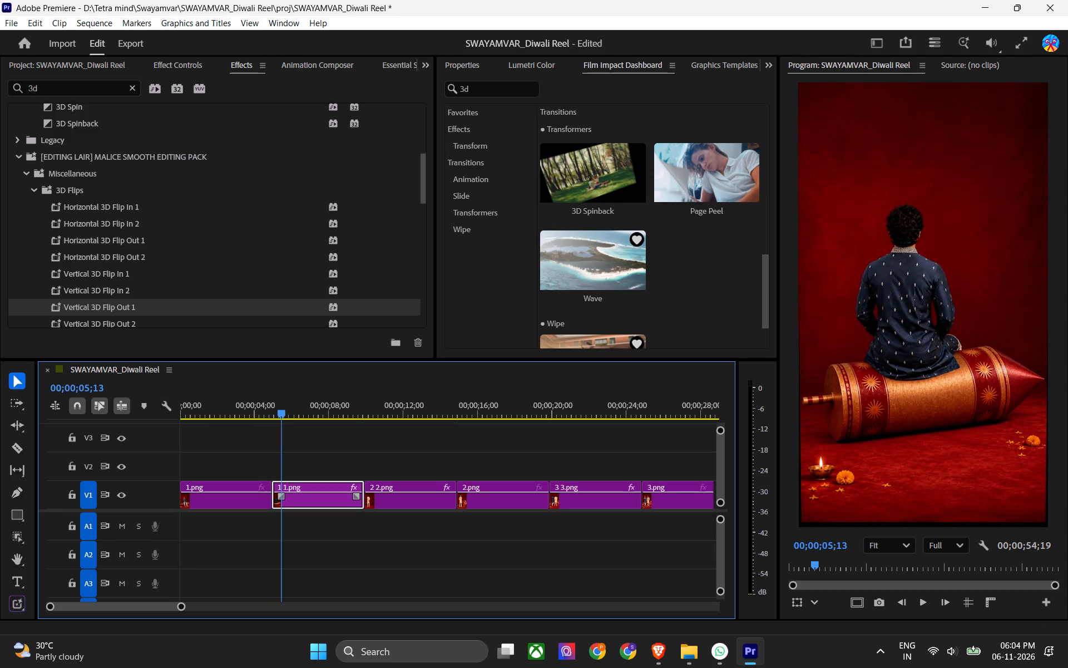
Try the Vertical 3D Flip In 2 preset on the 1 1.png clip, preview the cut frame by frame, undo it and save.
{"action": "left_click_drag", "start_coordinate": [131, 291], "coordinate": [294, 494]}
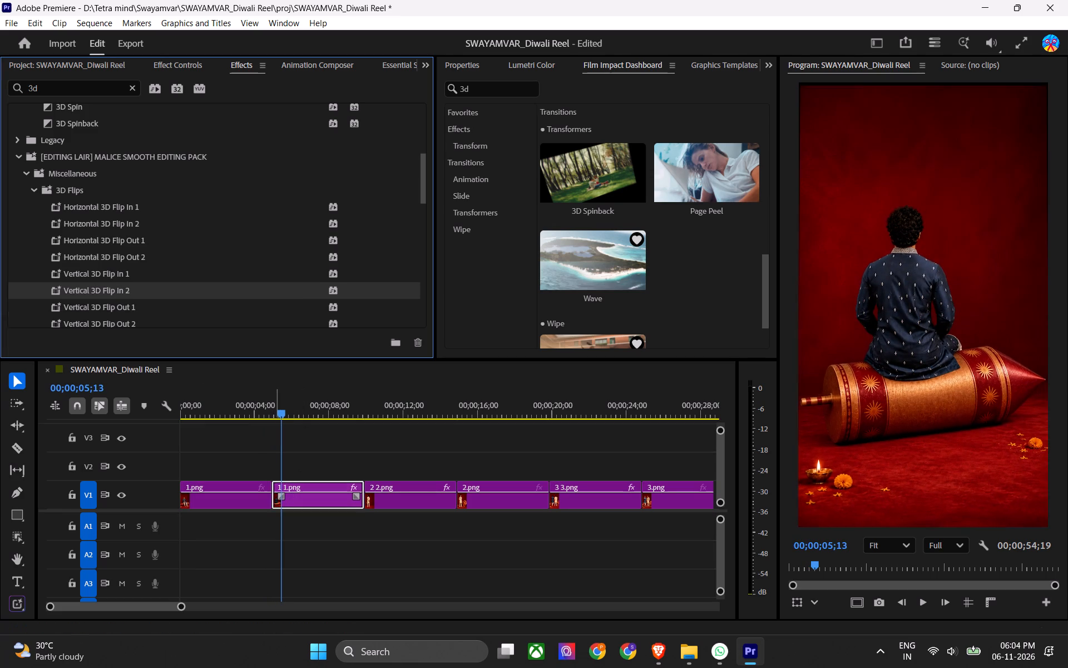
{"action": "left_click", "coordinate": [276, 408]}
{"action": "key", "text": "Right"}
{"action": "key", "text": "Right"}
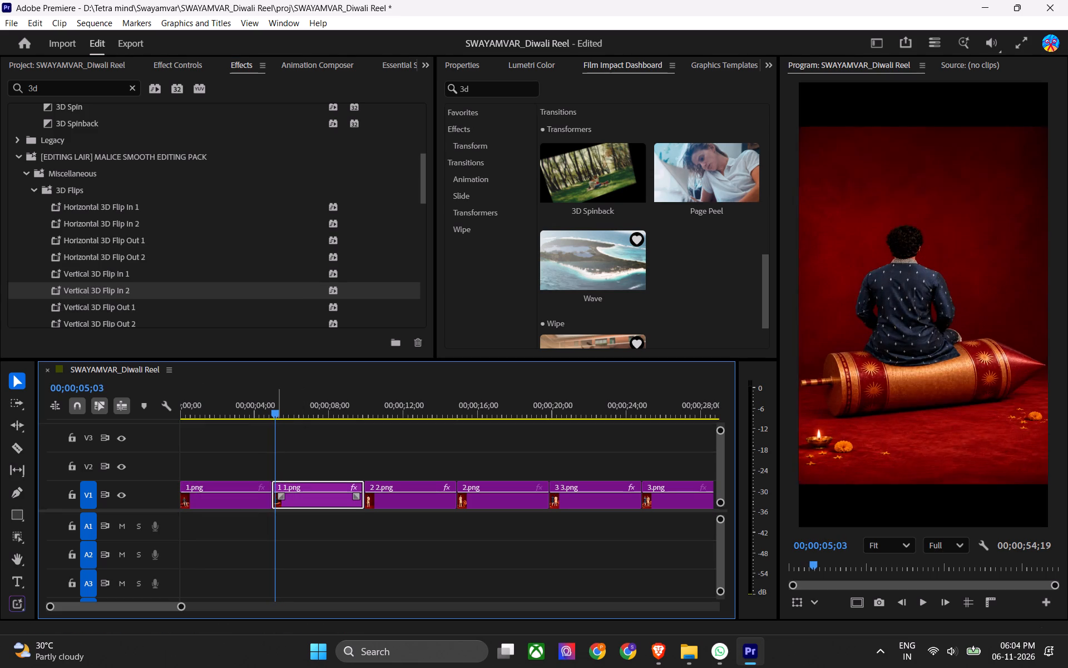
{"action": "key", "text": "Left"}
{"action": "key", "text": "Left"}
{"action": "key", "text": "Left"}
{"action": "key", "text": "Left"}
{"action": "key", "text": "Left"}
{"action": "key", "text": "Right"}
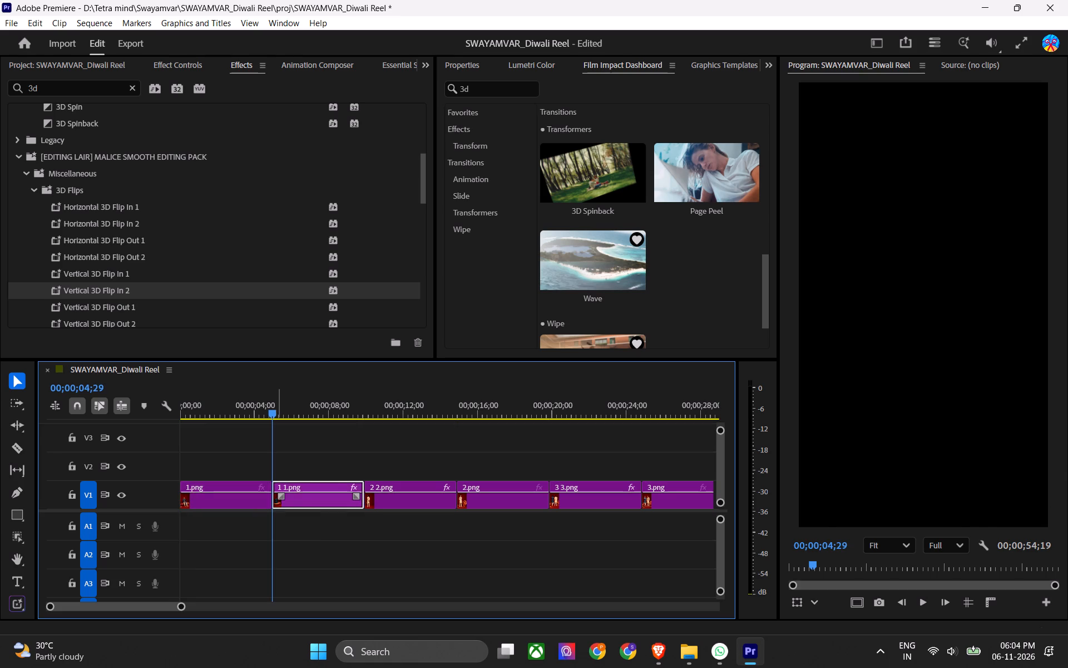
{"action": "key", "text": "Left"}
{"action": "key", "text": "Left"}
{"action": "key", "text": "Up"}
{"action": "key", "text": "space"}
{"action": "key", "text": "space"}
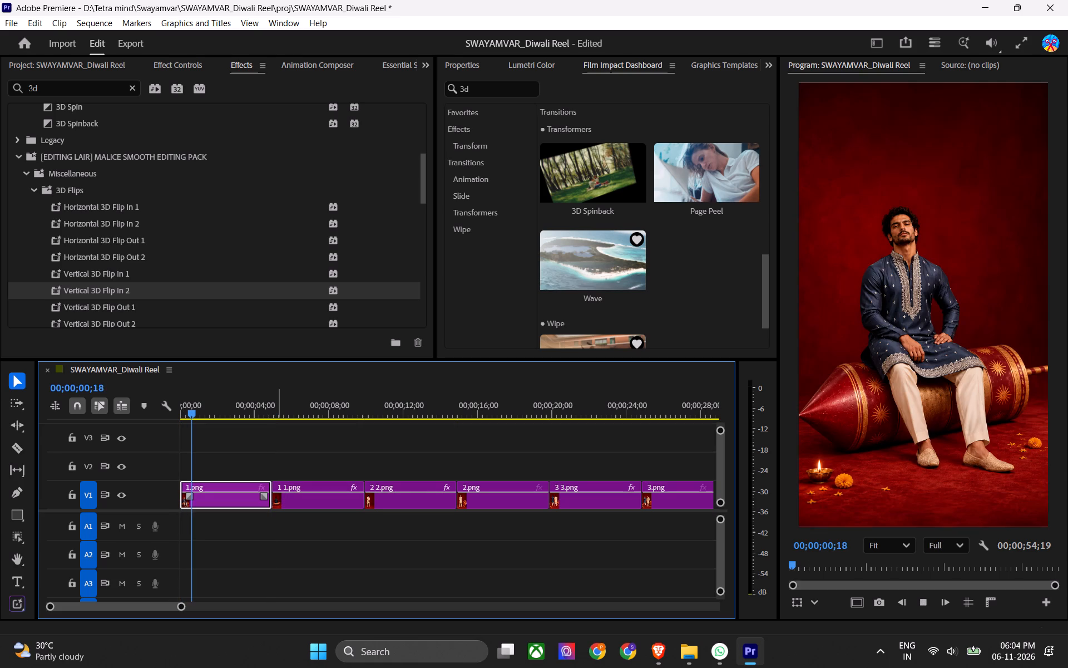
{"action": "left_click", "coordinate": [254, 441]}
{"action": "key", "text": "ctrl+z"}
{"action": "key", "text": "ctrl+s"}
Delete the existing Basic 3D flip effects from the 1 1.png clip and save the project.
{"action": "left_click", "coordinate": [244, 419]}
{"action": "left_click_drag", "start_coordinate": [248, 409], "coordinate": [288, 423]}
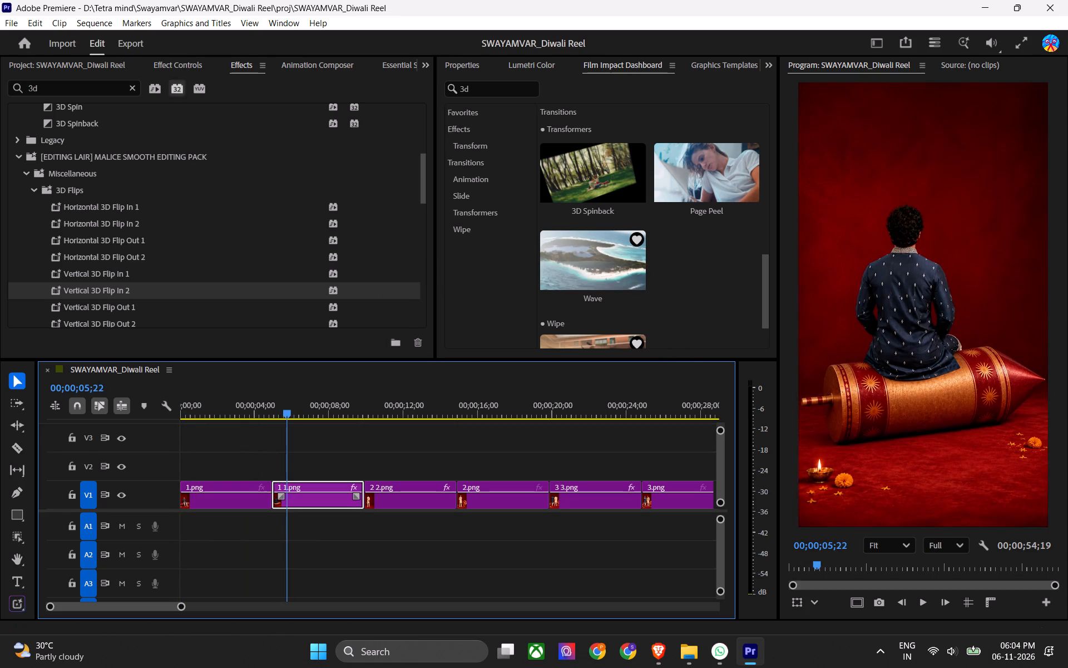
{"action": "left_click", "coordinate": [175, 66]}
{"action": "scroll", "coordinate": [222, 248], "scroll_direction": "down", "scroll_amount": 9}
{"action": "left_click", "coordinate": [123, 259]}
{"action": "key", "text": "z"}
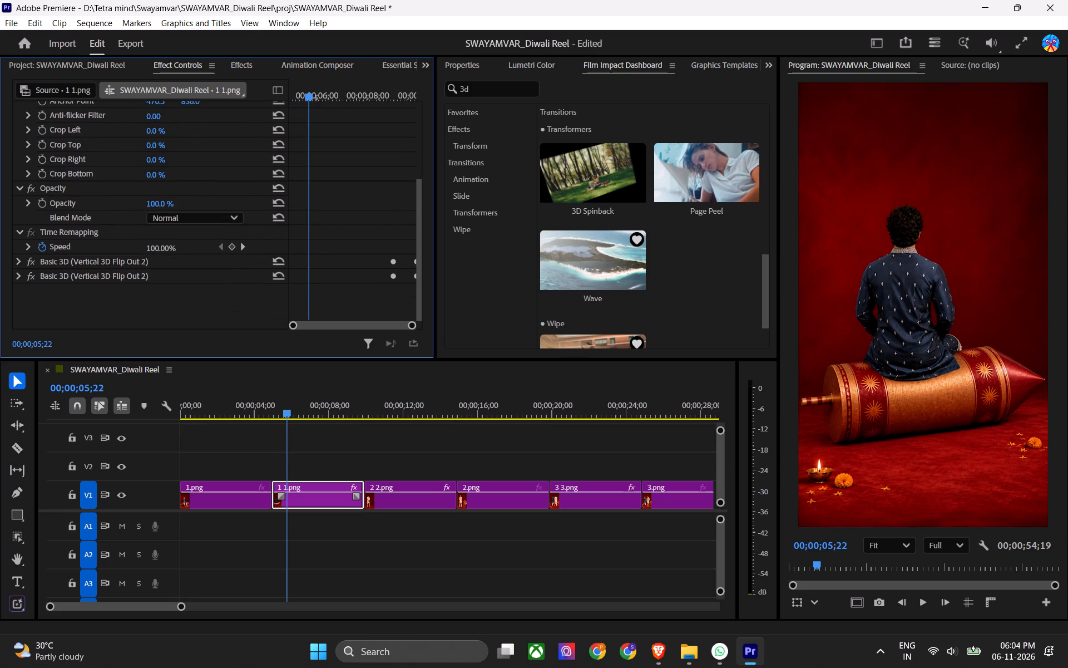
{"action": "left_click", "coordinate": [121, 263]}
{"action": "key", "text": "z"}
{"action": "left_click", "coordinate": [121, 264]}
{"action": "left_click", "coordinate": [122, 269]}
{"action": "key", "text": "z"}
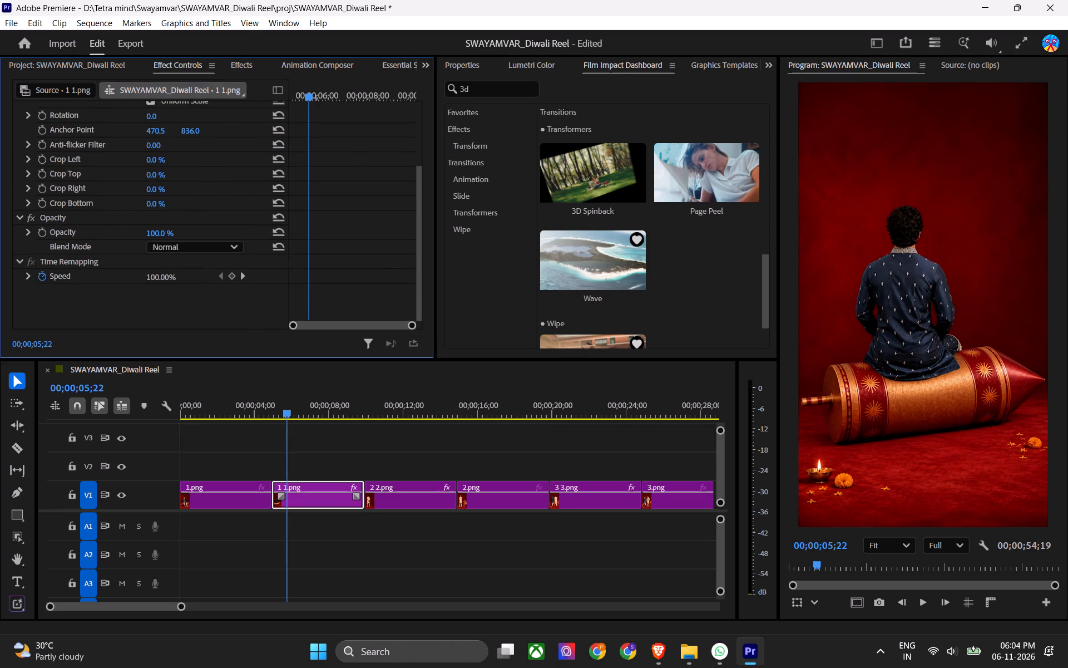
{"action": "scroll", "coordinate": [139, 69], "scroll_direction": "up", "scroll_amount": 5}
{"action": "key", "text": "ctrl+s"}
{"action": "left_click", "coordinate": [187, 259]}
{"action": "left_click", "coordinate": [258, 61]}
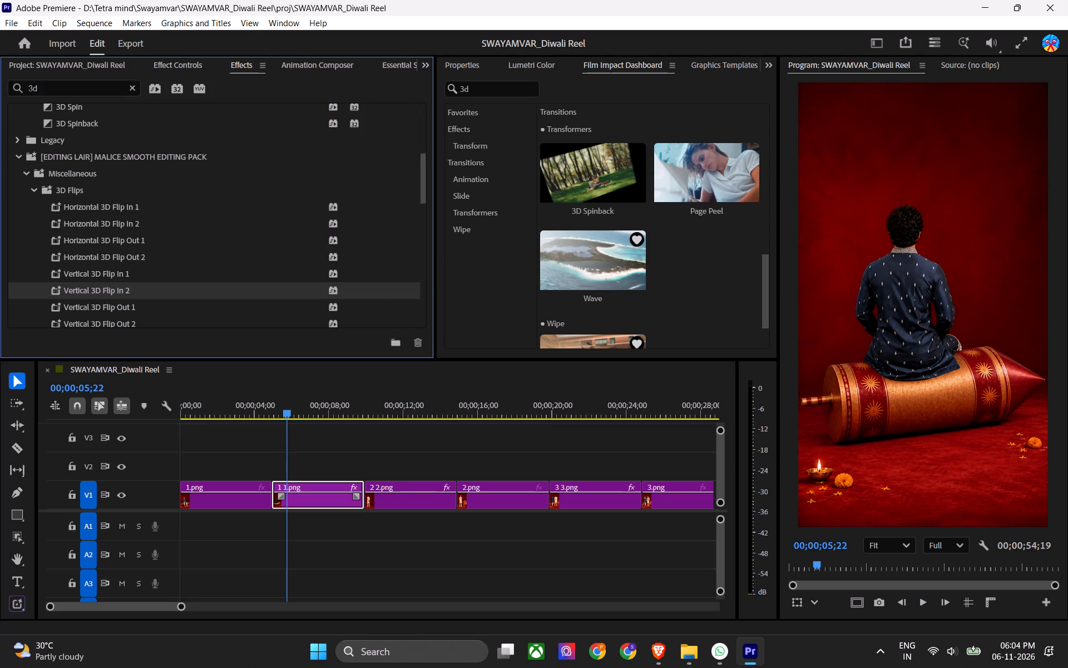
{"action": "scroll", "coordinate": [114, 296], "scroll_direction": "down", "scroll_amount": 2}
{"action": "key", "text": "ctrl+s"}
{"action": "key", "text": "ctrl+s"}
{"action": "key", "text": "ctrl+s"}
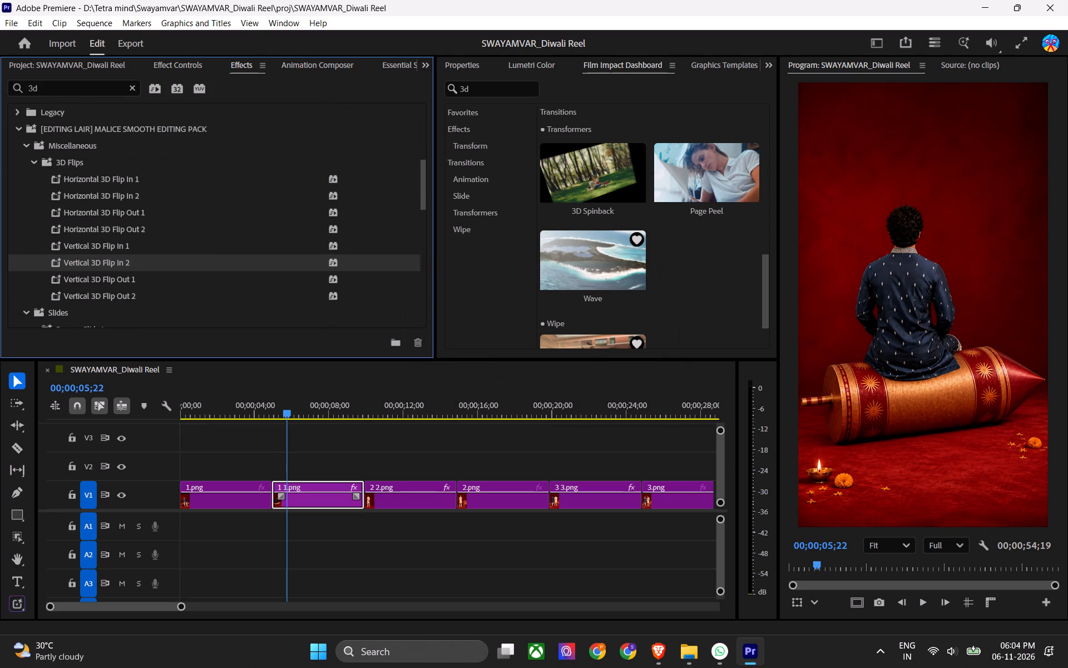
{"action": "key", "text": "ctrl+s"}
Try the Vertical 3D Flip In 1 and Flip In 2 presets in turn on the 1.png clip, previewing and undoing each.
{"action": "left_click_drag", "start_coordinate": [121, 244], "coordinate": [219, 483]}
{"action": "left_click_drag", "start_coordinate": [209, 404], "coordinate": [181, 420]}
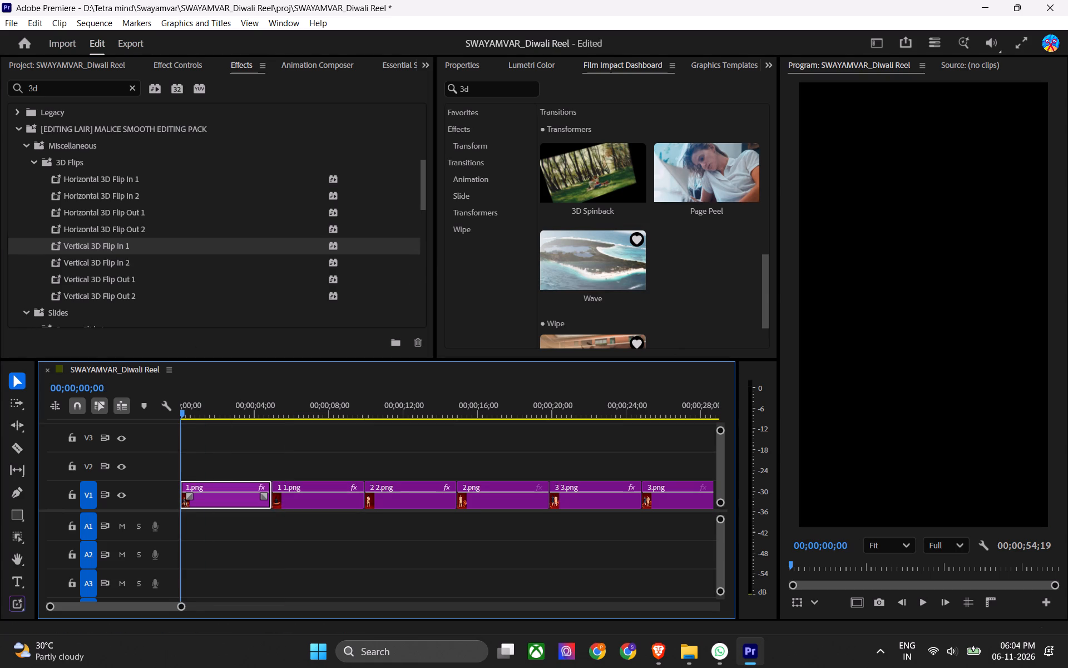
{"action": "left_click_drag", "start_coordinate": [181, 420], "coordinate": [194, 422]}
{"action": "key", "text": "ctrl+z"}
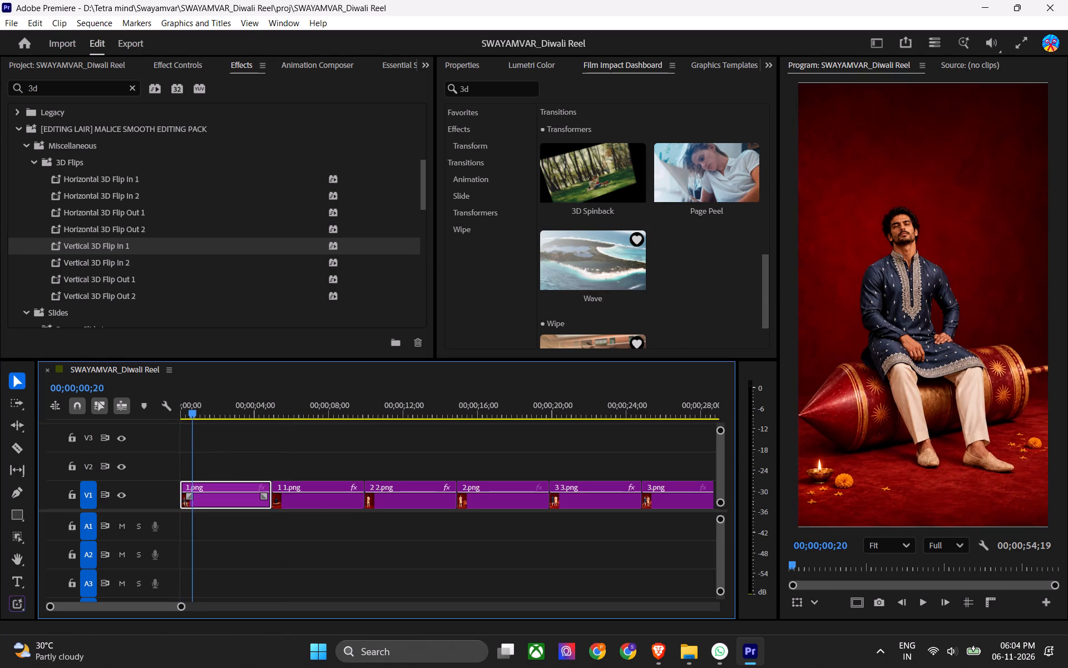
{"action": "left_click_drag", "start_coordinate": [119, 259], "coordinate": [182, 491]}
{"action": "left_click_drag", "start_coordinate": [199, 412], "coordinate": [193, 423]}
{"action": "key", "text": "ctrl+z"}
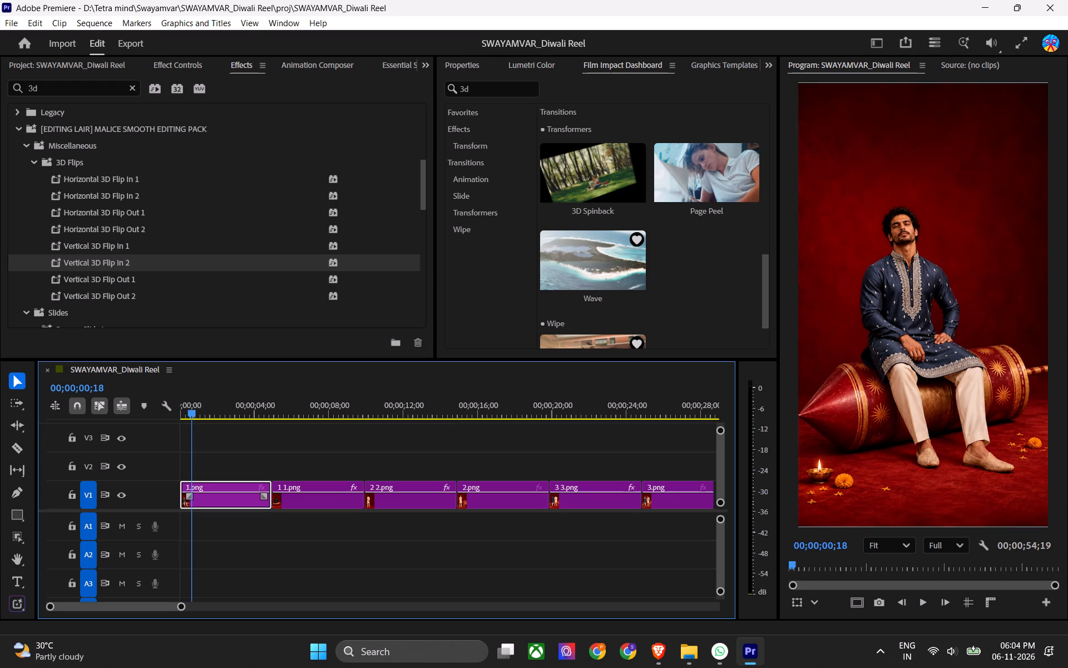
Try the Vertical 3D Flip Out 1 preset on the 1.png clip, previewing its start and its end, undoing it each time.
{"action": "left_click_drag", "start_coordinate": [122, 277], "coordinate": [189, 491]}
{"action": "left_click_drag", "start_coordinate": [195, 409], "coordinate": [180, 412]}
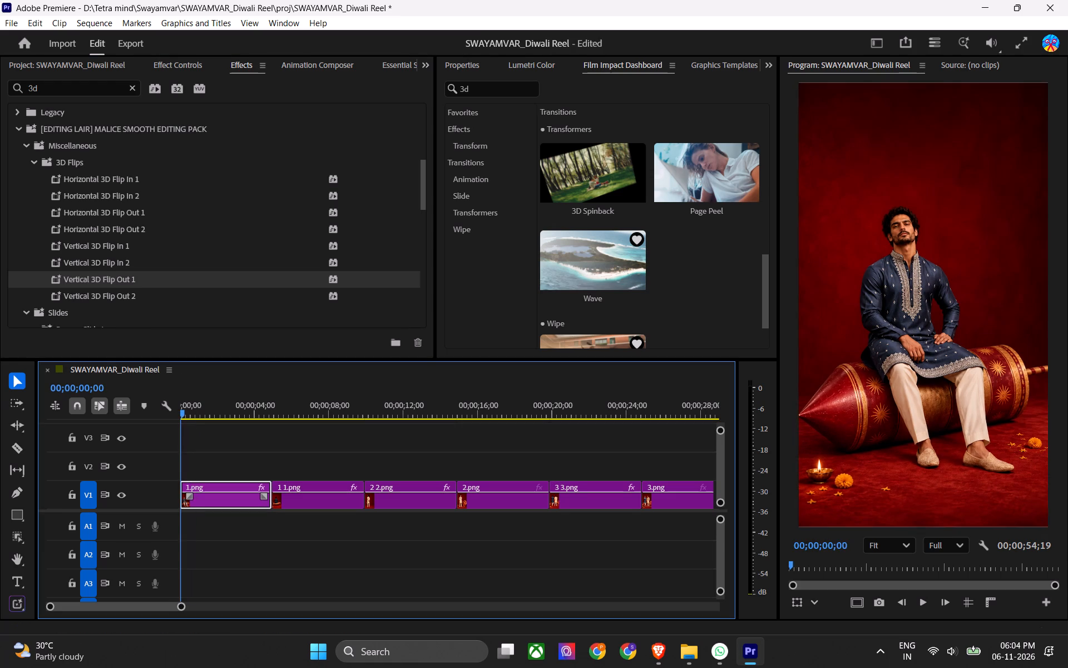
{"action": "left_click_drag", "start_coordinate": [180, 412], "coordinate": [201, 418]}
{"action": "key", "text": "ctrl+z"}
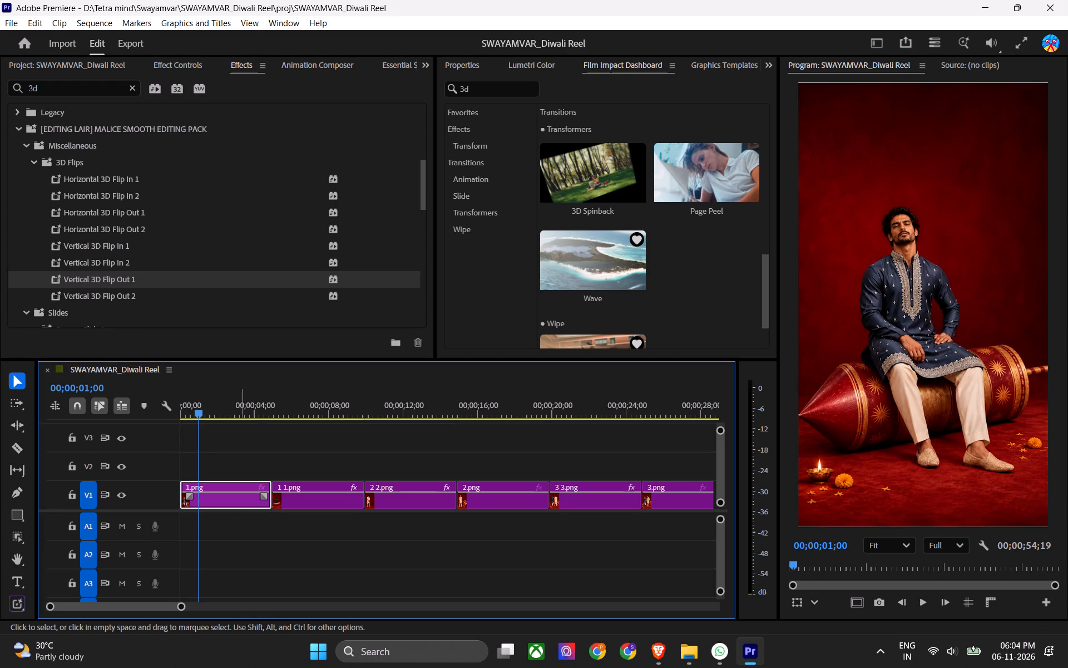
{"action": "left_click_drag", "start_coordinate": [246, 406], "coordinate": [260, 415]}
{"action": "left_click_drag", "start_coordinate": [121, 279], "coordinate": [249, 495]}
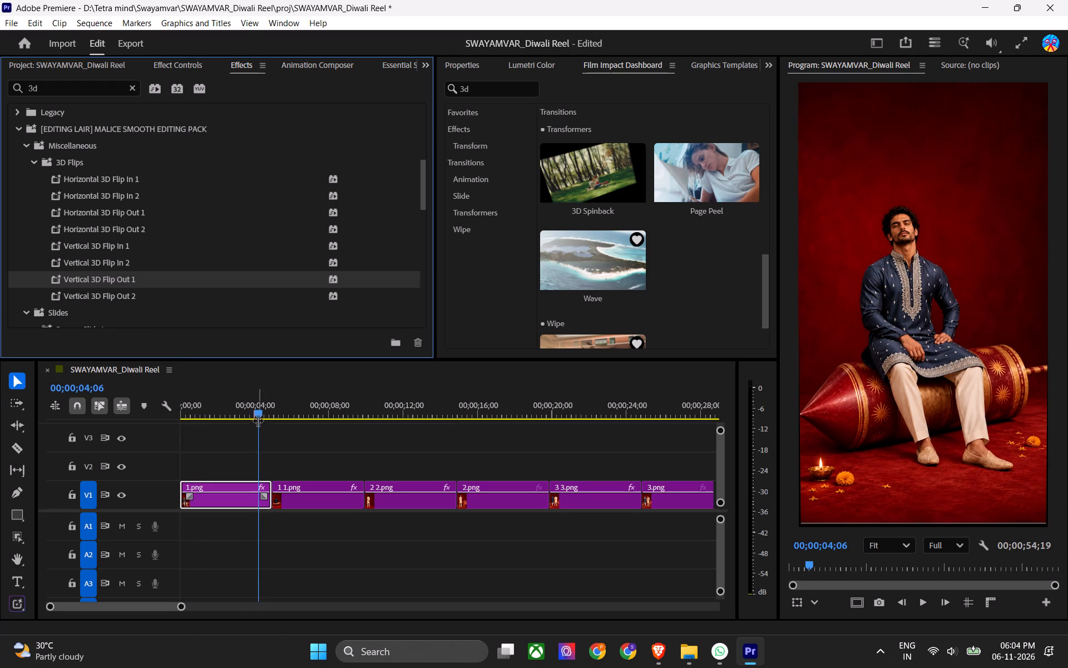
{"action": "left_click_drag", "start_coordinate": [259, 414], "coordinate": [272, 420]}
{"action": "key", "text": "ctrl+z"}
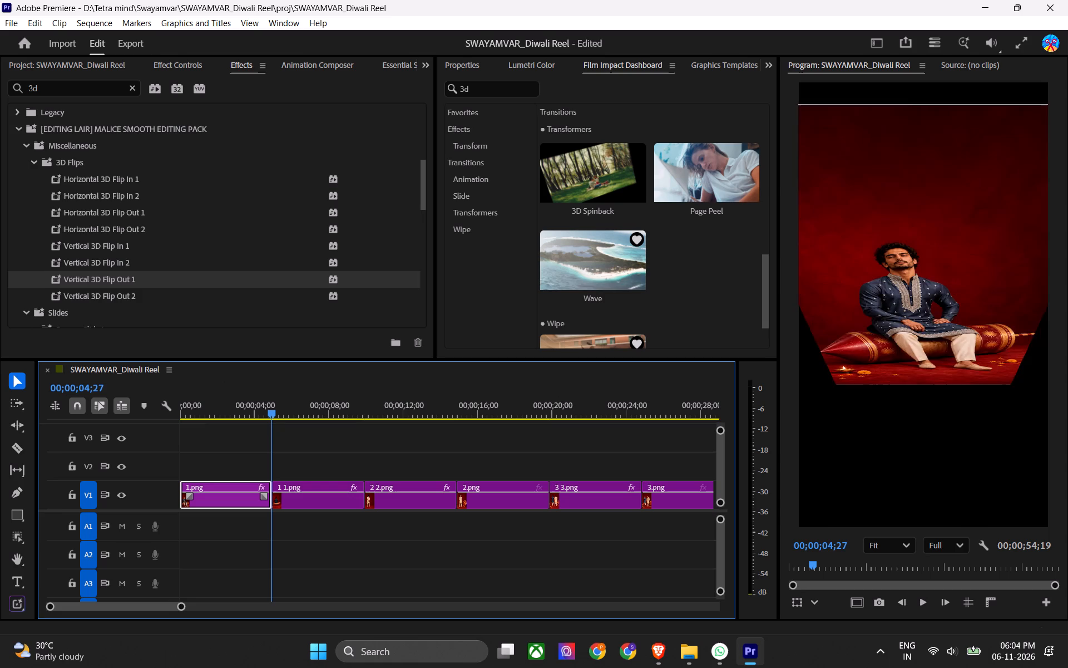
Apply the Vertical 3D Flip Out 2 preset to the 1.png clip and preview its end.
{"action": "left_click_drag", "start_coordinate": [123, 296], "coordinate": [259, 495]}
{"action": "left_click_drag", "start_coordinate": [262, 402], "coordinate": [274, 411]}
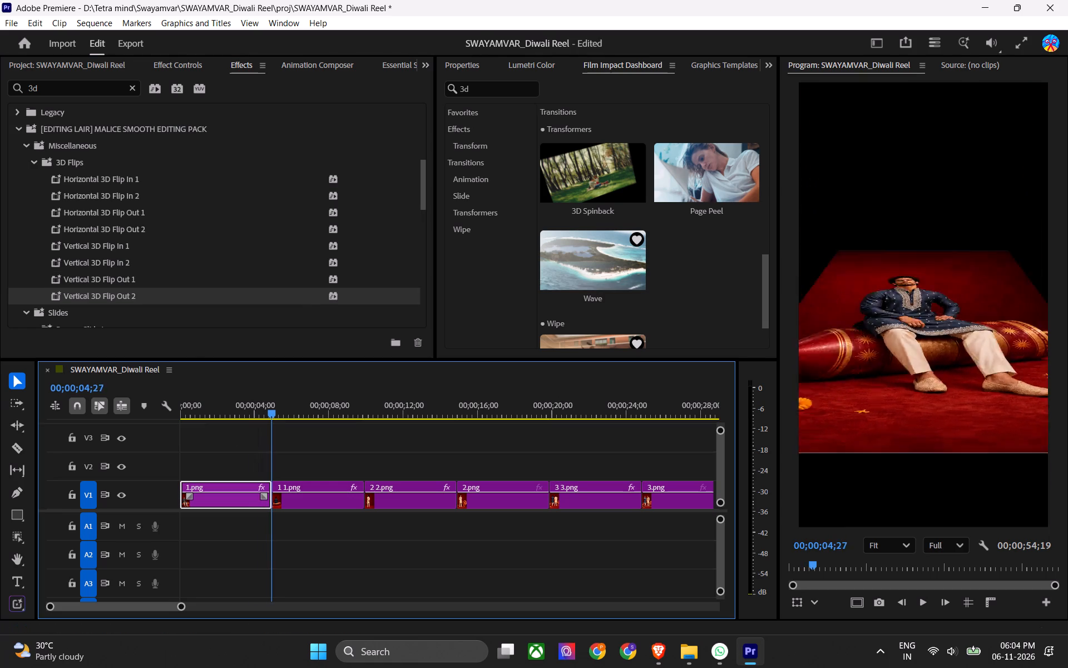
{"action": "left_click_drag", "start_coordinate": [274, 411], "coordinate": [274, 412]}
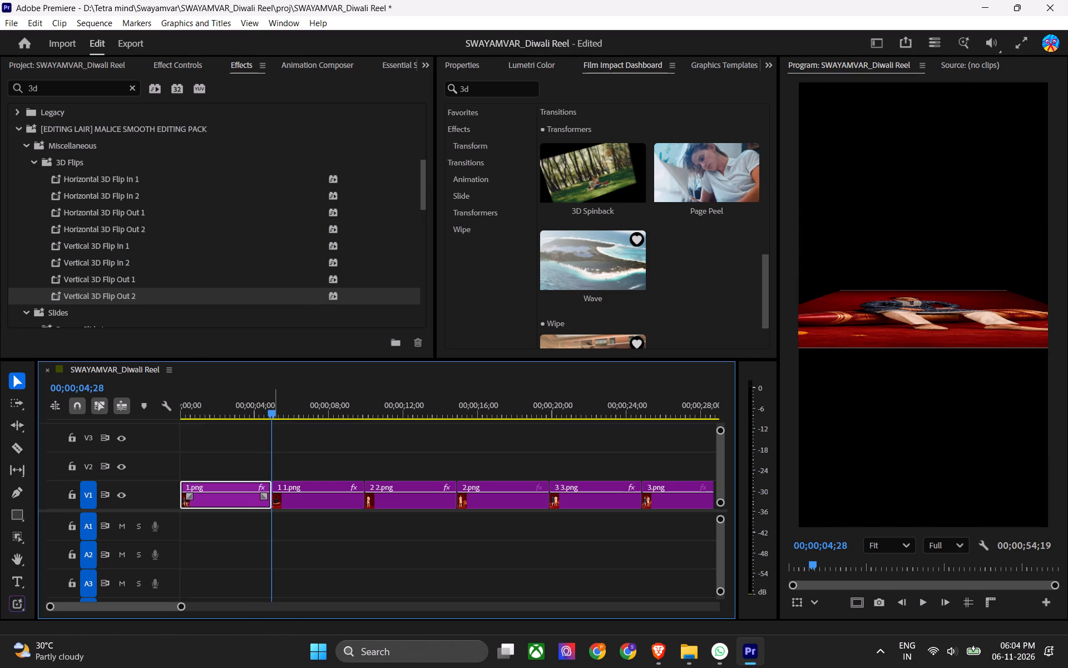
{"action": "left_click", "coordinate": [275, 408]}
Apply the Vertical 3D Flip In 1 preset to the 1 1.png clip, check the cut frame by frame, and save the project.
{"action": "left_click_drag", "start_coordinate": [120, 249], "coordinate": [271, 490]}
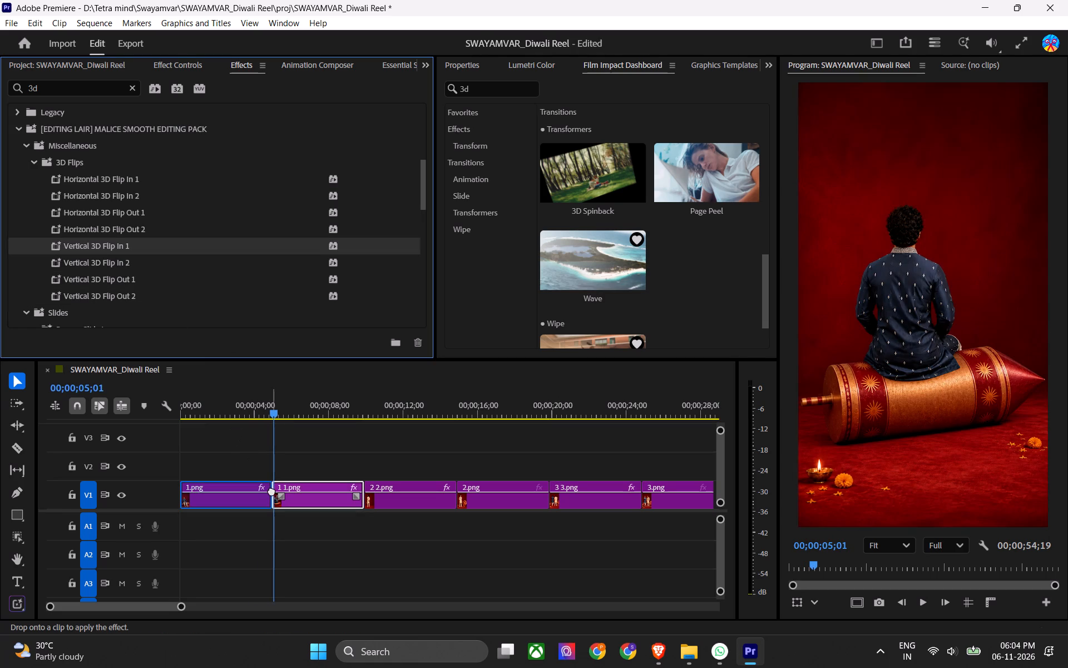
{"action": "left_click_drag", "start_coordinate": [271, 490], "coordinate": [275, 493]}
{"action": "left_click_drag", "start_coordinate": [275, 411], "coordinate": [266, 414]}
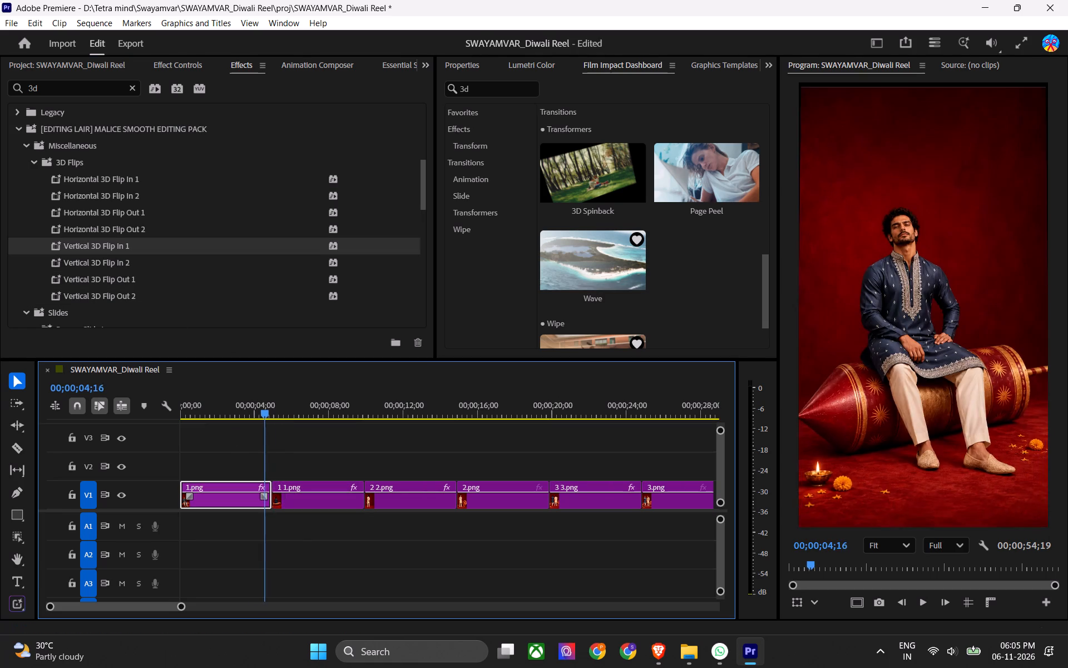
{"action": "left_click_drag", "start_coordinate": [266, 414], "coordinate": [271, 421]}
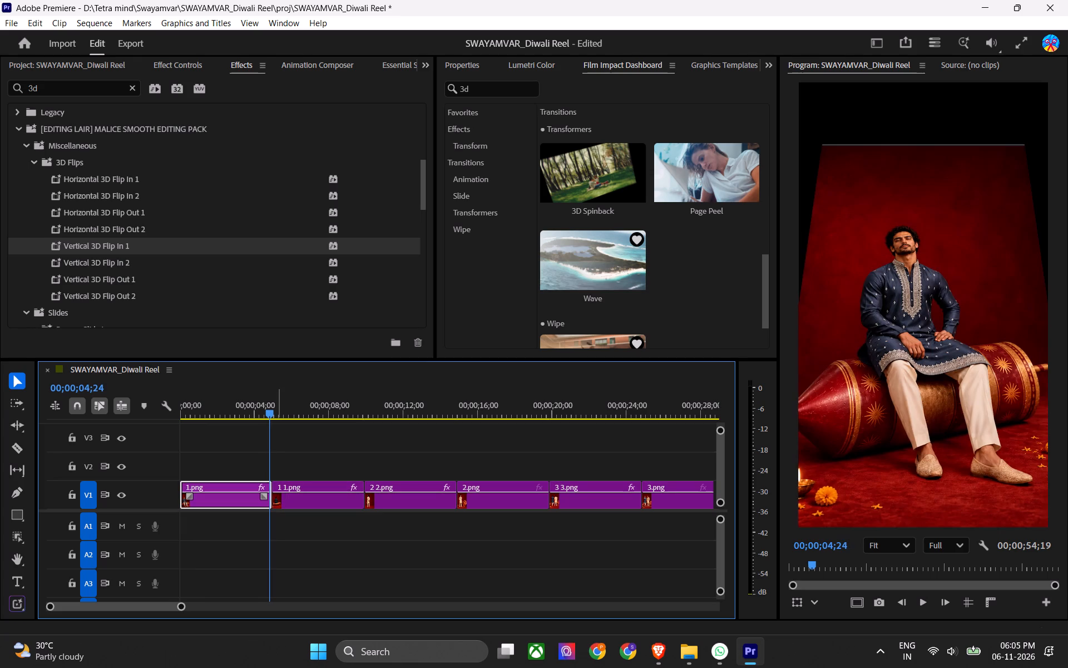
{"action": "key", "text": "Right"}
{"action": "key", "text": "Right"}
{"action": "key", "text": "Right"}
{"action": "key", "text": "Right"}
{"action": "key", "text": "Right"}
{"action": "key", "text": "Right"}
{"action": "key", "text": "Right"}
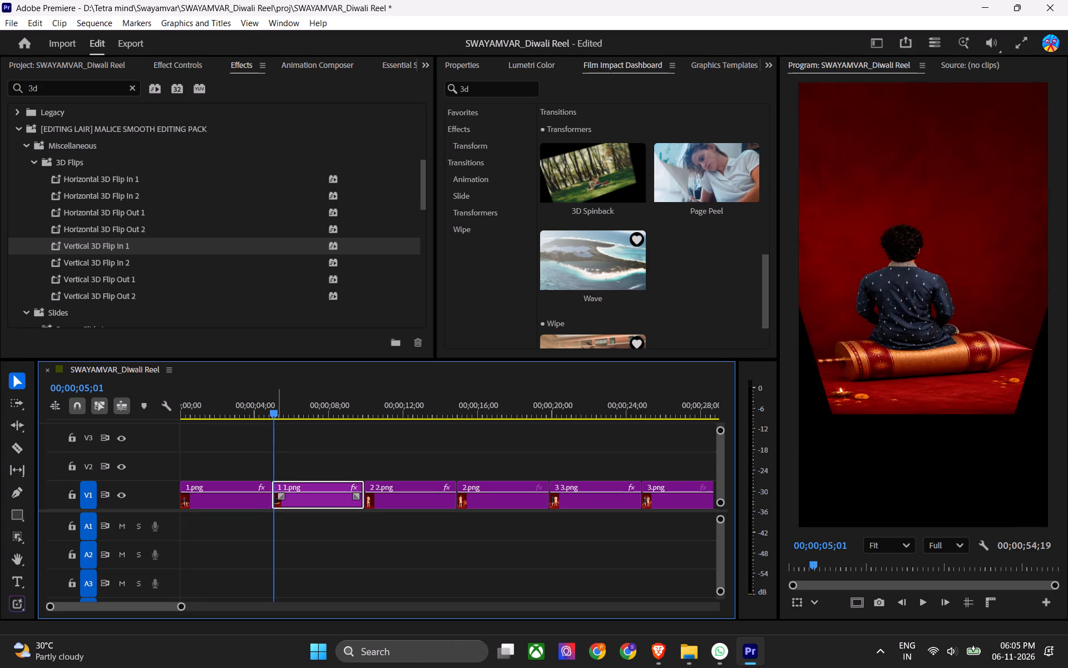
{"action": "key", "text": "Right"}
{"action": "key", "text": "Right"}
{"action": "key", "text": "Right"}
{"action": "key", "text": "Right"}
{"action": "key", "text": "ctrl+s"}
{"action": "key", "text": "ctrl+s"}
Scrub back and forth across the cut to examine the flip from 1.png into 1 1.png, saving the project.
{"action": "left_click_drag", "start_coordinate": [274, 413], "coordinate": [273, 412]}
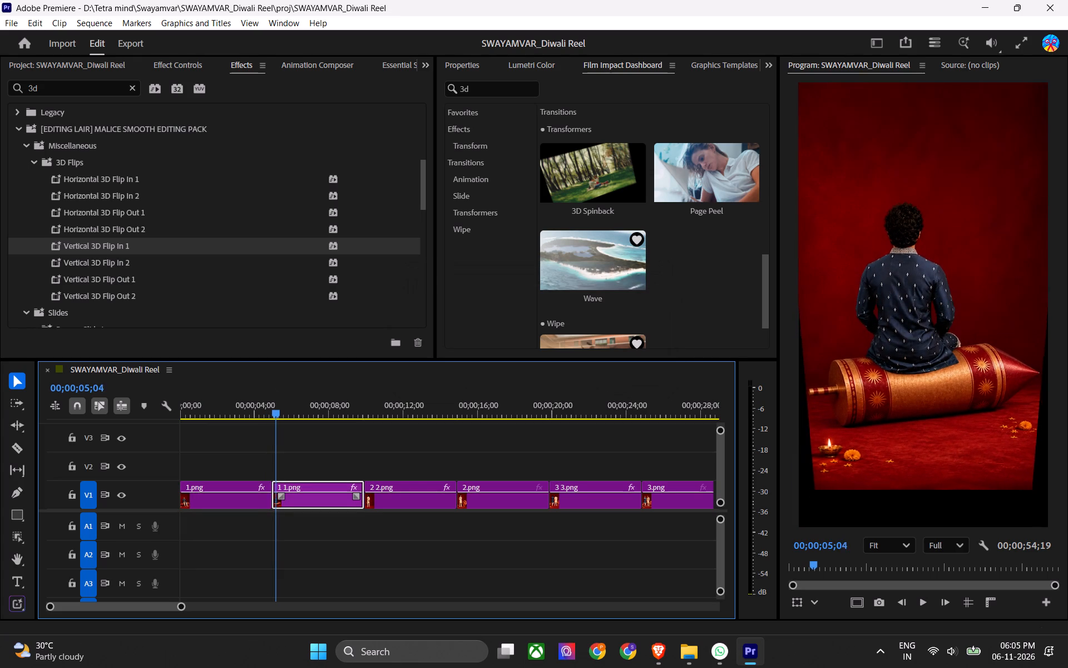
{"action": "left_click_drag", "start_coordinate": [273, 412], "coordinate": [263, 414]}
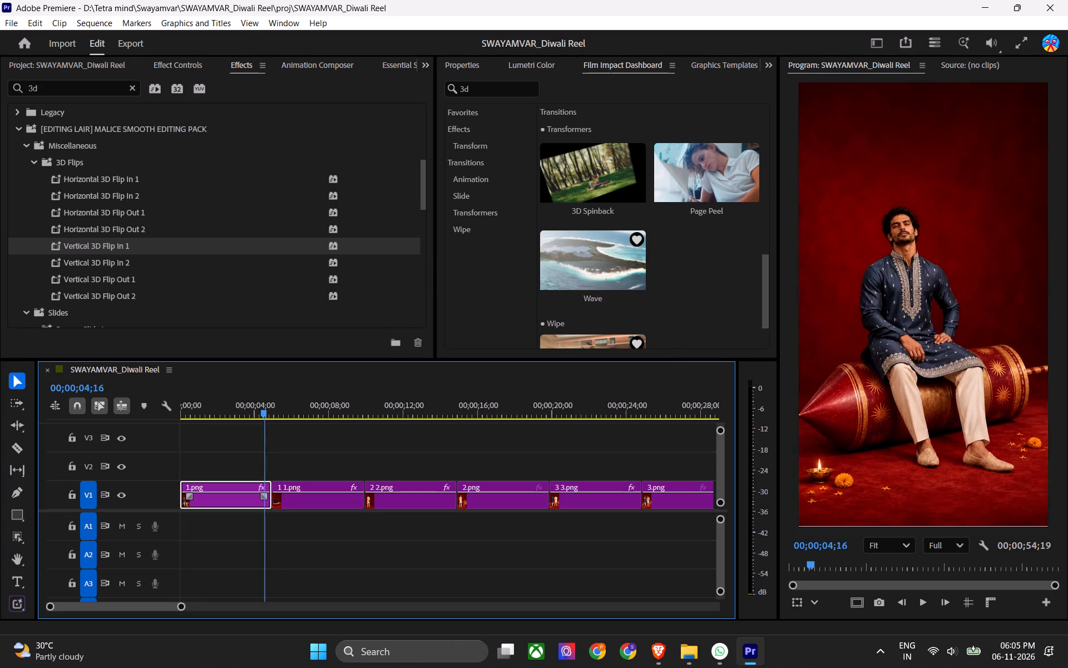
{"action": "left_click_drag", "start_coordinate": [263, 414], "coordinate": [279, 420]}
{"action": "key", "text": "ctrl+s"}
{"action": "key", "text": "ctrl+s"}
{"action": "key", "text": "ctrl+s"}
{"action": "key", "text": "ctrl+s"}
{"action": "left_click_drag", "start_coordinate": [284, 400], "coordinate": [284, 400]}
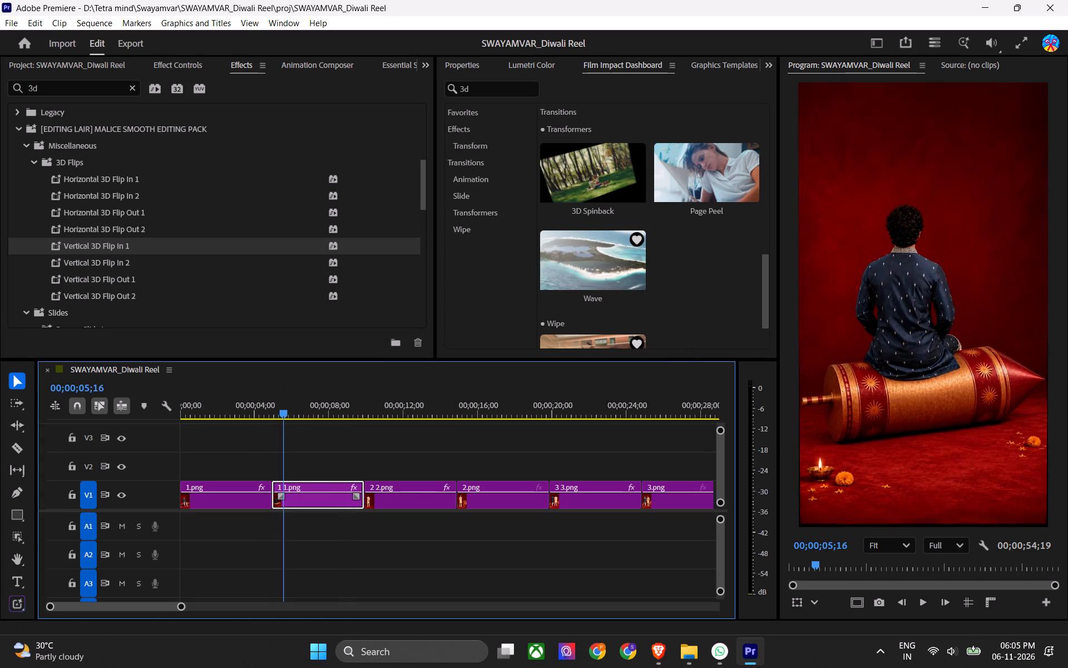
{"action": "left_click_drag", "start_coordinate": [284, 400], "coordinate": [271, 443]}
{"action": "key", "text": "ctrl+s"}
{"action": "key", "text": "ctrl+s"}
{"action": "key", "text": "ctrl+s"}
{"action": "left_click_drag", "start_coordinate": [266, 409], "coordinate": [235, 422]}
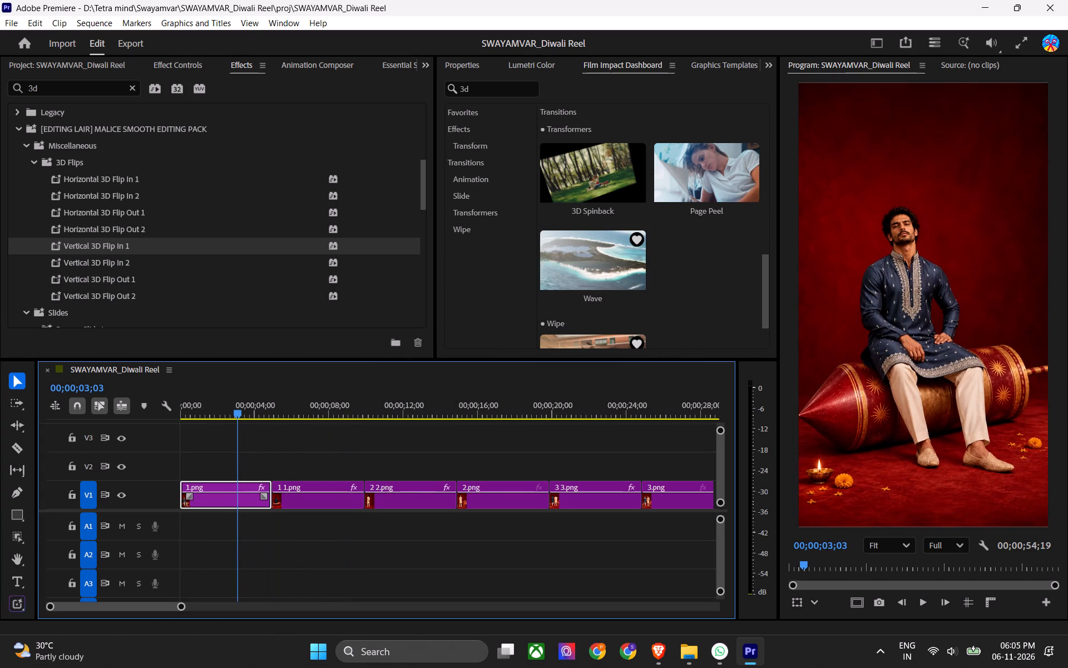
{"action": "left_click_drag", "start_coordinate": [235, 422], "coordinate": [241, 422]}
{"action": "key", "text": "ctrl+s"}
{"action": "key", "text": "ctrl+s"}
Move all clips on V1 up to V2 and save the project.
{"action": "scroll", "coordinate": [294, 472], "scroll_direction": "down", "scroll_amount": 5, "text": "alt"}
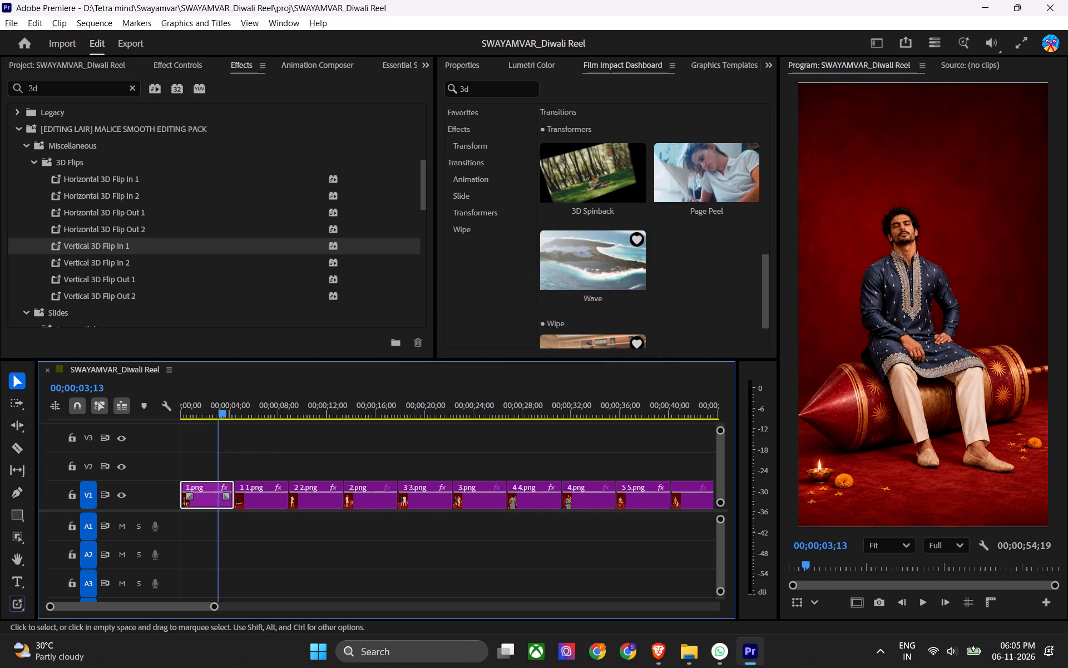
{"action": "scroll", "coordinate": [304, 482], "scroll_direction": "down", "scroll_amount": 4, "text": "alt"}
{"action": "left_click_drag", "start_coordinate": [560, 461], "coordinate": [191, 502]}
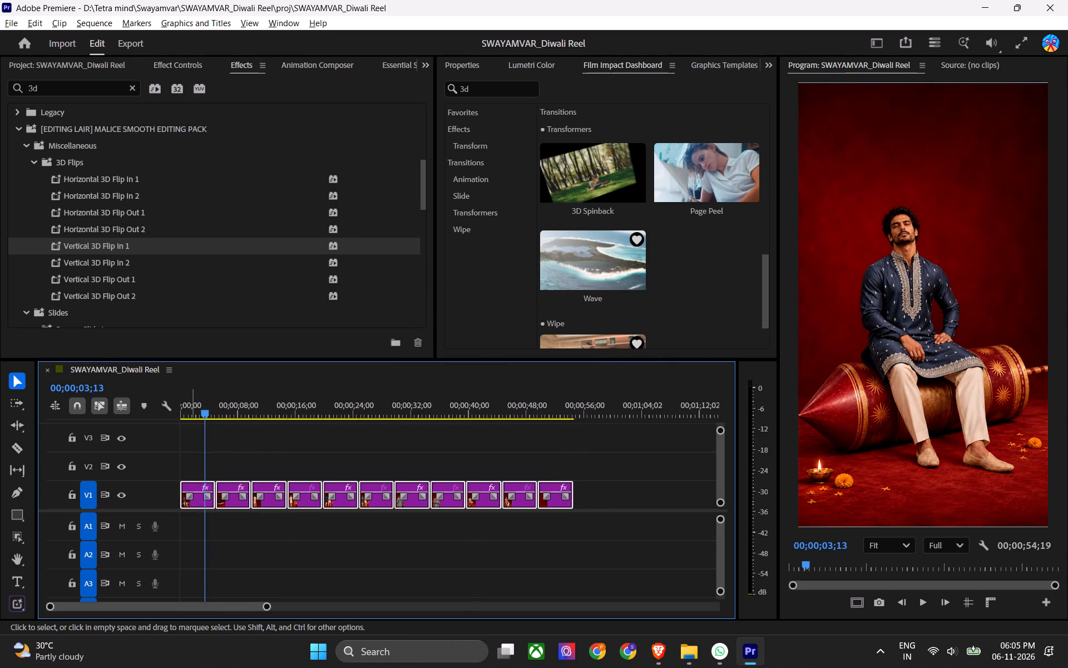
{"action": "key", "text": "alt+Up"}
{"action": "key", "text": "ctrl+s"}
Place bg.png on V1 beneath the image clips, spanning from the sequence start to the end of the last image clip.
{"action": "left_click", "coordinate": [375, 499]}
{"action": "left_click_drag", "start_coordinate": [568, 484], "coordinate": [568, 497]}
{"action": "left_click_drag", "start_coordinate": [560, 480], "coordinate": [555, 504]}
{"action": "left_click_drag", "start_coordinate": [532, 492], "coordinate": [28, 531]}
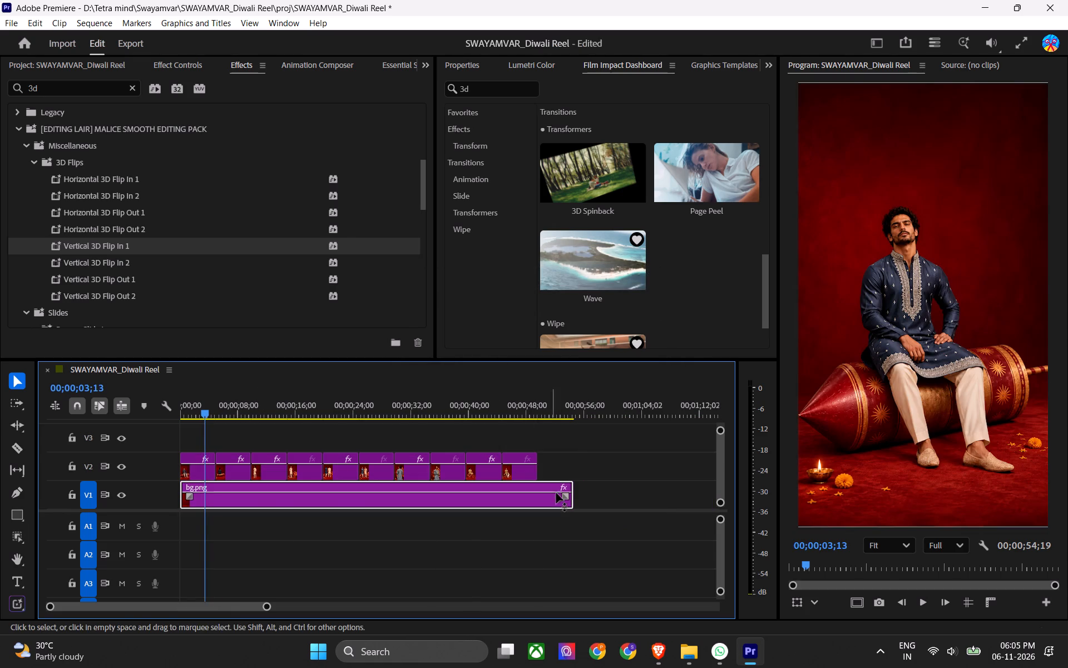
{"action": "left_click_drag", "start_coordinate": [572, 484], "coordinate": [536, 487]}
{"action": "scroll", "coordinate": [203, 488], "scroll_direction": "up", "scroll_amount": 5, "text": "alt"}
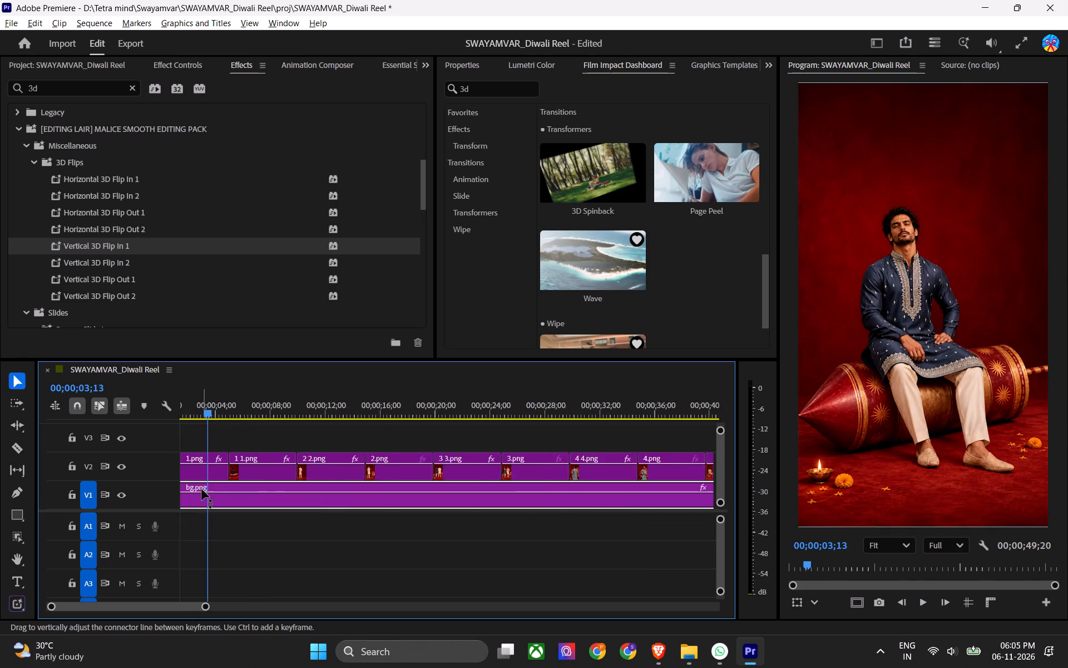
Scrub back and forth across the cut from 1.png to 1 1.png to examine the flip over the bg.png background, saving the project.
{"action": "scroll", "coordinate": [202, 489], "scroll_direction": "up", "scroll_amount": 2, "text": "alt"}
{"action": "left_click_drag", "start_coordinate": [211, 412], "coordinate": [231, 426]}
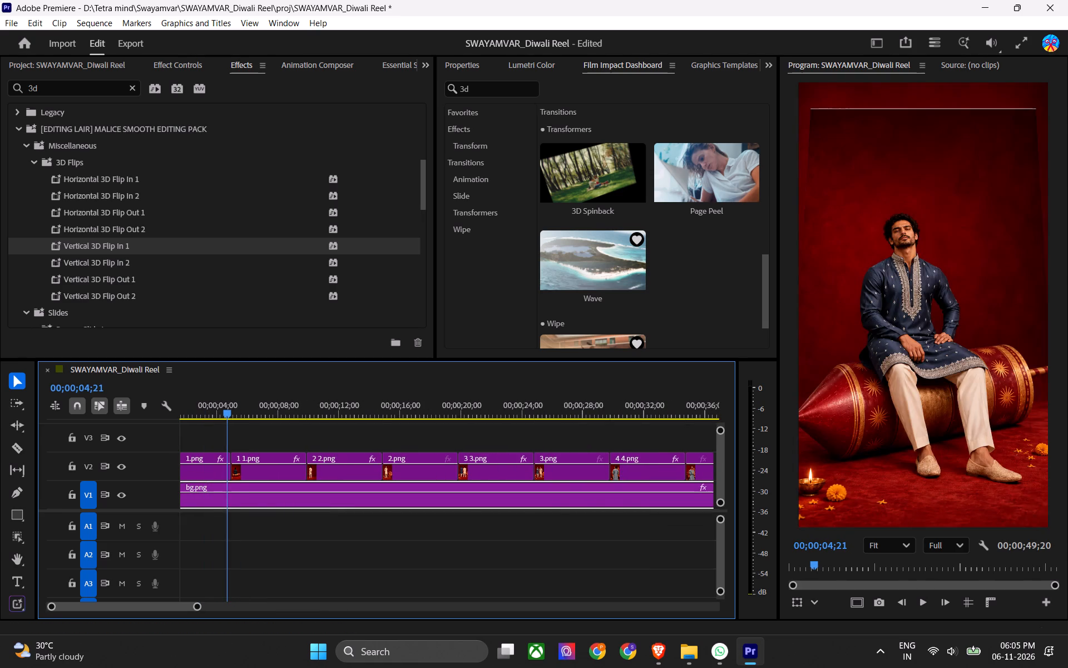
{"action": "left_click_drag", "start_coordinate": [231, 426], "coordinate": [239, 426]}
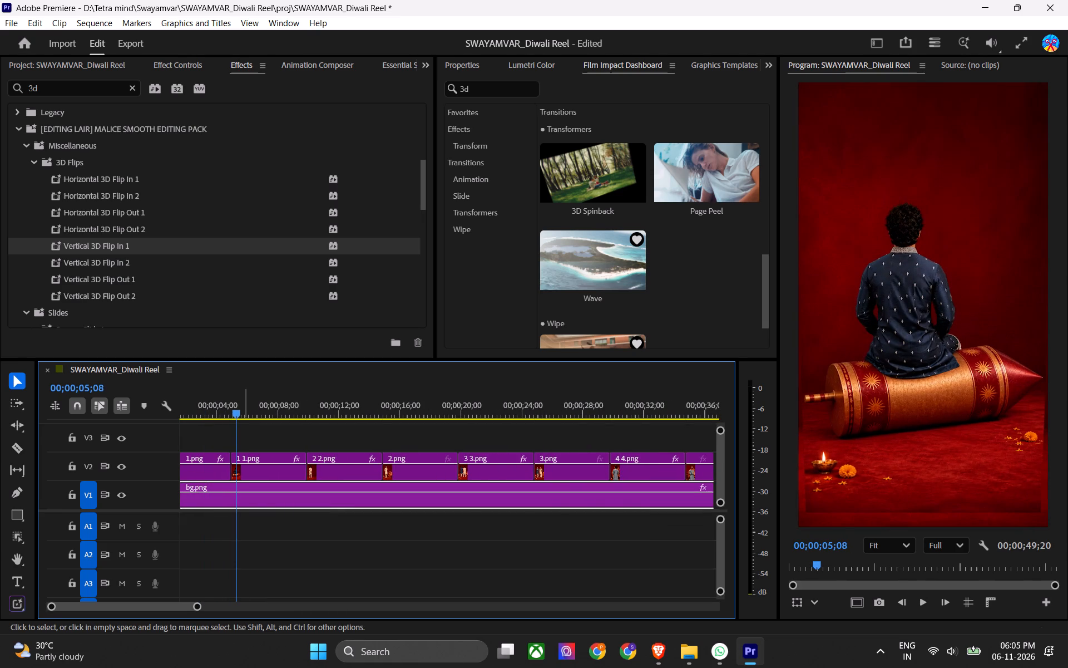
{"action": "key", "text": "ctrl+s"}
{"action": "key", "text": "ctrl+s"}
{"action": "left_click_drag", "start_coordinate": [235, 409], "coordinate": [230, 410]}
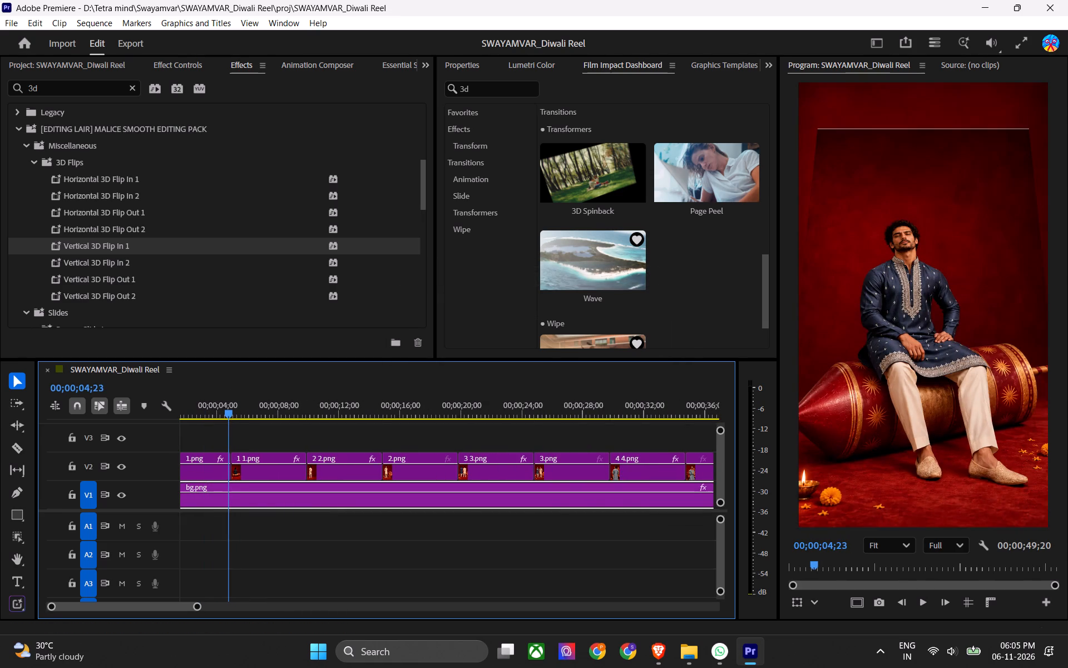
{"action": "left_click_drag", "start_coordinate": [230, 410], "coordinate": [236, 412]}
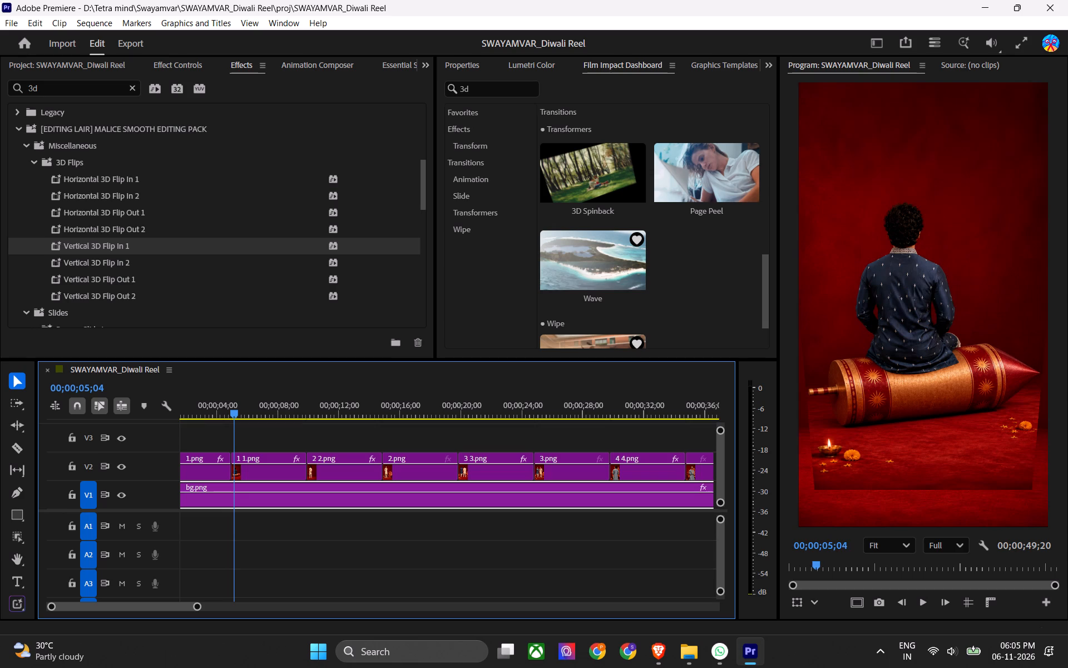
{"action": "left_click_drag", "start_coordinate": [236, 412], "coordinate": [233, 418]}
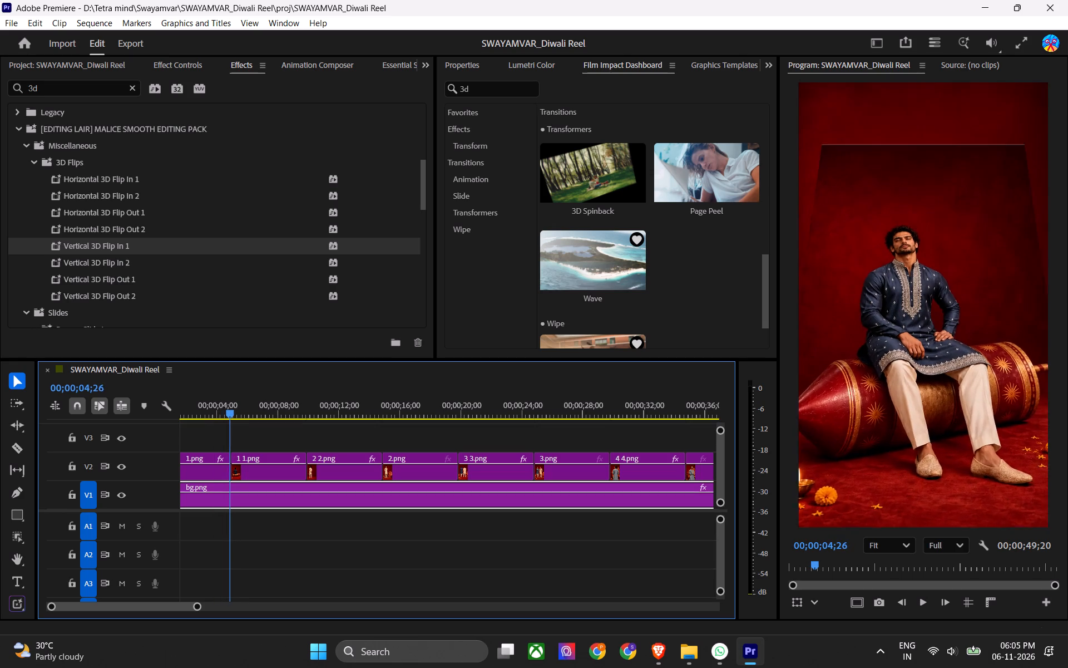
{"action": "left_click_drag", "start_coordinate": [233, 418], "coordinate": [245, 421]}
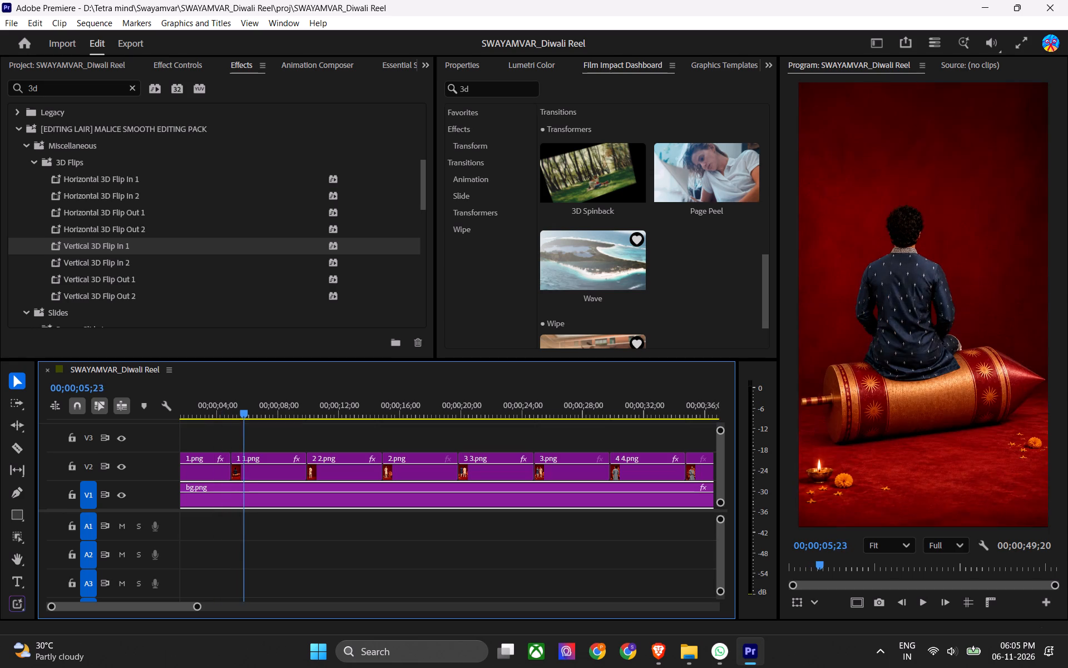
{"action": "left_click_drag", "start_coordinate": [245, 421], "coordinate": [234, 423]}
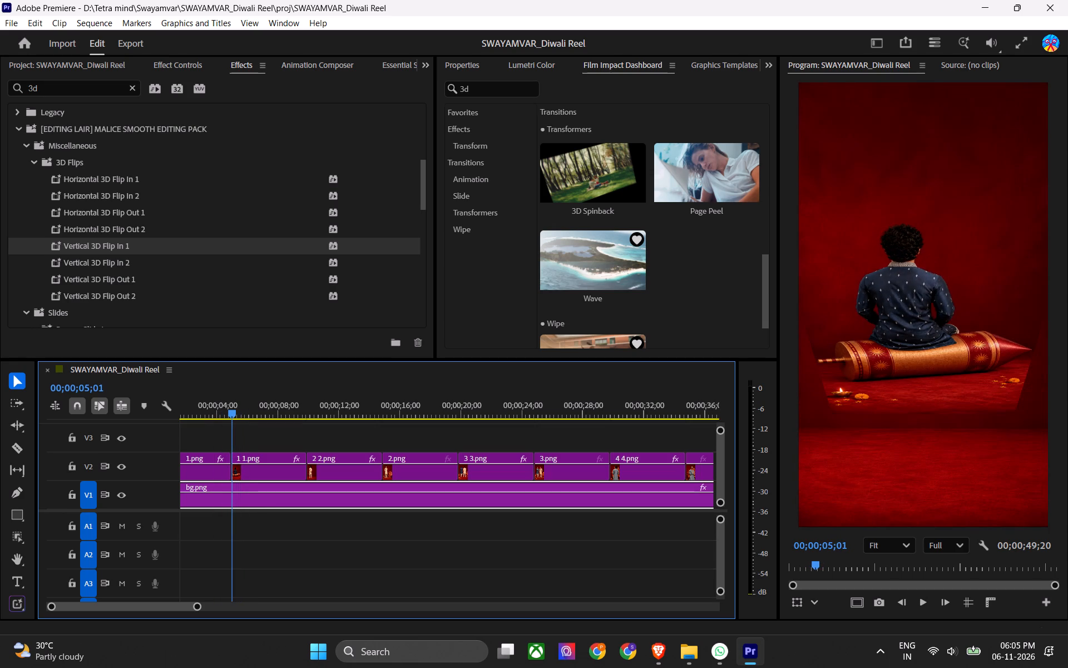
{"action": "left_click_drag", "start_coordinate": [234, 423], "coordinate": [225, 428]}
{"action": "left_click", "coordinate": [229, 431]}
{"action": "key", "text": "ctrl+s"}
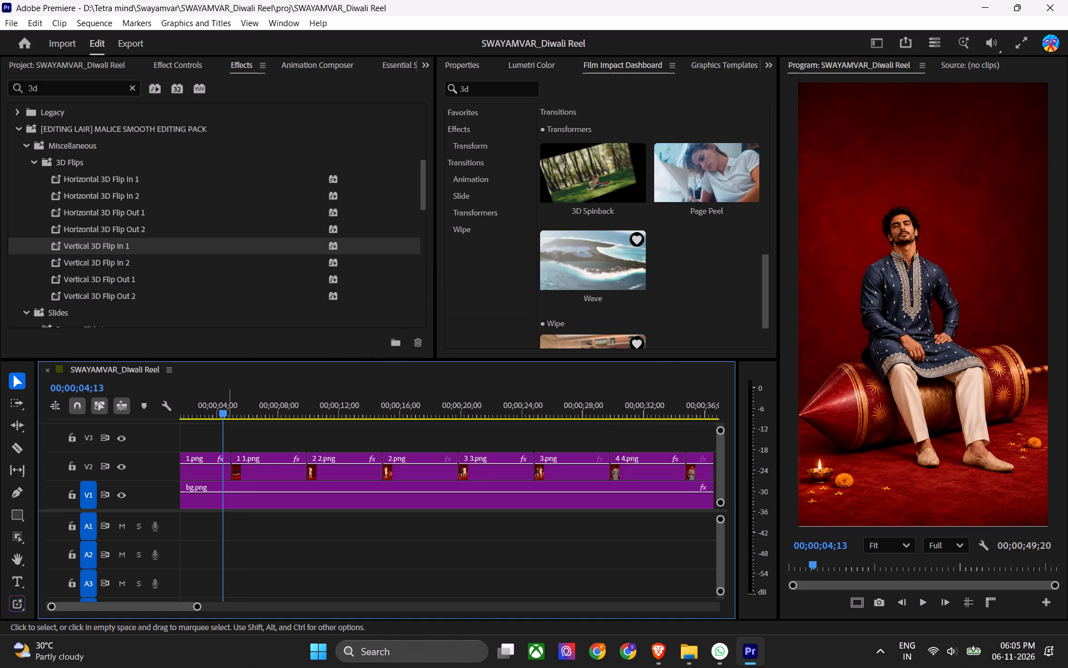
{"action": "scroll", "coordinate": [216, 435], "scroll_direction": "up", "scroll_amount": 1}
{"action": "scroll", "coordinate": [216, 436], "scroll_direction": "down", "scroll_amount": 1}
{"action": "scroll", "coordinate": [216, 438], "scroll_direction": "up", "scroll_amount": 4}
{"action": "key", "text": "ctrl+s"}
{"action": "left_click_drag", "start_coordinate": [235, 405], "coordinate": [226, 406]}
Save the project, search the effects for crop, and apply the Crop effect to the 1.png clip on V2.
{"action": "left_click", "coordinate": [235, 453]}
{"action": "key", "text": "ctrl+s"}
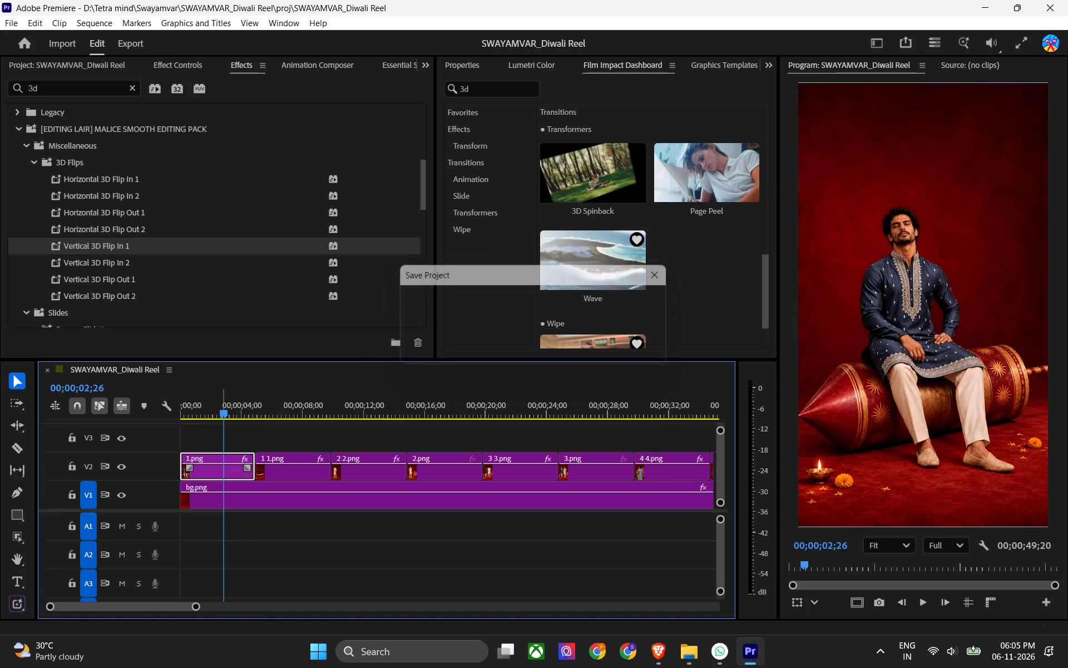
{"action": "key", "text": "ctrl+s"}
{"action": "left_click", "coordinate": [116, 82]}
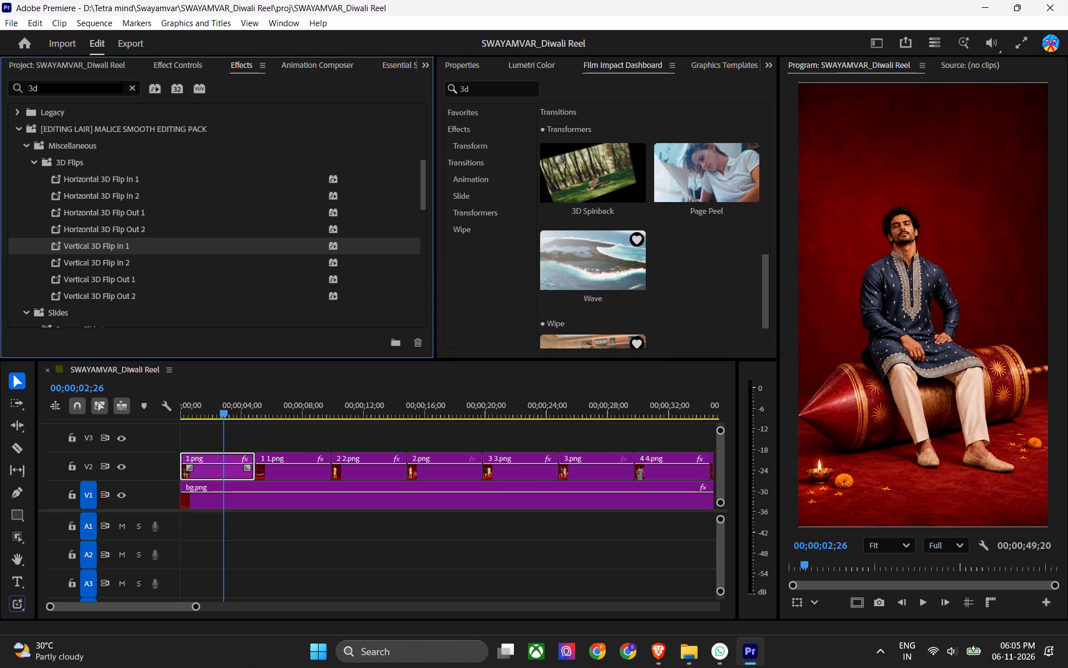
{"action": "left_click", "coordinate": [131, 90]}
{"action": "left_click", "coordinate": [102, 90]}
{"action": "key", "text": "c"}
{"action": "type", "text": "rop"}
{"action": "left_click_drag", "start_coordinate": [75, 284], "coordinate": [206, 491]}
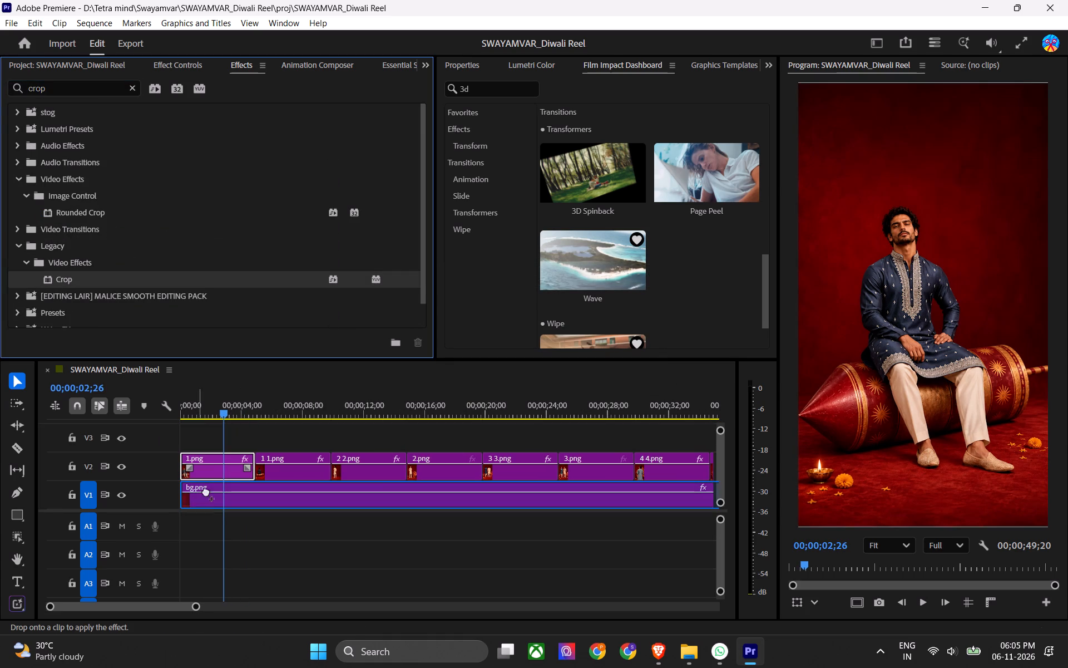
{"action": "left_click_drag", "start_coordinate": [206, 491], "coordinate": [214, 468]}
Set the 1.png clip's Crop effect to Bottom 10%, Top 10% and Edge Feather 105, and save the project.
{"action": "left_click", "coordinate": [189, 71]}
{"action": "scroll", "coordinate": [277, 217], "scroll_direction": "down", "scroll_amount": 15}
{"action": "left_click", "coordinate": [151, 251], "text": "ctrl"}
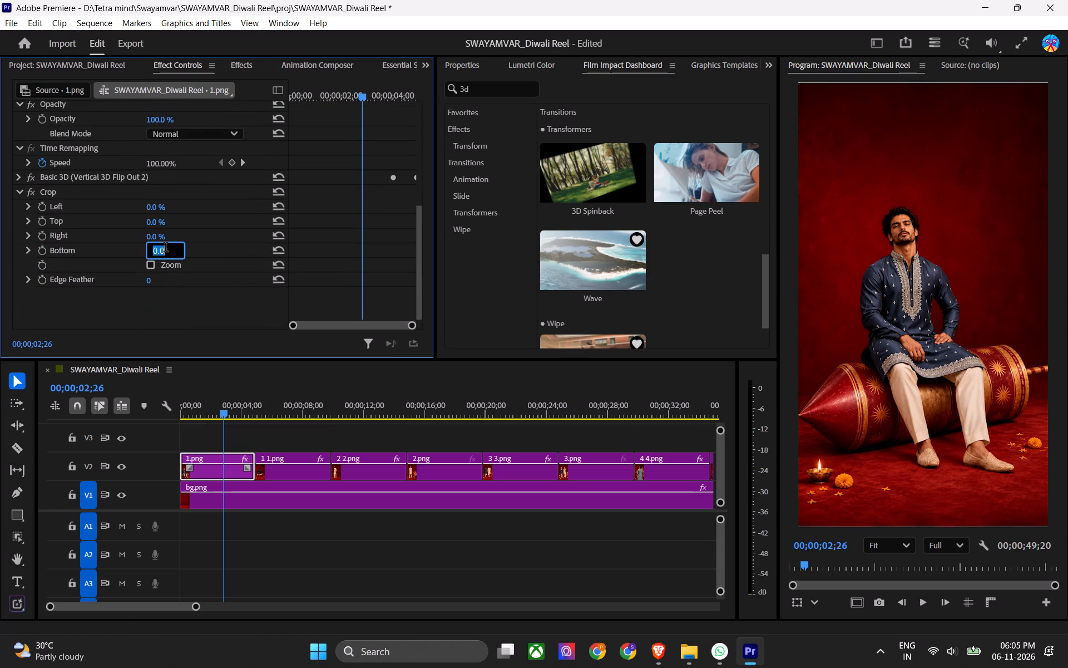
{"action": "type", "text": "10"}
{"action": "key", "text": "Return"}
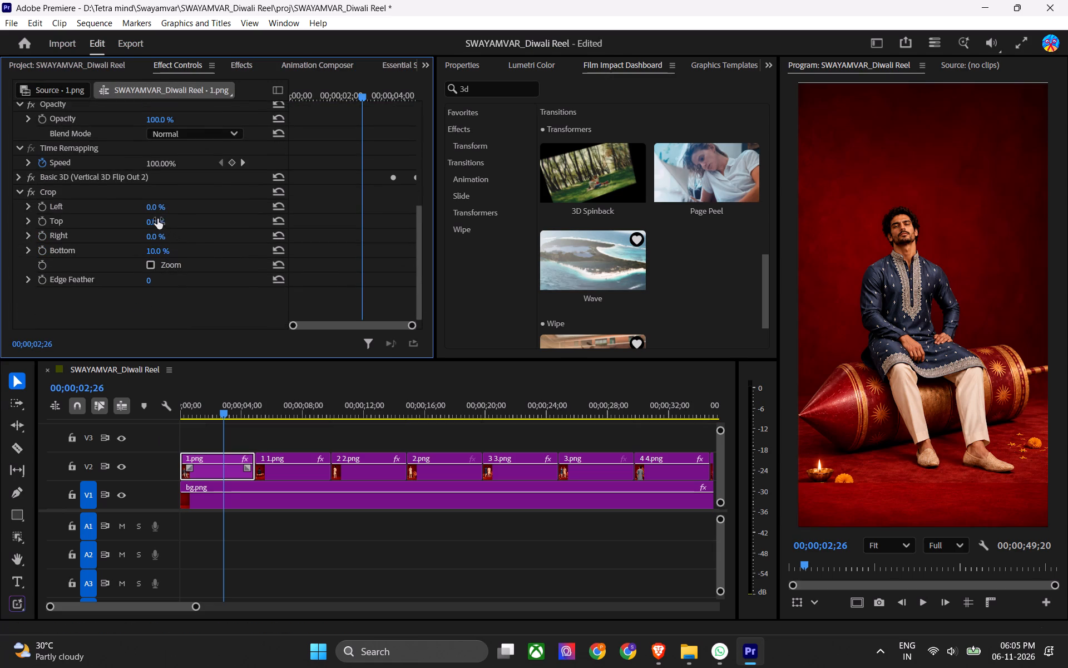
{"action": "left_click", "coordinate": [157, 219]}
{"action": "type", "text": "10"}
{"action": "key", "text": "Return"}
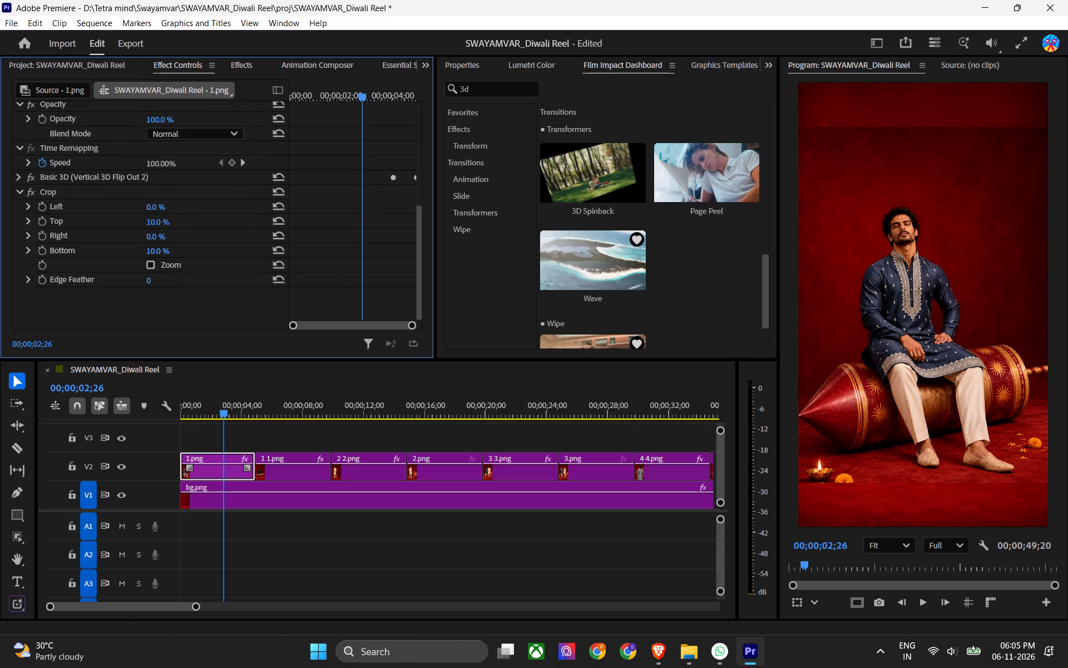
{"action": "left_click_drag", "start_coordinate": [154, 280], "coordinate": [178, 278]}
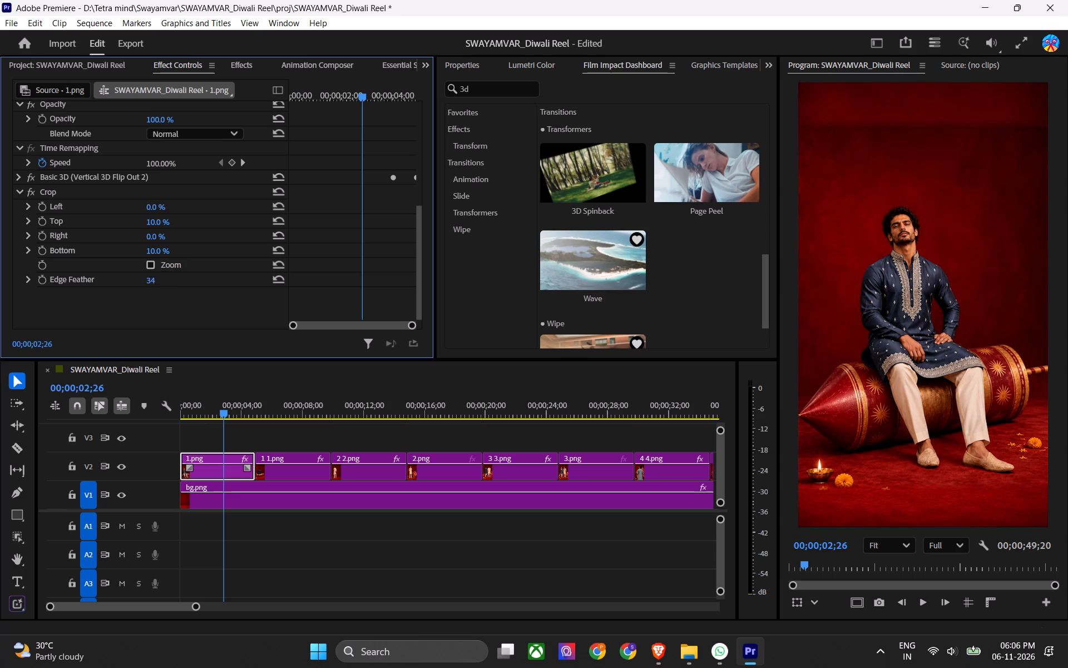
{"action": "left_click_drag", "start_coordinate": [178, 278], "coordinate": [226, 272]}
{"action": "key", "text": "ctrl+s"}
Step frame by frame through the end of 1.png to examine how its cropped, feathered edges look during the flip.
{"action": "left_click", "coordinate": [234, 417]}
{"action": "left_click_drag", "start_coordinate": [234, 415], "coordinate": [247, 412]}
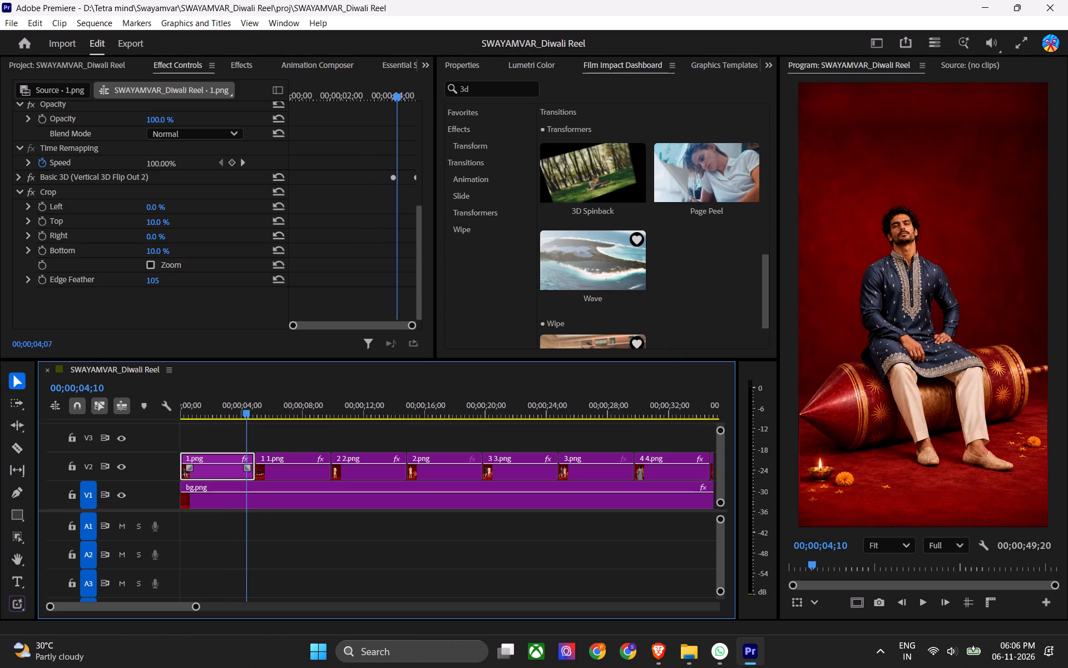
{"action": "left_click_drag", "start_coordinate": [247, 412], "coordinate": [251, 407]}
{"action": "key", "text": "Right"}
{"action": "key", "text": "Right"}
{"action": "key", "text": "Right"}
{"action": "key", "text": "Right"}
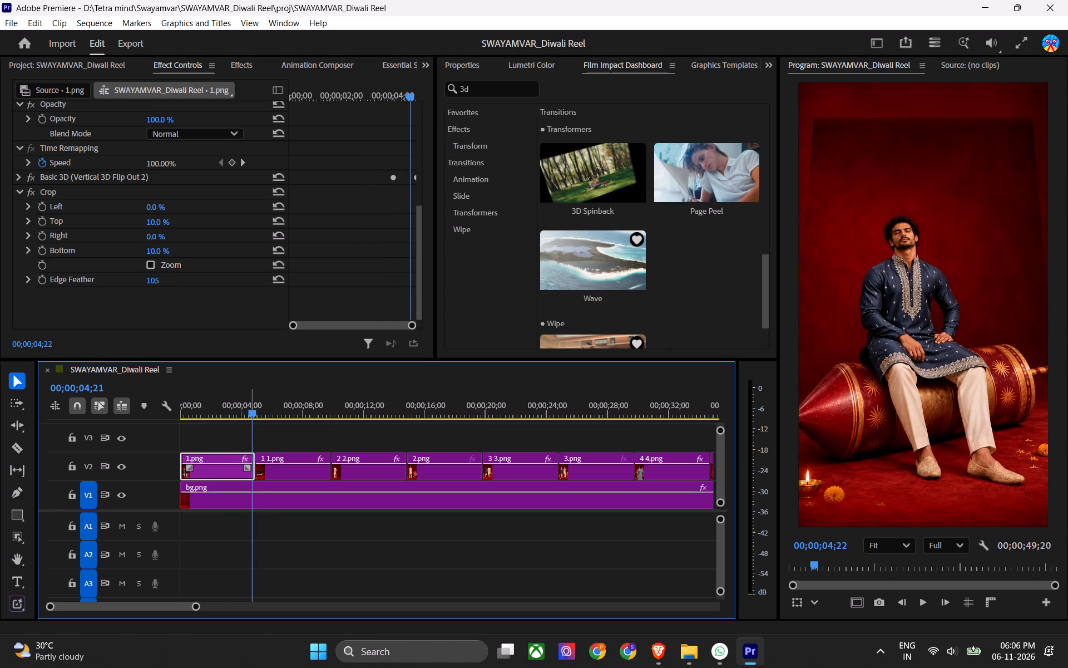
{"action": "key", "text": "Left"}
{"action": "key", "text": "Right"}
{"action": "key", "text": "Right"}
{"action": "key", "text": "Right"}
{"action": "key", "text": "Right"}
{"action": "key", "text": "Right"}
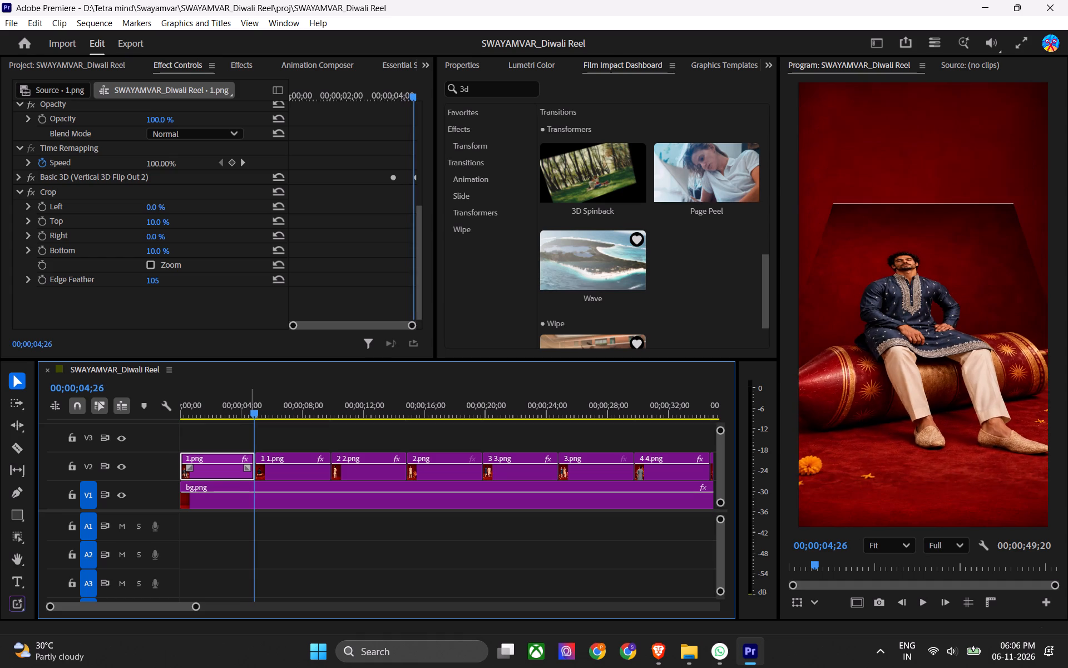
{"action": "key", "text": "Right"}
{"action": "key", "text": "Right"}
{"action": "key", "text": "Right"}
{"action": "key", "text": "Left"}
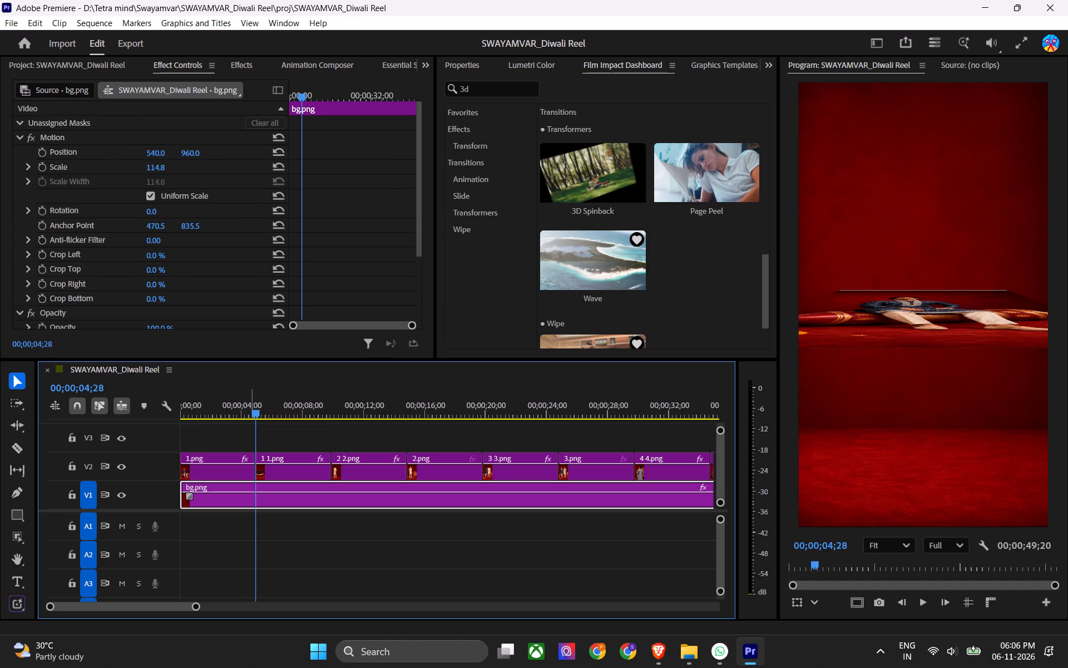
{"action": "key", "text": "Left"}
{"action": "key", "text": "Left"}
{"action": "key", "text": "Left"}
{"action": "key", "text": "Left"}
{"action": "key", "text": "Left"}
{"action": "key", "text": "Left"}
{"action": "key", "text": "Left"}
{"action": "key", "text": "Left"}
{"action": "key", "text": "Left"}
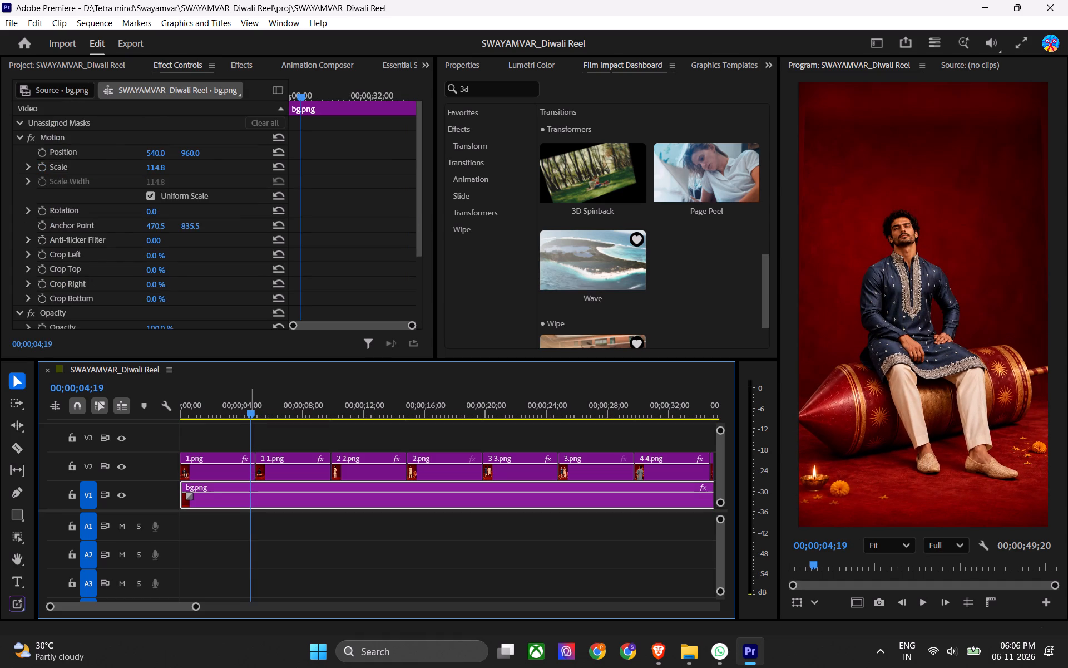
{"action": "key", "text": "Right"}
{"action": "key", "text": "Left"}
{"action": "key", "text": "Left"}
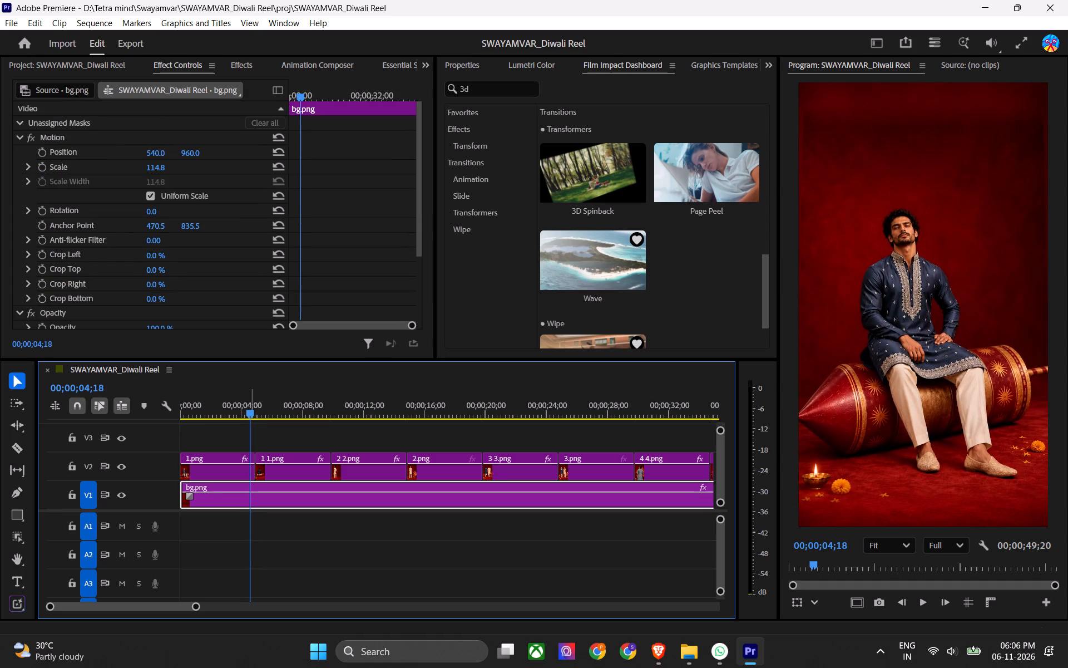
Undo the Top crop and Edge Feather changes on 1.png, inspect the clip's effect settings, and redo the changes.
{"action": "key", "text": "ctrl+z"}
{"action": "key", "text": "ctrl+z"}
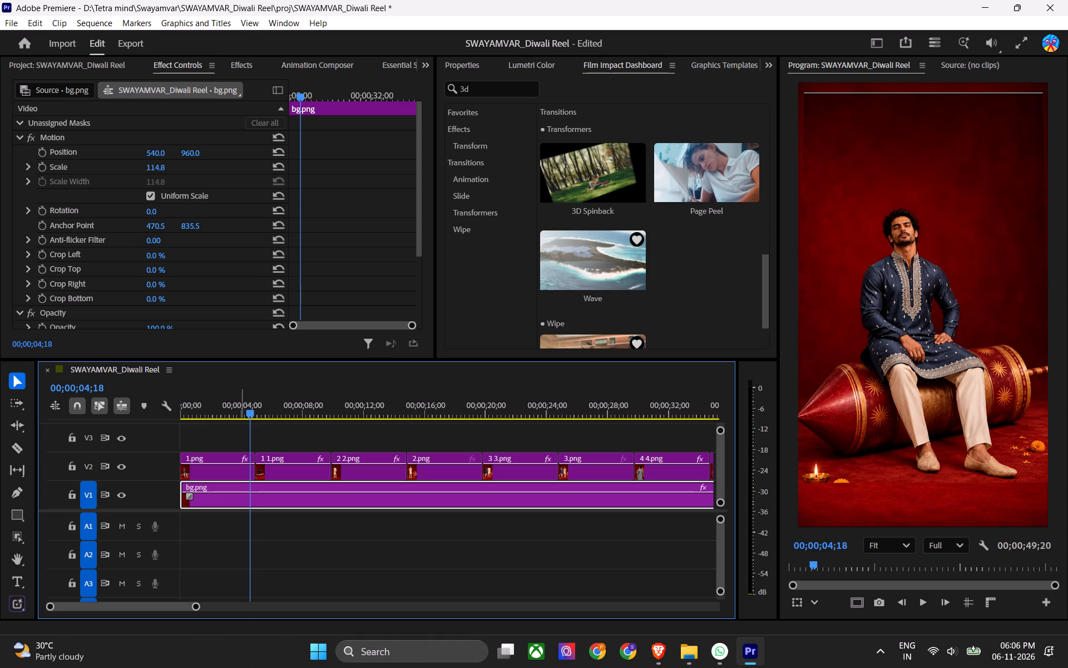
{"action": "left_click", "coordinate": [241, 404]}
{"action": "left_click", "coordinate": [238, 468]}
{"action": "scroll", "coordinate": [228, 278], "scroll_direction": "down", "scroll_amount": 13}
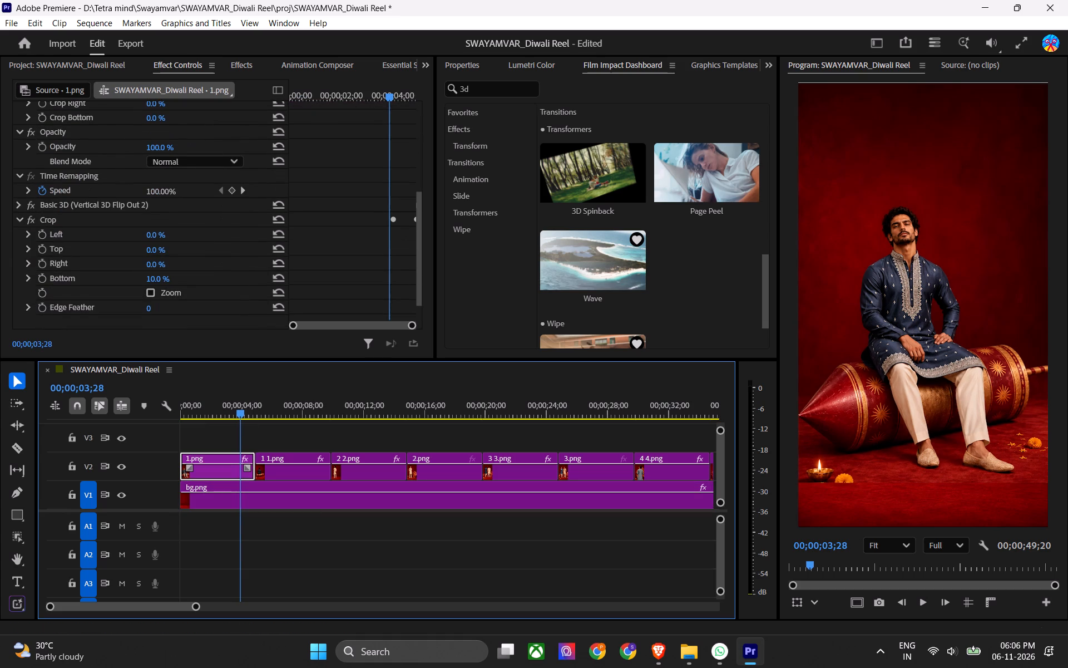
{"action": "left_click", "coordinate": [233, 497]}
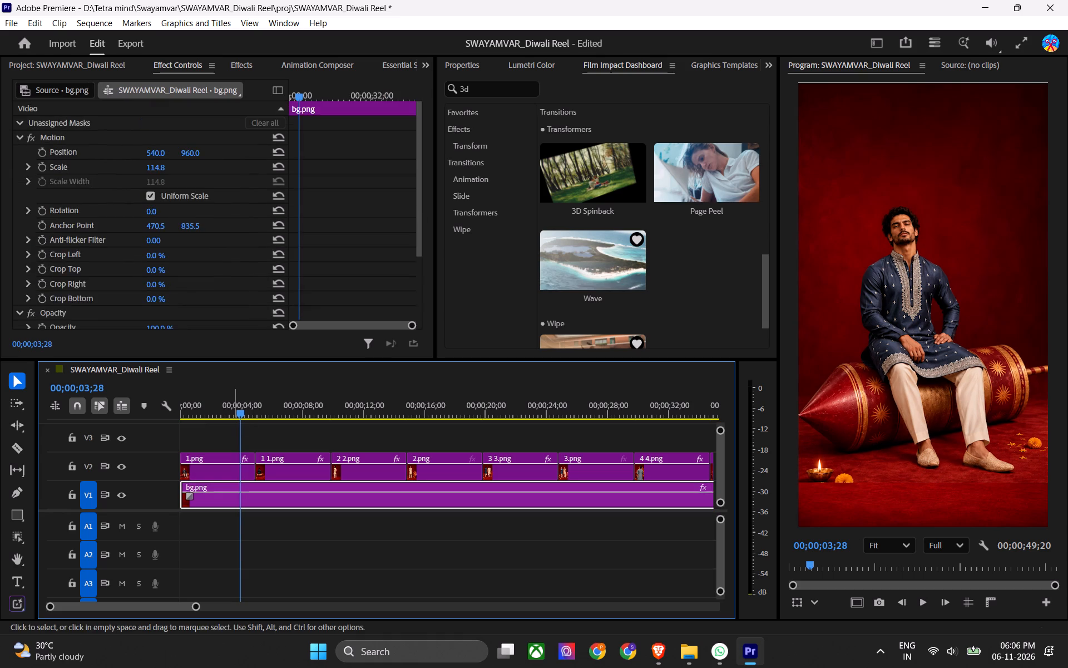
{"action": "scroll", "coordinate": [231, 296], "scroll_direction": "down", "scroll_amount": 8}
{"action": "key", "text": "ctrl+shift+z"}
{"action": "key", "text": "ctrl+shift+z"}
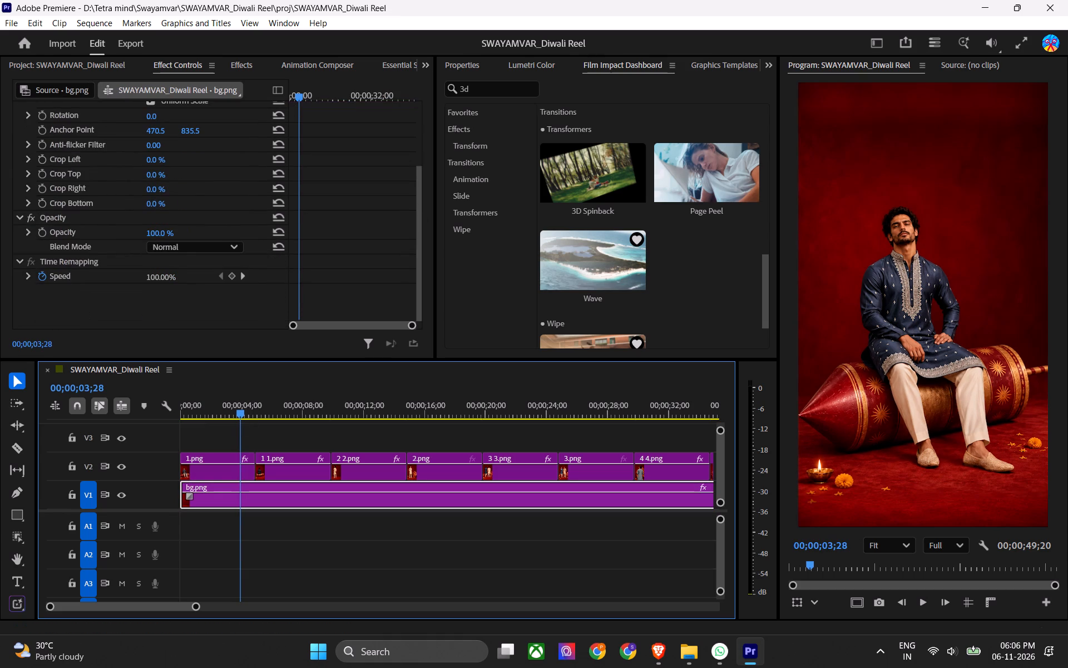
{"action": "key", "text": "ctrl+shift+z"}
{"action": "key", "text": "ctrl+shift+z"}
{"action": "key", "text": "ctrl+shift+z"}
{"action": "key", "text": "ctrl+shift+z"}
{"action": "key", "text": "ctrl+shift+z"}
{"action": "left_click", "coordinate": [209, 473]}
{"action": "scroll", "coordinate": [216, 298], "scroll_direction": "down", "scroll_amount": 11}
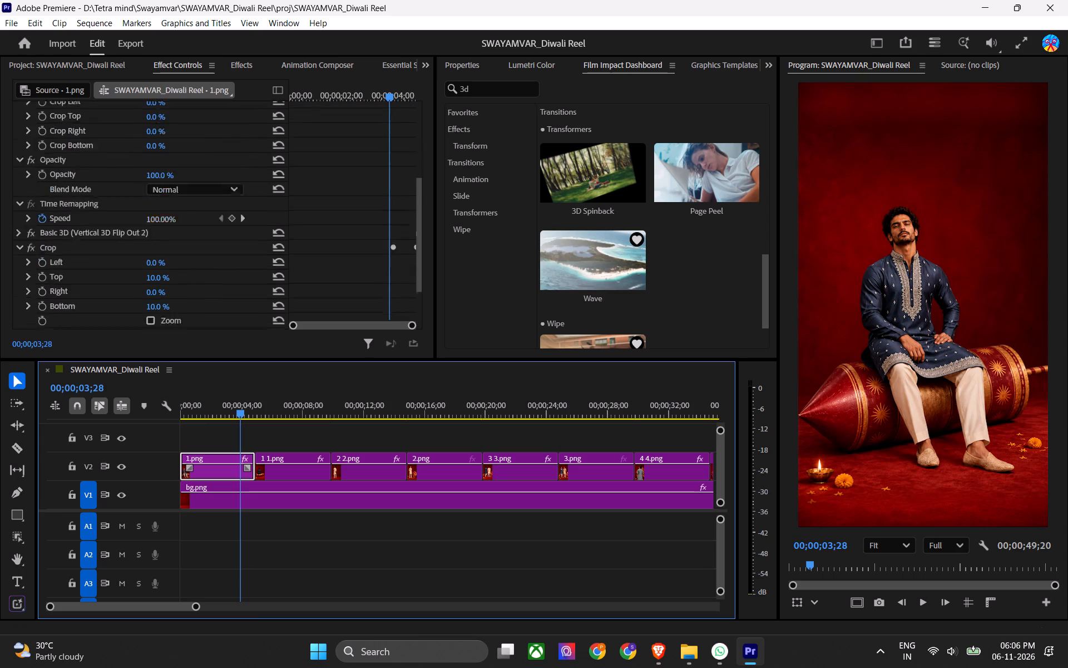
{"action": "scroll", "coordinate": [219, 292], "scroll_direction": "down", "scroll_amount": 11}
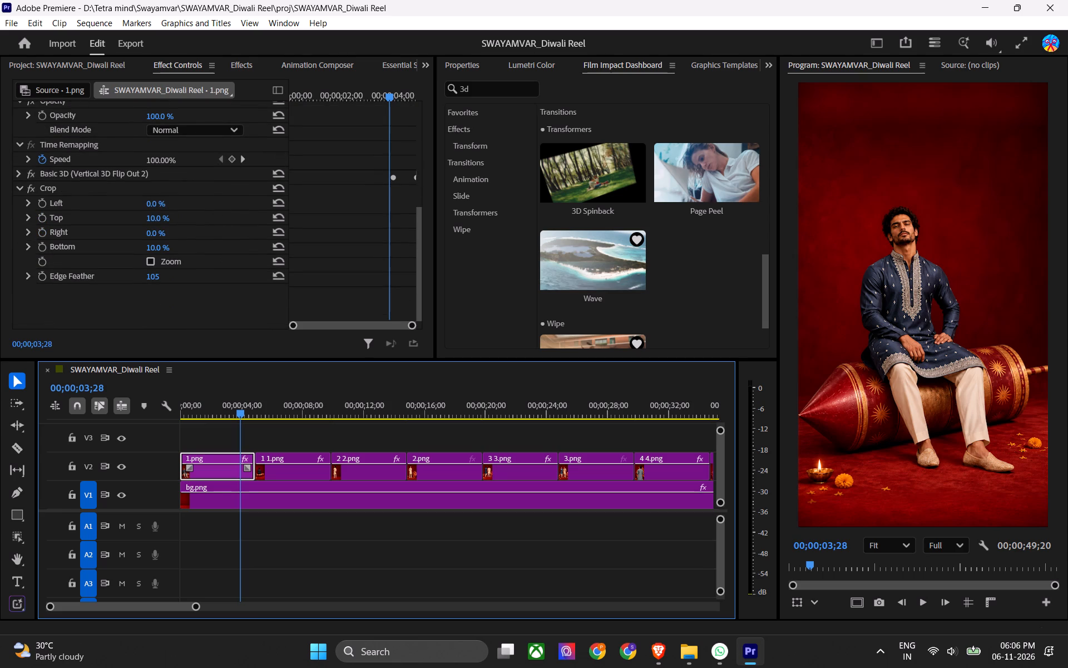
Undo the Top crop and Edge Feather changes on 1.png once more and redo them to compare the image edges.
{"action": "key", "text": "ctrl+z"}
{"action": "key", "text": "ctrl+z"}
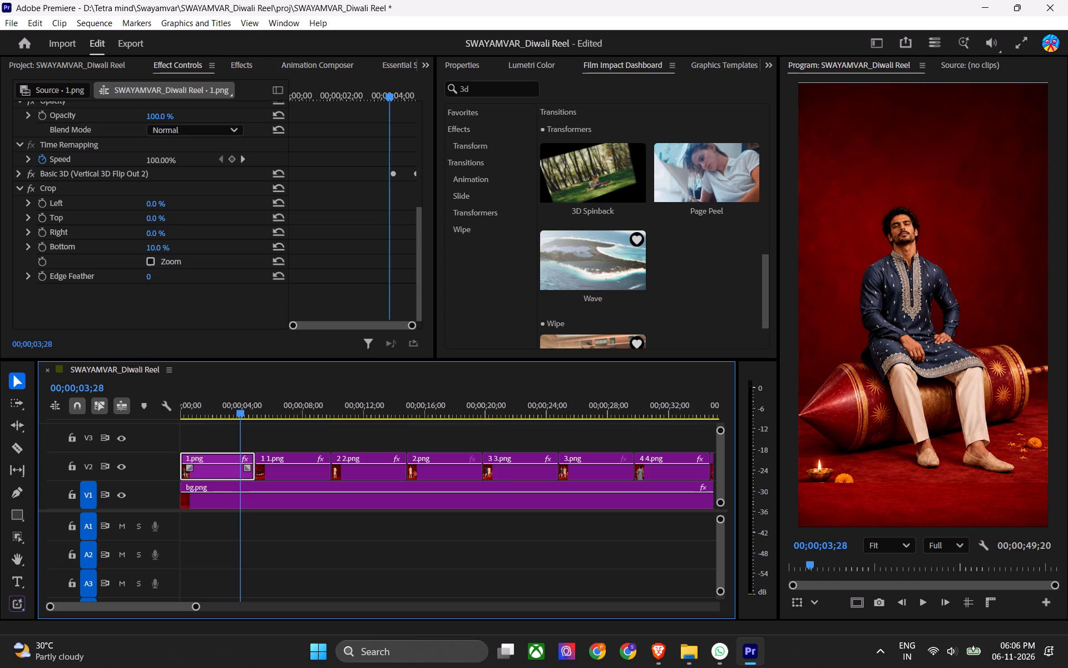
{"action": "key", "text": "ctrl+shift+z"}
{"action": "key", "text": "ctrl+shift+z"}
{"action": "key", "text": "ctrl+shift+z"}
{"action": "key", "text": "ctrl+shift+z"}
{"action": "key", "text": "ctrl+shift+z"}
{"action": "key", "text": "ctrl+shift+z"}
Cut the Basic 3D (Vertical 3D Flip Out 2) effect from the 1.png clip, leaving the Crop effect on it.
{"action": "scroll", "coordinate": [190, 286], "scroll_direction": "up", "scroll_amount": 5}
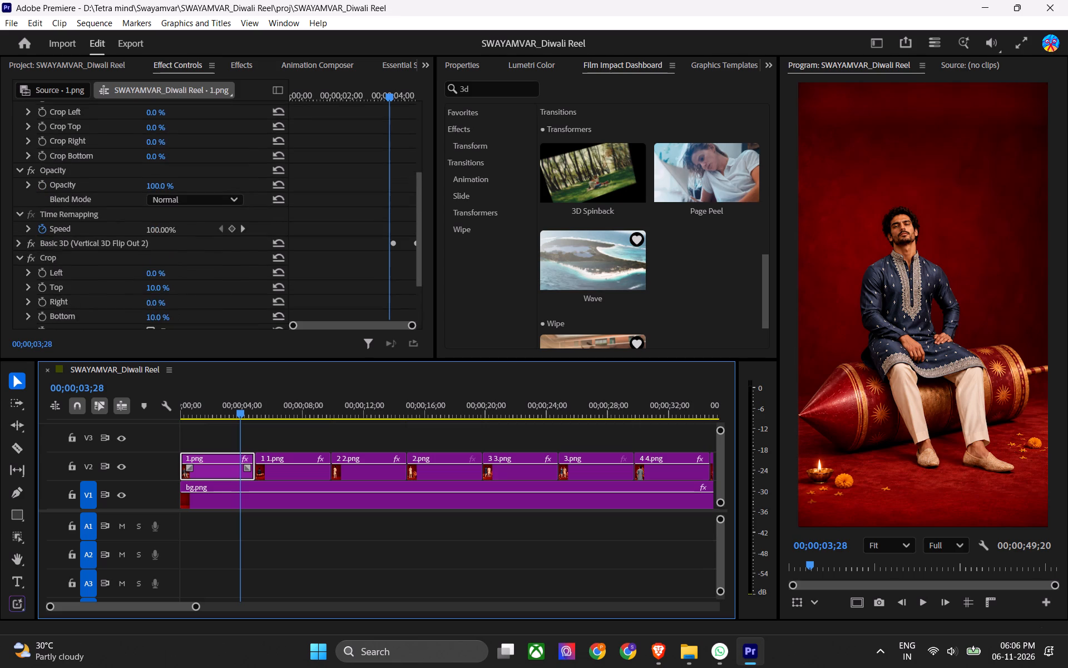
{"action": "scroll", "coordinate": [202, 286], "scroll_direction": "up", "scroll_amount": 14}
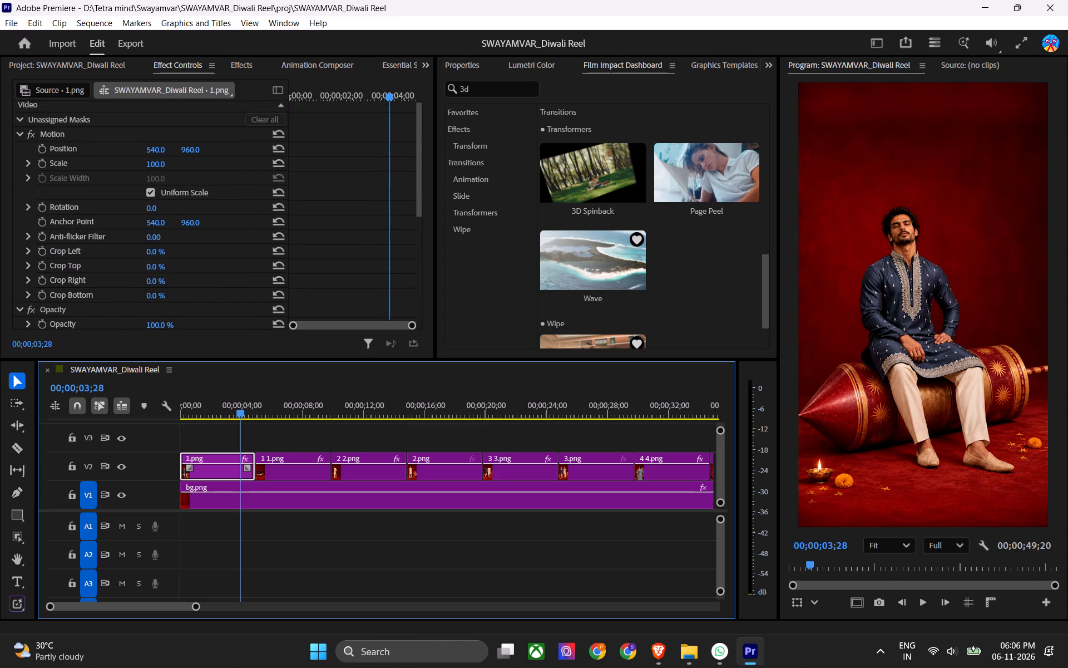
{"action": "scroll", "coordinate": [200, 261], "scroll_direction": "down", "scroll_amount": 9}
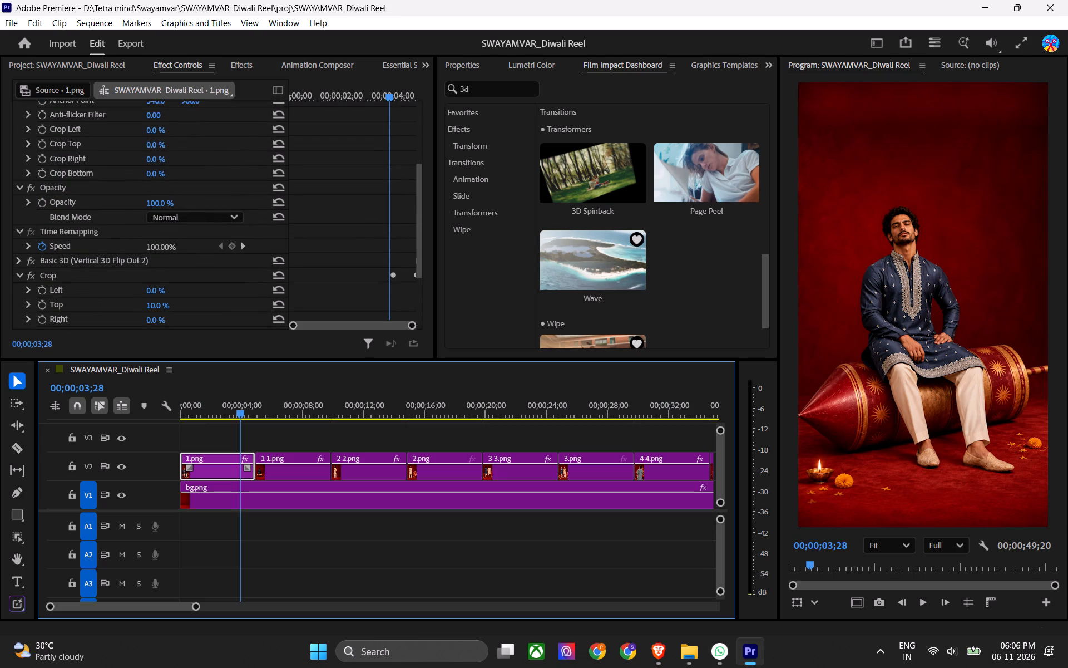
{"action": "left_click", "coordinate": [87, 259]}
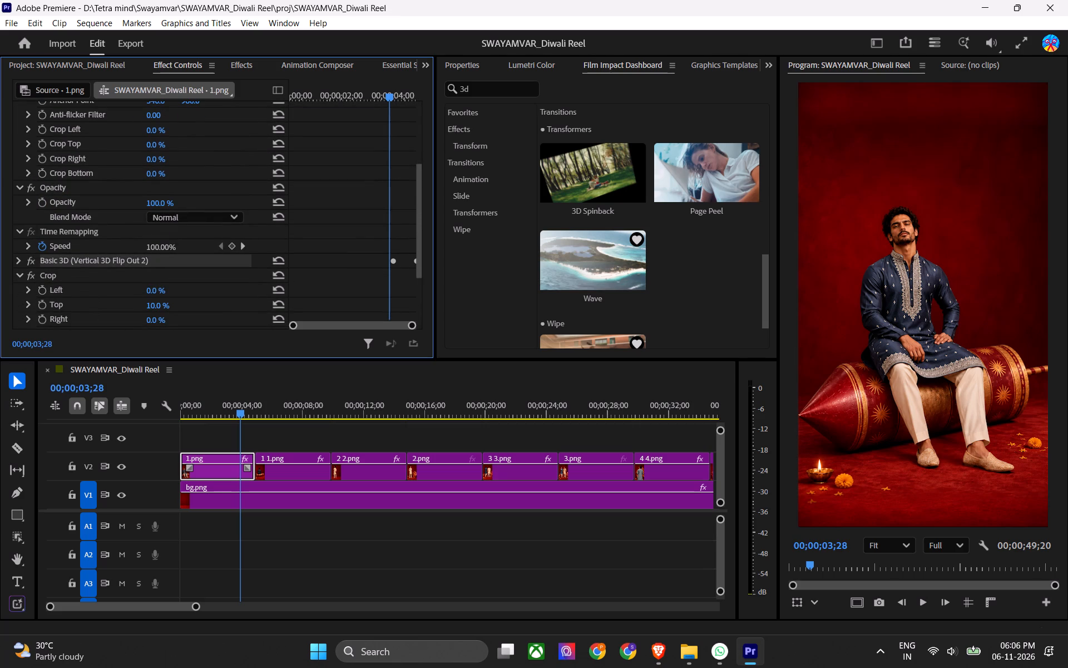
{"action": "key", "text": "ctrl+x"}
Nest the cropped 1.png clip on V2, keeping the default sequence name.
{"action": "left_click_drag", "start_coordinate": [252, 402], "coordinate": [238, 409]}
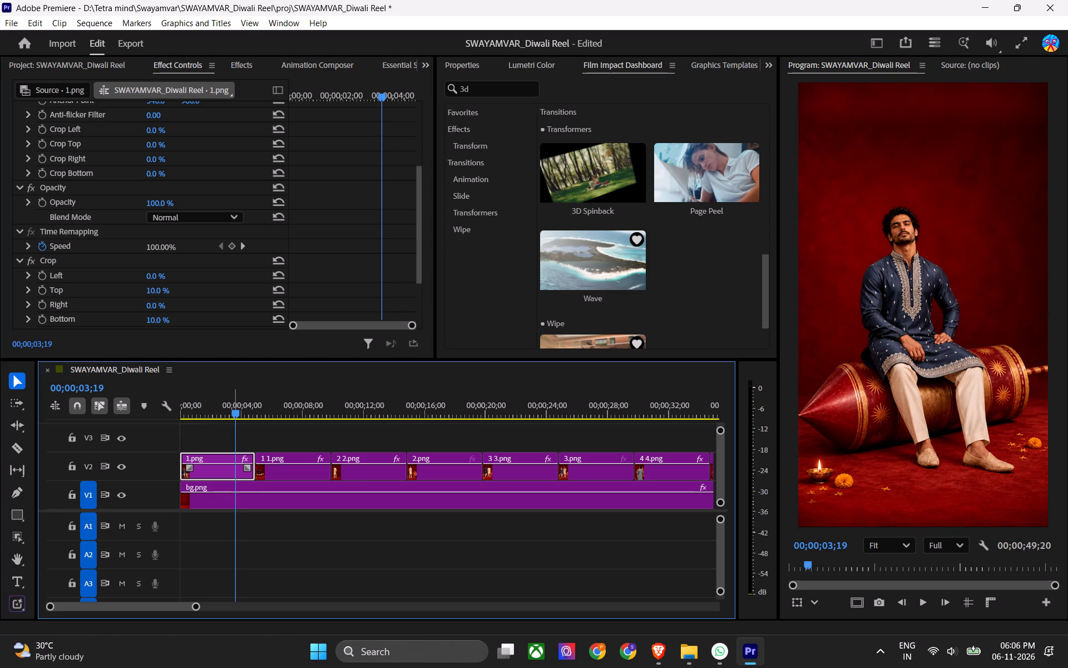
{"action": "key", "text": "shift+n"}
{"action": "key", "text": "Return"}
Paste the cut Basic 3D flip-out effect onto the nested clip at the start of V2.
{"action": "left_click", "coordinate": [214, 469]}
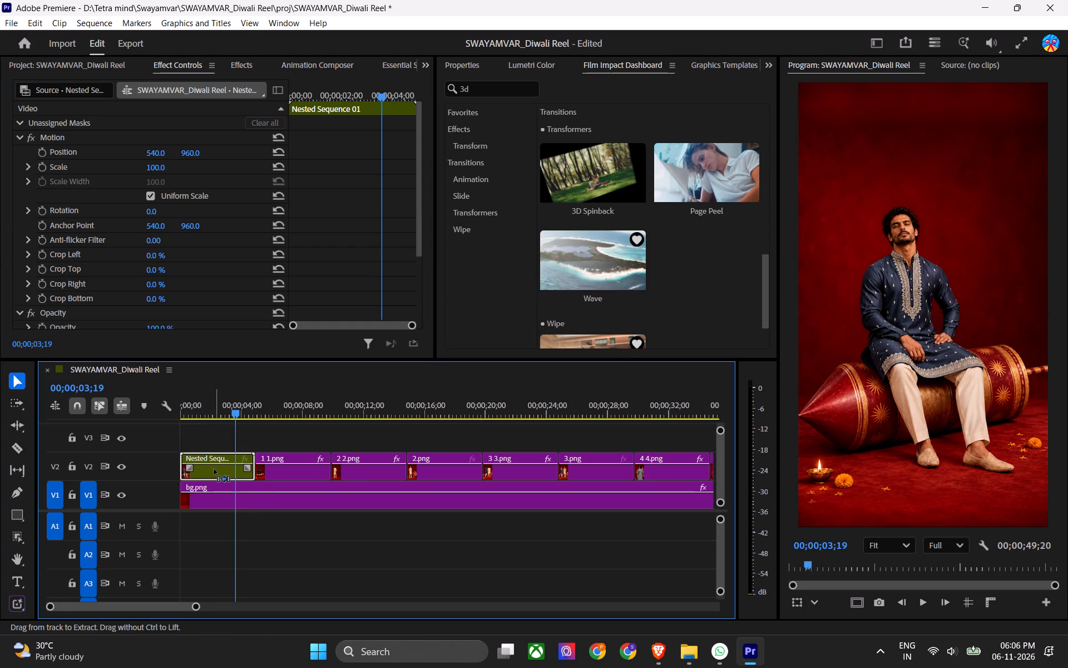
{"action": "key", "text": "ctrl+v"}
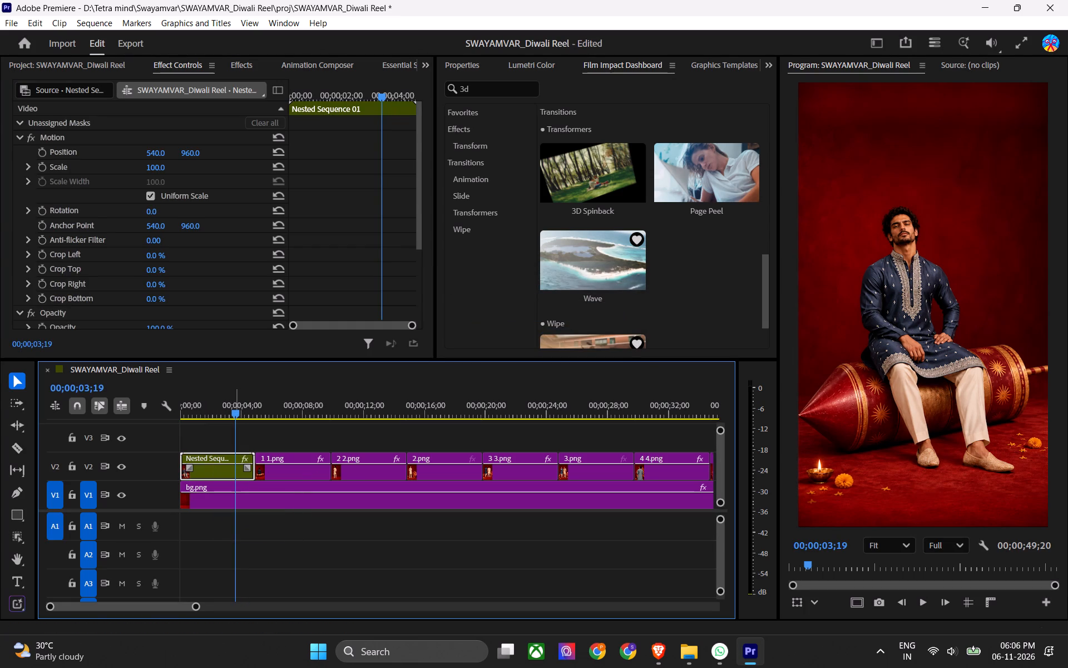
Preview the pasted vertical 3D flip-out near the end of the nested clip on V2.
{"action": "scroll", "coordinate": [232, 262], "scroll_direction": "down", "scroll_amount": 5}
{"action": "left_click_drag", "start_coordinate": [238, 412], "coordinate": [251, 415]}
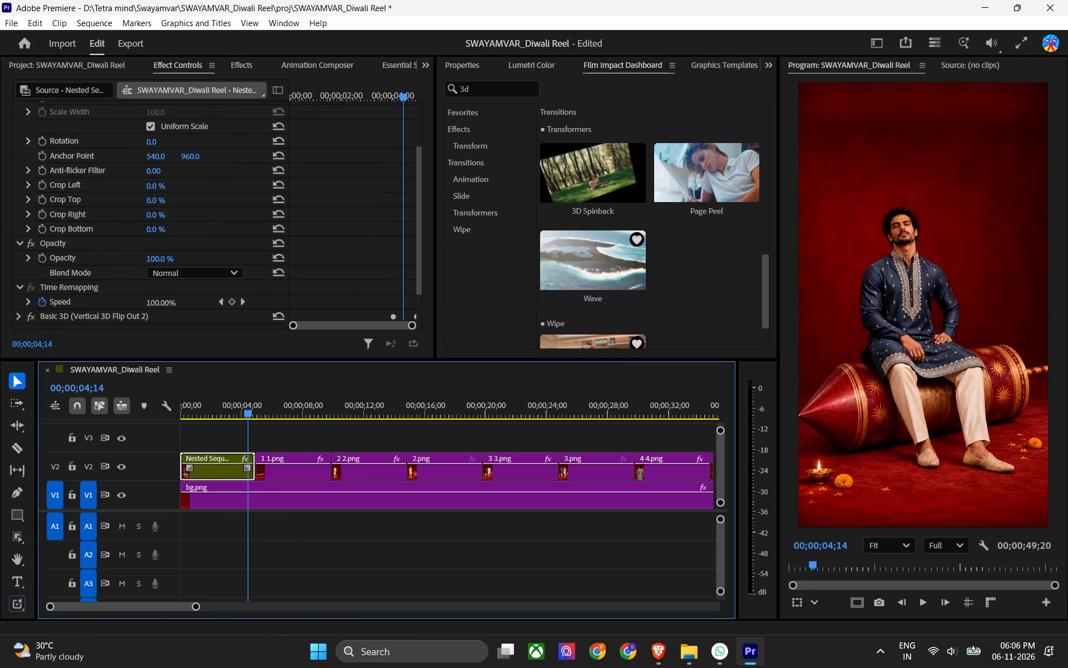
{"action": "left_click_drag", "start_coordinate": [251, 415], "coordinate": [256, 415]}
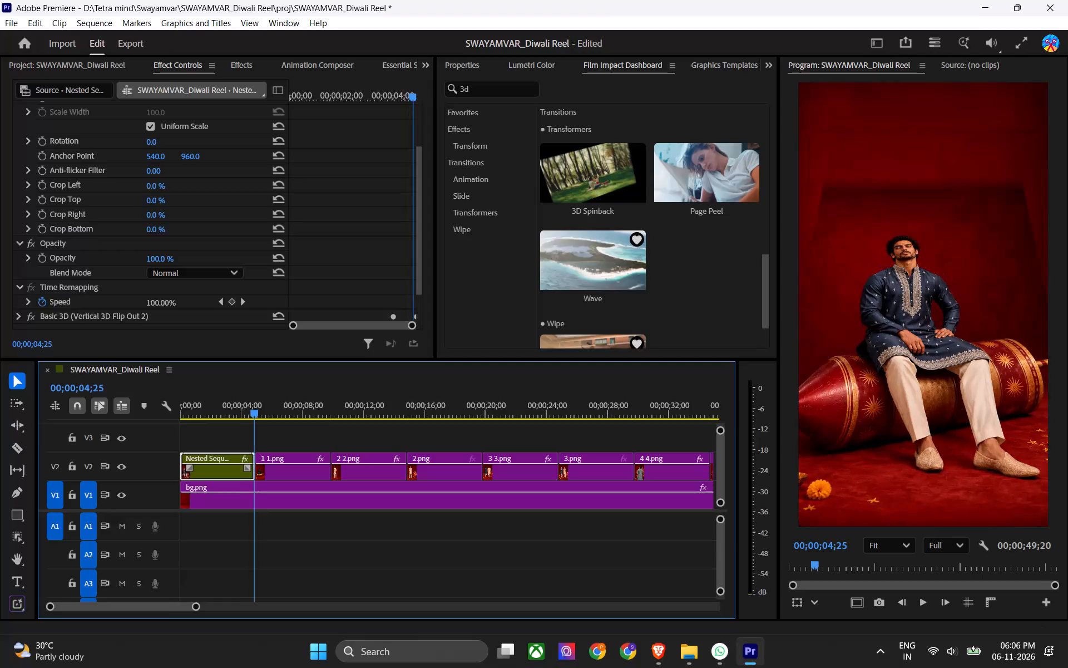
{"action": "left_click_drag", "start_coordinate": [256, 415], "coordinate": [255, 414]}
Target track V2 and paste the Basic 3D (Vertical 3D Flip Out 2) effect onto the 2 2.png clip.
{"action": "left_click", "coordinate": [353, 402]}
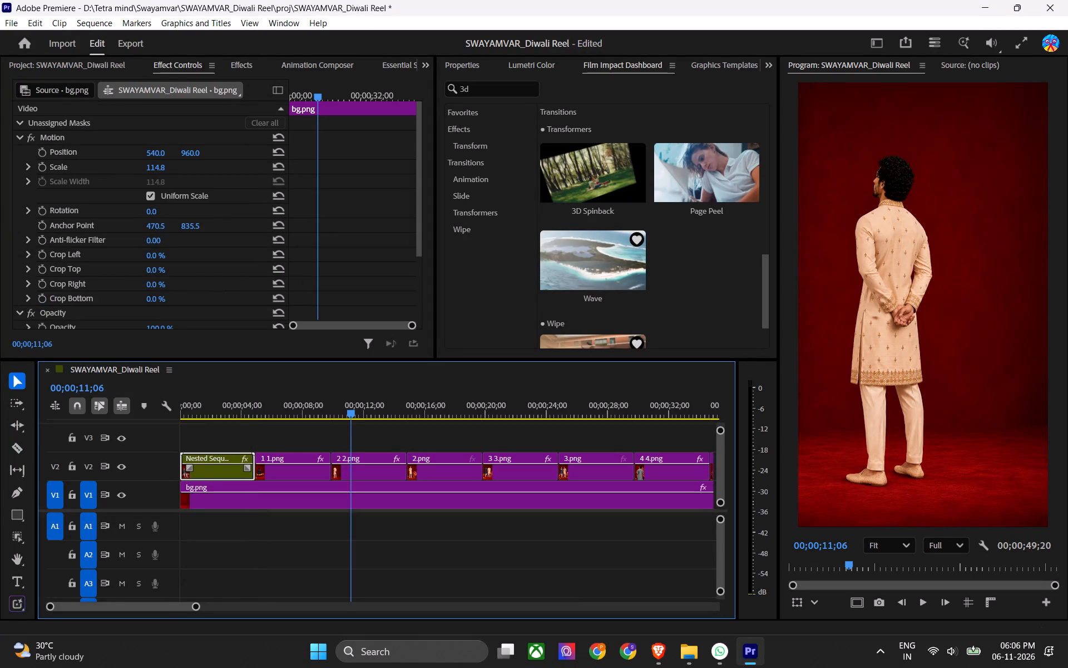
{"action": "left_click", "coordinate": [78, 469]}
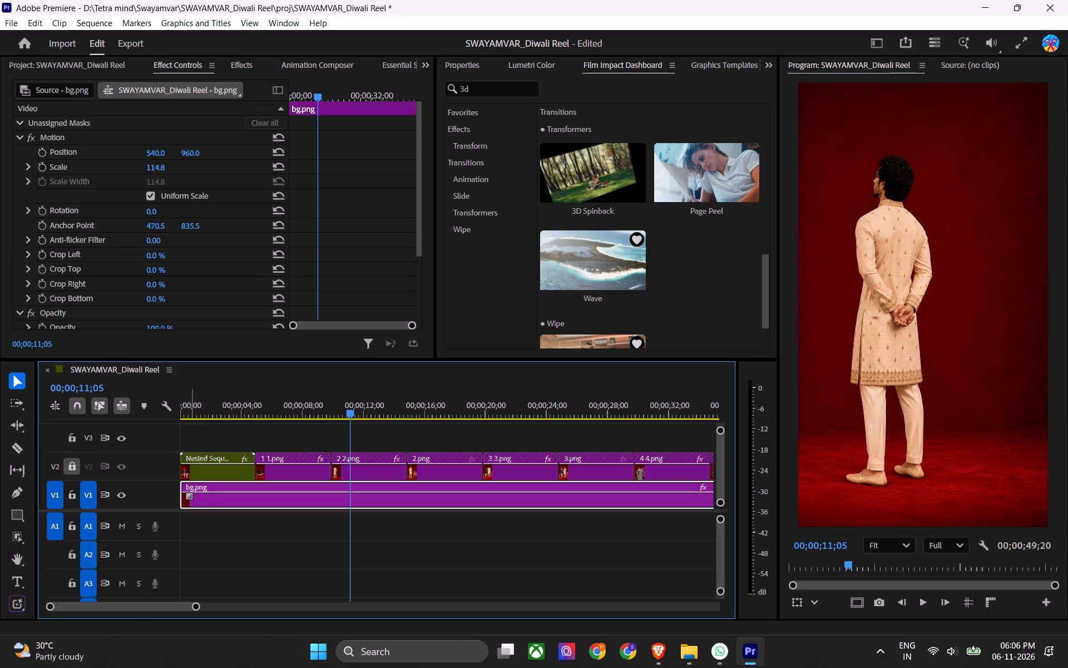
{"action": "left_click", "coordinate": [88, 469]}
{"action": "left_click", "coordinate": [70, 476]}
{"action": "left_click", "coordinate": [263, 433]}
{"action": "left_click_drag", "start_coordinate": [328, 405], "coordinate": [368, 405]}
{"action": "key", "text": "ctrl+v"}
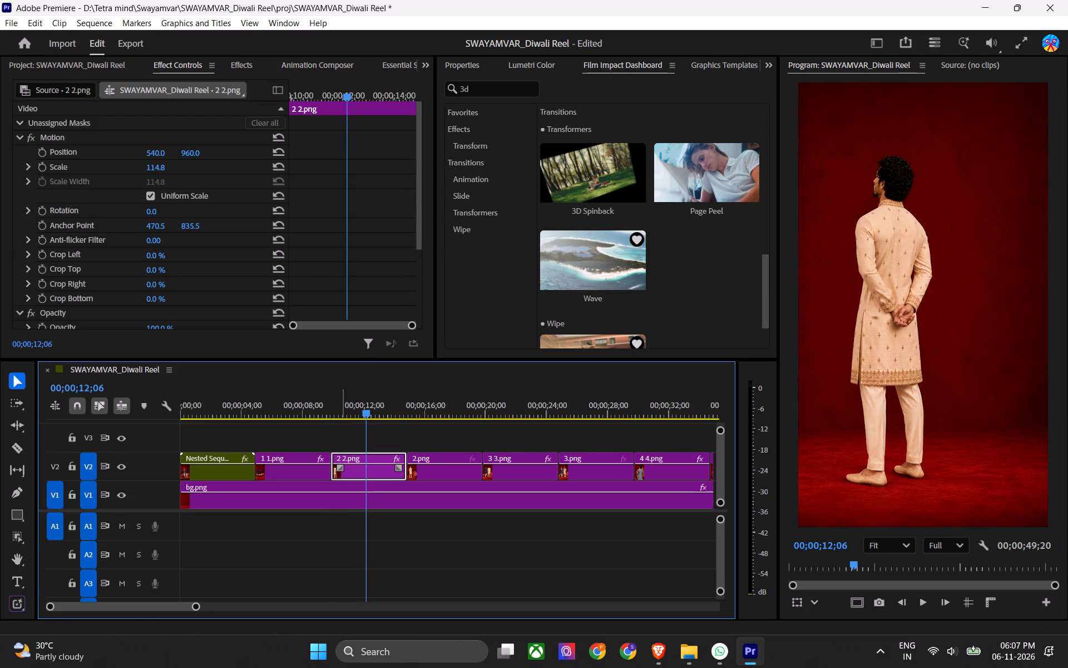
{"action": "scroll", "coordinate": [374, 266], "scroll_direction": "down", "scroll_amount": 7}
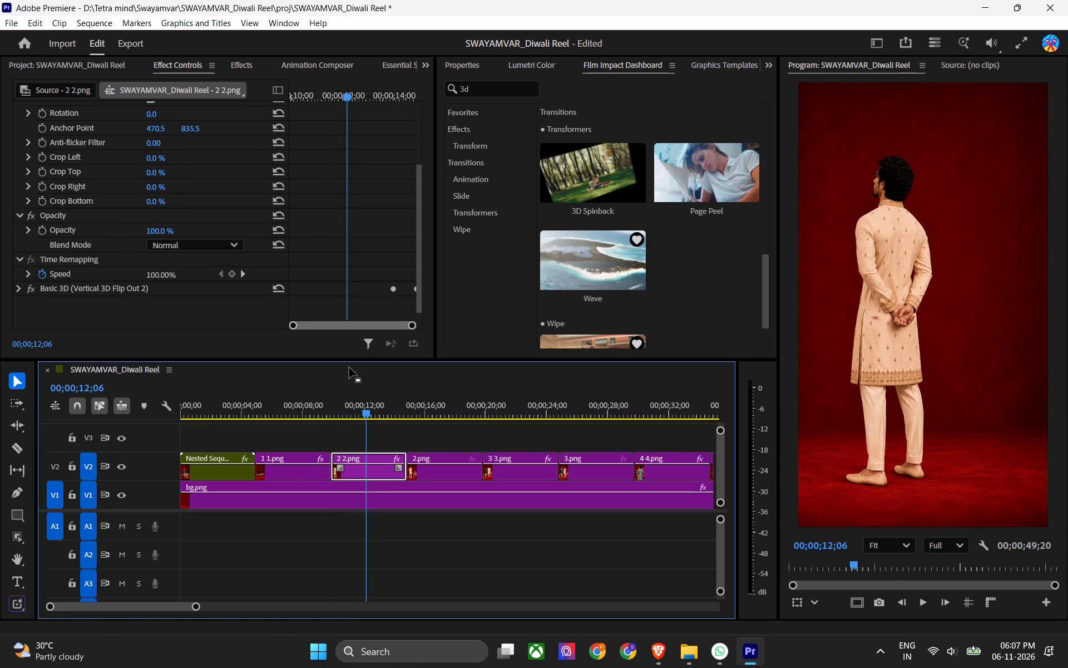
Move the Basic 3D (Vertical 3D Flip In 1) effect from the 1 1.png clip to the 2.png clip by cutting and pasting it.
{"action": "left_click", "coordinate": [296, 409]}
{"action": "scroll", "coordinate": [319, 264], "scroll_direction": "down", "scroll_amount": 8}
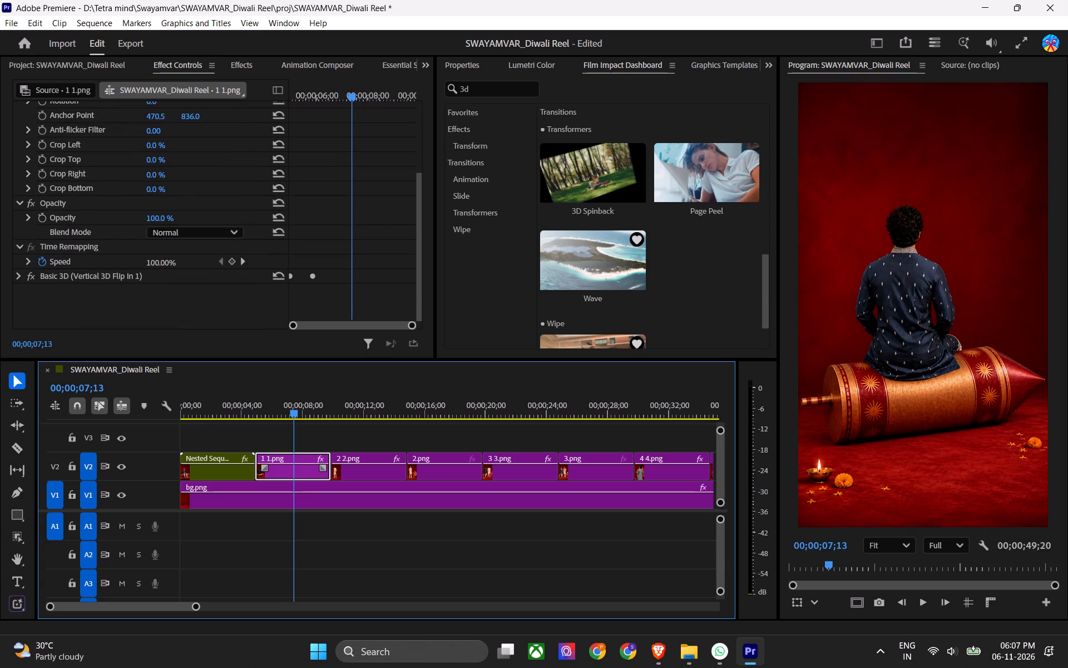
{"action": "left_click", "coordinate": [91, 280]}
{"action": "key", "text": "ctrl+x"}
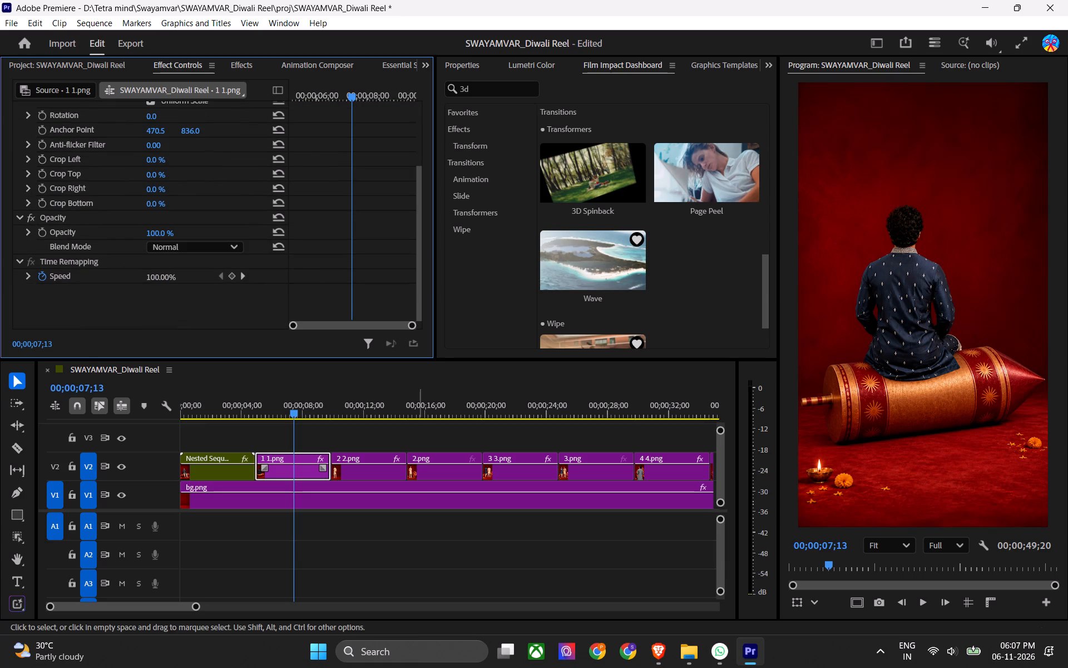
{"action": "left_click", "coordinate": [420, 406]}
{"action": "key", "text": "ctrl+v"}
Save the project.
{"action": "left_click_drag", "start_coordinate": [408, 405], "coordinate": [234, 421]}
{"action": "left_click", "coordinate": [278, 410]}
{"action": "key", "text": "ctrl+s"}
{"action": "key", "text": "ctrl+s"}
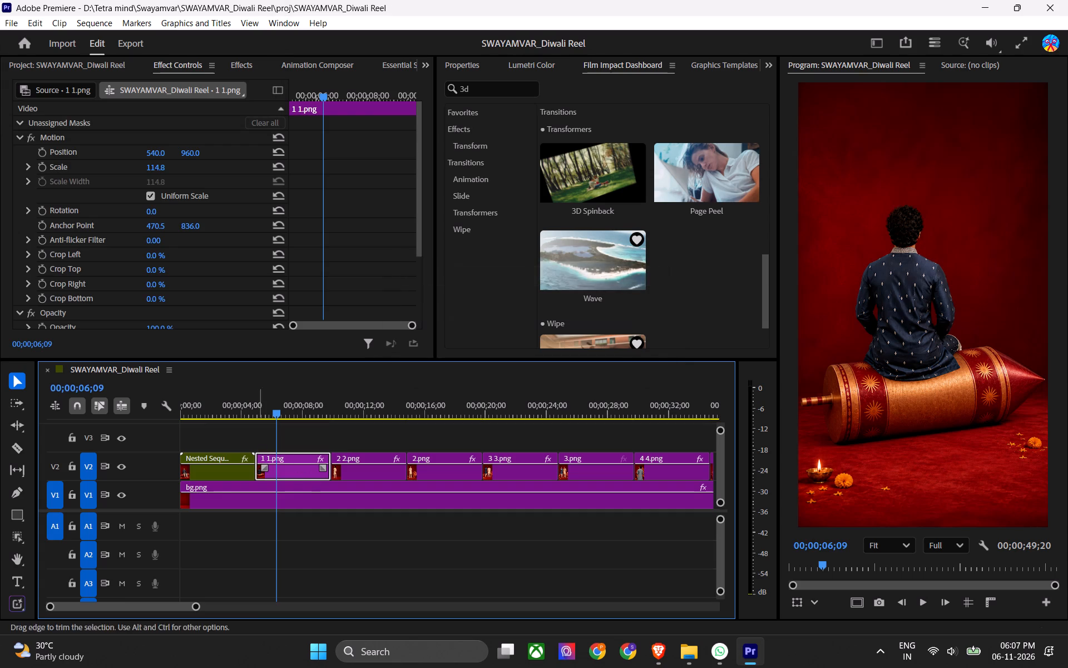
Open the nested sequence at the start of V2, cut the cropped 1.png clip from it, and close the nested sequence.
{"action": "left_click", "coordinate": [230, 409]}
{"action": "double_click", "coordinate": [223, 459]}
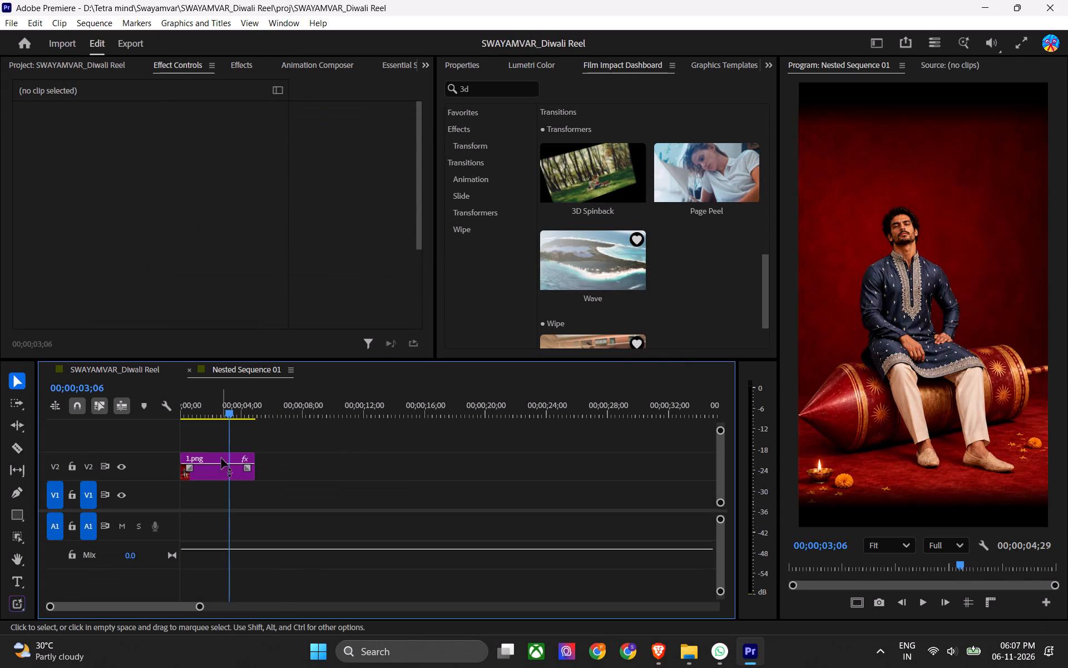
{"action": "left_click_drag", "start_coordinate": [267, 450], "coordinate": [229, 472]}
{"action": "key", "text": "ctrl+x"}
{"action": "left_click", "coordinate": [189, 370]}
Paste the cut 1.png clip over the nested clip at the start of V2 and save the project.
{"action": "left_click_drag", "start_coordinate": [220, 402], "coordinate": [214, 404]}
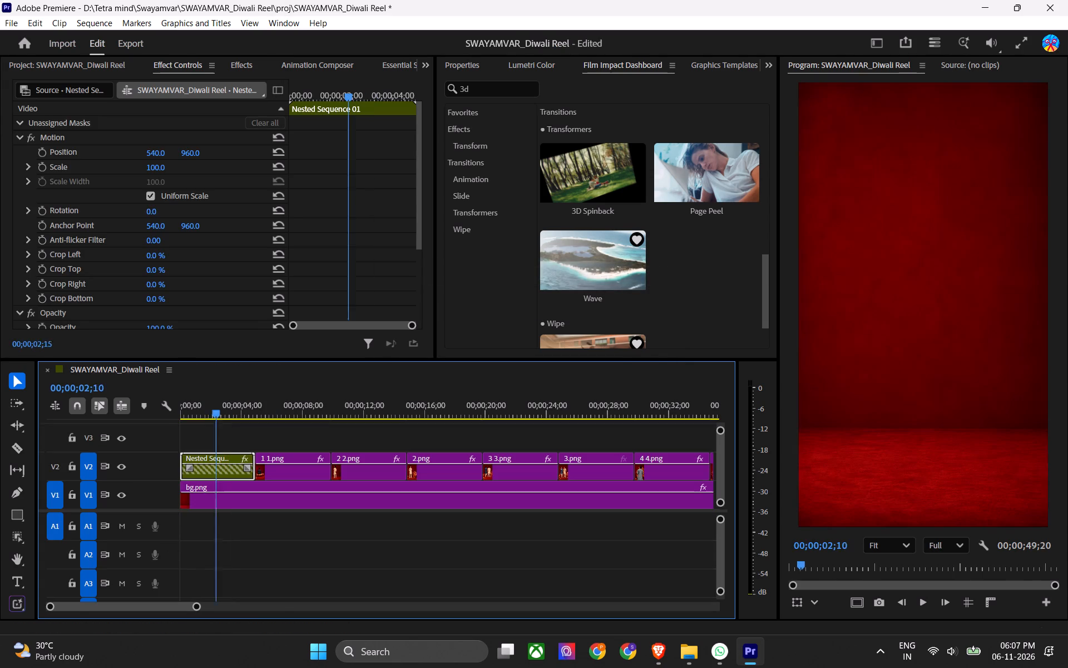
{"action": "left_click_drag", "start_coordinate": [214, 404], "coordinate": [122, 410]}
{"action": "key", "text": "ctrl+v"}
{"action": "left_click", "coordinate": [202, 440]}
{"action": "key", "text": "ctrl+s"}
{"action": "left_click_drag", "start_coordinate": [241, 412], "coordinate": [229, 415]}
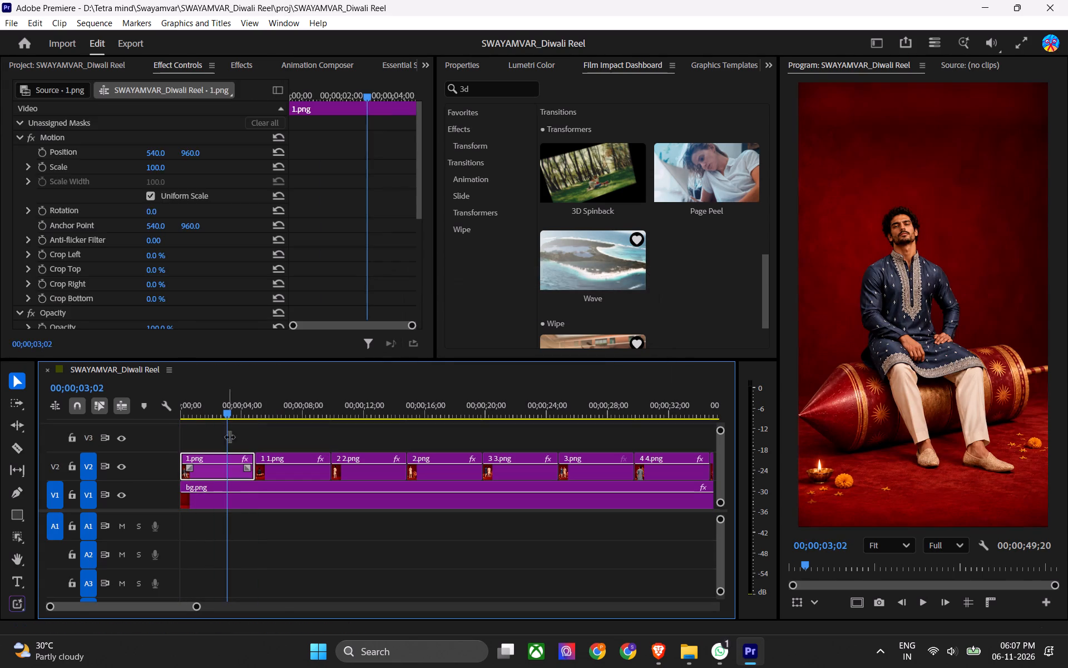
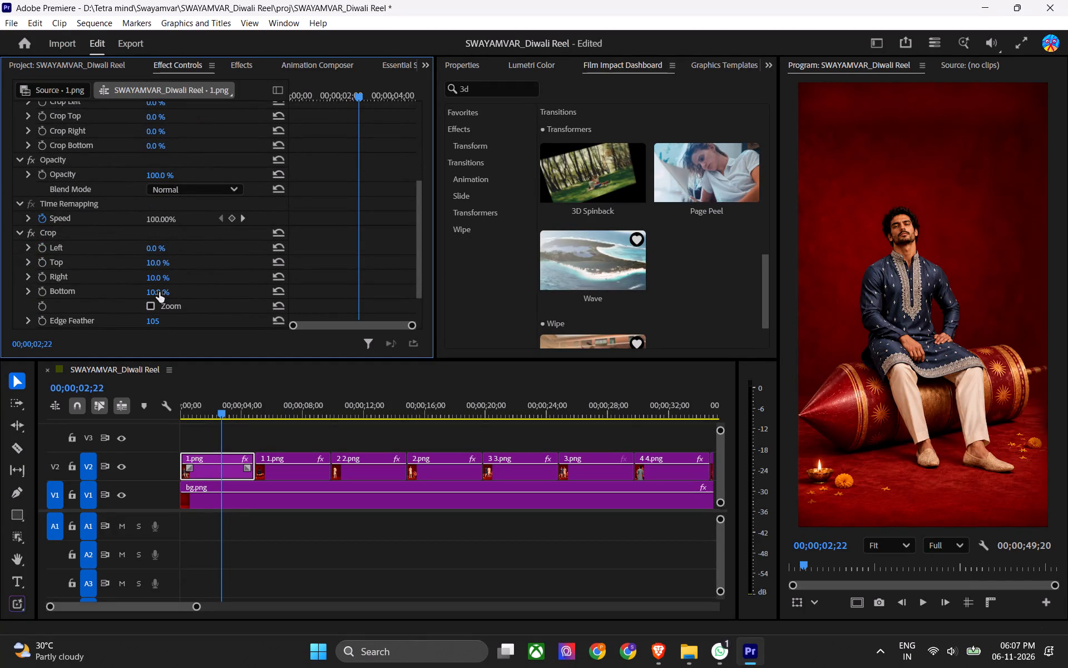
Set the Crop effect's Left value to 10% on the first 1.png clip and save the project.
{"action": "left_click", "coordinate": [155, 247]}
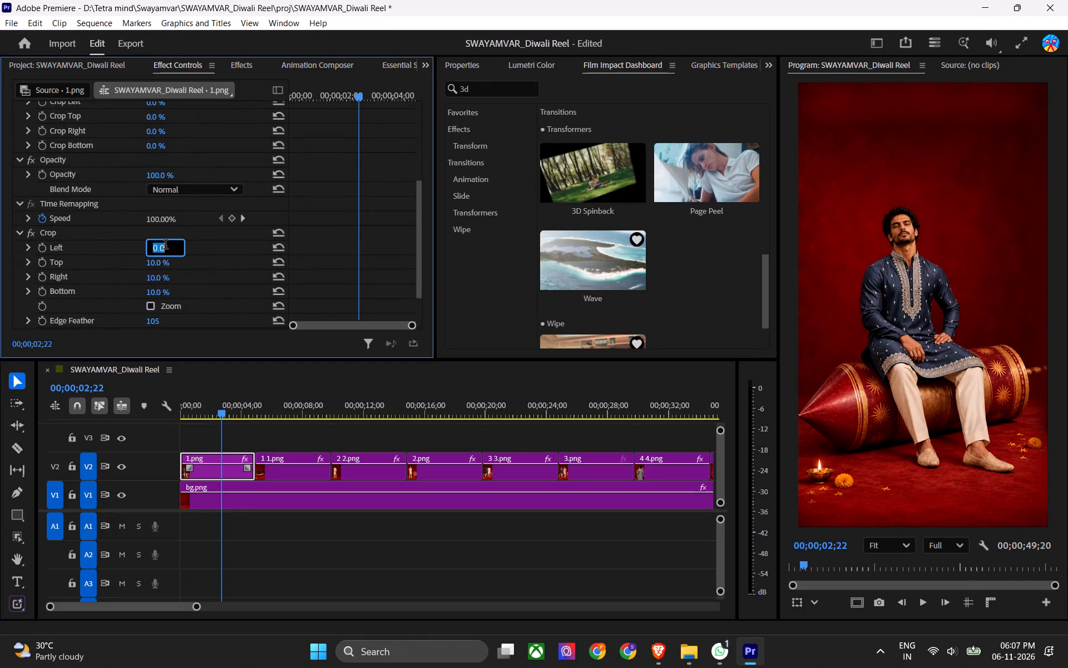
{"action": "type", "text": "10"}
{"action": "key", "text": "Return"}
{"action": "key", "text": "ctrl+s"}
{"action": "key", "text": "ctrl+s"}
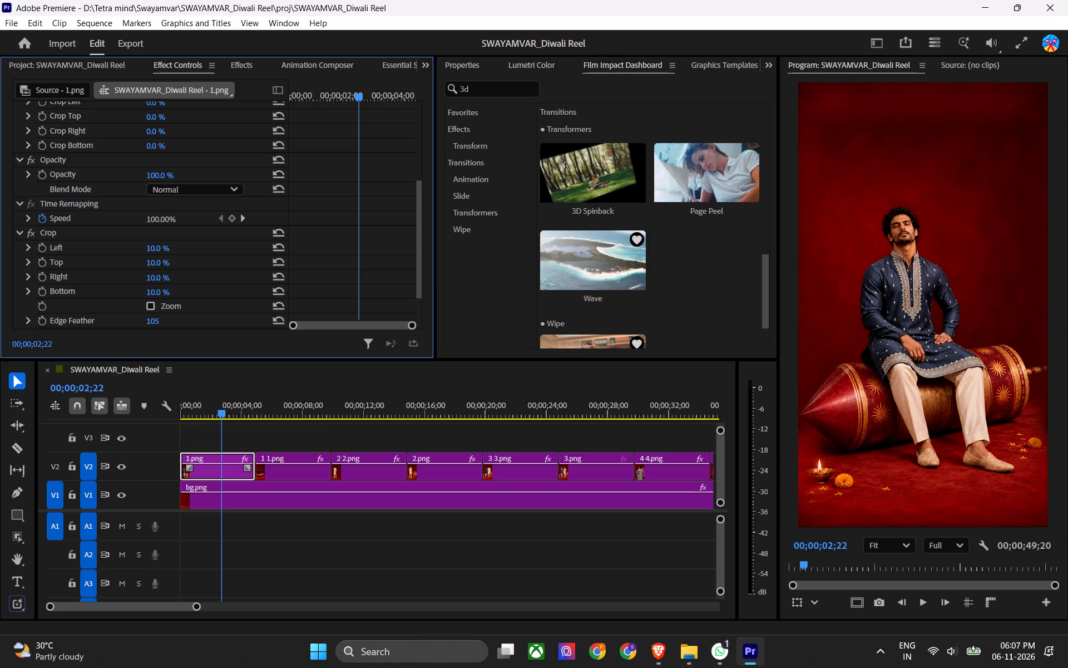
{"action": "left_click_drag", "start_coordinate": [221, 407], "coordinate": [245, 415]}
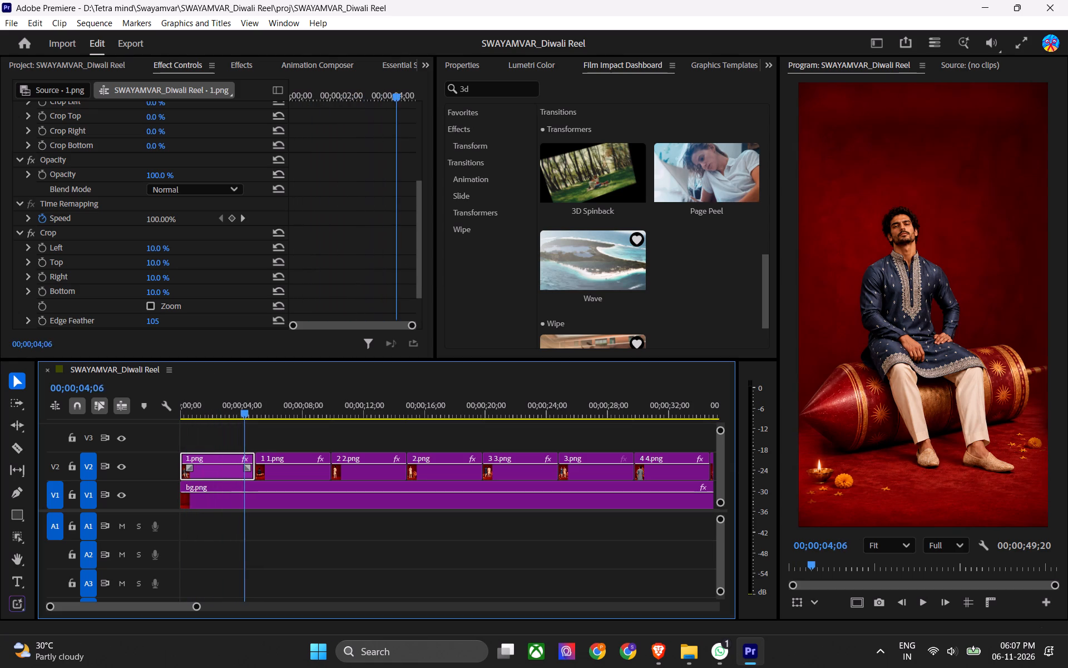
{"action": "left_click_drag", "start_coordinate": [245, 415], "coordinate": [238, 416]}
{"action": "key", "text": "ctrl+s"}
Copy the Crop effect from the 1.png clip onto the 1 1.png clip on V2.
{"action": "left_click", "coordinate": [55, 234]}
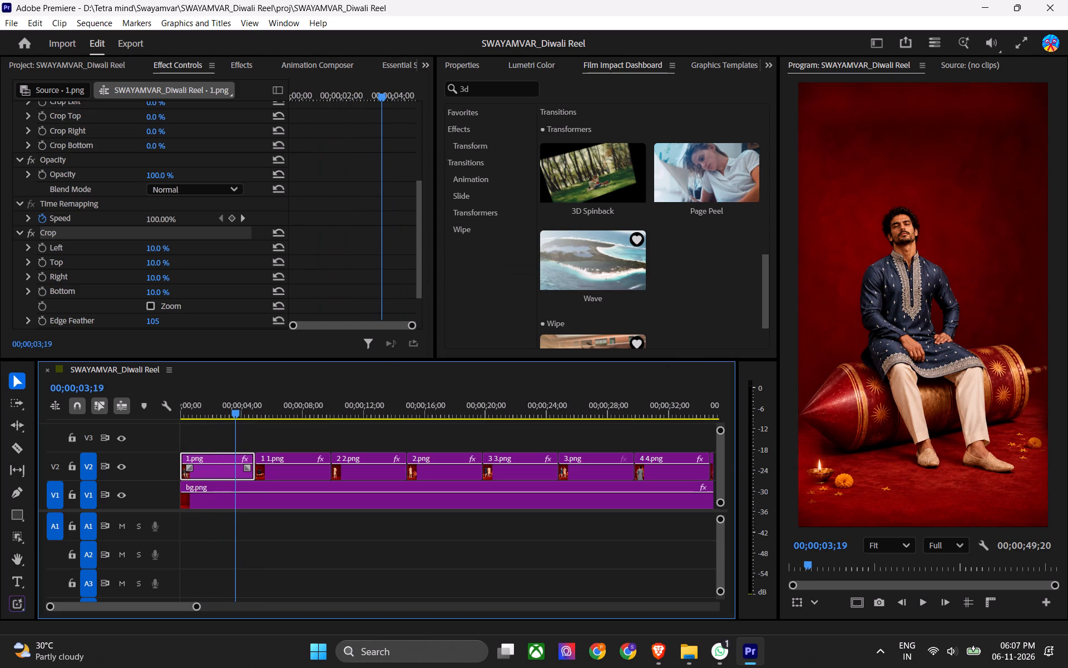
{"action": "key", "text": "ctrl+c"}
{"action": "left_click", "coordinate": [280, 397]}
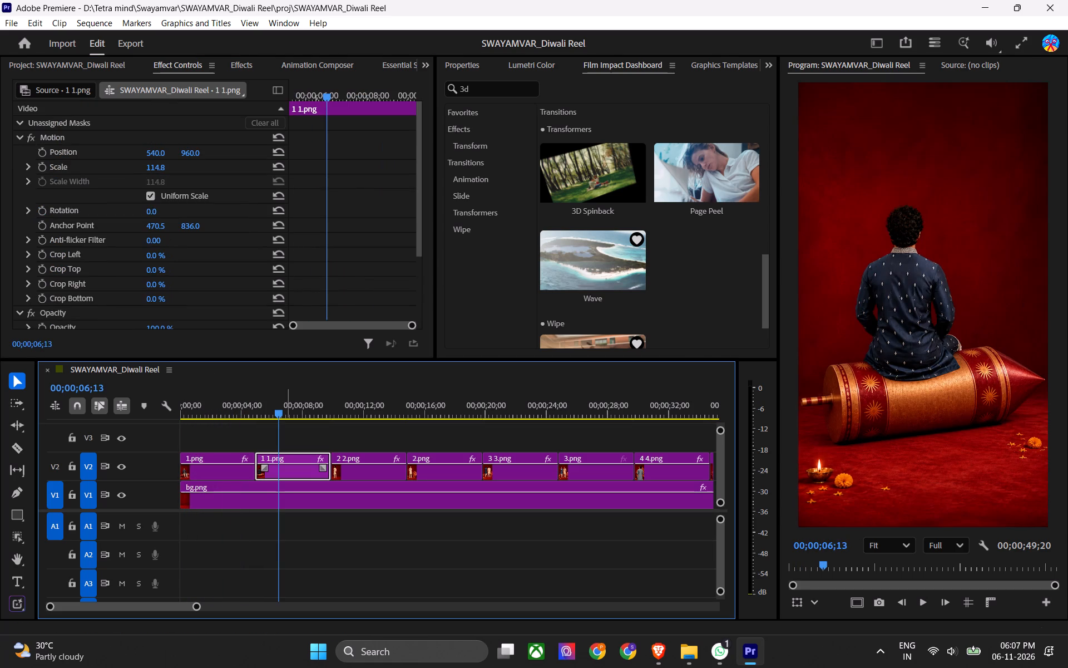
{"action": "key", "text": "ctrl+v"}
Nest the 1.png and 1 1.png clips as two separate nested sequences with default names, and save the project.
{"action": "left_click_drag", "start_coordinate": [266, 409], "coordinate": [223, 415]}
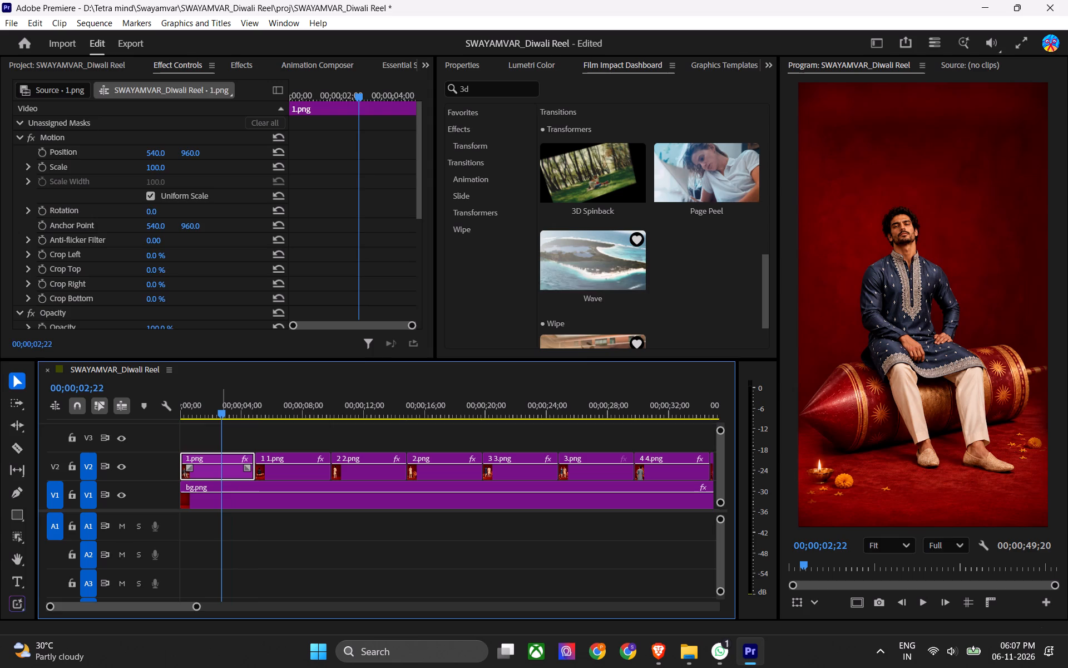
{"action": "key", "text": "shift+n"}
{"action": "key", "text": "Return"}
{"action": "left_click", "coordinate": [274, 408]}
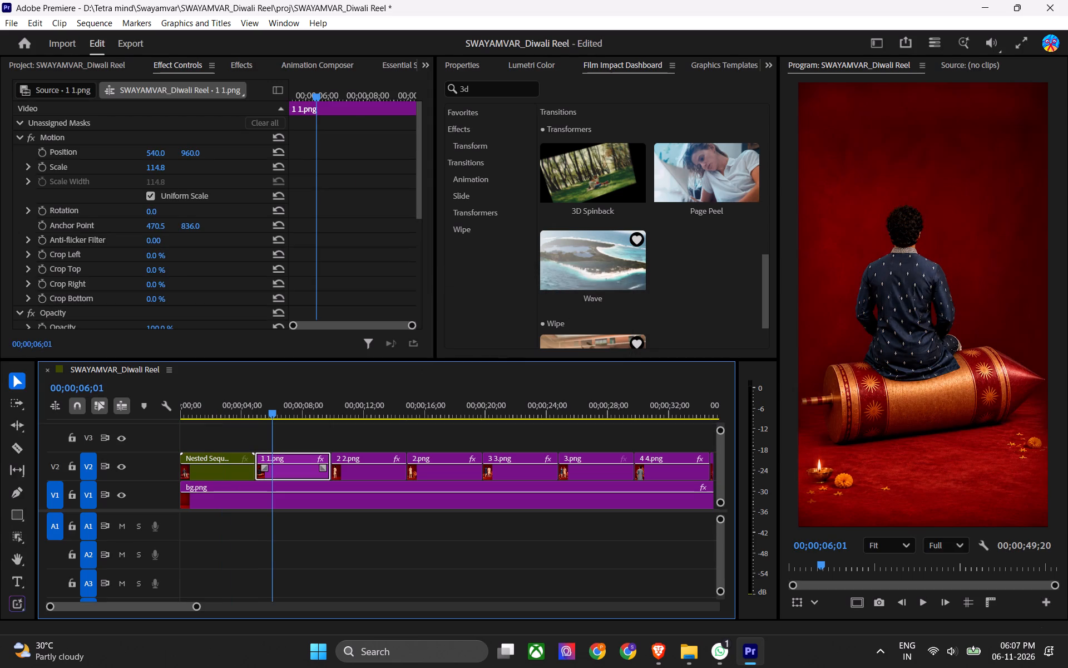
{"action": "key", "text": "shift+n"}
{"action": "key", "text": "Return"}
{"action": "key", "text": "ctrl+s"}
Copy the Basic 3D (Vertical 3D Flip Out 2) effect from the 2 2.png clip onto the first nested sequence.
{"action": "left_click", "coordinate": [374, 412]}
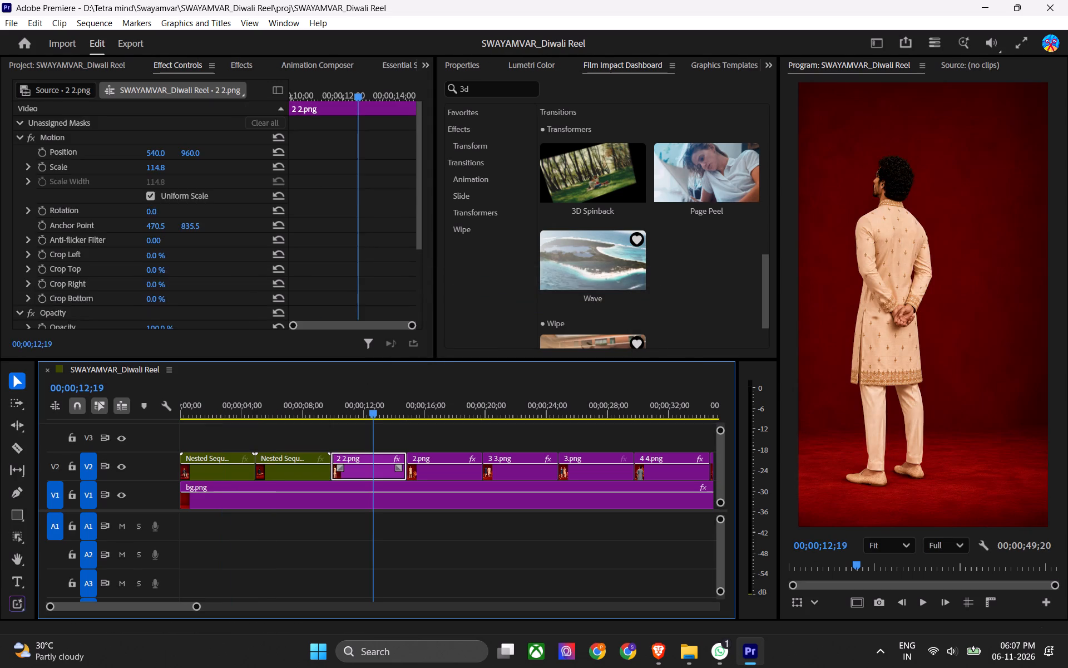
{"action": "scroll", "coordinate": [358, 253], "scroll_direction": "down", "scroll_amount": 8}
{"action": "left_click", "coordinate": [107, 276]}
{"action": "key", "text": "ctrl+c"}
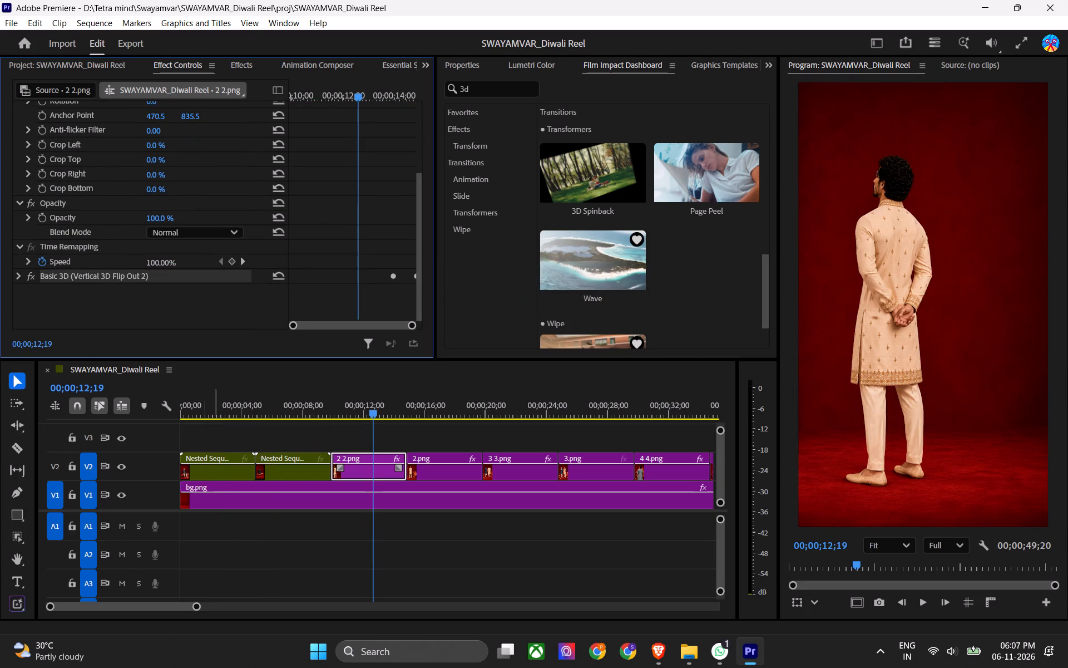
{"action": "left_click", "coordinate": [254, 407]}
{"action": "left_click", "coordinate": [245, 408]}
{"action": "key", "text": "ctrl+v"}
Copy the Basic 3D (Vertical 3D Flip In 1) effect from the 2.png clip onto the second nested sequence.
{"action": "left_click", "coordinate": [413, 407]}
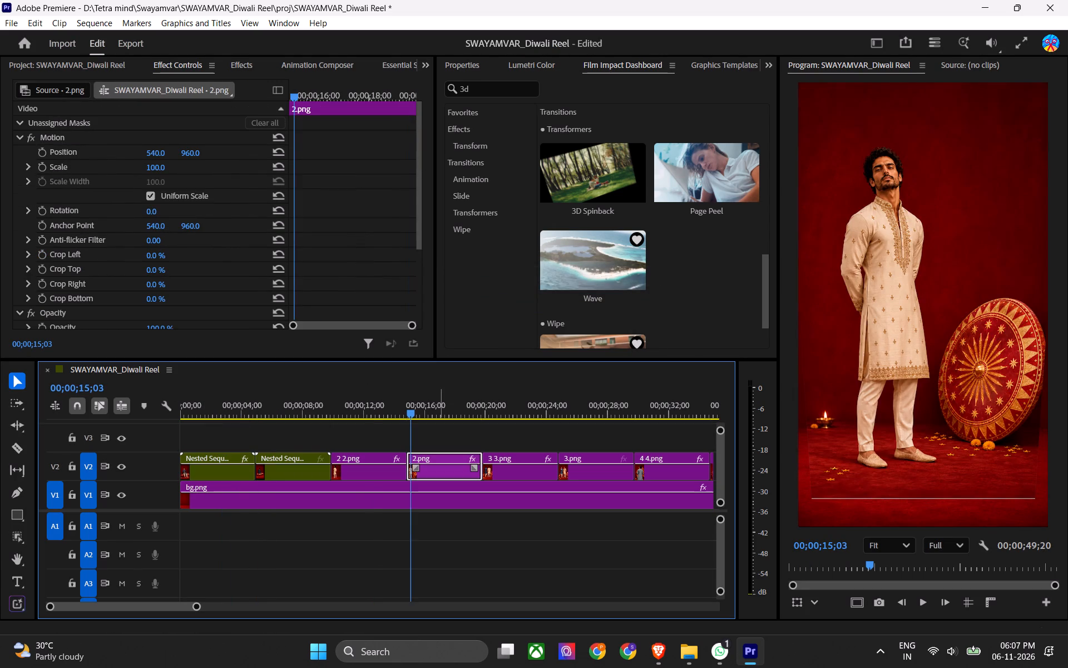
{"action": "scroll", "coordinate": [355, 282], "scroll_direction": "down", "scroll_amount": 7}
{"action": "left_click", "coordinate": [114, 286]}
{"action": "key", "text": "ctrl+c"}
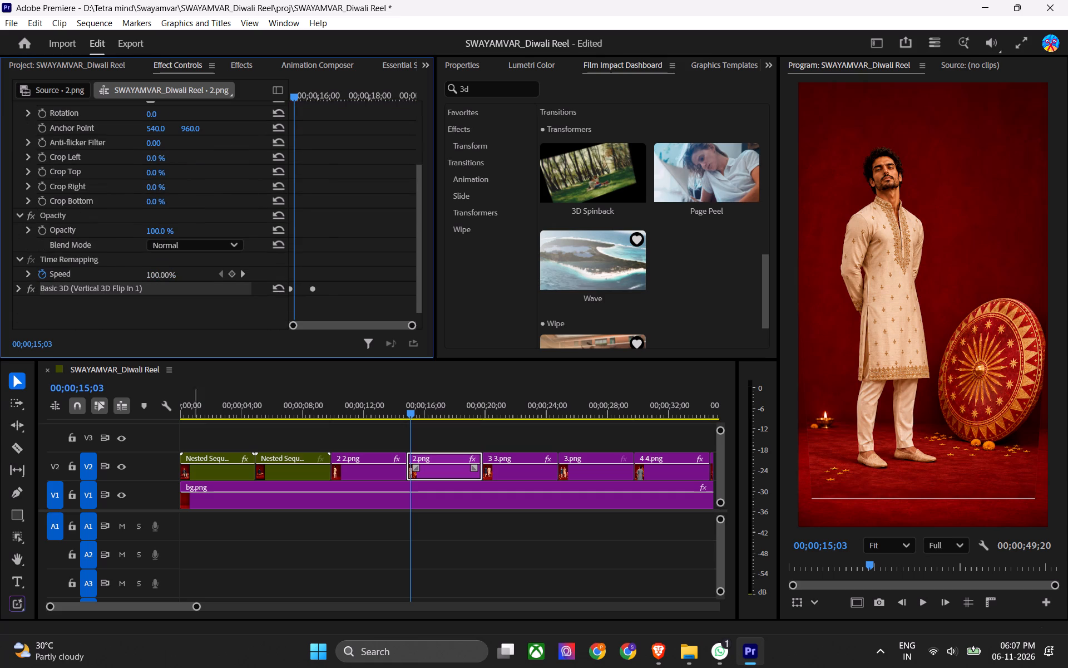
{"action": "left_click", "coordinate": [281, 401]}
{"action": "key", "text": "ctrl+v"}
Save the project and preview the flip between the two nested sequences at the start of V2.
{"action": "left_click_drag", "start_coordinate": [238, 402], "coordinate": [224, 407]}
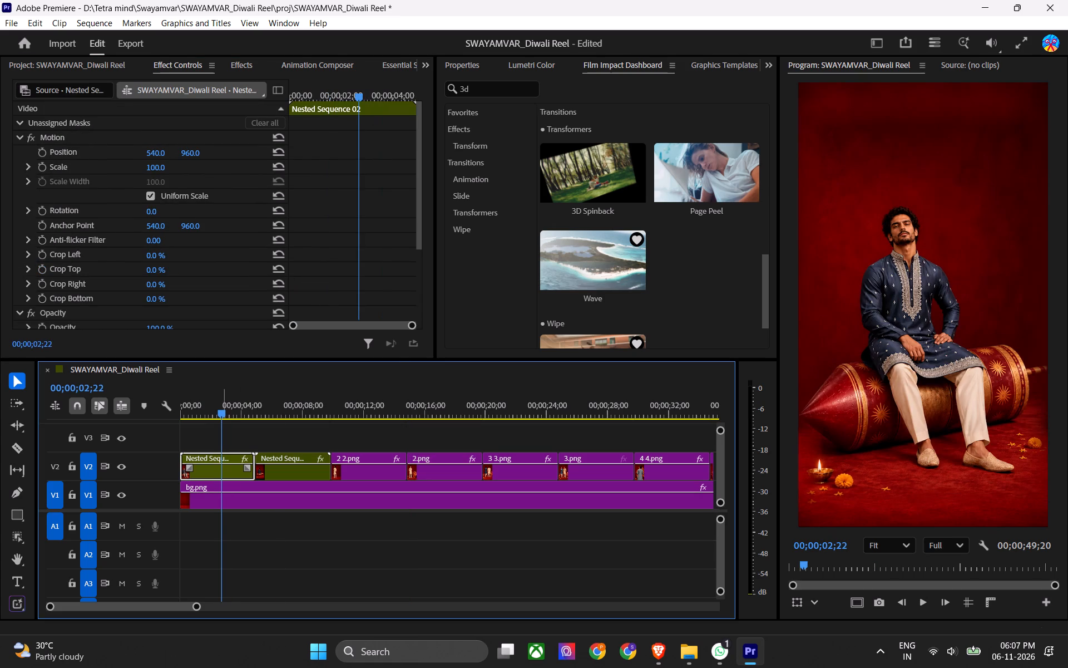
{"action": "key", "text": "ctrl+s"}
{"action": "key", "text": "space"}
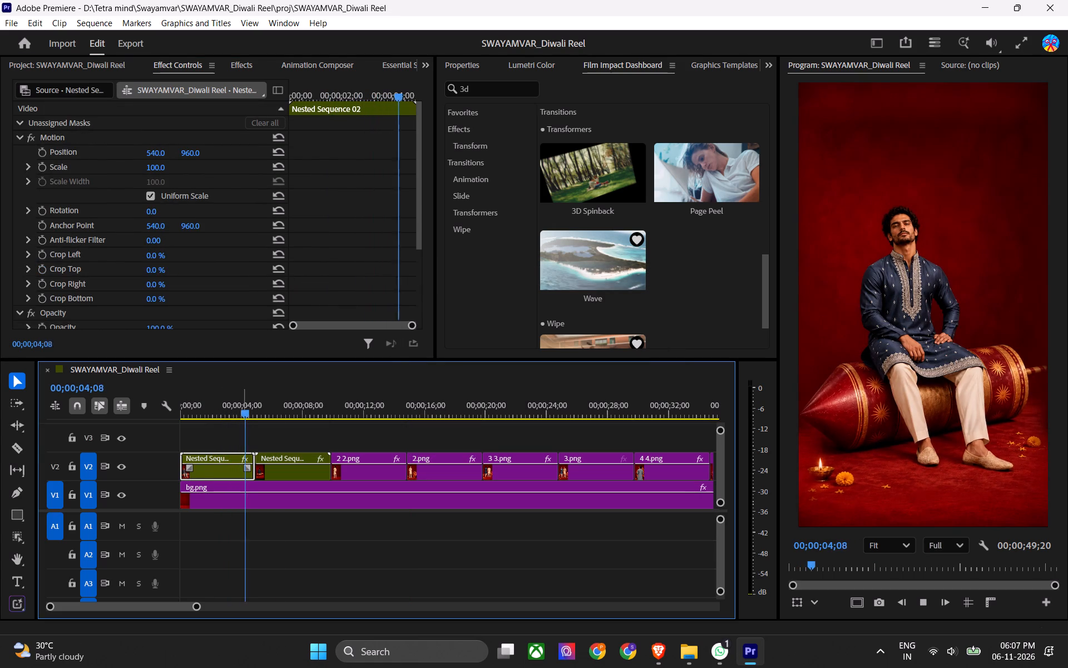
{"action": "key", "text": "space"}
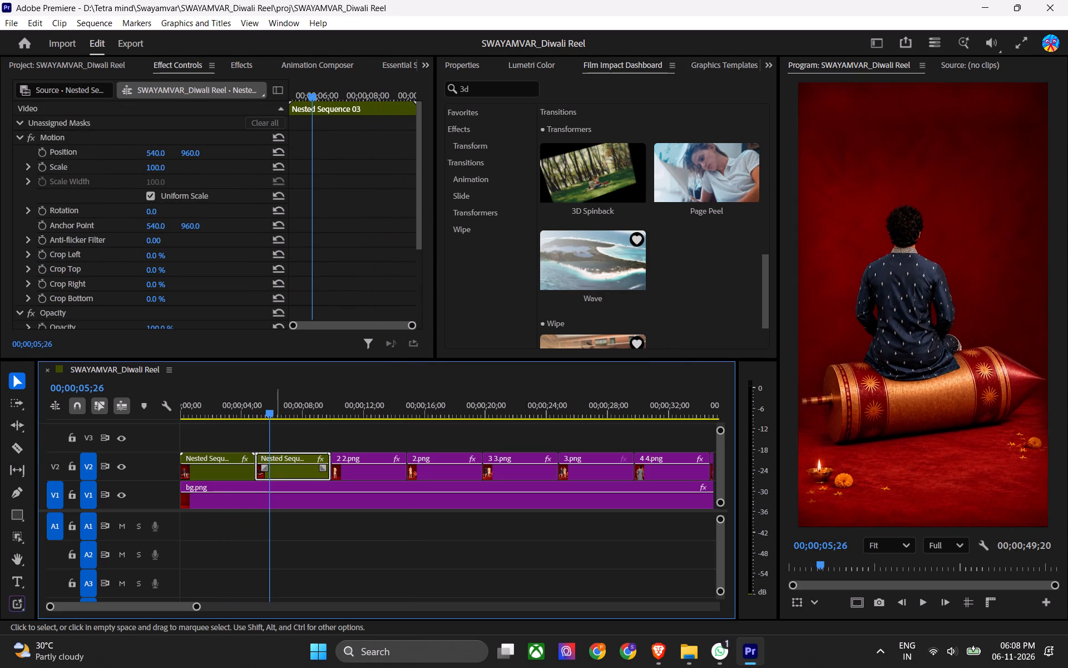
{"action": "key", "text": "ctrl+s"}
{"action": "key", "text": "ctrl+s"}
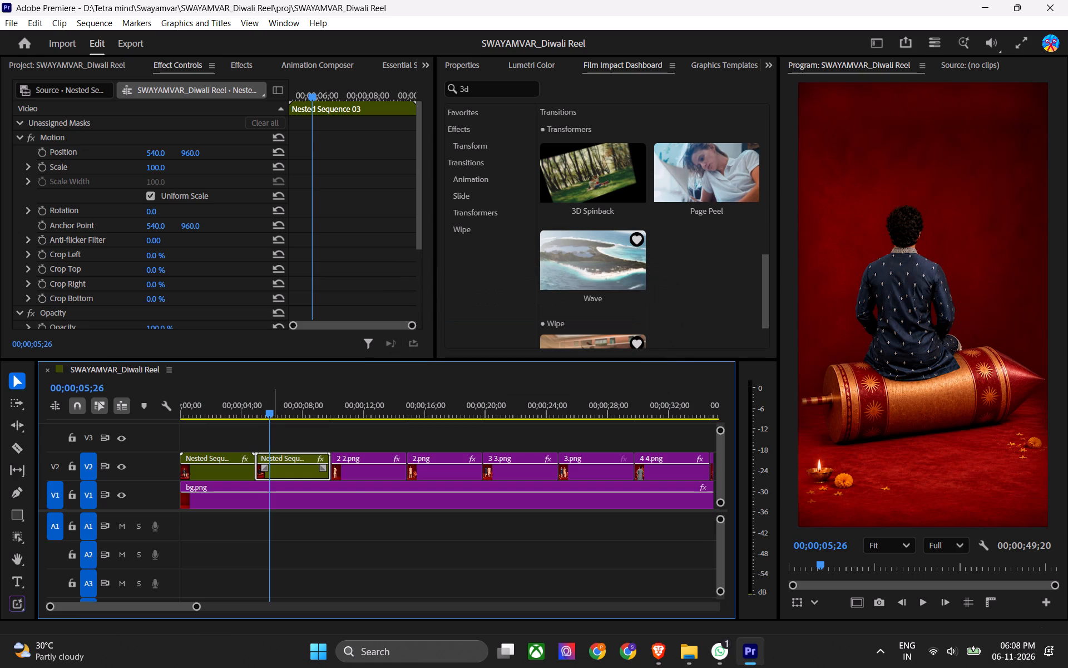
{"action": "left_click_drag", "start_coordinate": [272, 407], "coordinate": [265, 412]}
{"action": "key", "text": "ctrl+s"}
{"action": "left_click_drag", "start_coordinate": [250, 414], "coordinate": [243, 417]}
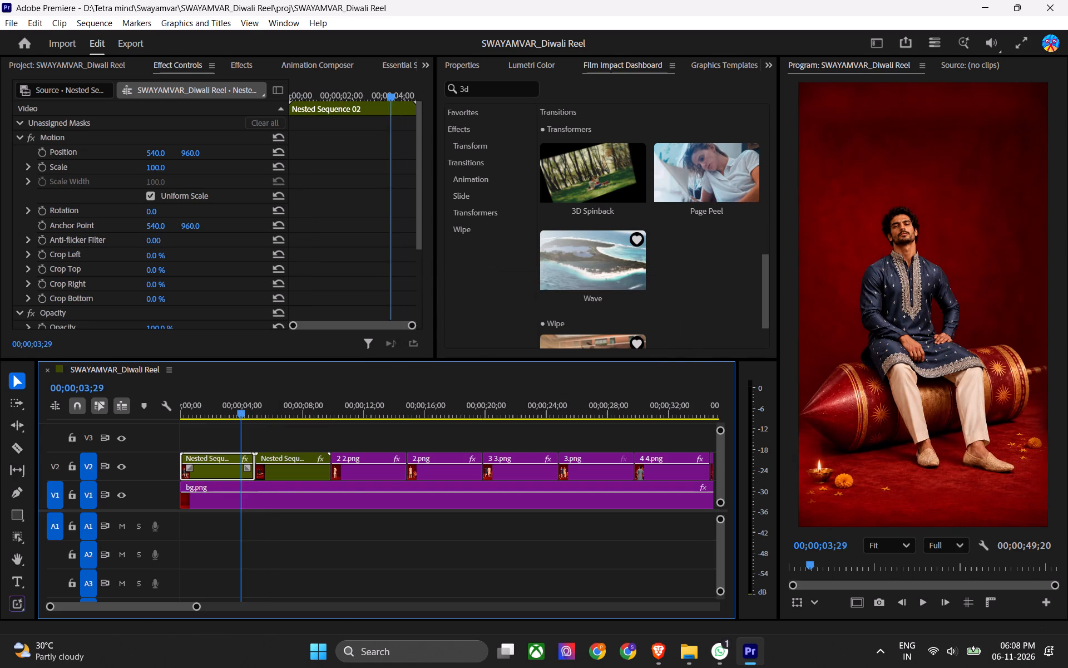
{"action": "left_click_drag", "start_coordinate": [243, 417], "coordinate": [191, 438]}
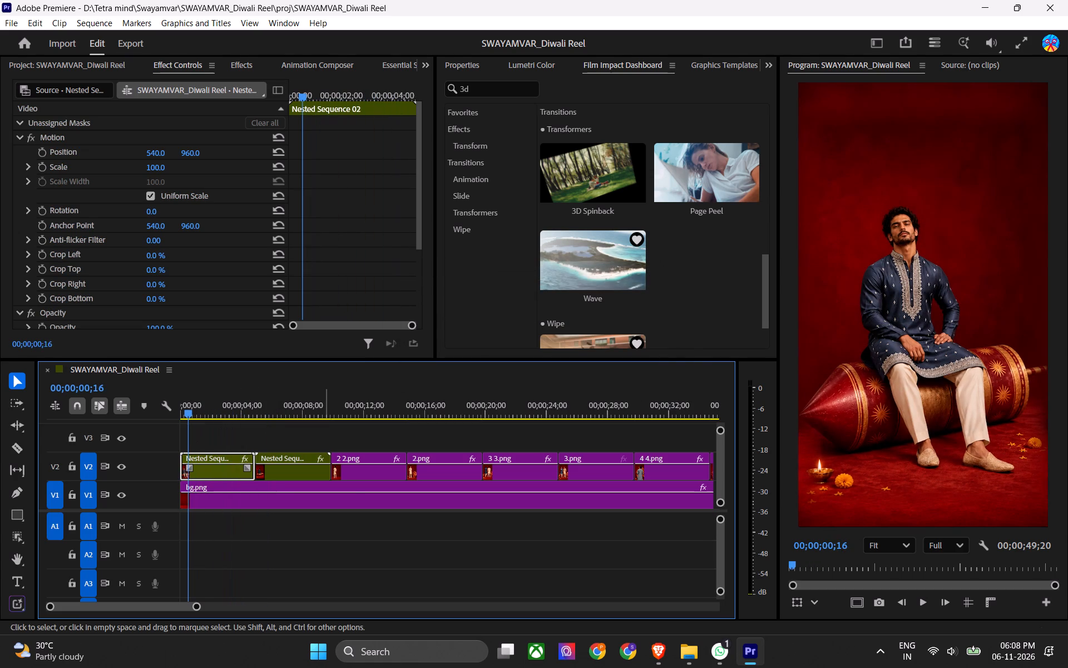
{"action": "key", "text": "ctrl+s"}
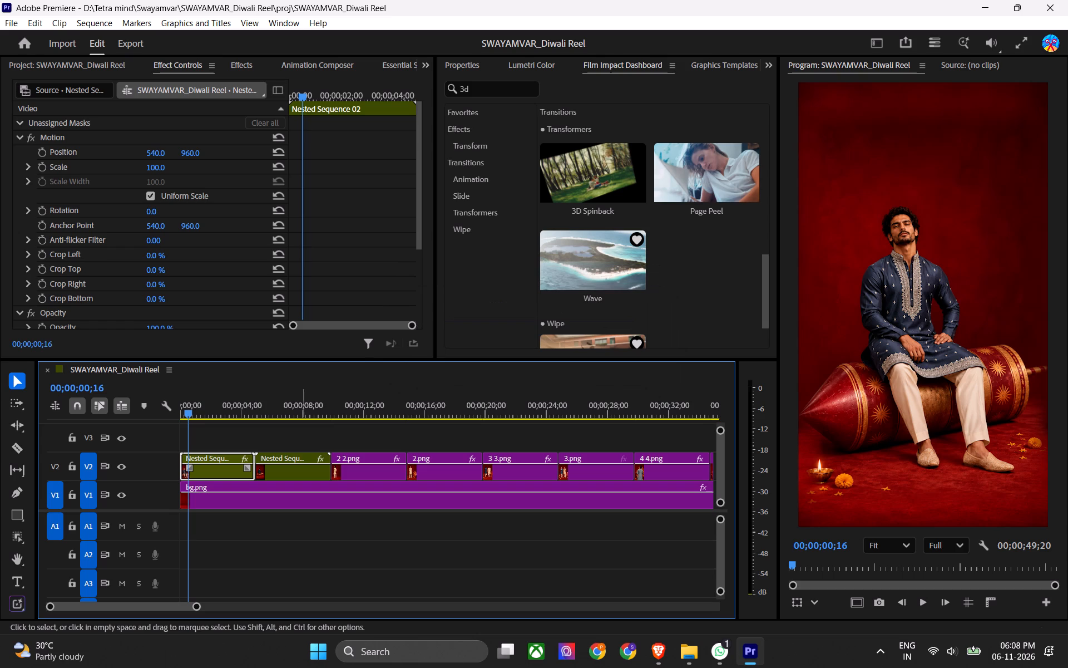
{"action": "left_click", "coordinate": [235, 432]}
{"action": "key", "text": "ctrl+s"}
Remove the Basic 3D (Vertical 3D Flip Out 2) effect from the 2 2.png clip.
{"action": "left_click", "coordinate": [364, 404]}
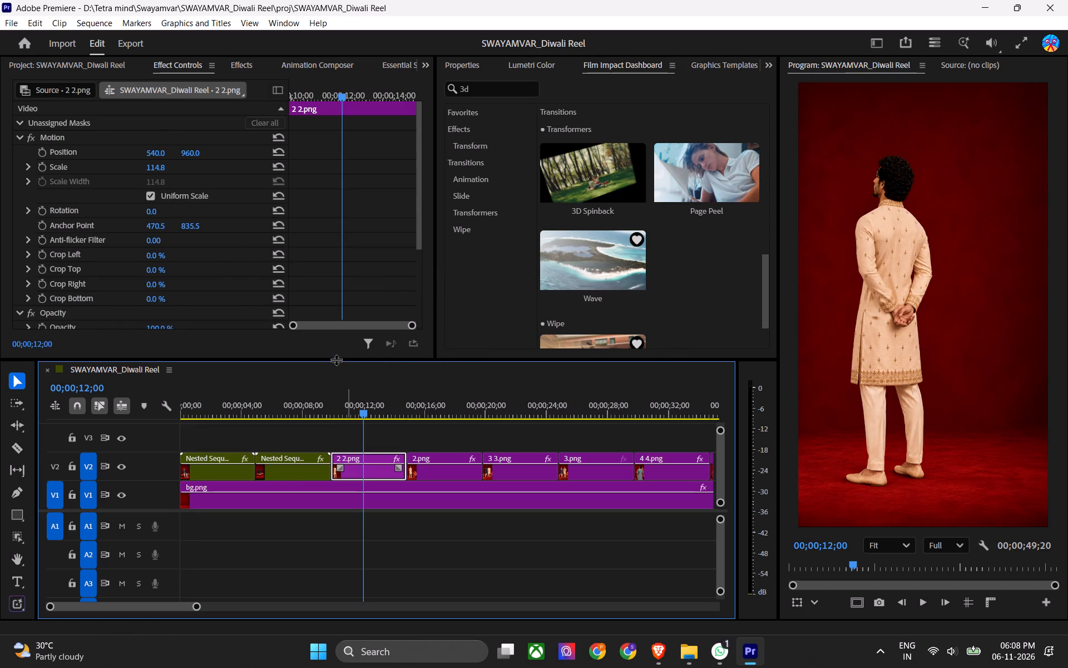
{"action": "scroll", "coordinate": [327, 293], "scroll_direction": "down", "scroll_amount": 7}
{"action": "left_click", "coordinate": [132, 283]}
{"action": "key", "text": "z"}
Remove the Basic 3D (Vertical 3D Flip In 1) effect from the 2.png clip and save the project.
{"action": "left_click", "coordinate": [417, 412]}
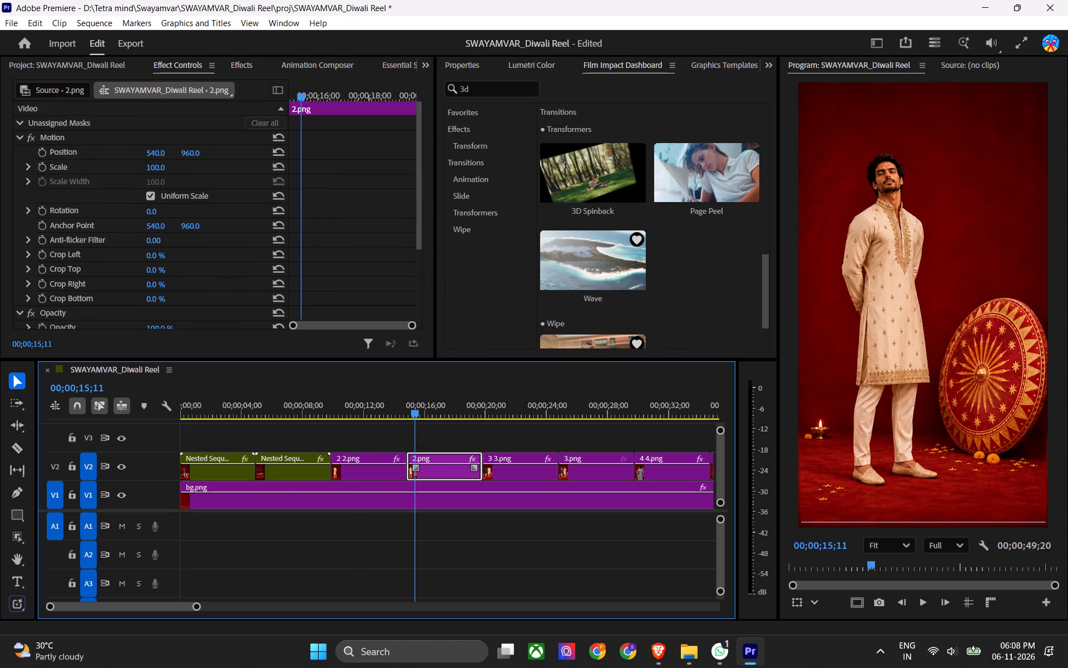
{"action": "scroll", "coordinate": [313, 294], "scroll_direction": "down", "scroll_amount": 4}
{"action": "scroll", "coordinate": [97, 310], "scroll_direction": "down", "scroll_amount": 5}
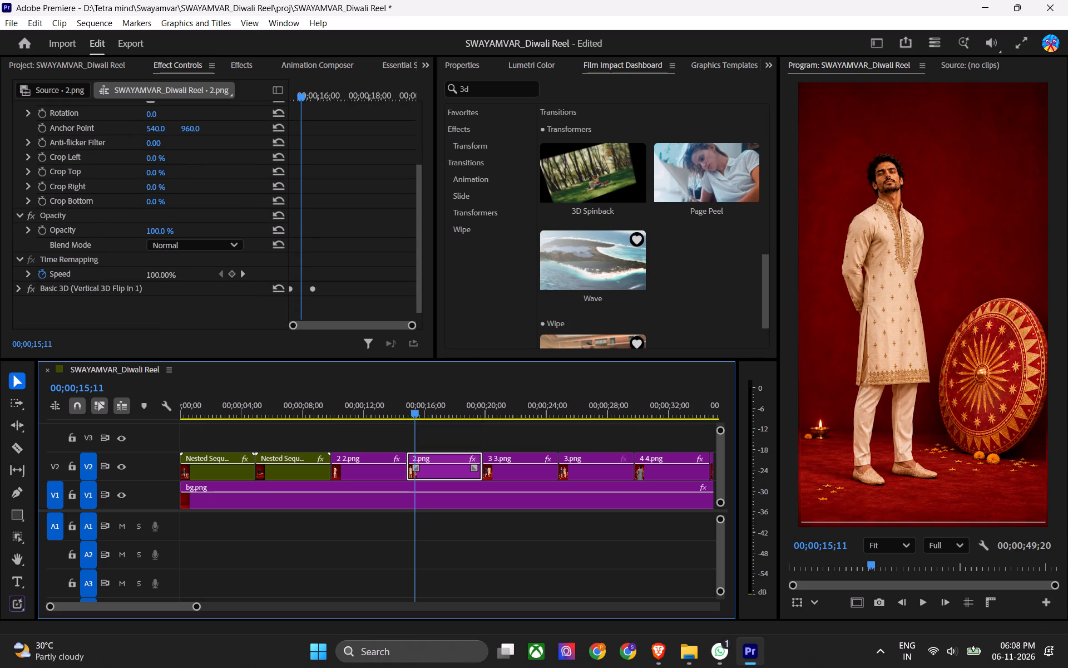
{"action": "left_click", "coordinate": [97, 278]}
{"action": "left_click", "coordinate": [107, 274]}
{"action": "key", "text": "z"}
{"action": "key", "text": "ctrl+s"}
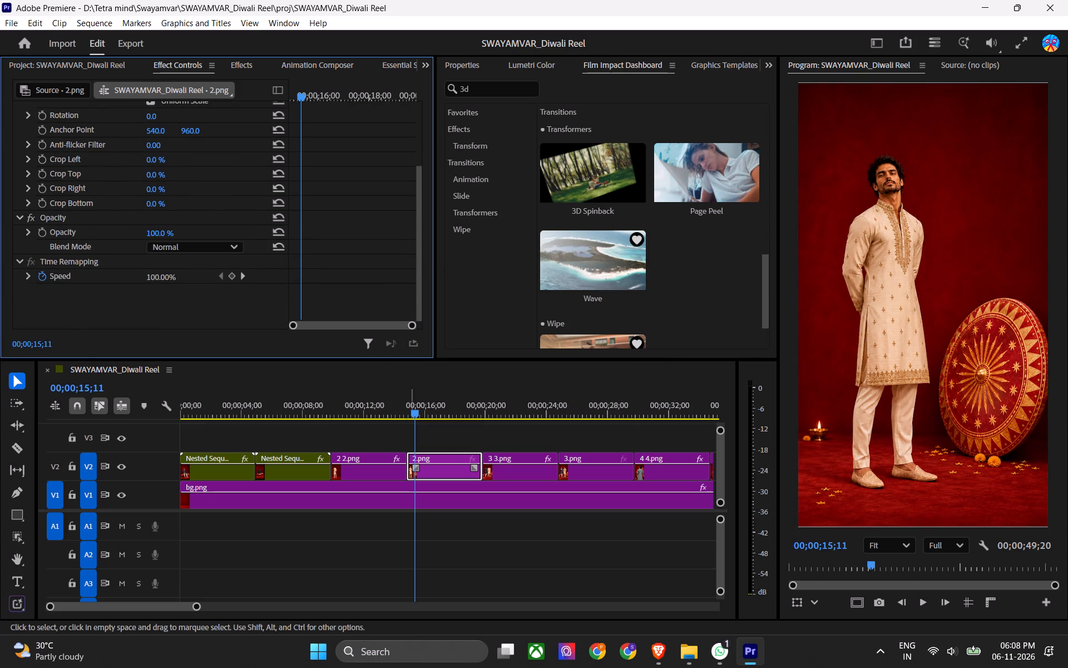
Copy the Crop effect from the 1 1.png clip inside the second nested sequence and paste it onto all eight un-nested V2 image clips.
{"action": "left_click_drag", "start_coordinate": [501, 405], "coordinate": [324, 411]}
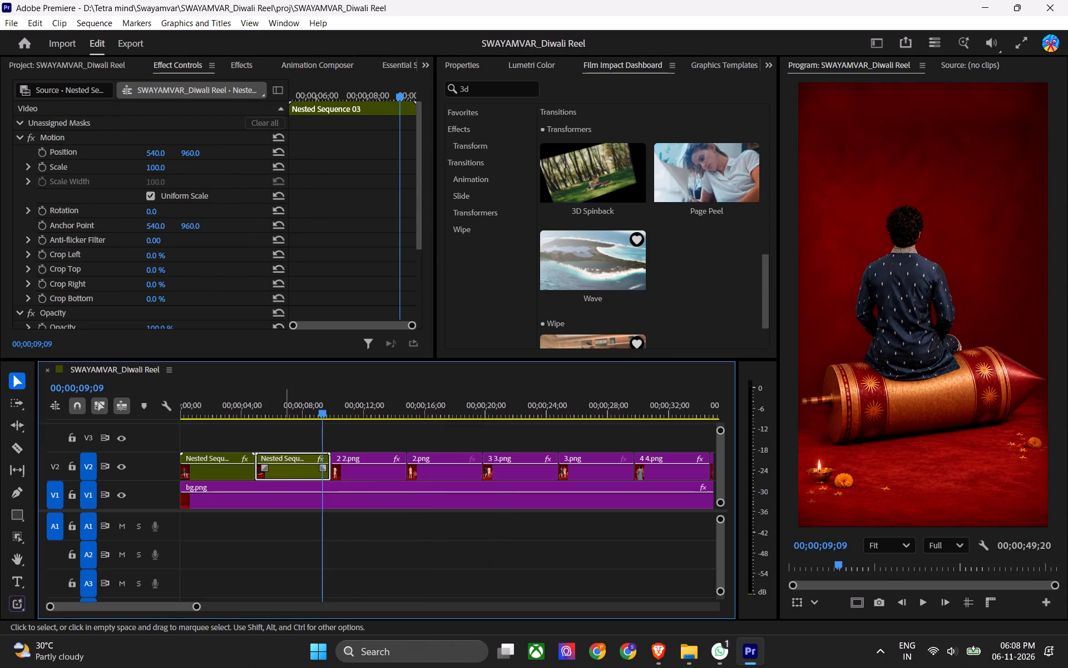
{"action": "double_click", "coordinate": [288, 468]}
{"action": "left_click", "coordinate": [220, 458]}
{"action": "scroll", "coordinate": [298, 278], "scroll_direction": "down", "scroll_amount": 7}
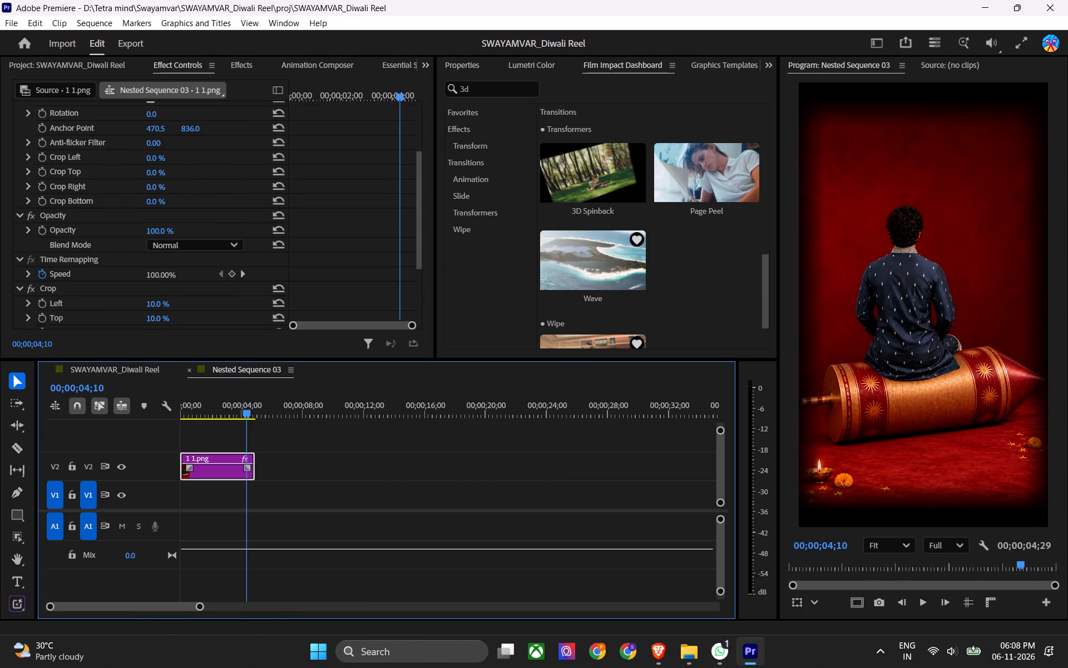
{"action": "left_click", "coordinate": [68, 289]}
{"action": "scroll", "coordinate": [71, 284], "scroll_direction": "down", "scroll_amount": 3}
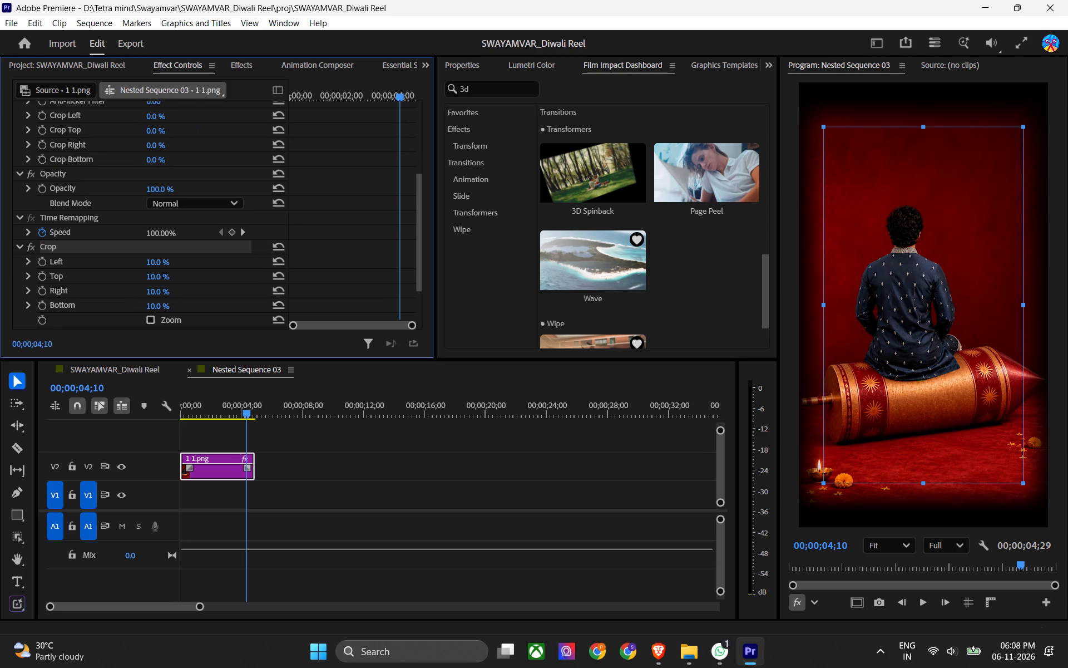
{"action": "key", "text": "ctrl+c"}
{"action": "left_click", "coordinate": [189, 370]}
{"action": "scroll", "coordinate": [300, 453], "scroll_direction": "down", "scroll_amount": 6, "text": "alt"}
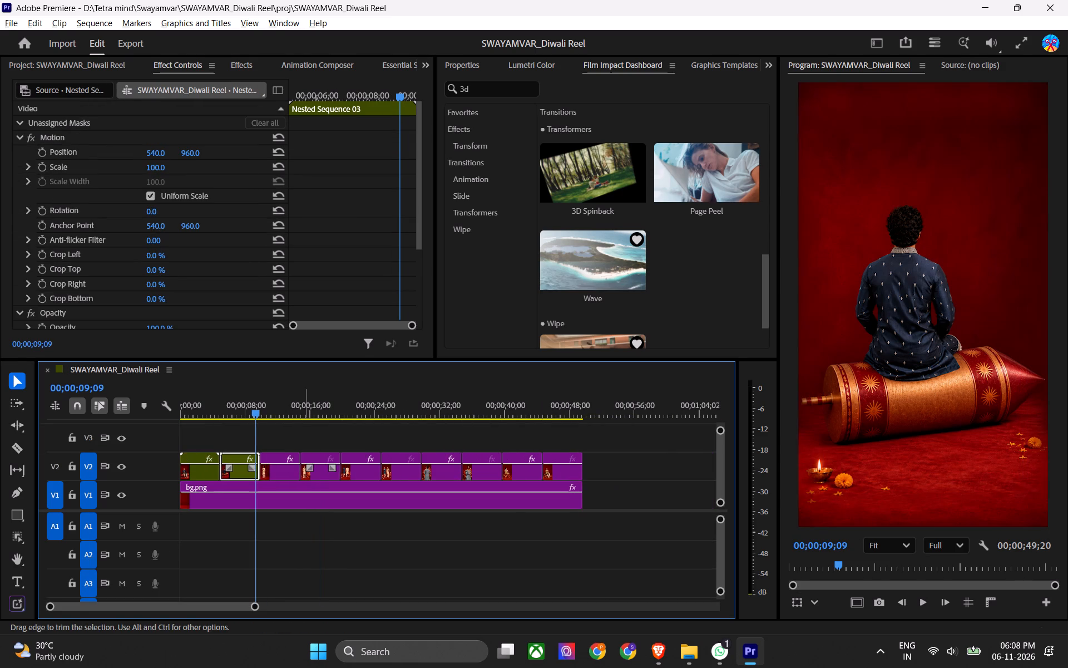
{"action": "left_click_drag", "start_coordinate": [590, 443], "coordinate": [288, 464]}
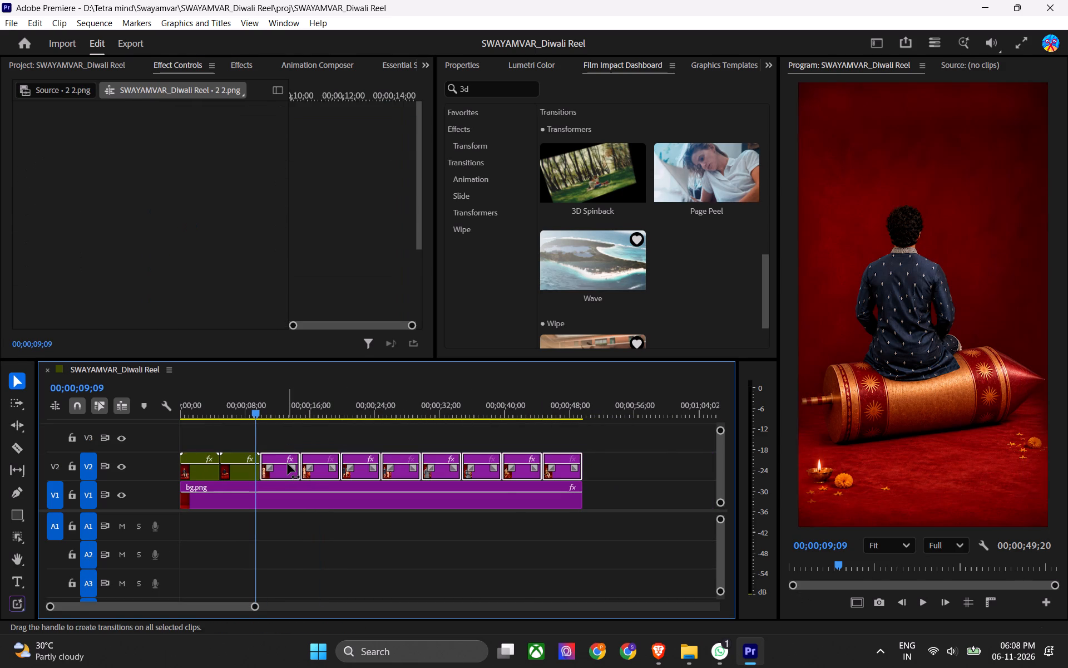
{"action": "key", "text": "ctrl+v"}
Scrub through the V2 clips to check the pasted crops against the background, and save the project.
{"action": "left_click", "coordinate": [291, 439]}
{"action": "left_click_drag", "start_coordinate": [278, 407], "coordinate": [281, 409]}
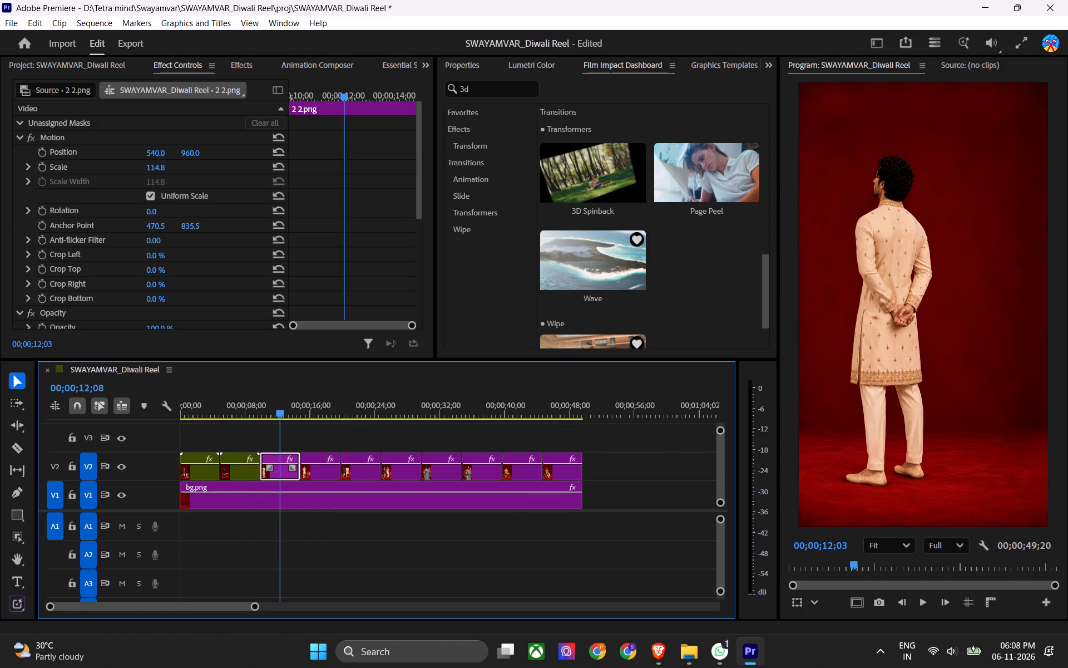
{"action": "left_click_drag", "start_coordinate": [281, 409], "coordinate": [369, 441]}
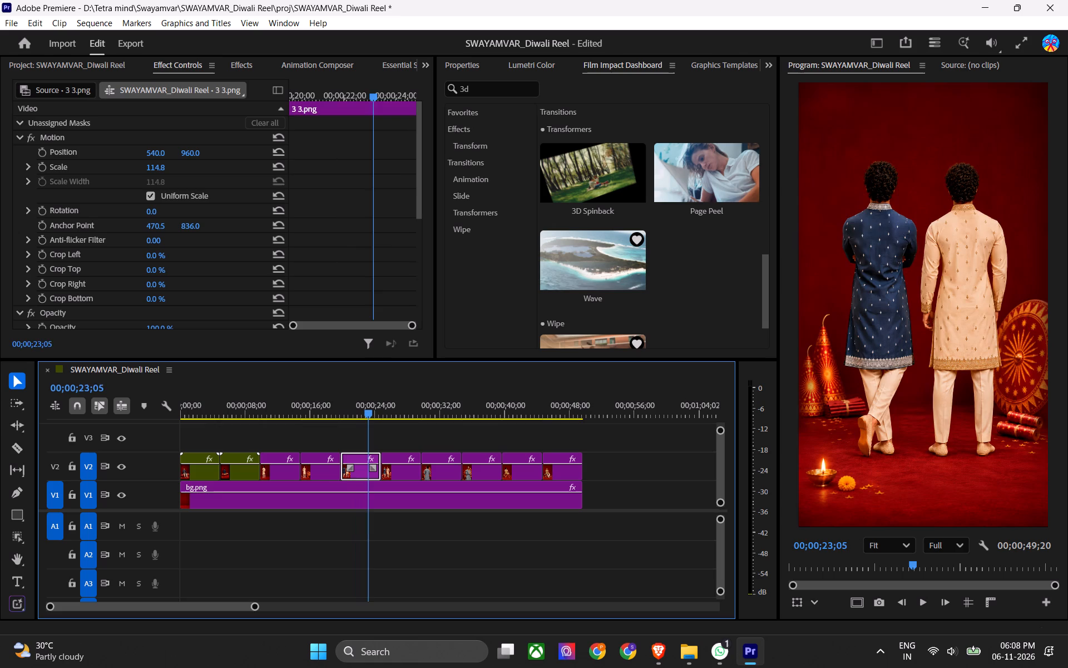
{"action": "left_click_drag", "start_coordinate": [369, 441], "coordinate": [500, 445]}
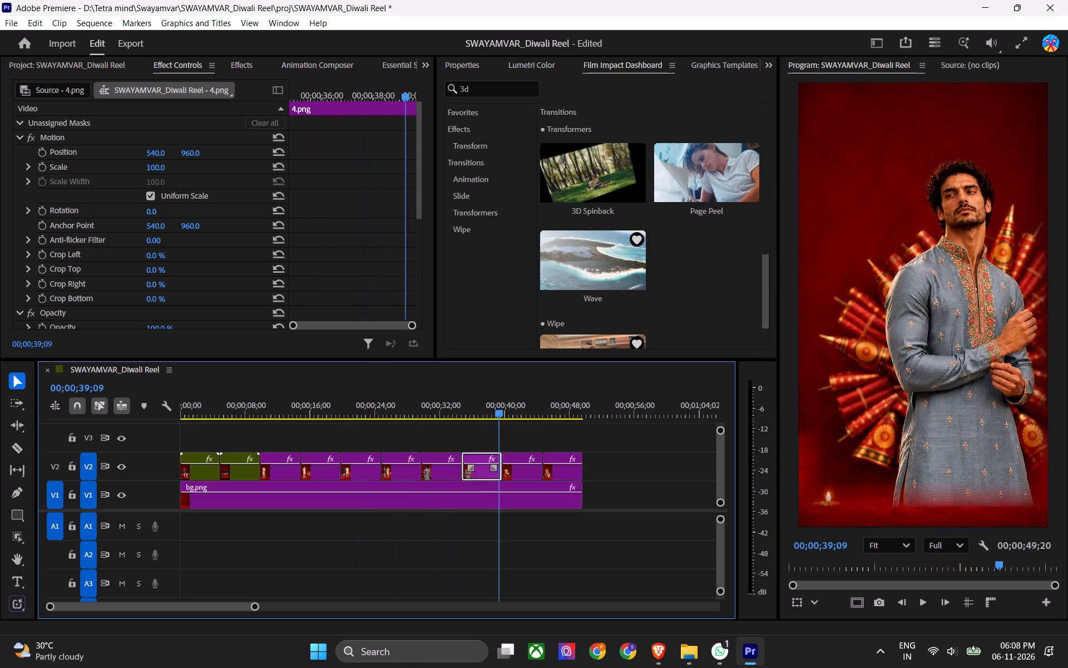
{"action": "left_click_drag", "start_coordinate": [500, 445], "coordinate": [360, 445]}
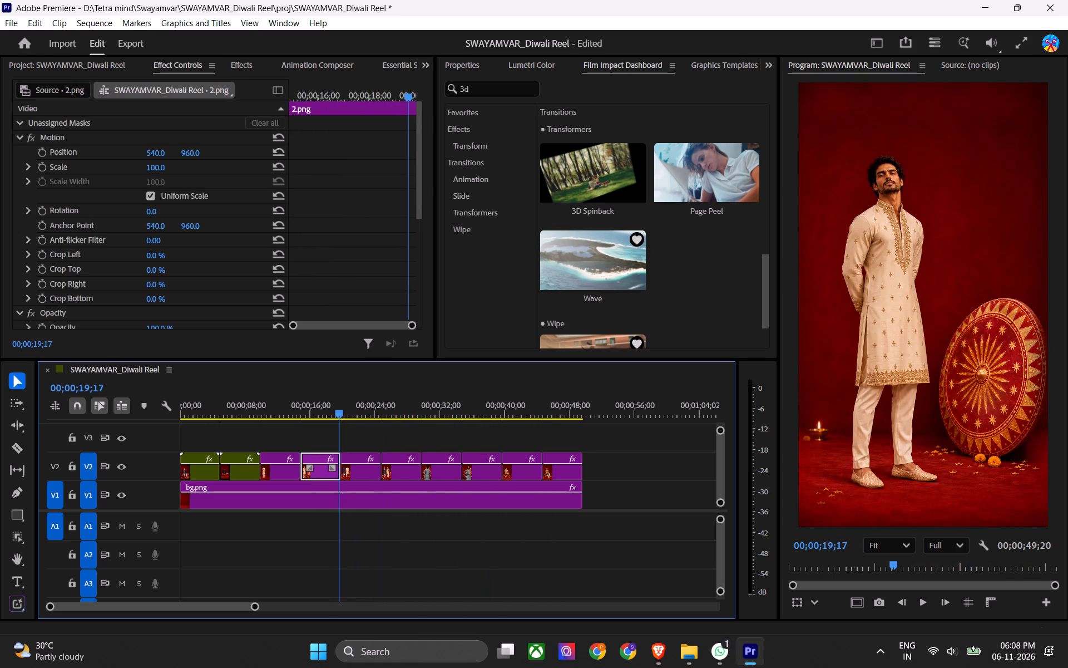
{"action": "left_click_drag", "start_coordinate": [360, 445], "coordinate": [490, 441]}
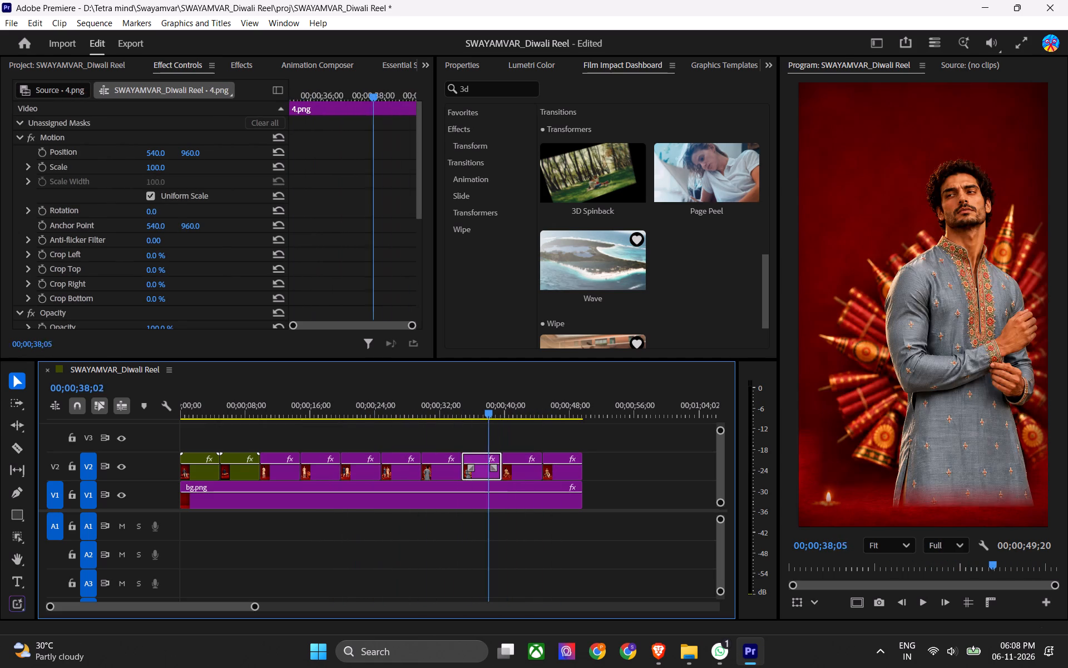
{"action": "left_click_drag", "start_coordinate": [490, 441], "coordinate": [210, 440]}
{"action": "key", "text": "ctrl+s"}
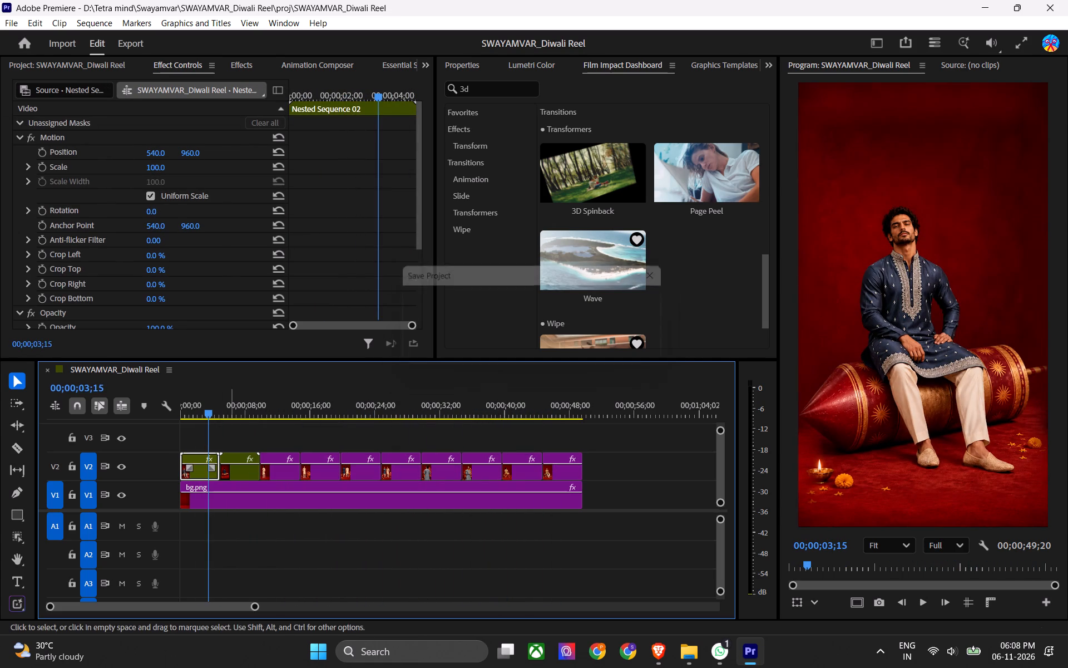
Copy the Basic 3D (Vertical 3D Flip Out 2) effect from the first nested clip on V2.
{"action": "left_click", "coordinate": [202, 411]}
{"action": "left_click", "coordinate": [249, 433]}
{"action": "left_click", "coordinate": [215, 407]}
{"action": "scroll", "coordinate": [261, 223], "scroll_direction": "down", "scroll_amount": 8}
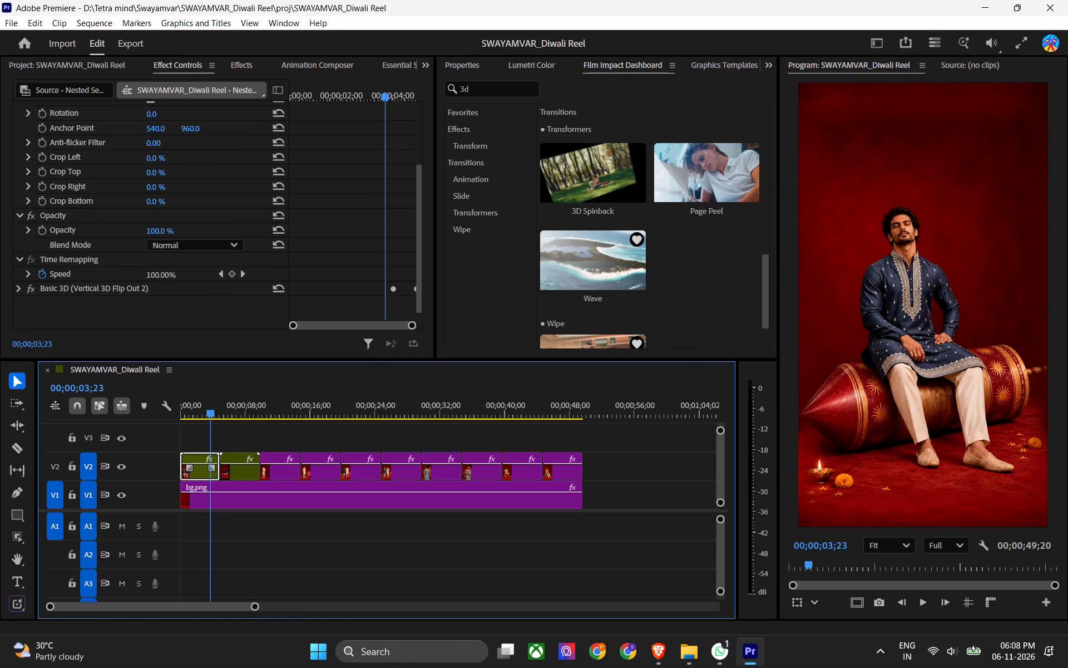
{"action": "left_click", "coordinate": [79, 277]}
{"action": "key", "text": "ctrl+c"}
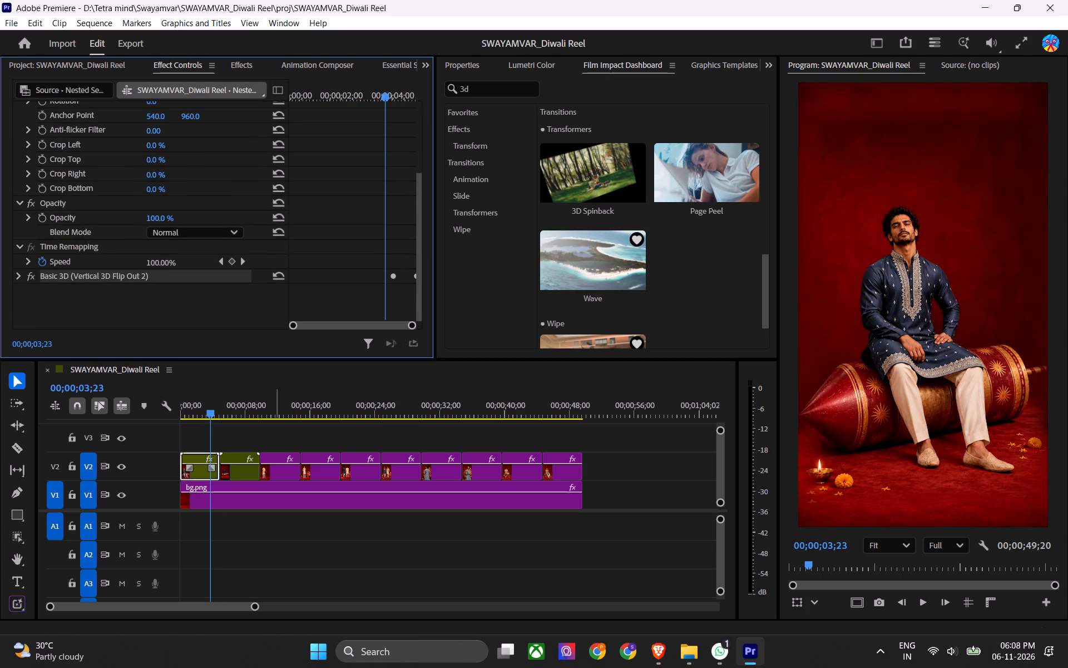
Nest the third, fourth and fifth V2 image clips individually, keeping the default sequence names.
{"action": "left_click", "coordinate": [228, 423]}
{"action": "left_click_drag", "start_coordinate": [267, 405], "coordinate": [277, 405]}
{"action": "key", "text": "shift+n"}
{"action": "key", "text": "Return"}
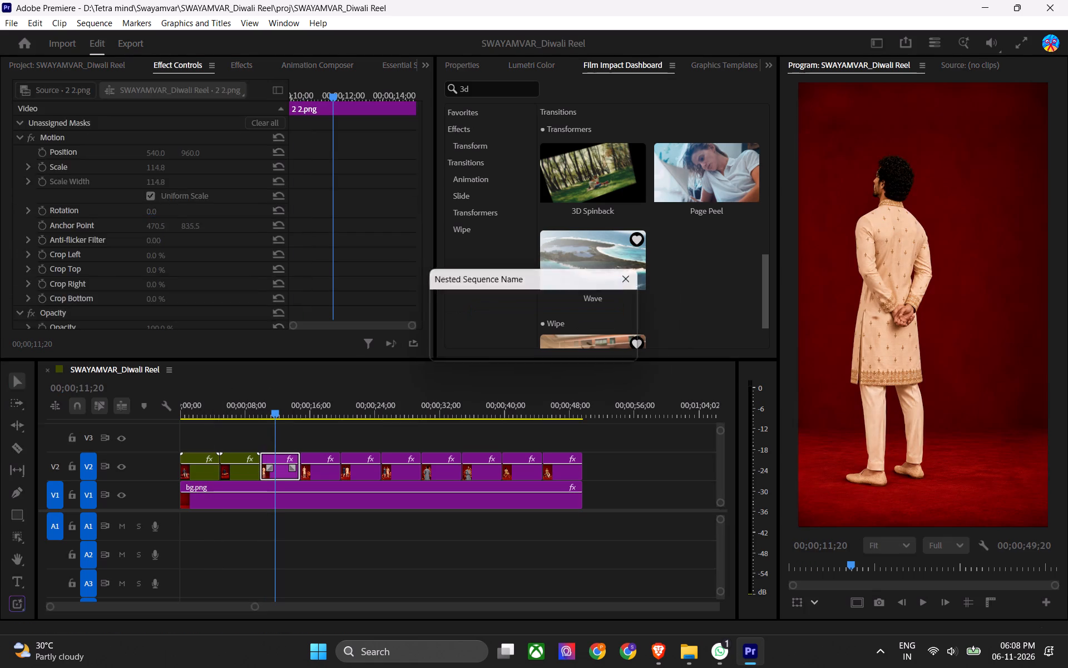
{"action": "key", "text": "Down"}
{"action": "type", "text": "BN"}
{"action": "key", "text": "Return"}
{"action": "key", "text": "Down"}
{"action": "key", "text": "shift+n"}
{"action": "key", "text": "Return"}
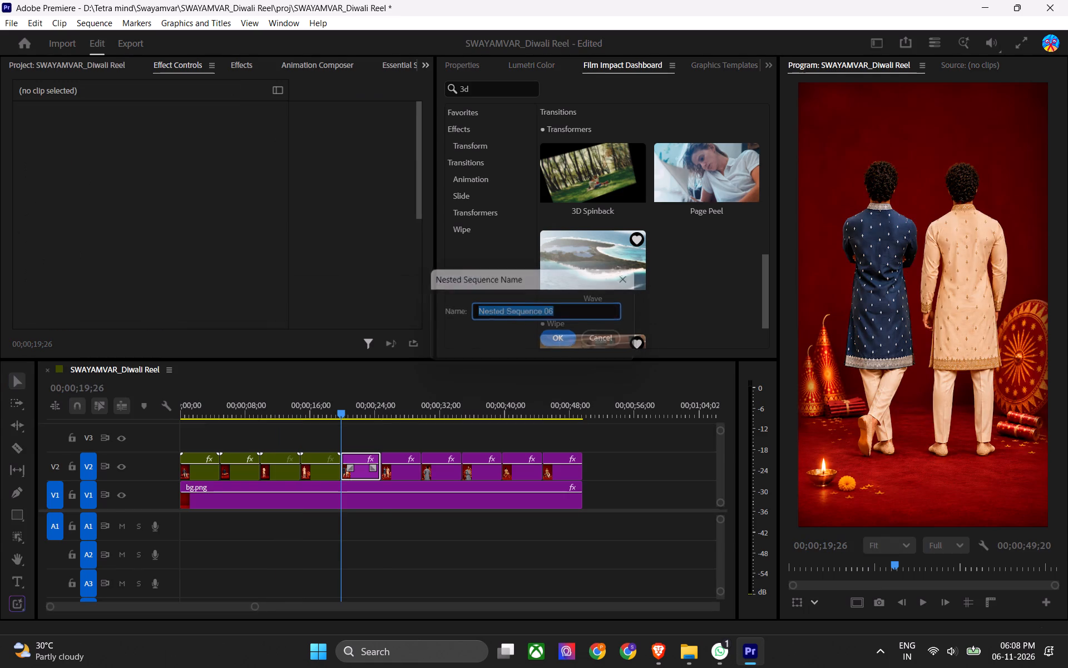
Nest the sixth, seventh and eighth V2 image clips individually, keeping the default sequence names.
{"action": "key", "text": "Down"}
{"action": "key", "text": "shift+n"}
{"action": "key", "text": "Down"}
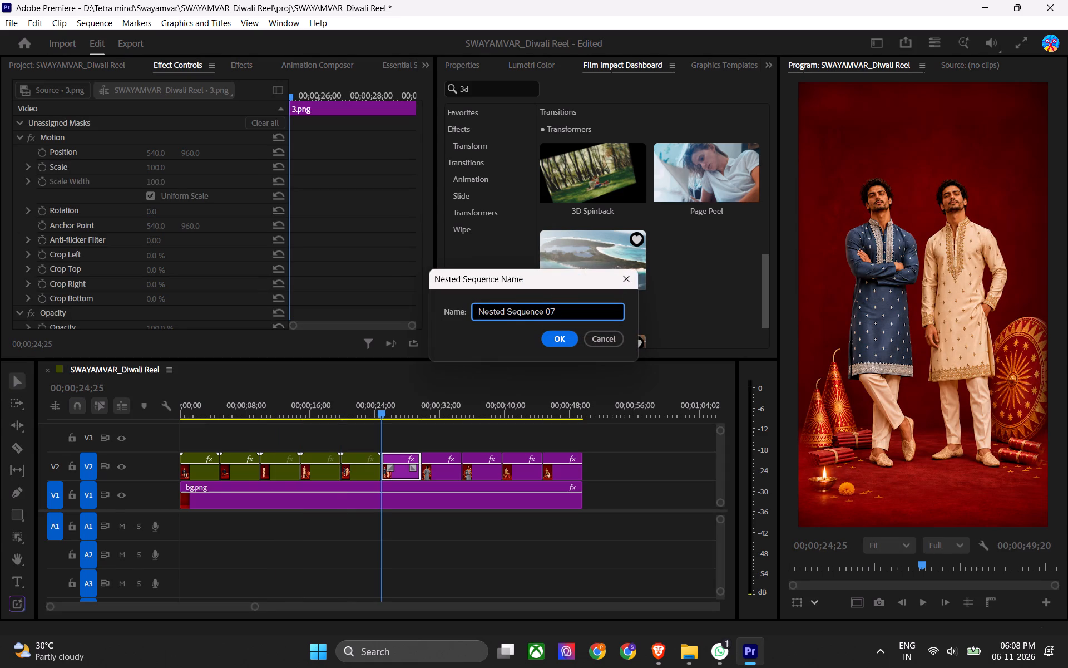
{"action": "key", "text": "Return"}
{"action": "key", "text": "Down"}
{"action": "key", "text": "shift+n"}
{"action": "key", "text": "Return"}
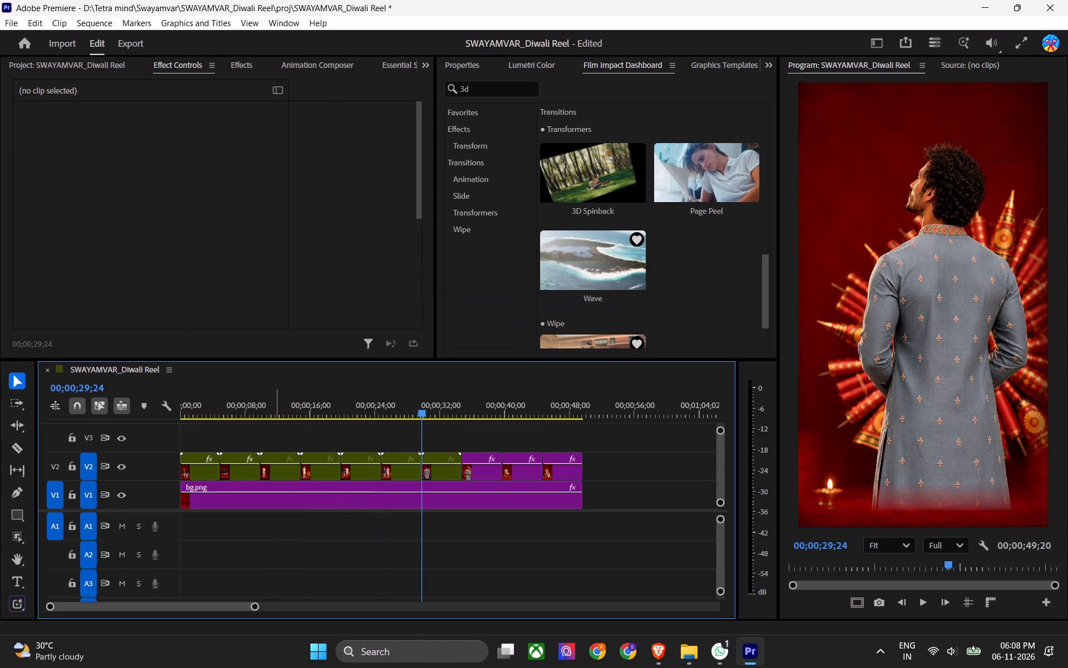
{"action": "key", "text": "Down"}
{"action": "key", "text": "shift+n"}
{"action": "key", "text": "Return"}
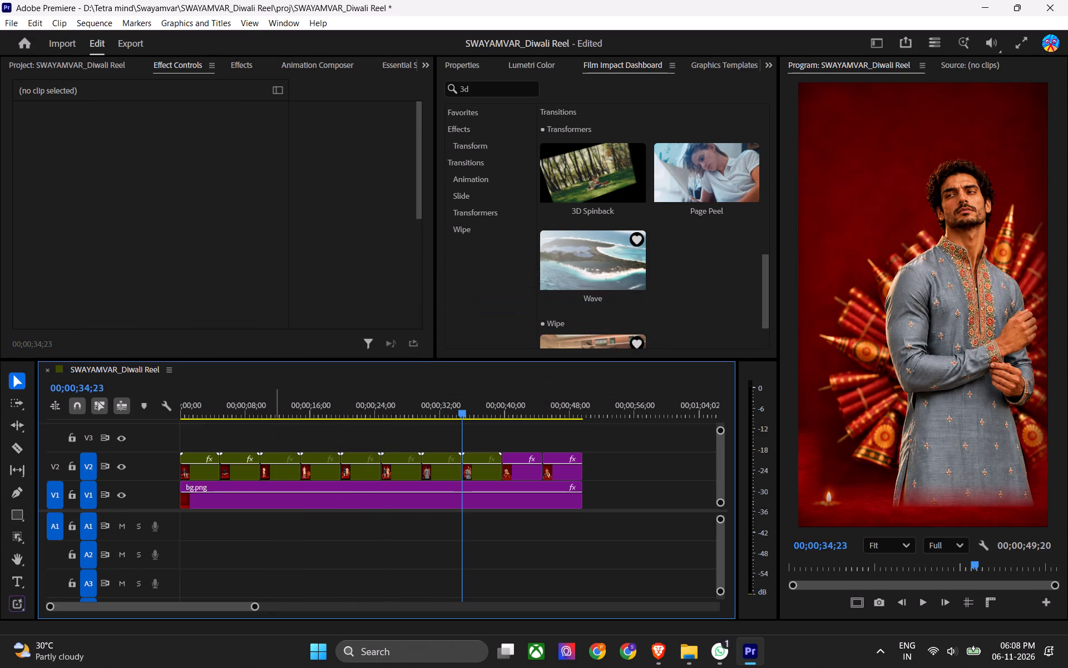
Nest the ninth and tenth V2 image clips individually, keeping the default sequence names.
{"action": "key", "text": "Down"}
{"action": "key", "text": "shift+n"}
{"action": "key", "text": "Return"}
{"action": "key", "text": "Down"}
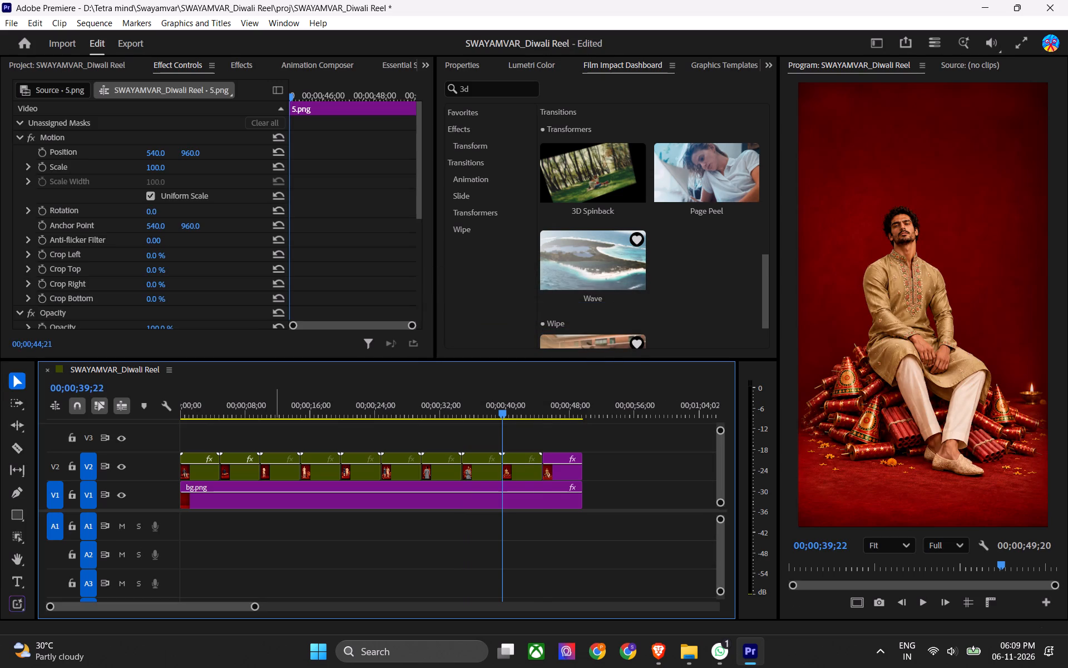
{"action": "key", "text": "shift+n"}
{"action": "key", "text": "Return"}
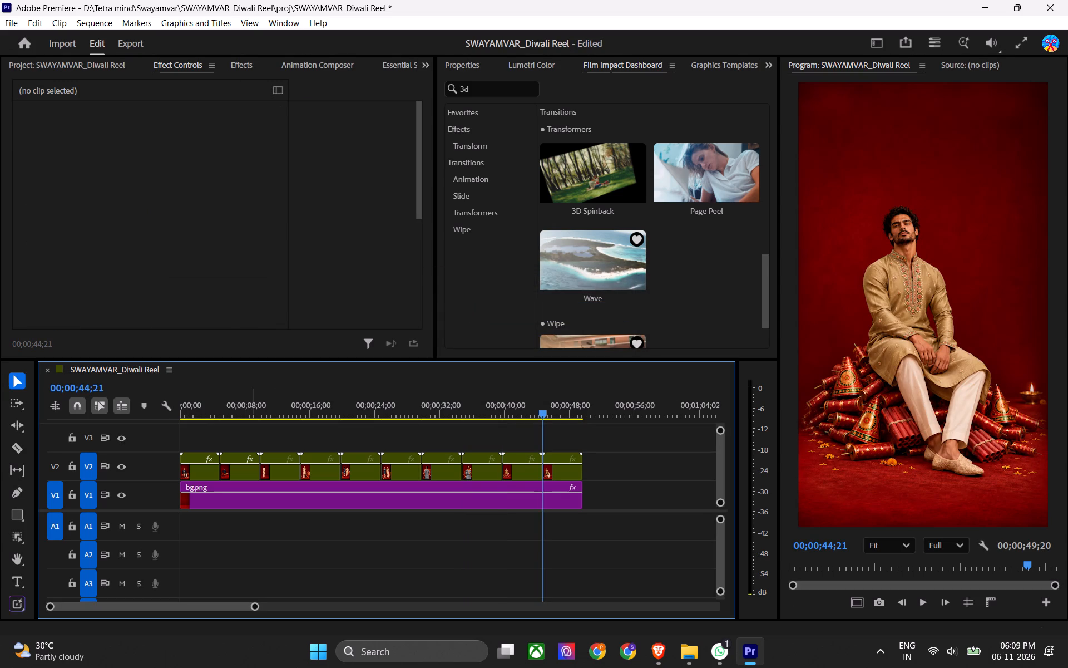
Assign the Iris label colour to the first, third, fifth, seventh and ninth nested clips on V2.
{"action": "left_click", "coordinate": [199, 479]}
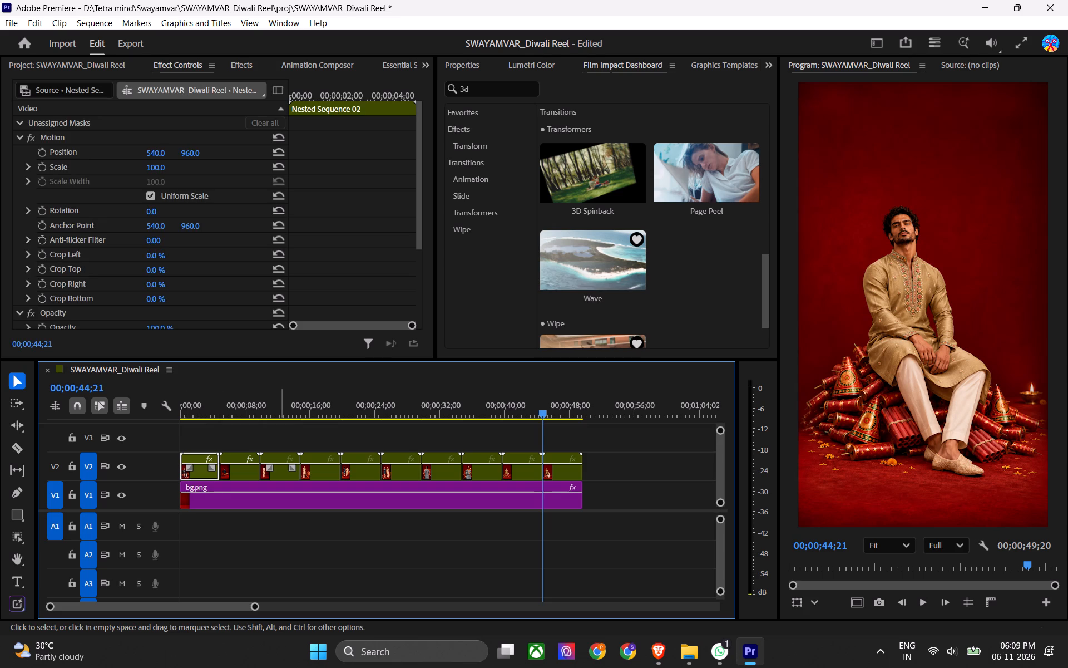
{"action": "left_click", "coordinate": [284, 477], "text": "shift"}
{"action": "left_click", "coordinate": [355, 473], "text": "shift"}
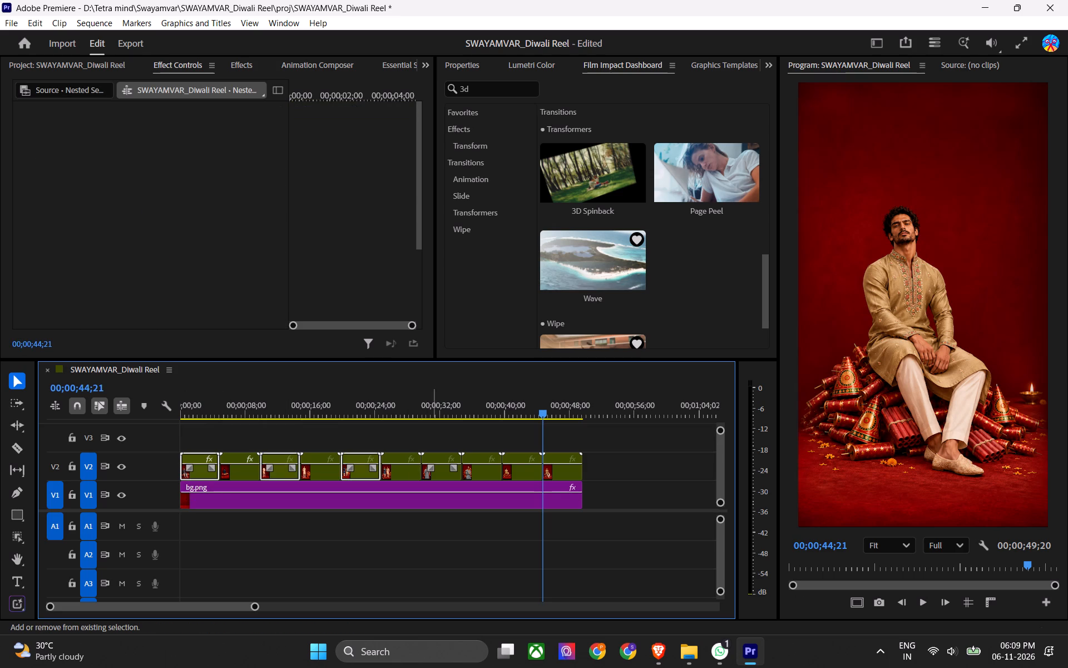
{"action": "left_click", "coordinate": [432, 473], "text": "shift"}
{"action": "left_click", "coordinate": [515, 472], "text": "shift"}
{"action": "right_click", "coordinate": [515, 472]}
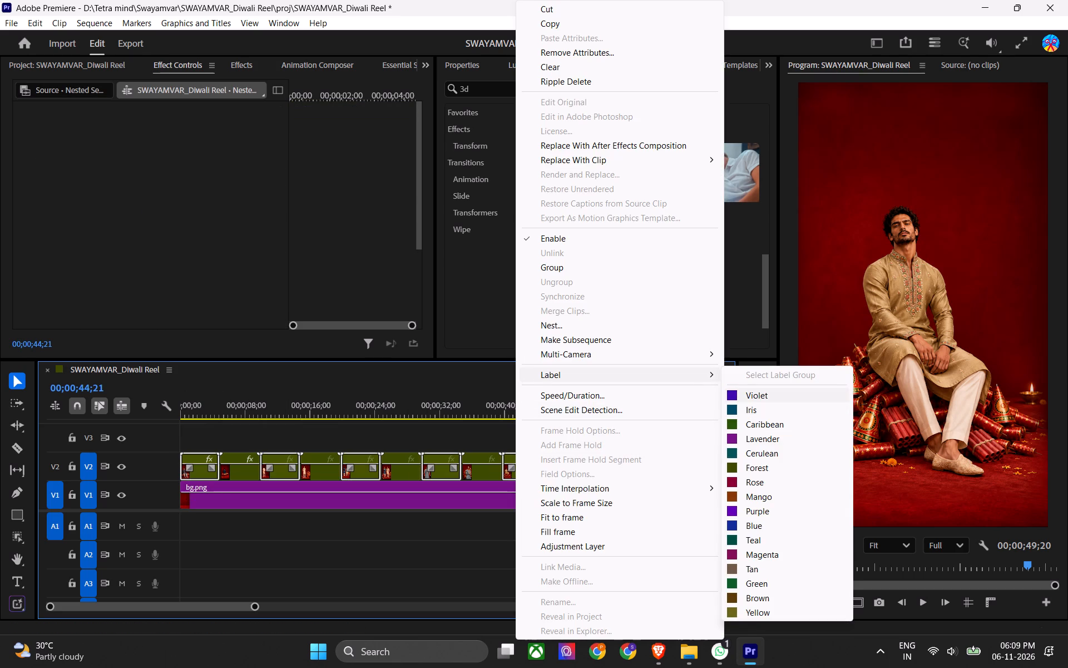
{"action": "left_click", "coordinate": [780, 405]}
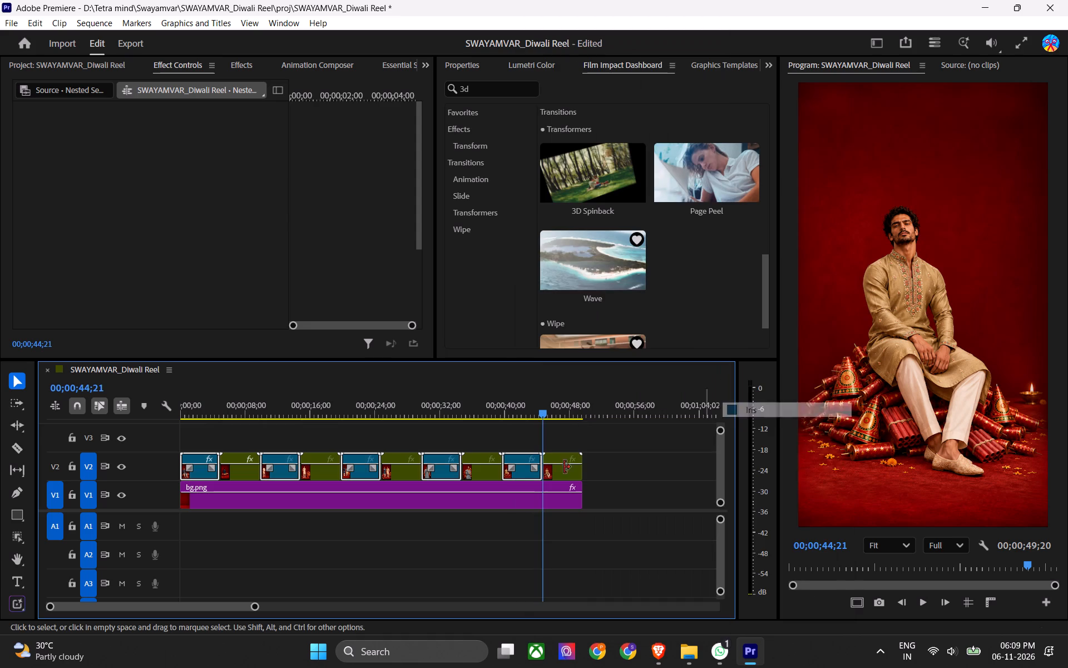
{"action": "left_click", "coordinate": [261, 549]}
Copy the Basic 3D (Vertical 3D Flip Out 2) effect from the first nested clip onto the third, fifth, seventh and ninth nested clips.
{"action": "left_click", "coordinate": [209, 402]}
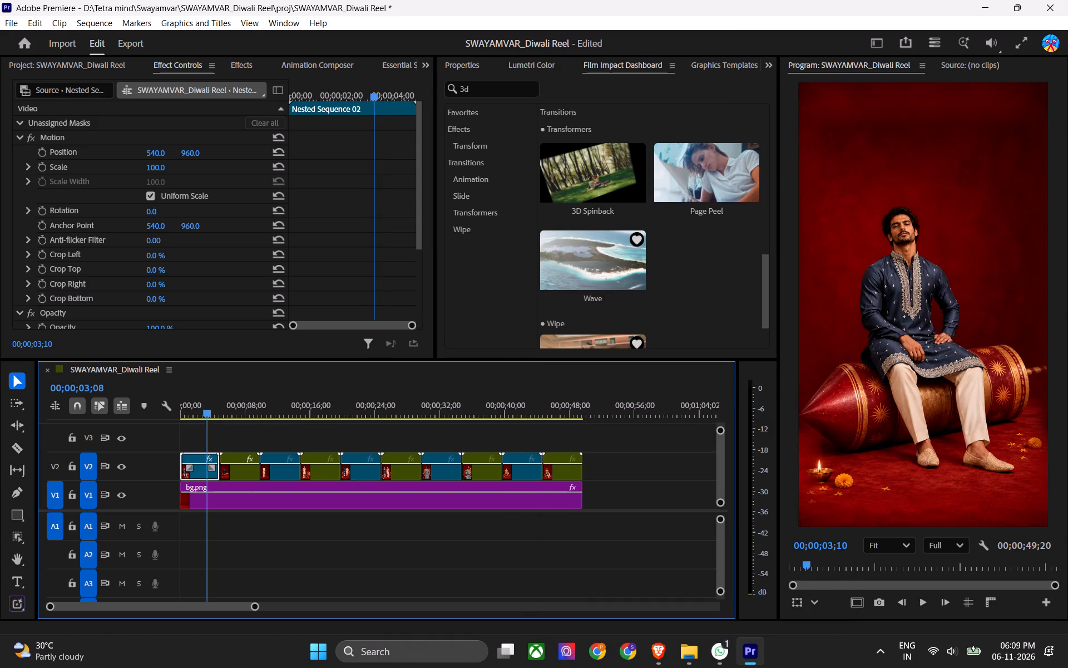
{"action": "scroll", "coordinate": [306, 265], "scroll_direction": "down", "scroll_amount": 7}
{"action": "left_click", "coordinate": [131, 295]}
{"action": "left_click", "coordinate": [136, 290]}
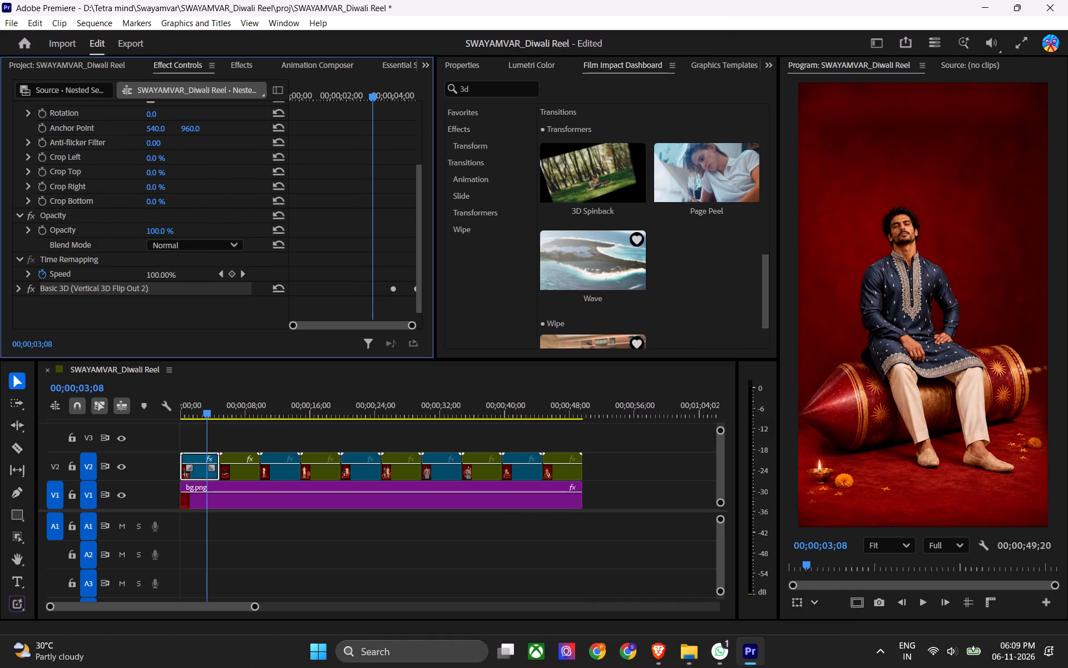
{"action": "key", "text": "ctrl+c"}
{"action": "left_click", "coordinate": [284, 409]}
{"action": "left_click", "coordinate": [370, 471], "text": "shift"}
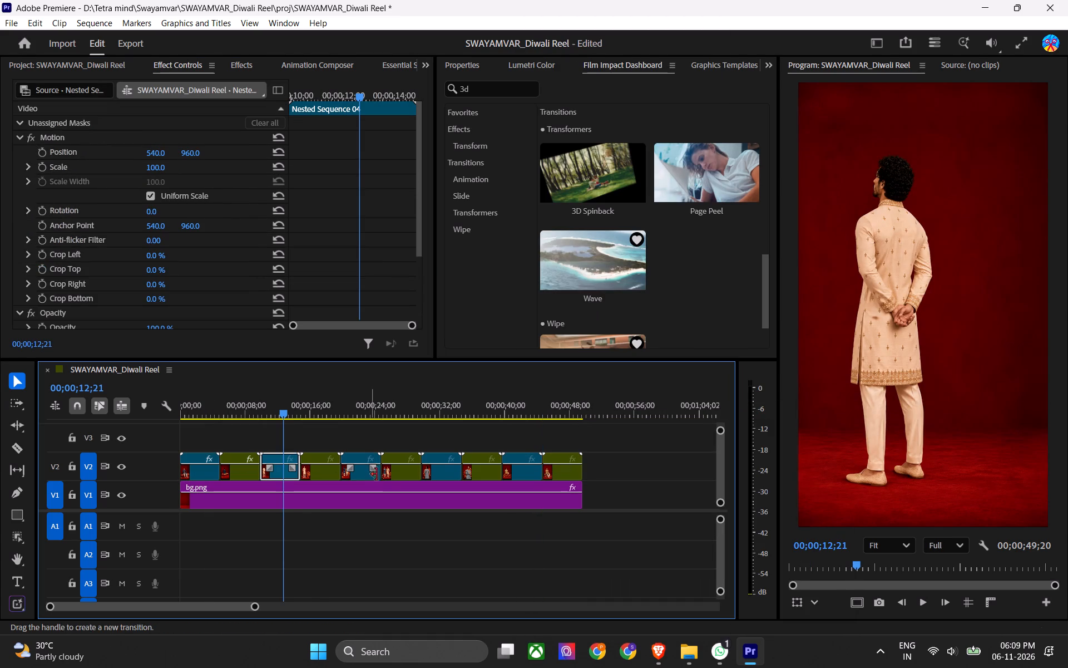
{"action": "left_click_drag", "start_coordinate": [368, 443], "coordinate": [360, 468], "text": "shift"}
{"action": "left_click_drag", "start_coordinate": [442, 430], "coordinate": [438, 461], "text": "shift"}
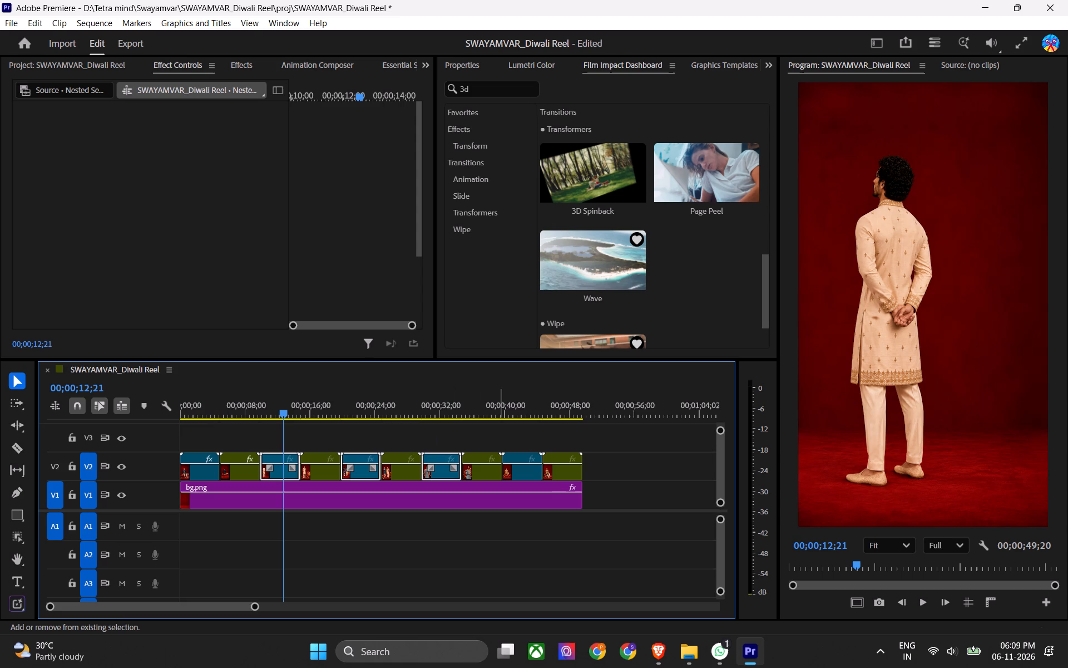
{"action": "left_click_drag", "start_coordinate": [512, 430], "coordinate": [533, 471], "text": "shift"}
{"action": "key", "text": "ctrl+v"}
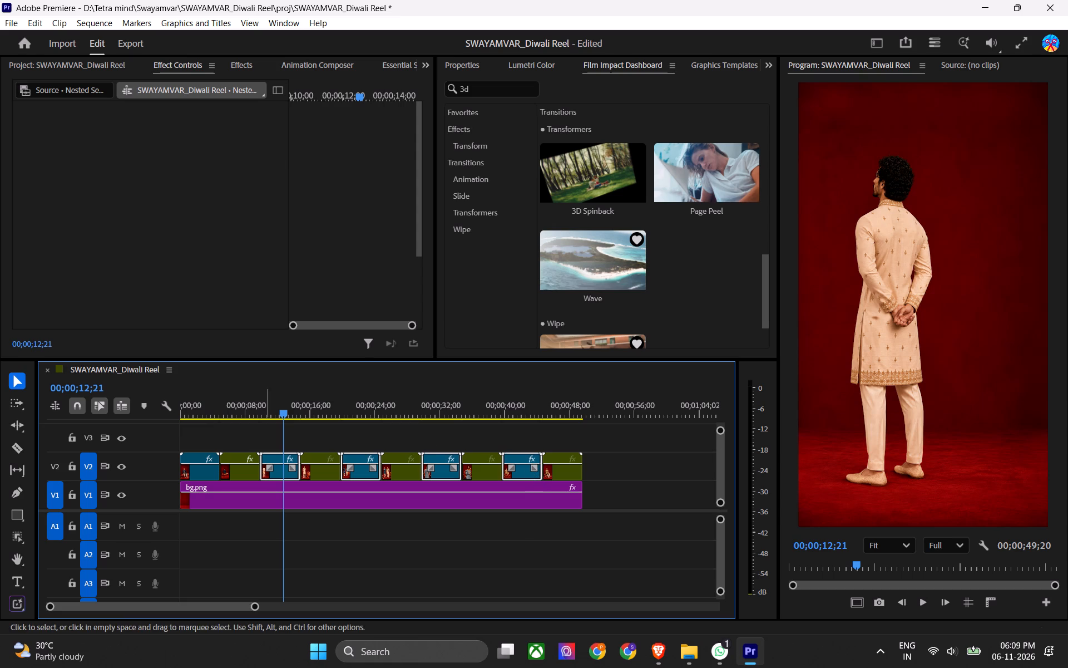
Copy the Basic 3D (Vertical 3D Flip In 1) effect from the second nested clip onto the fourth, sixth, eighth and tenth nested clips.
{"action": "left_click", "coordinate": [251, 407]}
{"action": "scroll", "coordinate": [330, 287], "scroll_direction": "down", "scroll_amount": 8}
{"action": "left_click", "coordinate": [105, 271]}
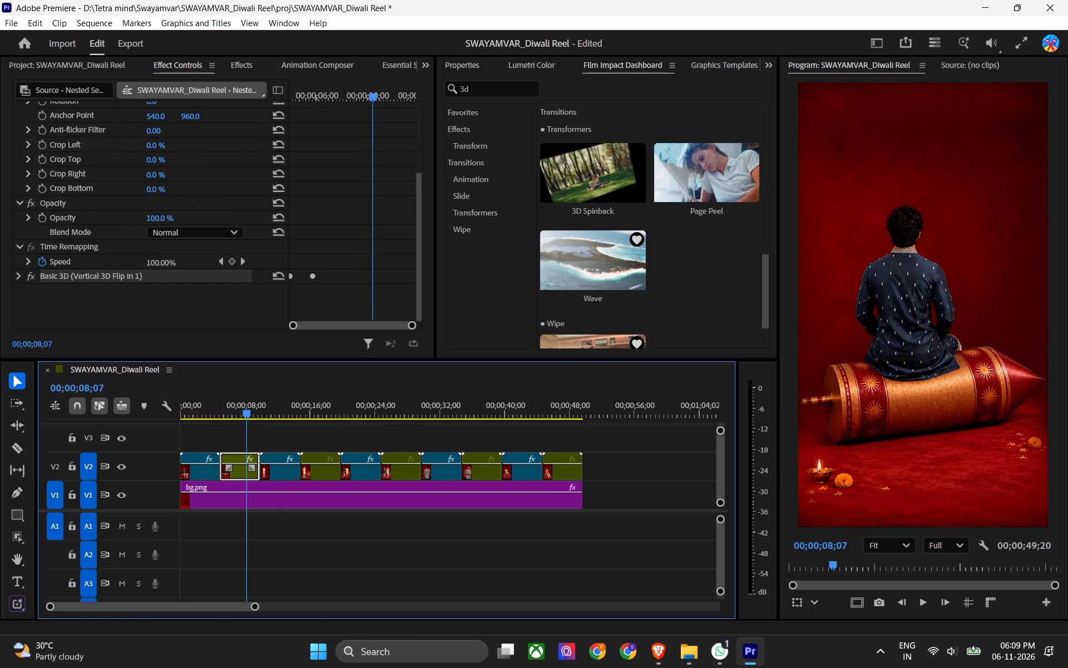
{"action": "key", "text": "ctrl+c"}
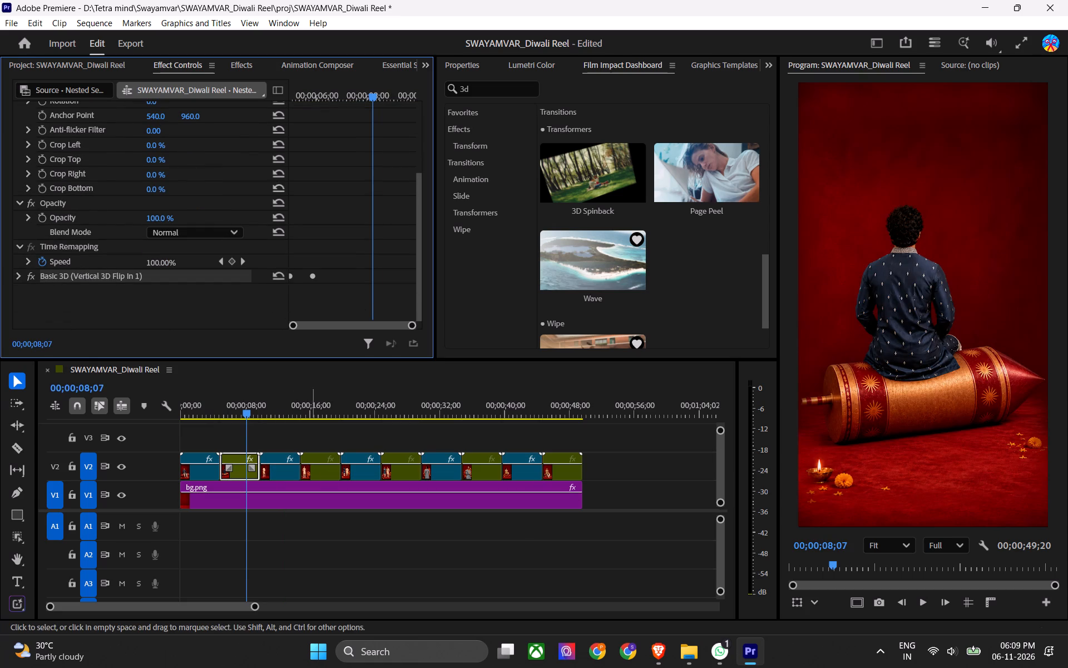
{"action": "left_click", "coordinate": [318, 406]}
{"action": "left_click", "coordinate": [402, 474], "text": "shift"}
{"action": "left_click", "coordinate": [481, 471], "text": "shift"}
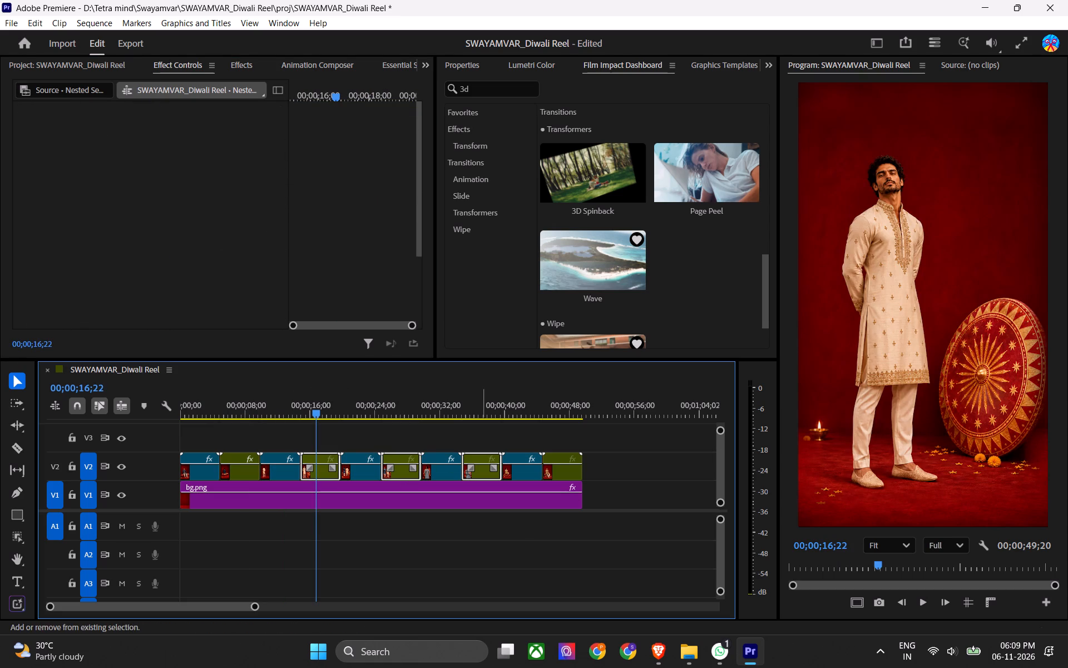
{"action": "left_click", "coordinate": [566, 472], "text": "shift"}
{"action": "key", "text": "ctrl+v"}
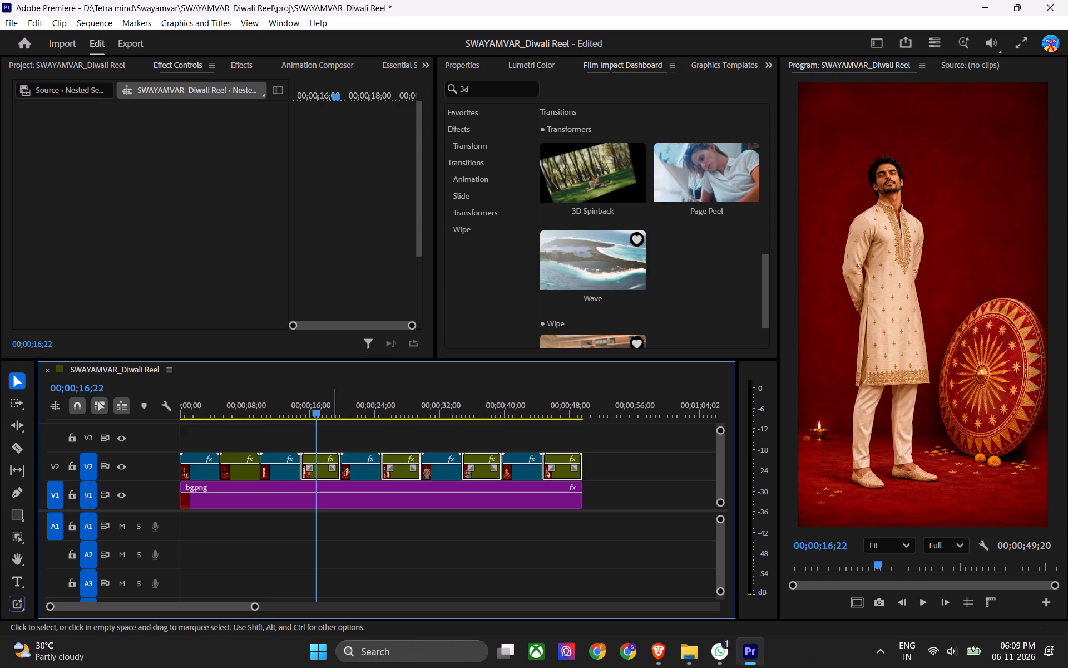
Save the project, then play and scrub through the joins between the first four nested clips to check the flips.
{"action": "left_click_drag", "start_coordinate": [314, 405], "coordinate": [170, 417]}
{"action": "key", "text": "ctrl+s"}
{"action": "key", "text": "ctrl+s"}
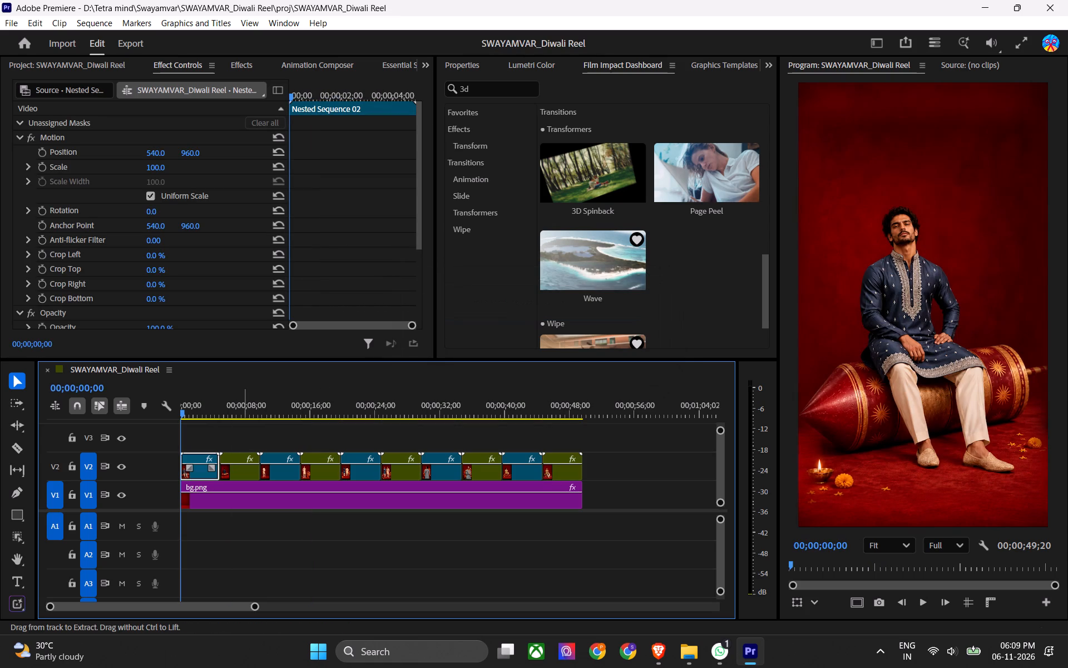
{"action": "key", "text": "ctrl+s"}
{"action": "key", "text": "ctrl+s"}
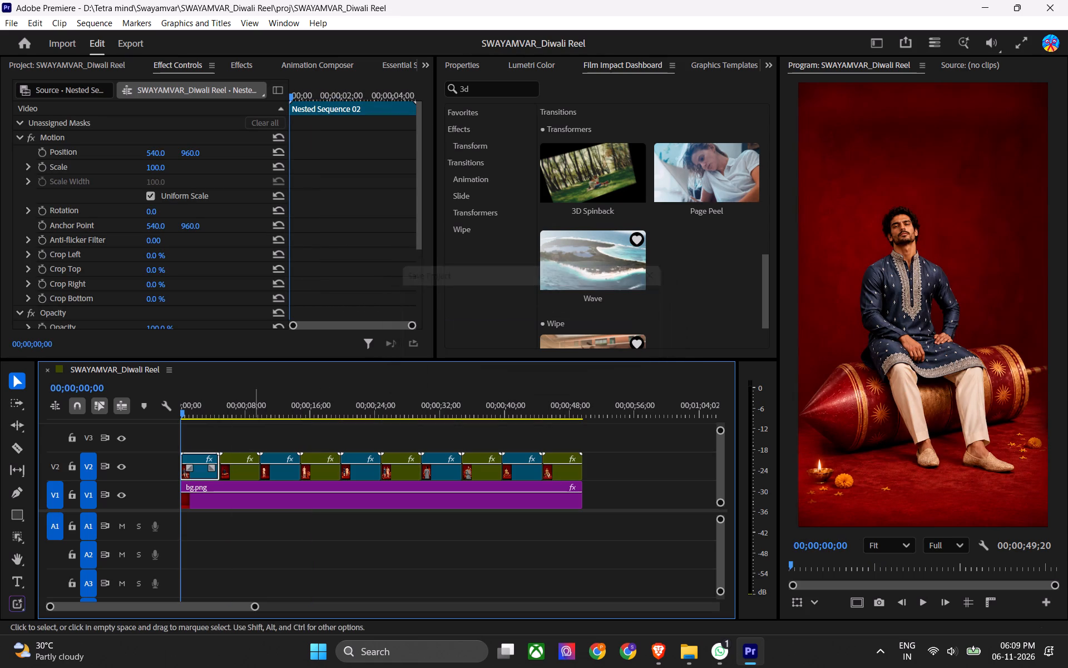
{"action": "left_click", "coordinate": [211, 409]}
{"action": "key", "text": "space"}
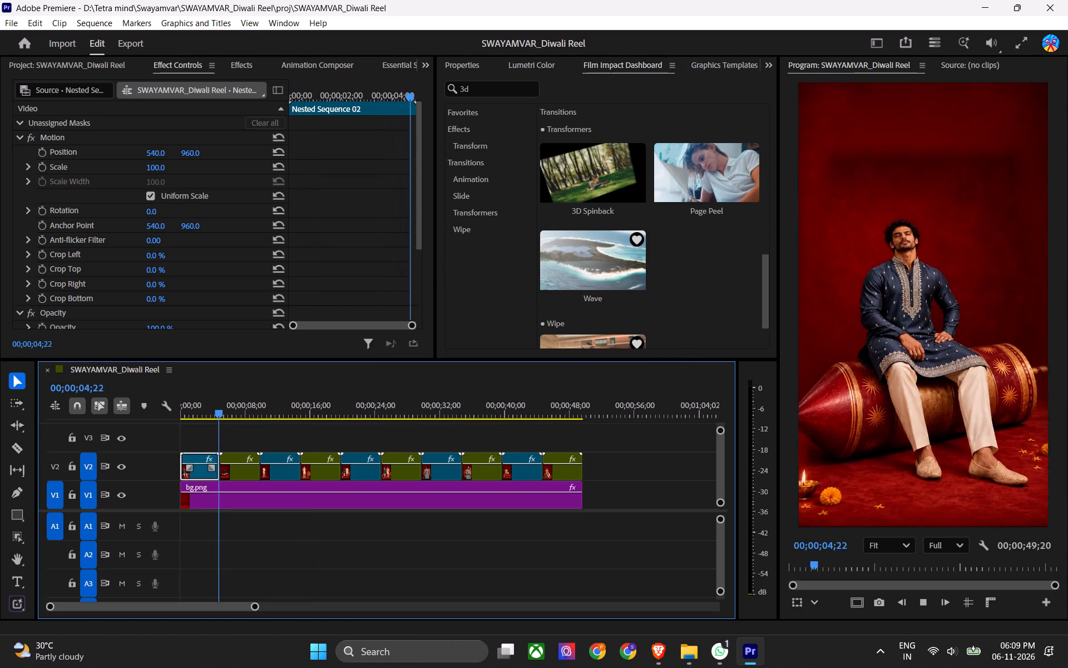
{"action": "key", "text": "space"}
{"action": "left_click", "coordinate": [258, 405]}
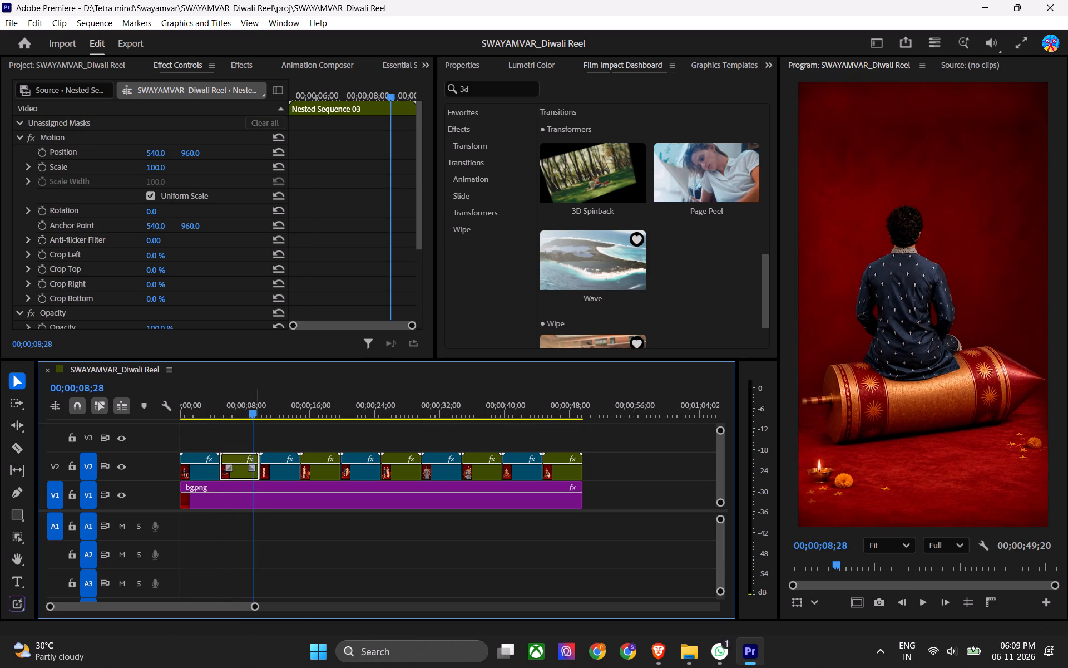
{"action": "key", "text": "space"}
{"action": "key", "text": "space"}
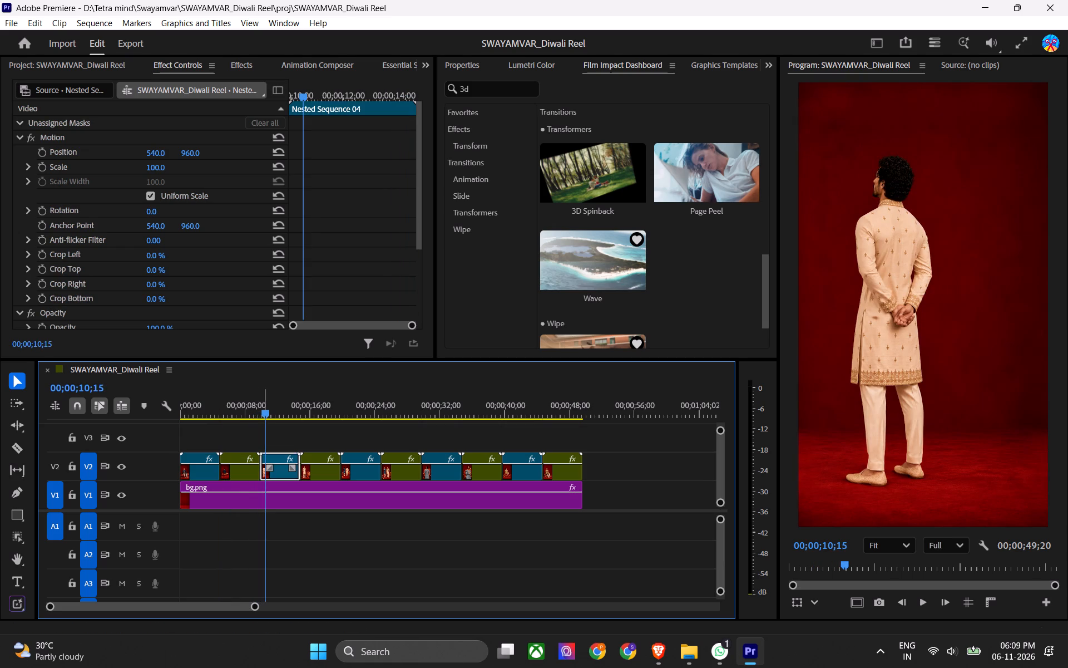
{"action": "left_click_drag", "start_coordinate": [256, 406], "coordinate": [268, 414]}
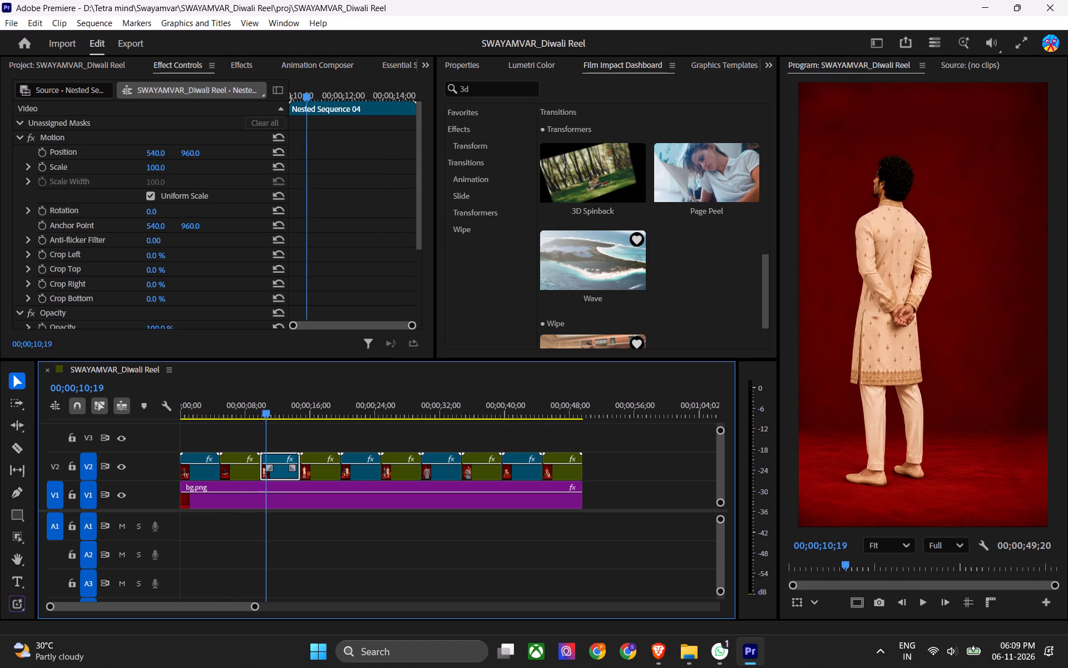
{"action": "left_click_drag", "start_coordinate": [268, 414], "coordinate": [301, 415]}
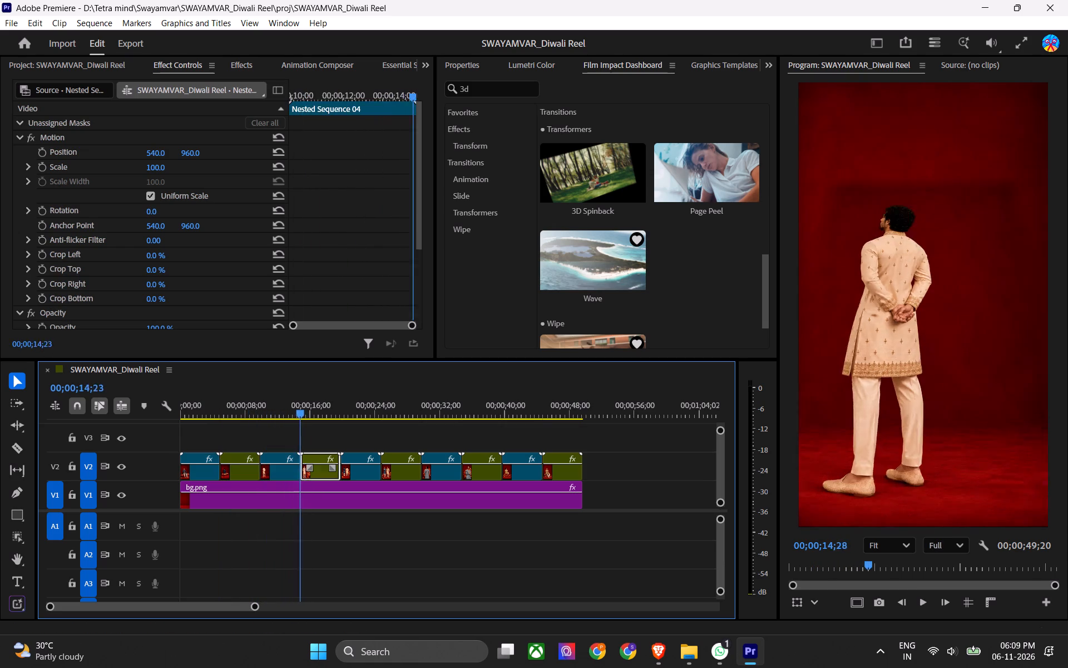
{"action": "left_click_drag", "start_coordinate": [301, 415], "coordinate": [212, 421]}
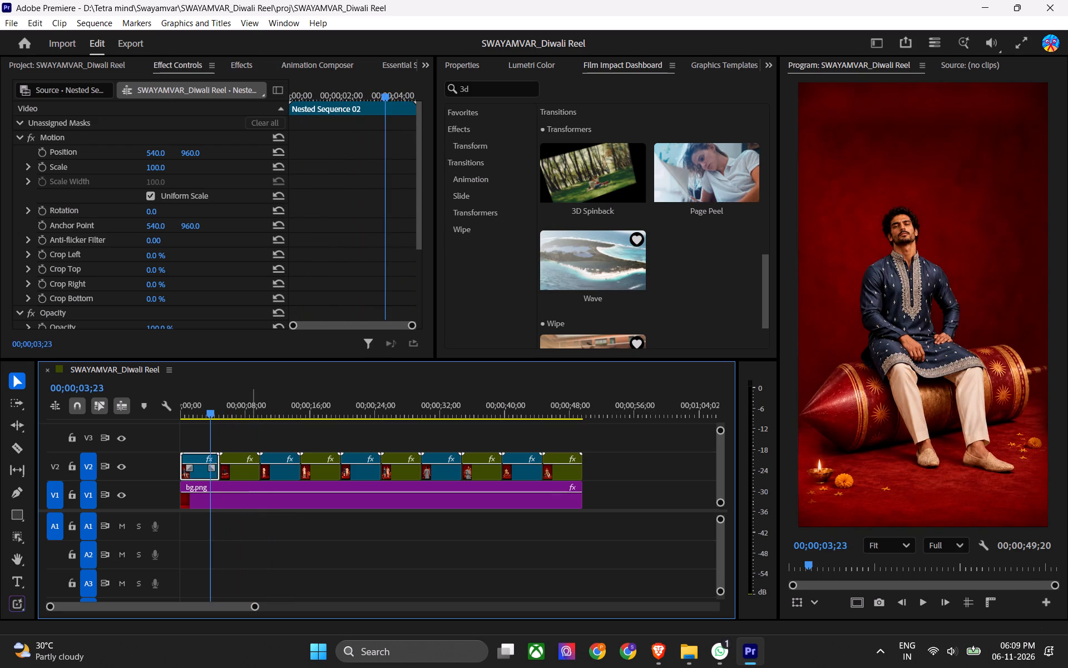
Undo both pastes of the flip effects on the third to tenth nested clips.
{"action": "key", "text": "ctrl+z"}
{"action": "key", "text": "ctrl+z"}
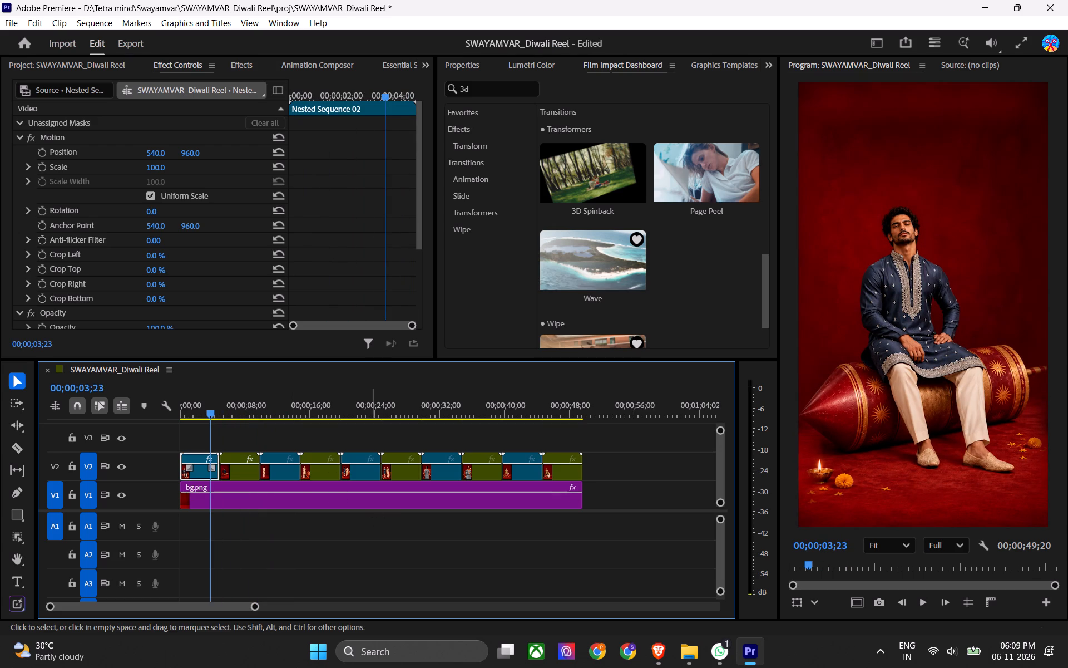
Deselect the clips and save the project.
{"action": "left_click", "coordinate": [354, 542], "text": "ctrl"}
{"action": "key", "text": "ctrl+s"}
{"action": "key", "text": "ctrl+s"}
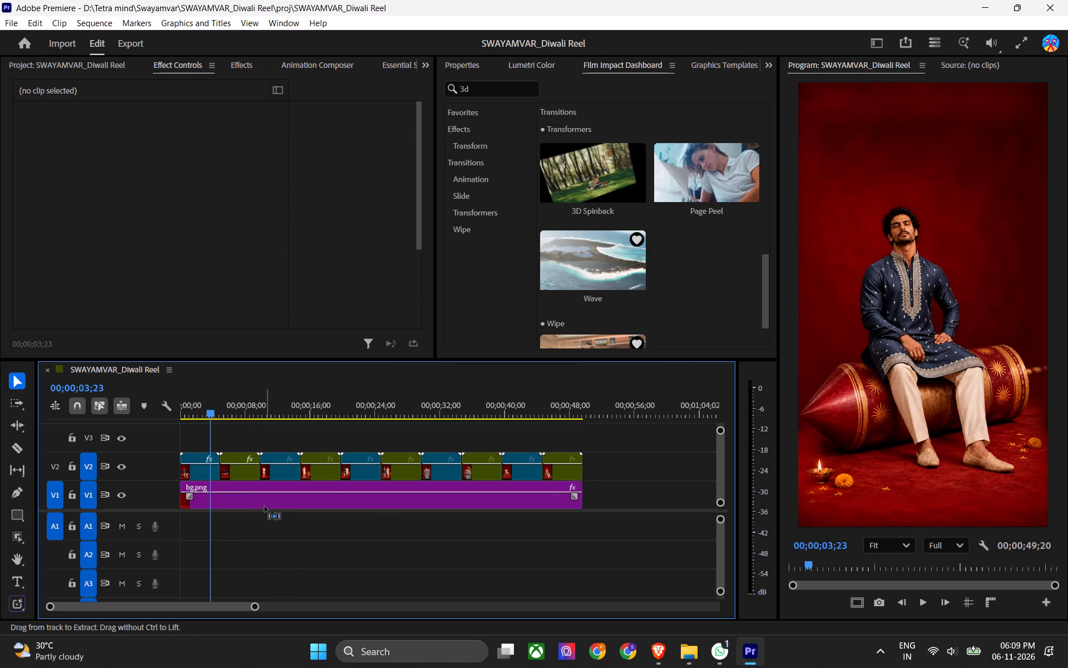
{"action": "key", "text": "ctrl+z"}
{"action": "key", "text": "ctrl+shift+z"}
{"action": "key", "text": "ctrl+s"}
{"action": "key", "text": "ctrl+s"}
{"action": "left_click", "coordinate": [249, 430]}
{"action": "key", "text": "ctrl+s"}
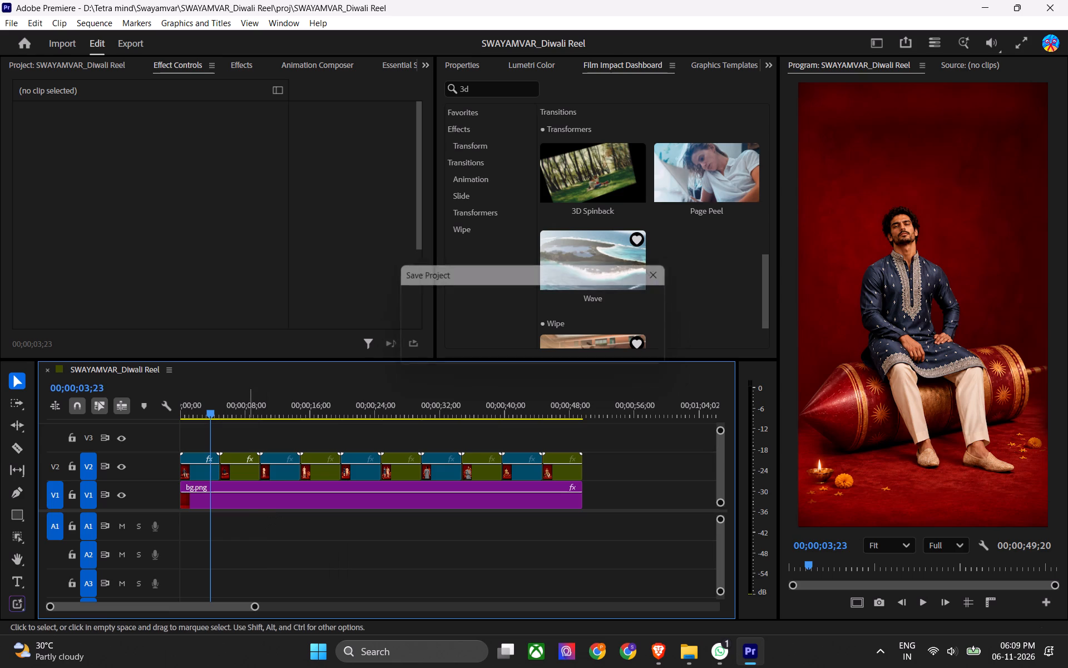
{"action": "key", "text": "ctrl+s"}
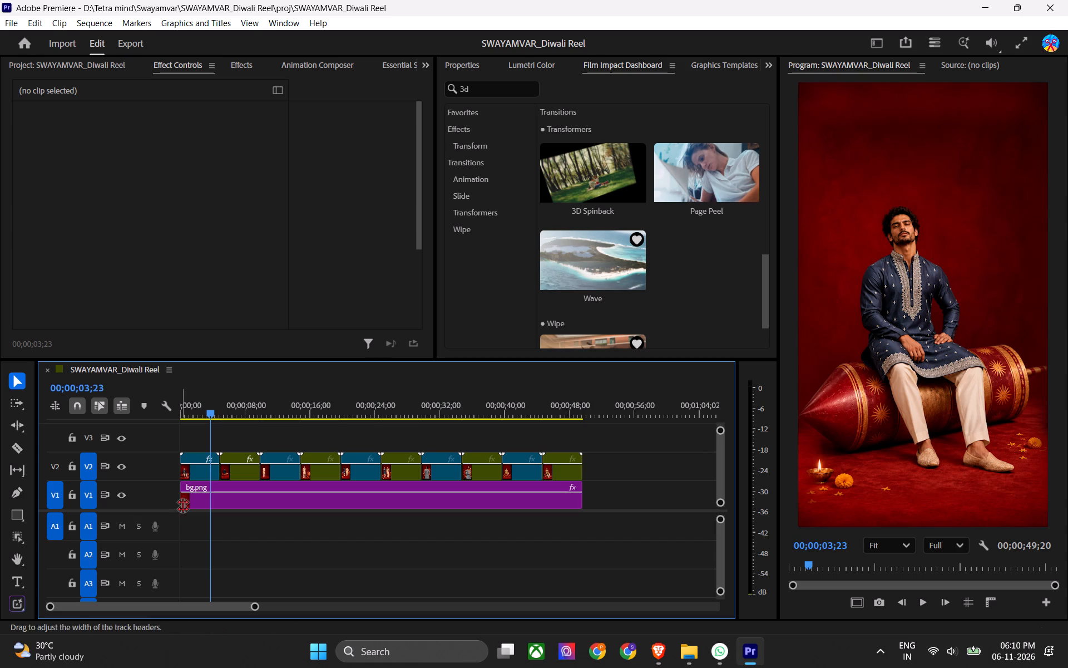
{"action": "key", "text": "ctrl+s"}
{"action": "key", "text": "ctrl+s"}
{"action": "scroll", "coordinate": [247, 60], "scroll_direction": "up", "scroll_amount": 4}
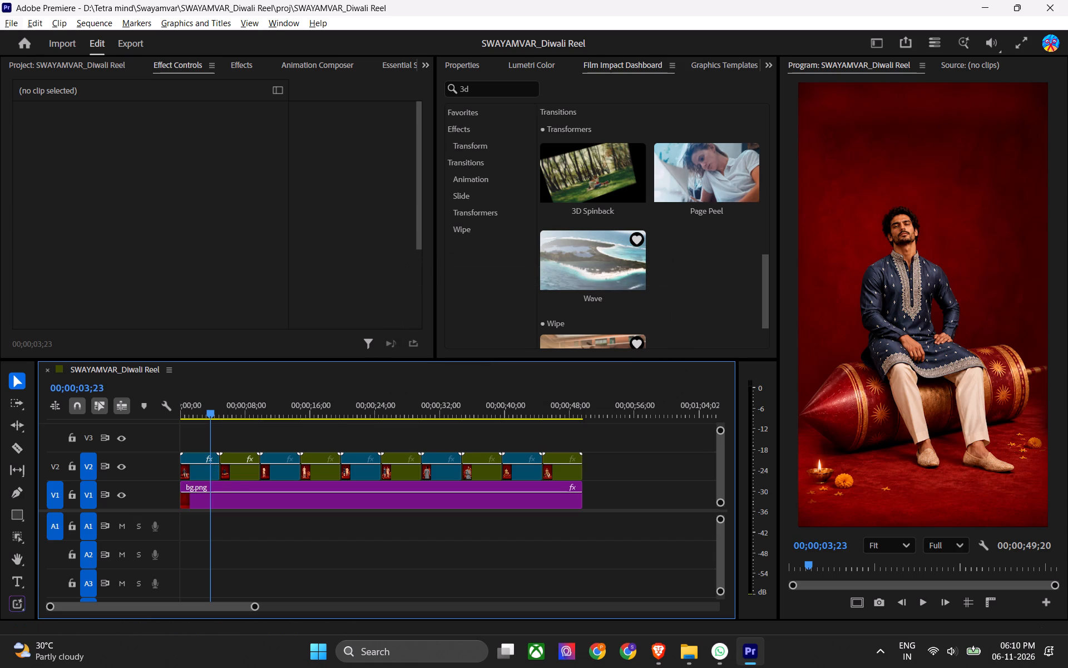
Move the ten nested sequences, Nested Sequence 02 to 11, into the project's Bin folder and save the project.
{"action": "scroll", "coordinate": [314, 55], "scroll_direction": "up", "scroll_amount": 9}
{"action": "left_click", "coordinate": [88, 68]}
{"action": "scroll", "coordinate": [279, 259], "scroll_direction": "down", "scroll_amount": 7, "text": "alt"}
{"action": "left_click", "coordinate": [325, 271]}
{"action": "scroll", "coordinate": [319, 267], "scroll_direction": "up", "scroll_amount": 6}
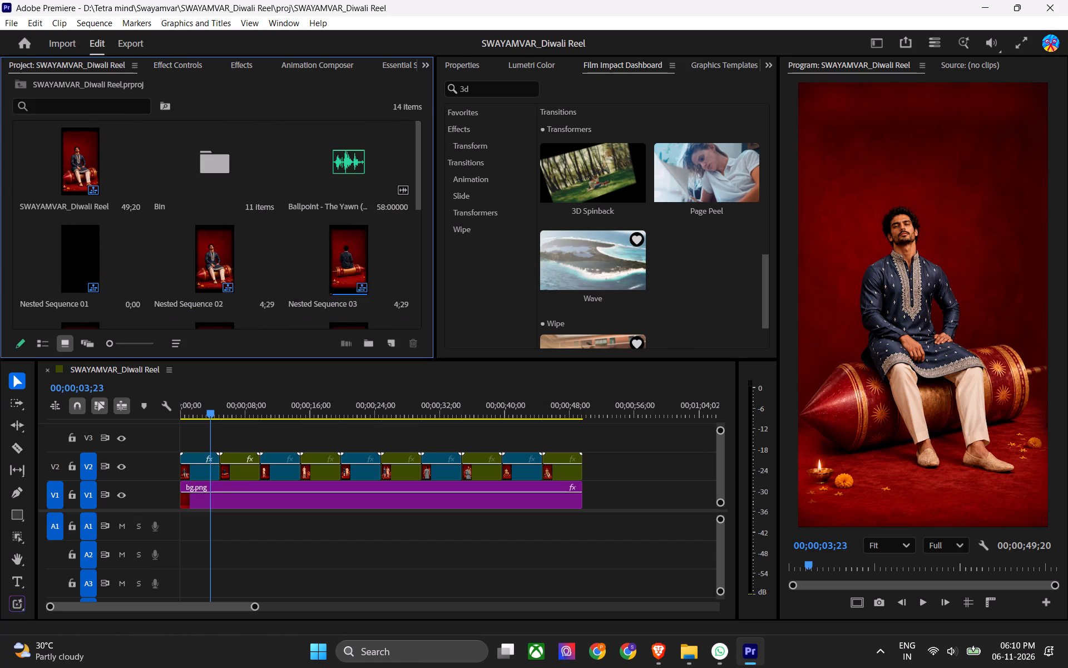
{"action": "left_click", "coordinate": [226, 250]}
{"action": "scroll", "coordinate": [226, 253], "scroll_direction": "down", "scroll_amount": 5}
{"action": "left_click", "coordinate": [215, 280], "text": "shift"}
{"action": "scroll", "coordinate": [214, 244], "scroll_direction": "up", "scroll_amount": 4}
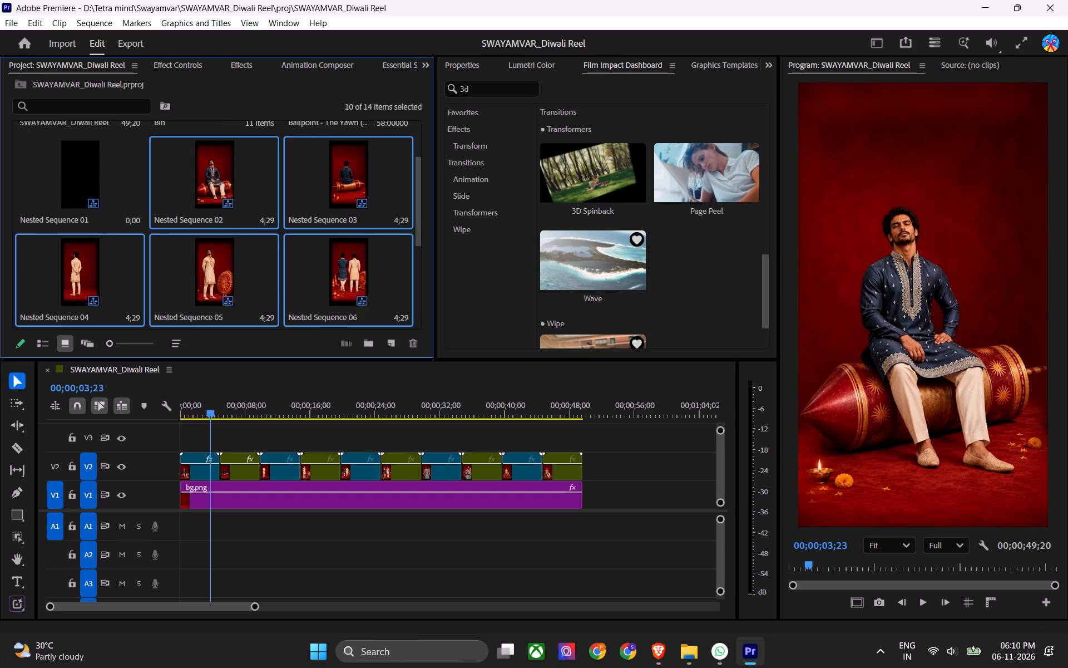
{"action": "left_click_drag", "start_coordinate": [215, 234], "coordinate": [221, 181]}
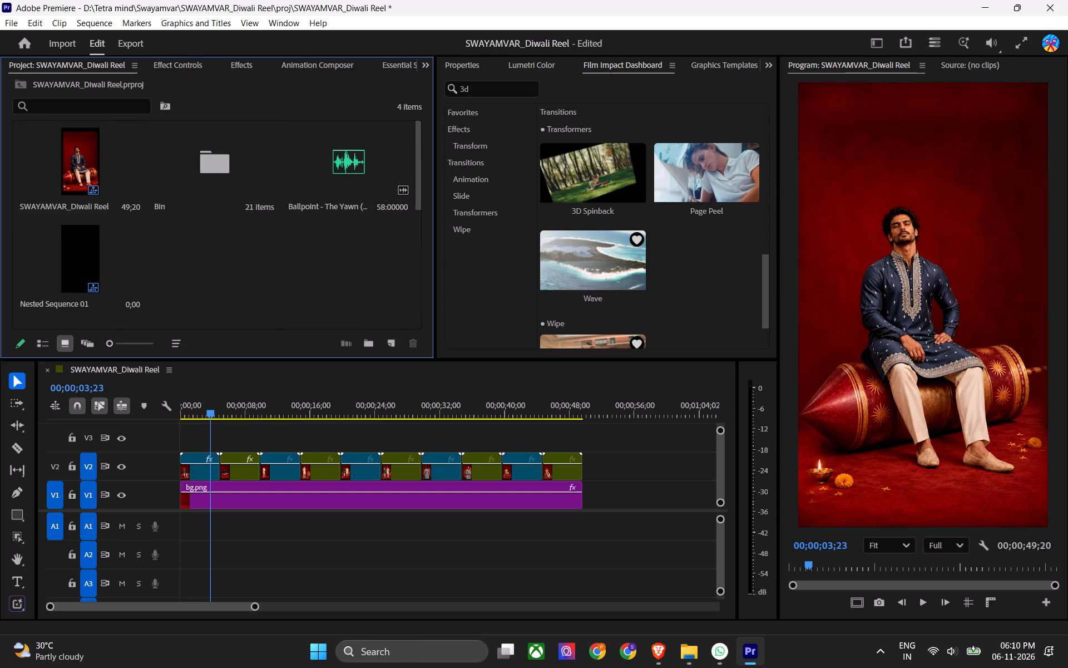
{"action": "key", "text": "ctrl+s"}
{"action": "key", "text": "ctrl+s"}
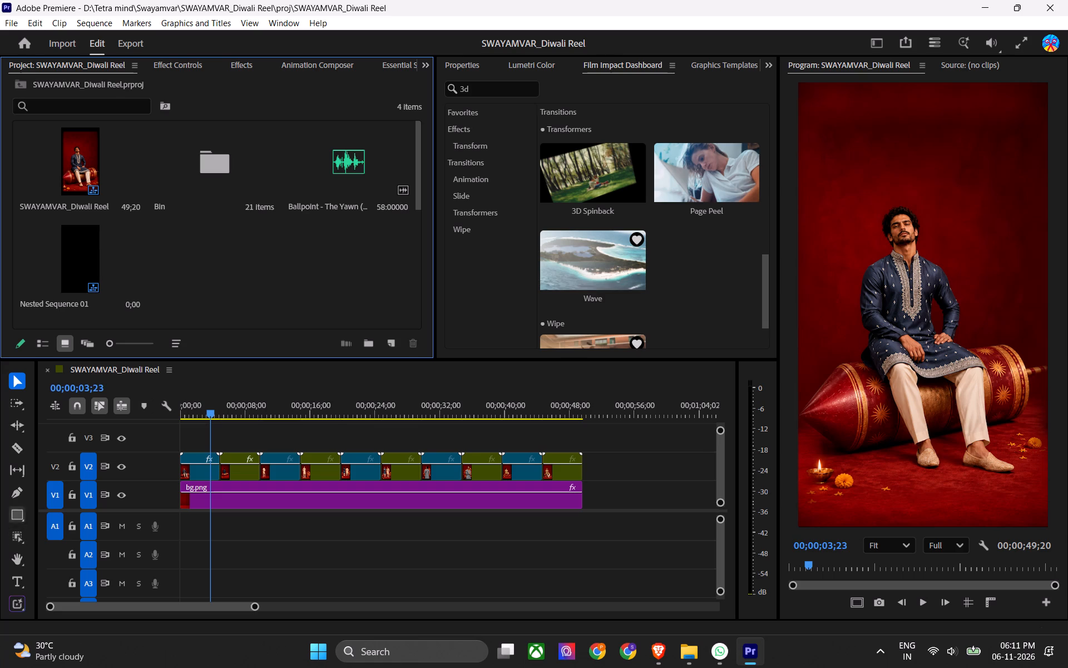
{"action": "key", "text": "ctrl+s"}
{"action": "key", "text": "ctrl+s"}
Place the Ballpoint - The Yawn audio on track A1 past the end of the video clips, at about 00;00;52;09, and save.
{"action": "scroll", "coordinate": [309, 456], "scroll_direction": "down", "scroll_amount": 4, "text": "alt"}
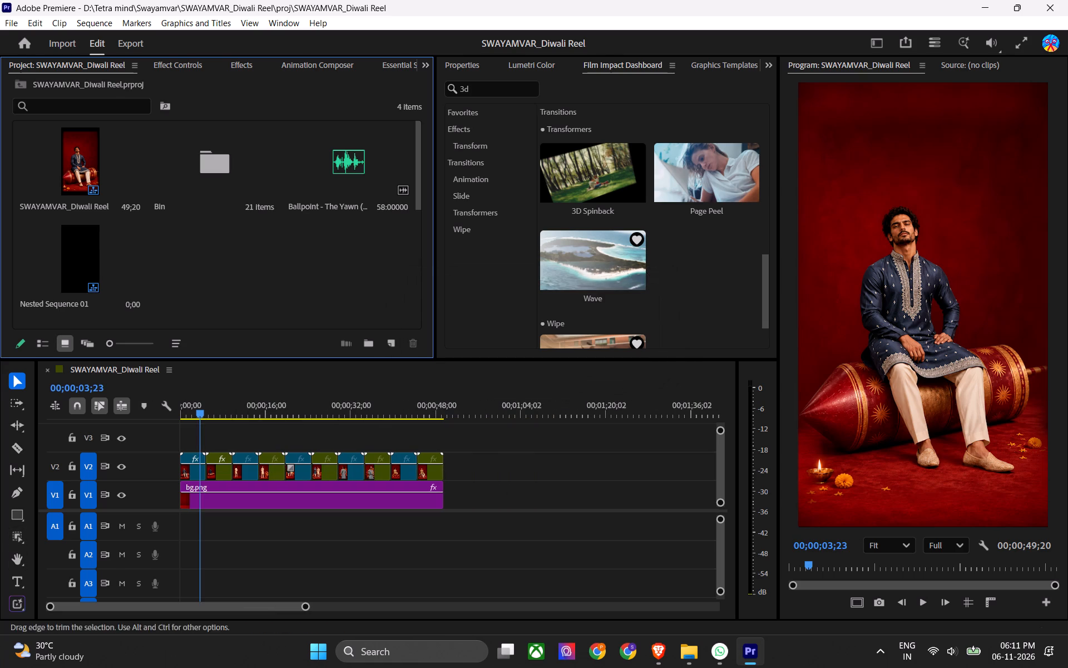
{"action": "key", "text": "ctrl+s"}
{"action": "left_click_drag", "start_coordinate": [362, 190], "coordinate": [458, 521]}
{"action": "scroll", "coordinate": [151, 531], "scroll_direction": "up", "scroll_amount": 3, "text": "alt"}
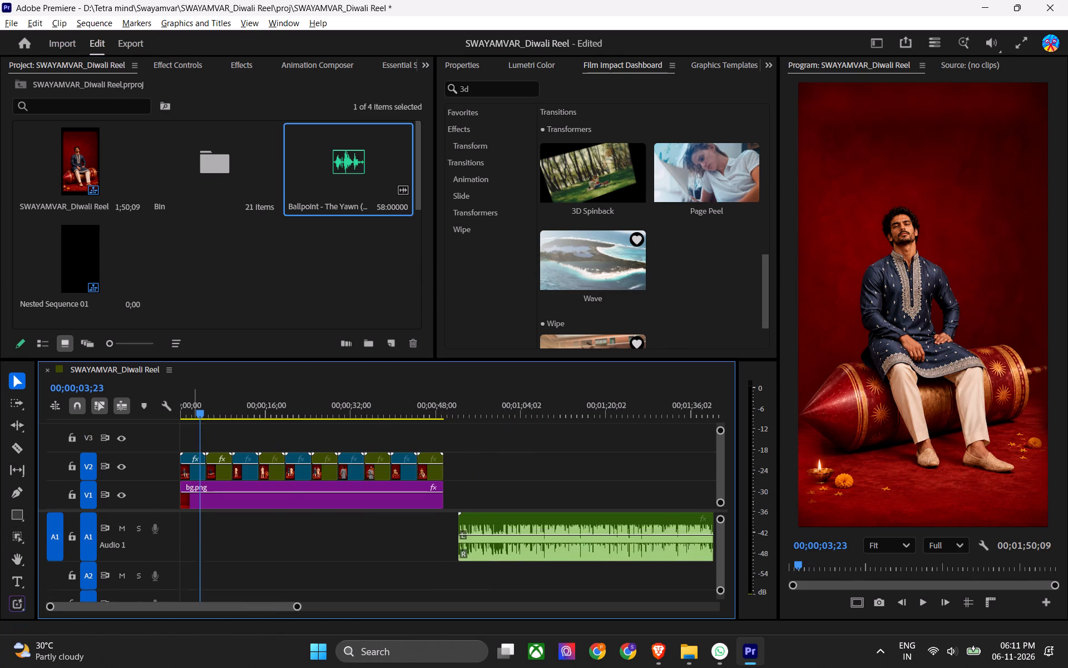
{"action": "scroll", "coordinate": [151, 531], "scroll_direction": "up", "scroll_amount": 1, "text": "alt"}
{"action": "scroll", "coordinate": [311, 537], "scroll_direction": "down", "scroll_amount": 7, "text": "alt"}
{"action": "key", "text": "ctrl+s"}
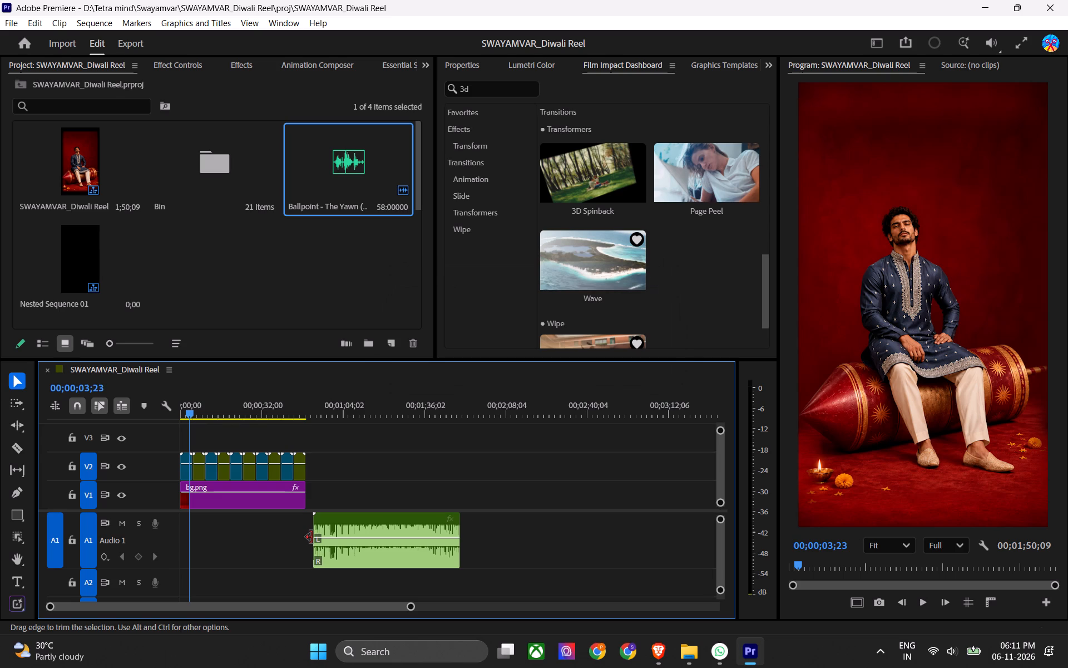
{"action": "key", "text": "ctrl+s"}
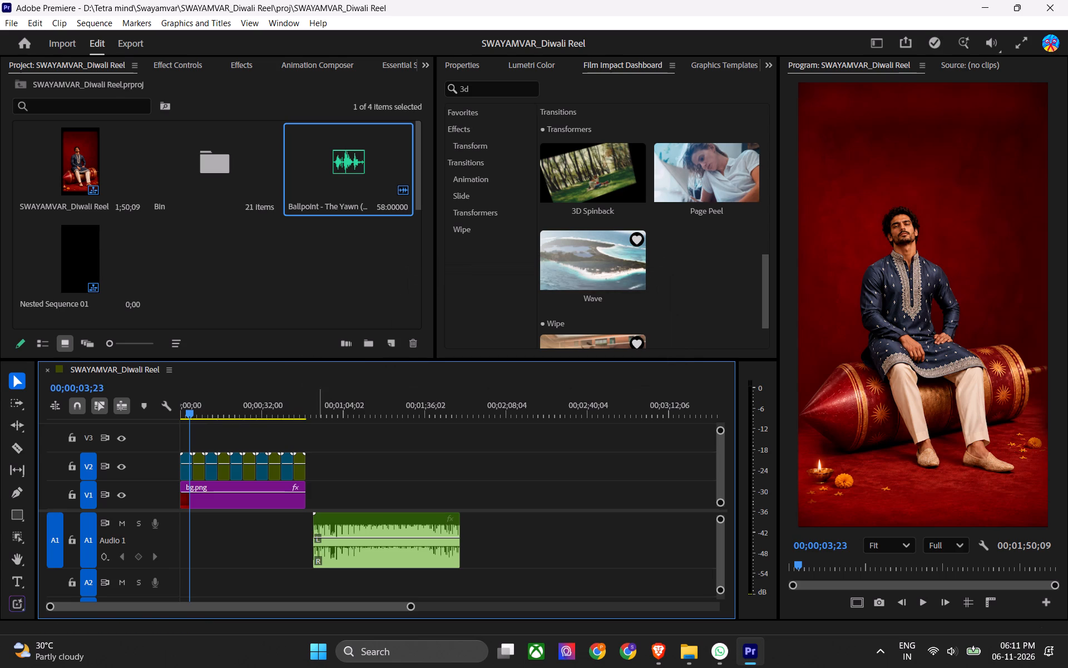
Play the opening seconds of the music clip from its start on A1.
{"action": "left_click", "coordinate": [348, 387]}
{"action": "left_click_drag", "start_coordinate": [333, 397], "coordinate": [327, 401]}
{"action": "key", "text": "Up"}
{"action": "key", "text": "ctrl+s"}
{"action": "key", "text": "space"}
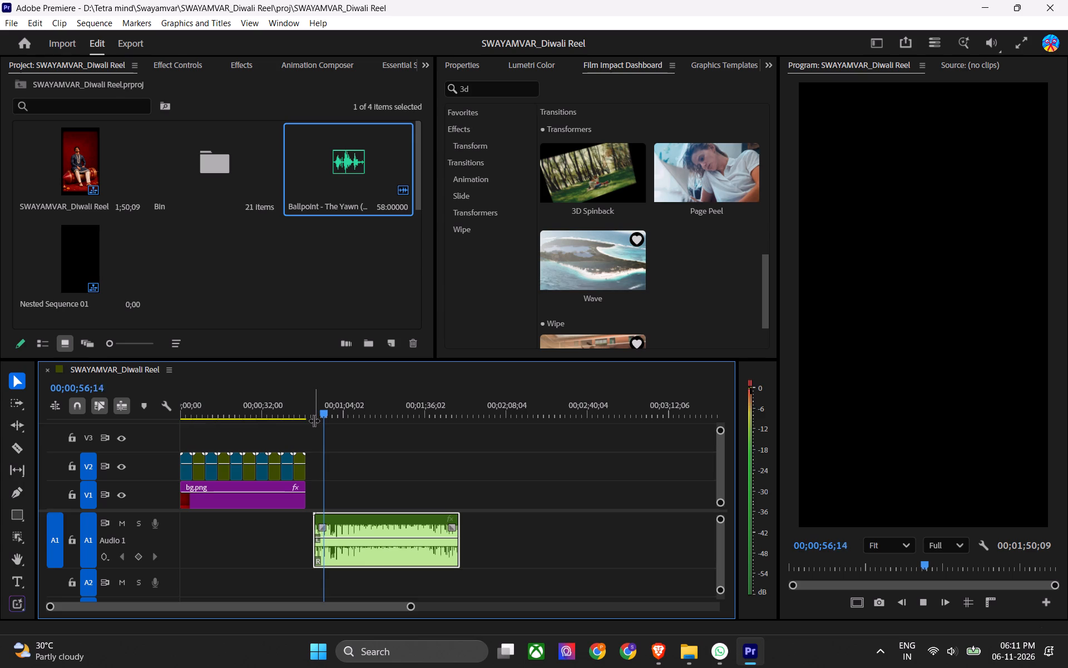
{"action": "key", "text": "ctrl+s"}
{"action": "key", "text": "space"}
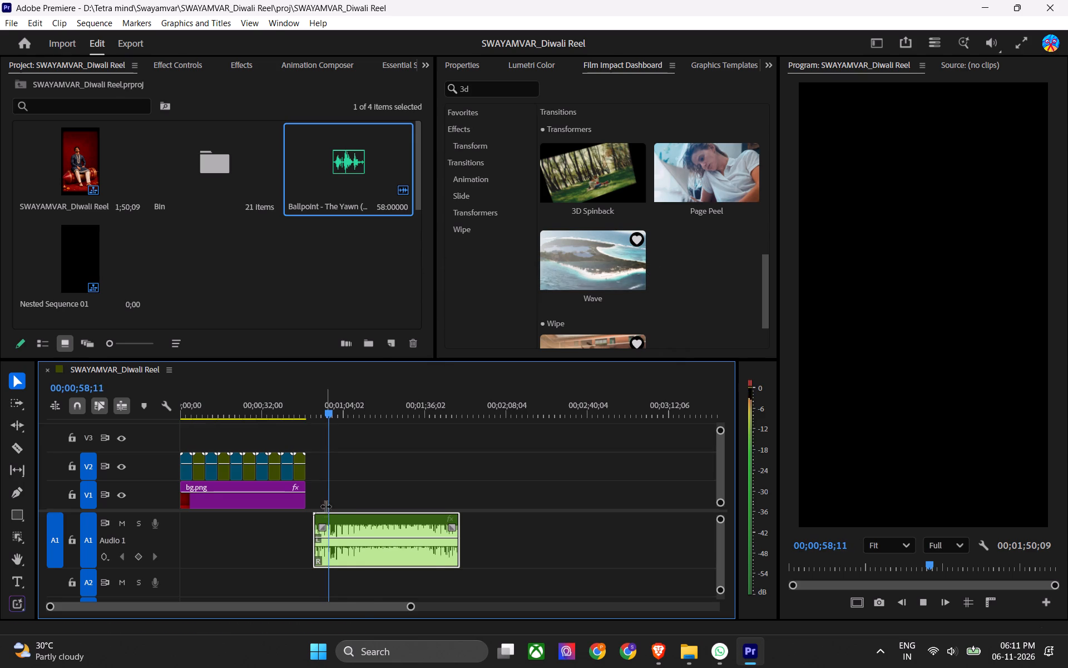
{"action": "scroll", "coordinate": [339, 531], "scroll_direction": "up", "scroll_amount": 7, "text": "alt"}
{"action": "key", "text": "space"}
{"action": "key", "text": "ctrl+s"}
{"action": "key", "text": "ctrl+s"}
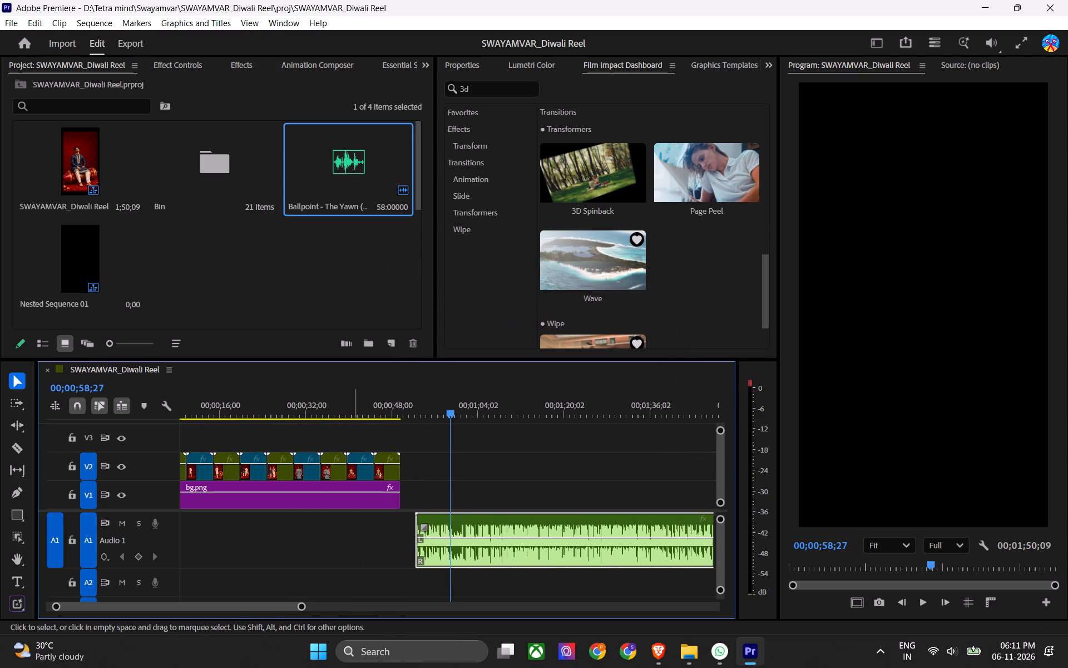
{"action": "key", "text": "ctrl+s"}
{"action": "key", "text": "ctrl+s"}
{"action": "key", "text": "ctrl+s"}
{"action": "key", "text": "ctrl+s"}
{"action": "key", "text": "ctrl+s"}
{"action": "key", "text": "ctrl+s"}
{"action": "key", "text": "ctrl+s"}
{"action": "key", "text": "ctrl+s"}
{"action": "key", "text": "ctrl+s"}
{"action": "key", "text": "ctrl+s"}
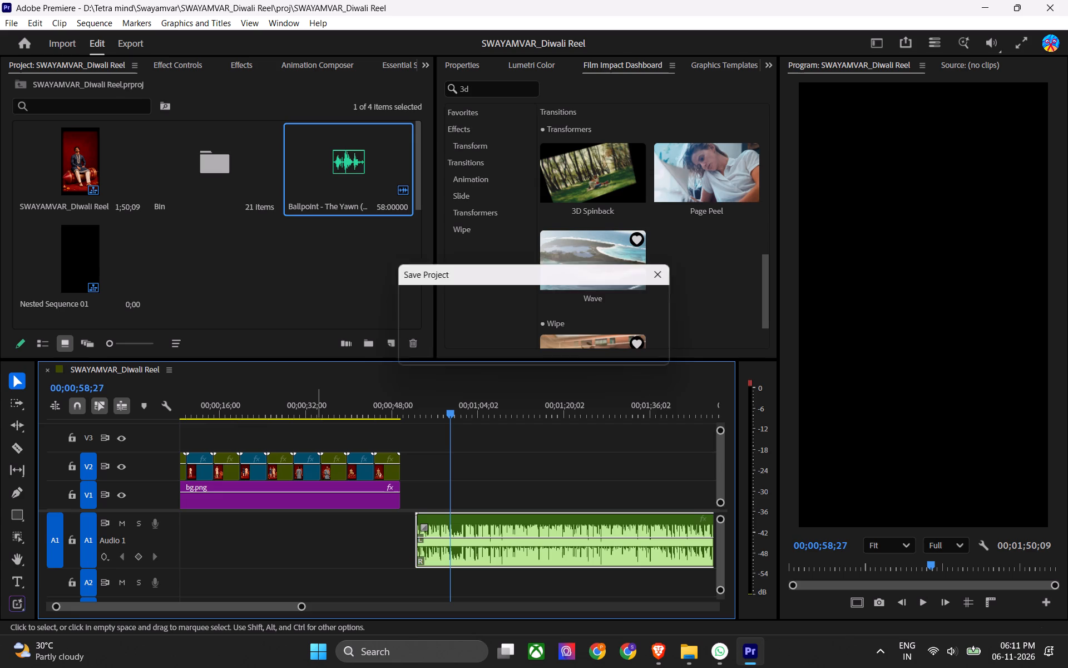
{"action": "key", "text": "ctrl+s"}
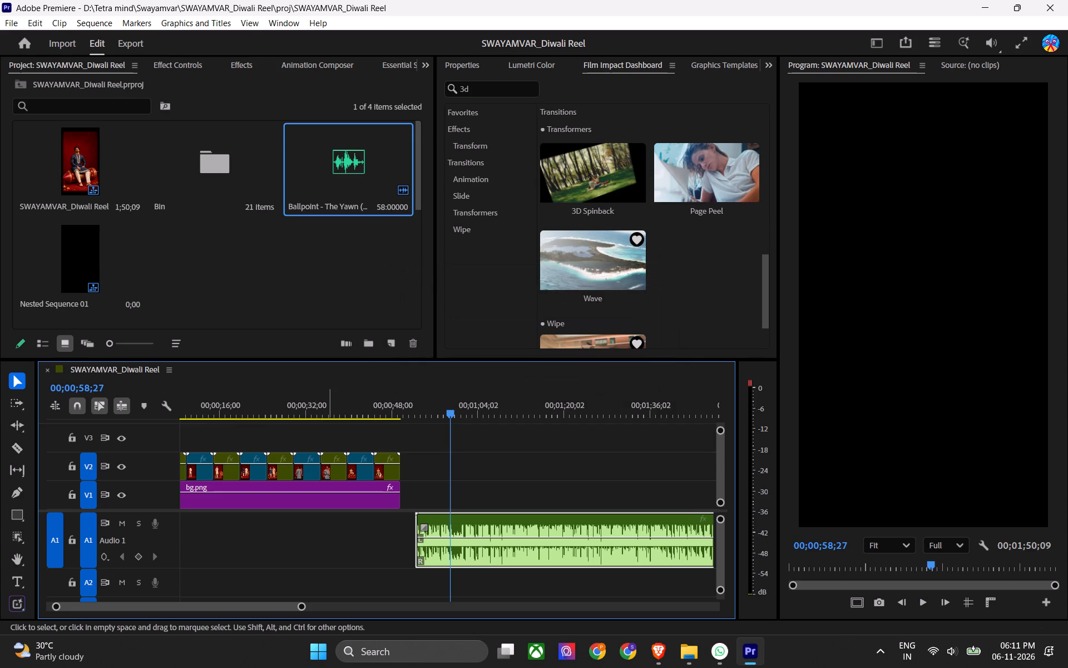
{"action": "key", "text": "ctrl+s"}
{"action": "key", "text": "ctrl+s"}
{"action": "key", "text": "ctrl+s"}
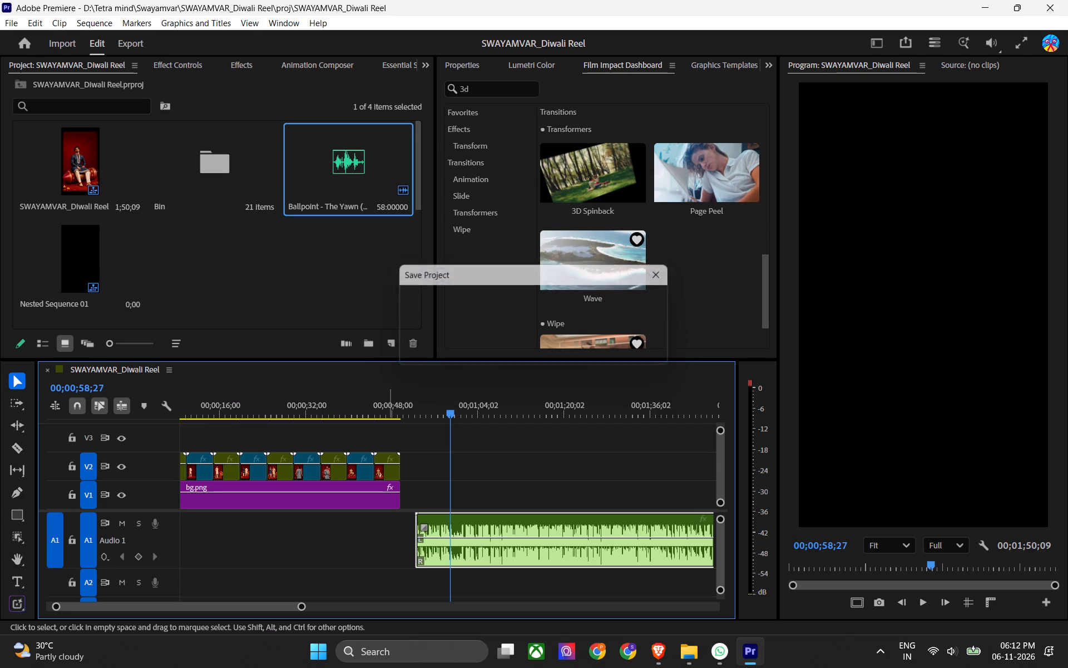
Play the music to find the wanted starting beat and ripple-trim about 9 seconds off the start of the clip.
{"action": "key", "text": "space"}
{"action": "scroll", "coordinate": [409, 557], "scroll_direction": "up", "scroll_amount": 4, "text": "alt"}
{"action": "scroll", "coordinate": [486, 525], "scroll_direction": "up", "scroll_amount": 2, "text": "alt"}
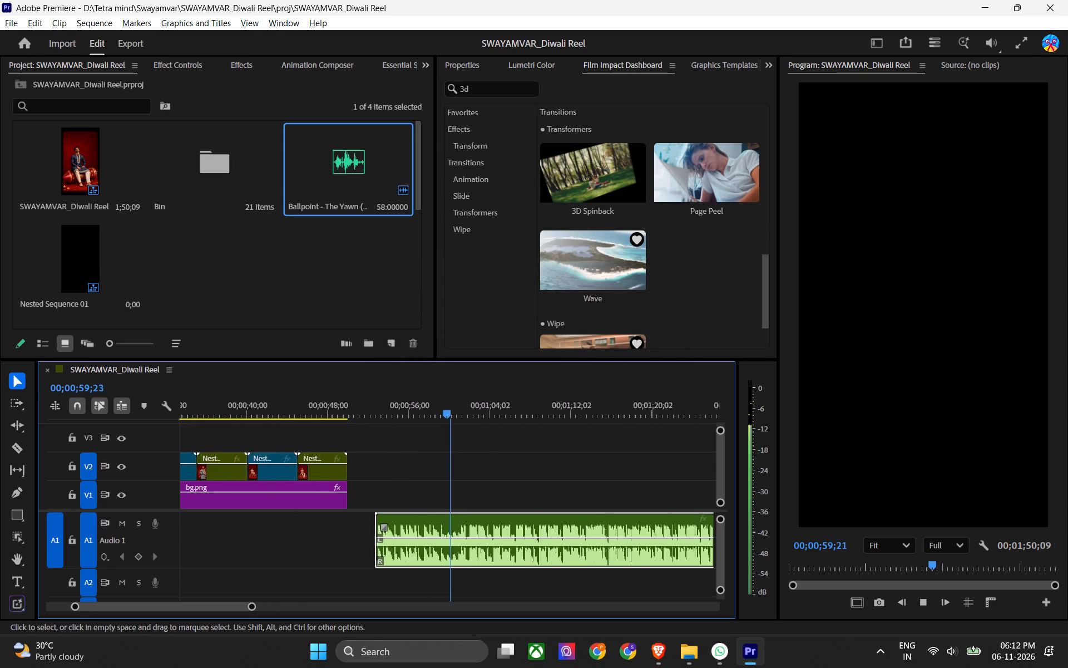
{"action": "scroll", "coordinate": [482, 533], "scroll_direction": "up", "scroll_amount": 14, "text": "alt"}
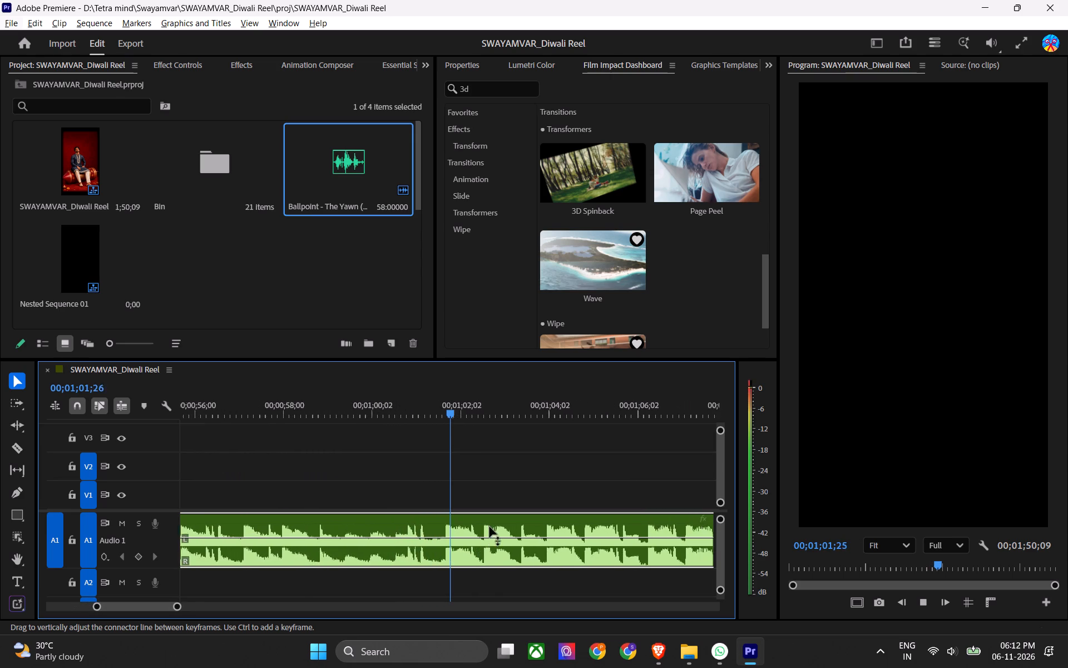
{"action": "key", "text": "space"}
{"action": "left_click_drag", "start_coordinate": [397, 392], "coordinate": [363, 411]}
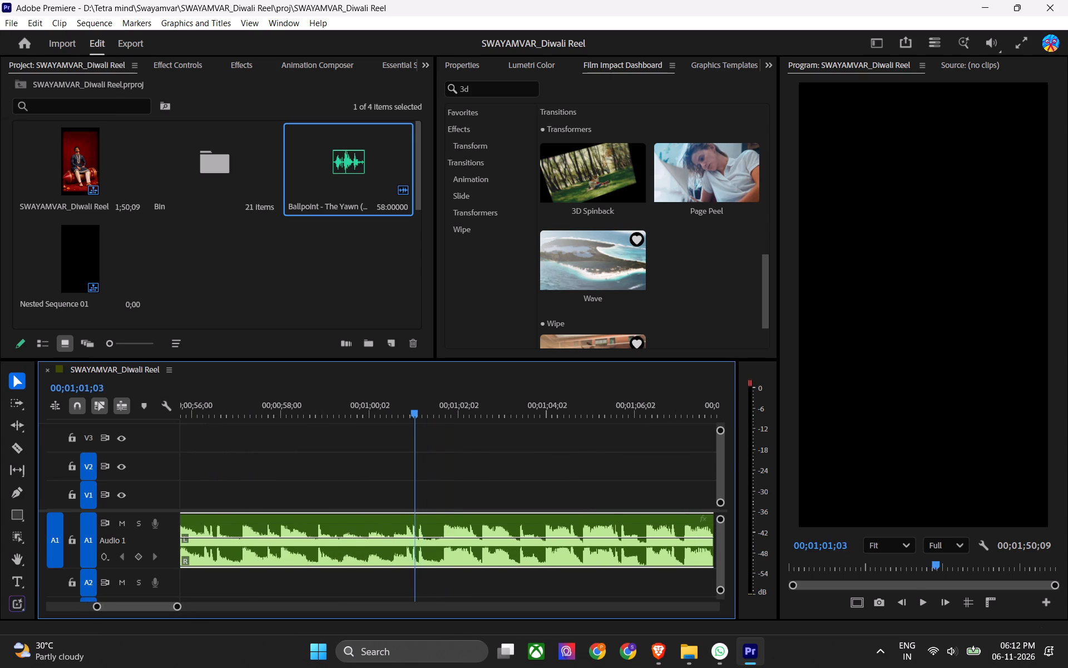
{"action": "left_click_drag", "start_coordinate": [363, 411], "coordinate": [380, 413]}
{"action": "key", "text": "q"}
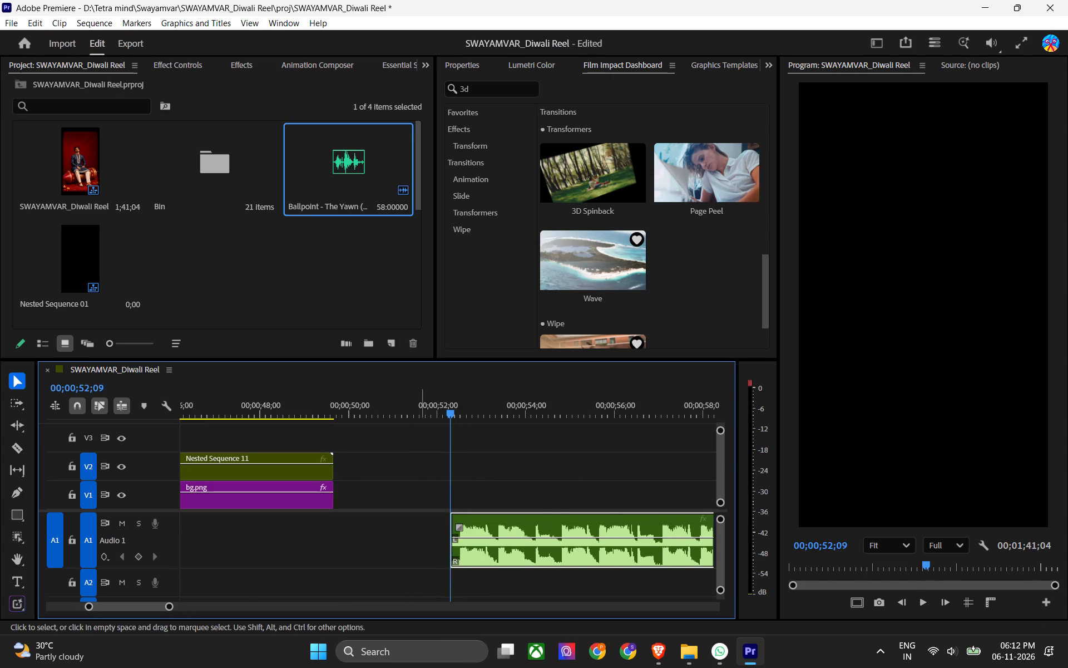
Ripple-trim about two more frames off the start of the music clip.
{"action": "key", "text": "space"}
{"action": "key", "text": "space"}
{"action": "left_click_drag", "start_coordinate": [407, 404], "coordinate": [414, 408]}
{"action": "key", "text": "q"}
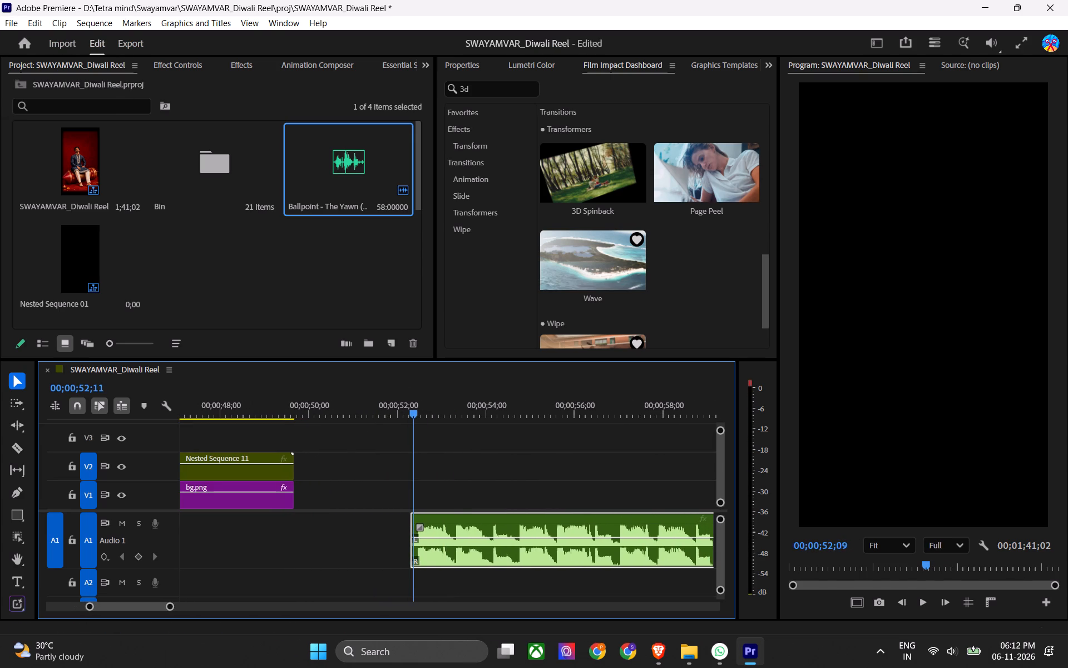
Play the trimmed start of the music to check the entry point, then save the project.
{"action": "left_click_drag", "start_coordinate": [414, 408], "coordinate": [396, 407]}
{"action": "key", "text": "space"}
{"action": "scroll", "coordinate": [434, 441], "scroll_direction": "down", "scroll_amount": 6, "text": "alt"}
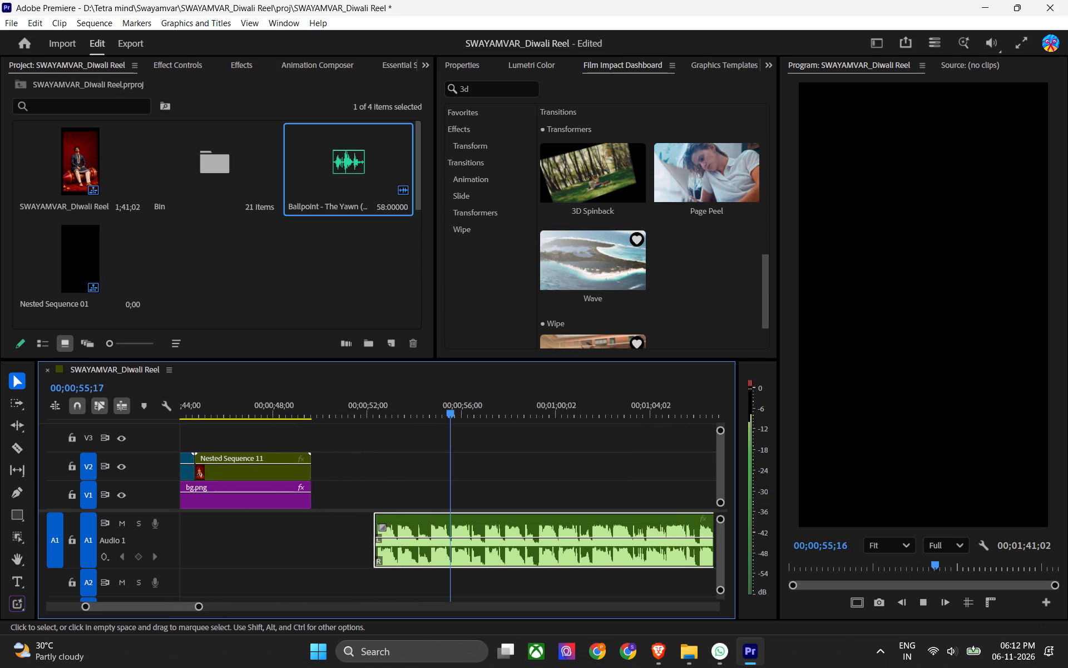
{"action": "key", "text": "space"}
{"action": "scroll", "coordinate": [414, 487], "scroll_direction": "down", "scroll_amount": 6, "text": "alt"}
{"action": "scroll", "coordinate": [414, 488], "scroll_direction": "up", "scroll_amount": 8}
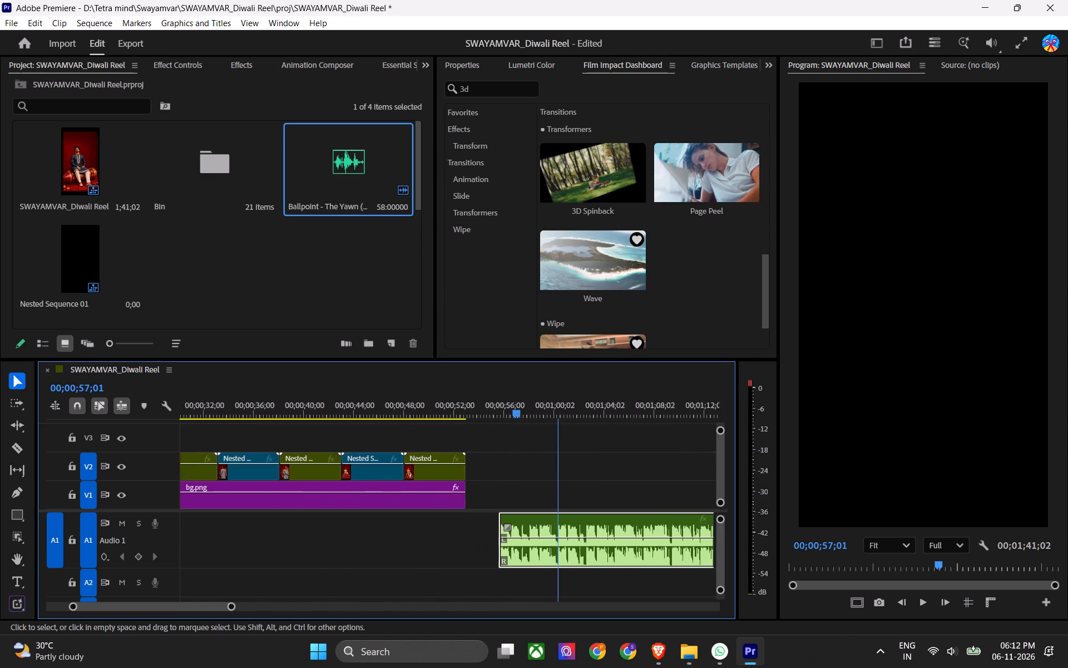
{"action": "key", "text": "ctrl+s"}
{"action": "scroll", "coordinate": [382, 495], "scroll_direction": "down", "scroll_amount": 6, "text": "alt"}
{"action": "scroll", "coordinate": [382, 495], "scroll_direction": "up", "scroll_amount": 6}
{"action": "key", "text": "ctrl+s"}
Place Nested Sequence 02 and Nested Sequence 03 on V1 above the music, starting at about 00;00;54;05, and save.
{"action": "scroll", "coordinate": [228, 463], "scroll_direction": "up", "scroll_amount": 2}
{"action": "scroll", "coordinate": [228, 465], "scroll_direction": "down", "scroll_amount": 1}
{"action": "scroll", "coordinate": [228, 465], "scroll_direction": "up", "scroll_amount": 3}
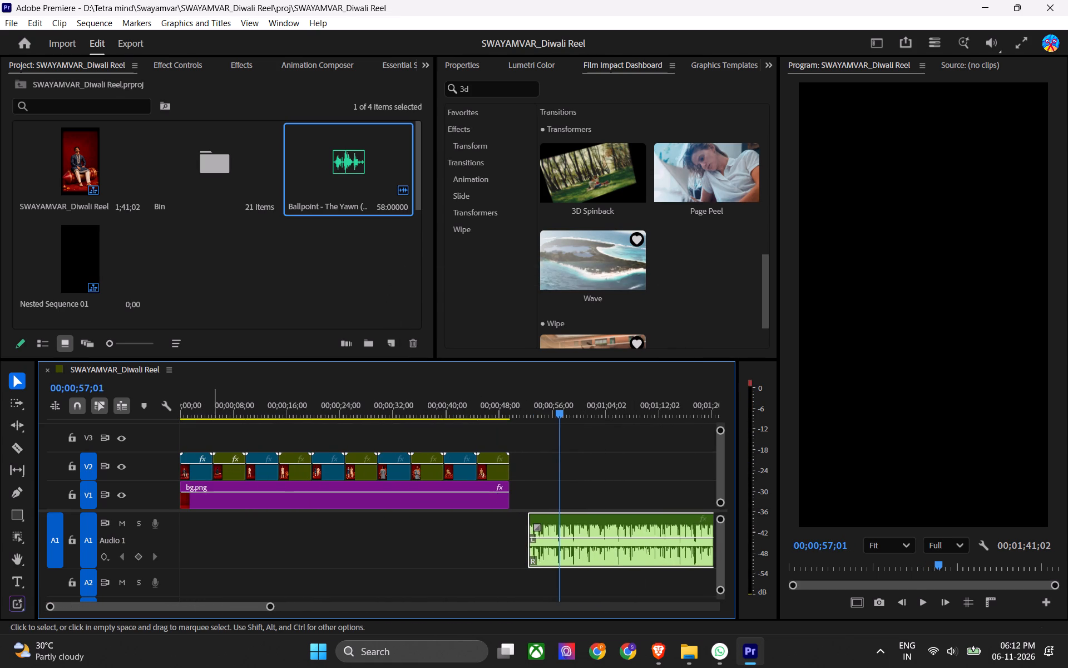
{"action": "left_click_drag", "start_coordinate": [226, 434], "coordinate": [192, 466]}
{"action": "left_click_drag", "start_coordinate": [194, 470], "coordinate": [551, 492]}
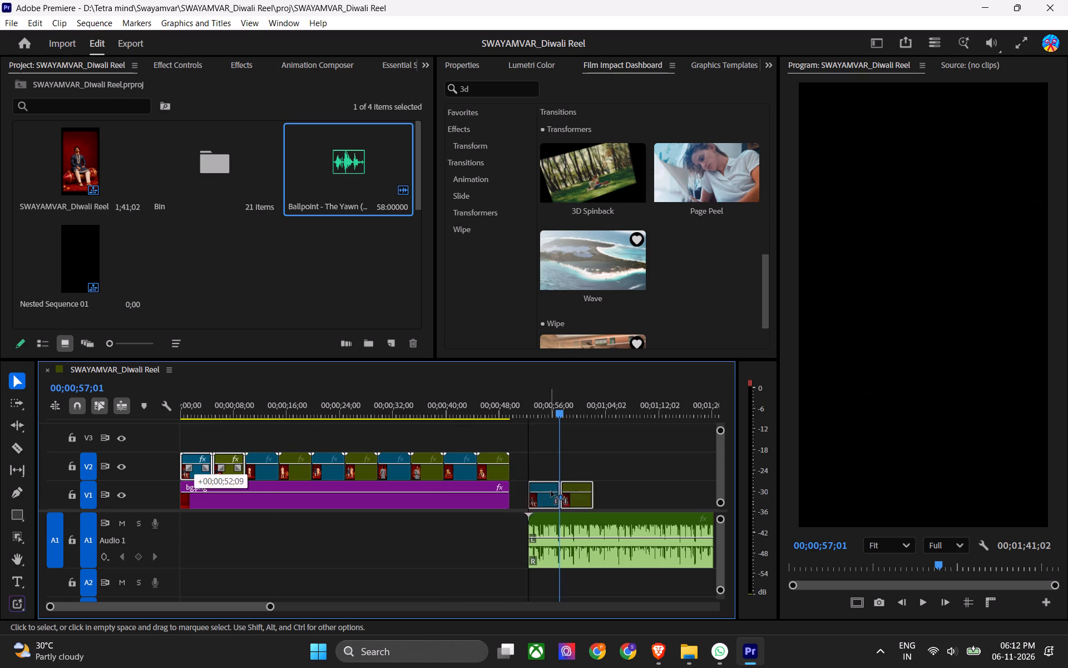
{"action": "left_click_drag", "start_coordinate": [551, 492], "coordinate": [555, 492]}
{"action": "scroll", "coordinate": [563, 502], "scroll_direction": "up", "scroll_amount": 10, "text": "alt"}
{"action": "scroll", "coordinate": [549, 517], "scroll_direction": "down", "scroll_amount": 5}
{"action": "scroll", "coordinate": [549, 517], "scroll_direction": "up", "scroll_amount": 11, "text": "alt"}
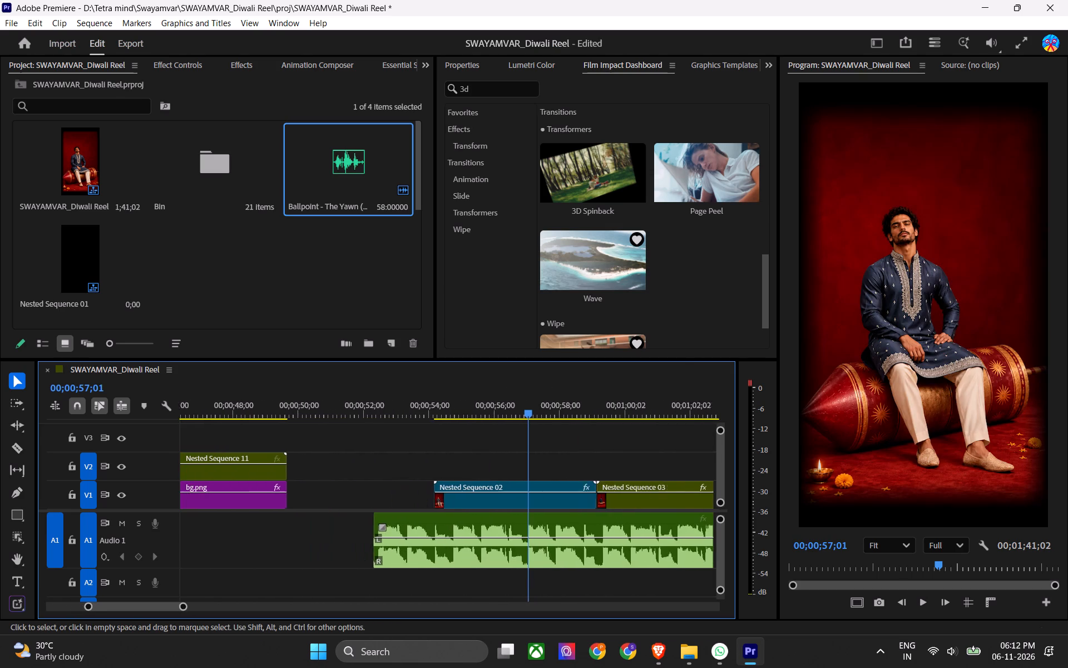
{"action": "scroll", "coordinate": [408, 529], "scroll_direction": "up", "scroll_amount": 2, "text": "alt"}
{"action": "key", "text": "ctrl+s"}
Play the music from its start and scrub into Nested Sequence 02 on V1 to check its timing against the beats.
{"action": "left_click", "coordinate": [429, 408]}
{"action": "scroll", "coordinate": [420, 483], "scroll_direction": "up", "scroll_amount": 6, "text": "alt"}
{"action": "key", "text": "Up"}
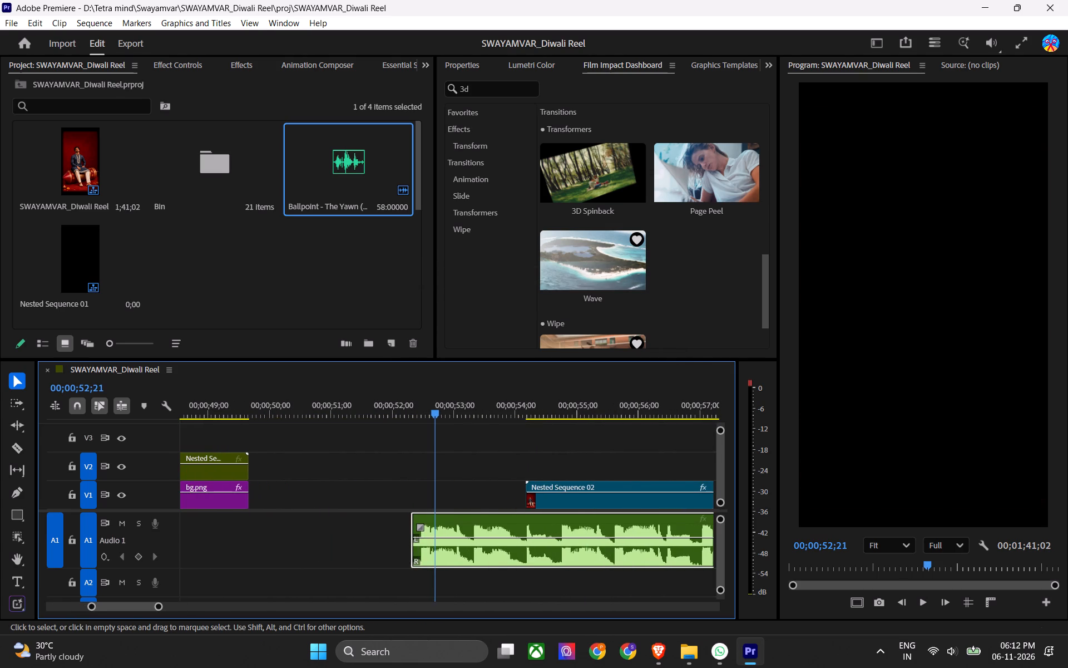
{"action": "key", "text": "ctrl+s"}
{"action": "key", "text": "space"}
{"action": "scroll", "coordinate": [522, 560], "scroll_direction": "down", "scroll_amount": 4, "text": "alt"}
{"action": "scroll", "coordinate": [507, 521], "scroll_direction": "up", "scroll_amount": 3, "text": "alt"}
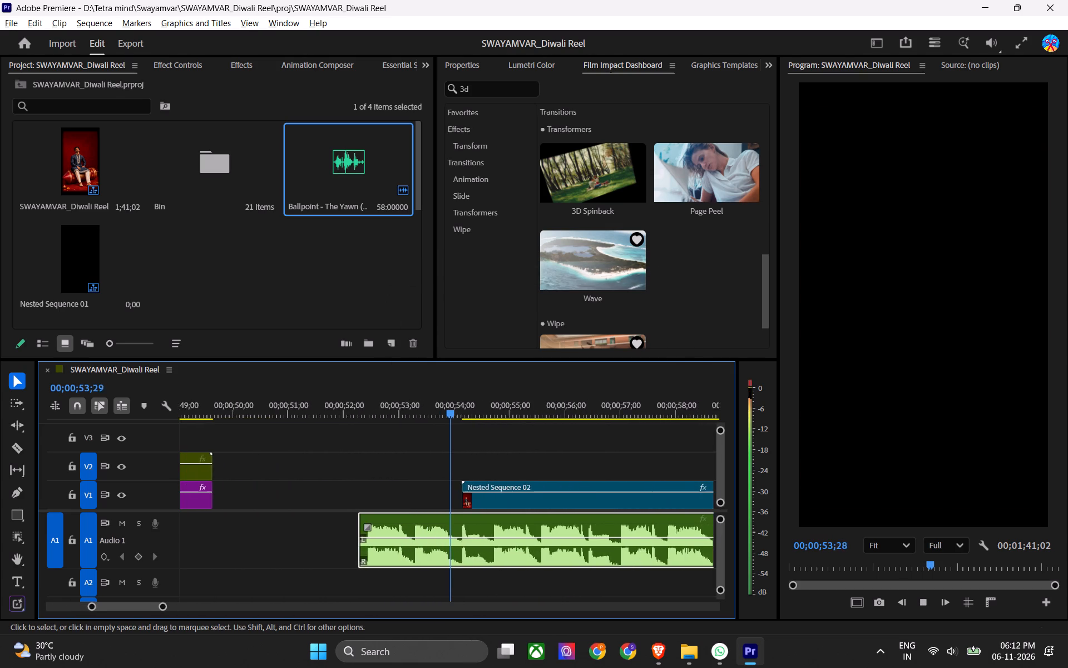
{"action": "key", "text": "space"}
{"action": "left_click_drag", "start_coordinate": [452, 410], "coordinate": [515, 439]}
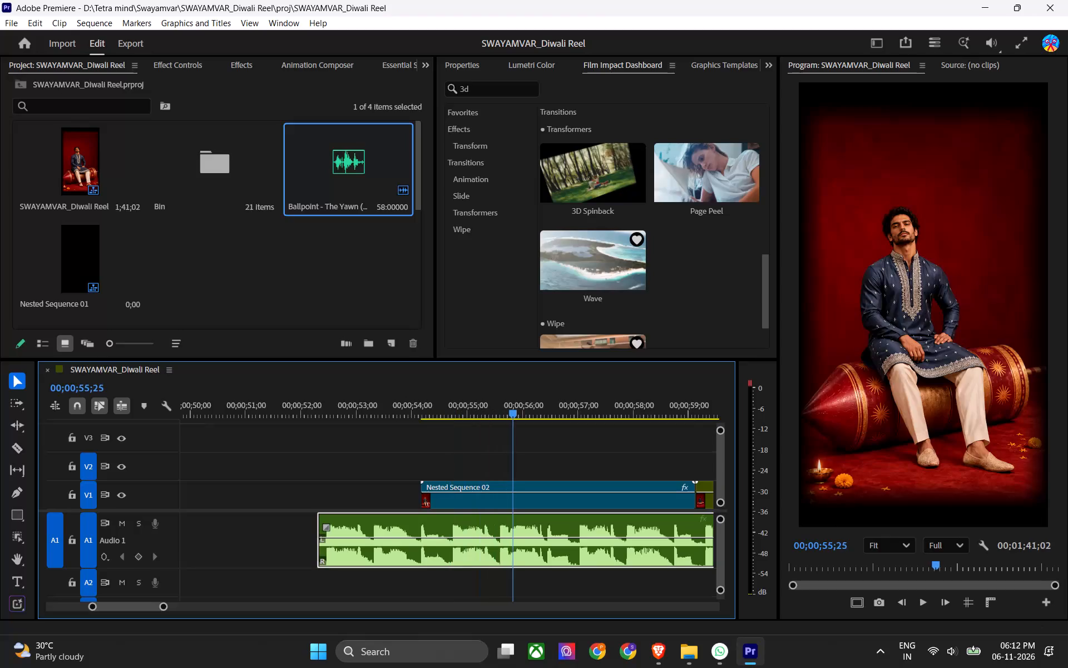
{"action": "left_click_drag", "start_coordinate": [515, 439], "coordinate": [513, 440]}
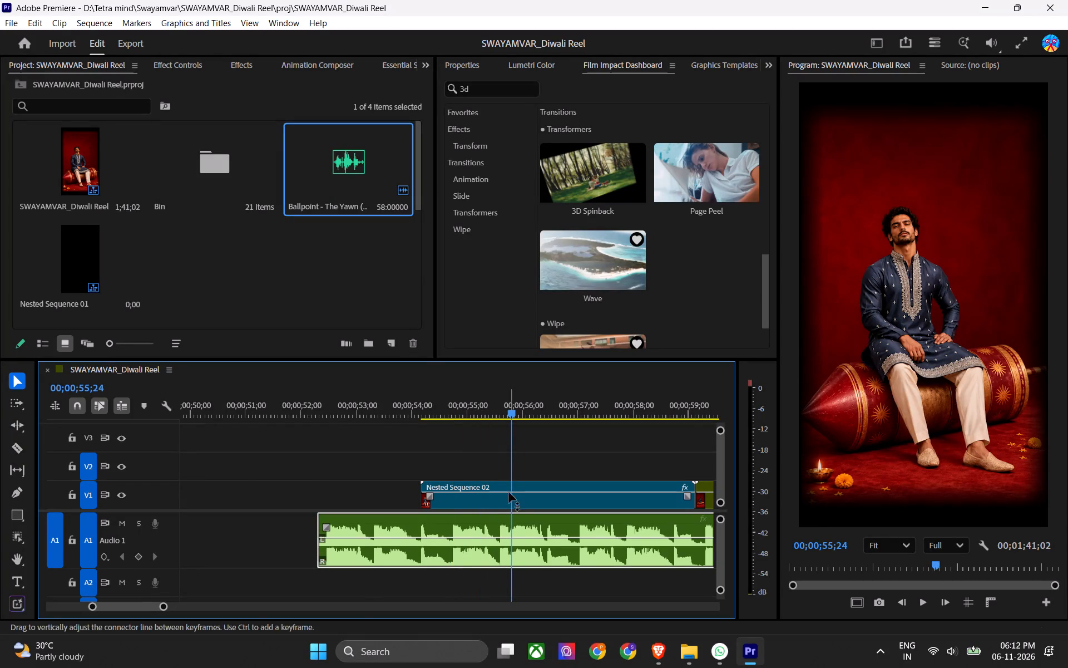
{"action": "key", "text": "ctrl+s"}
Trim the start of Nested Sequence 02 on V1 to leave a duration of about 00;00;02;12.
{"action": "scroll", "coordinate": [479, 549], "scroll_direction": "down", "scroll_amount": 4, "text": "alt"}
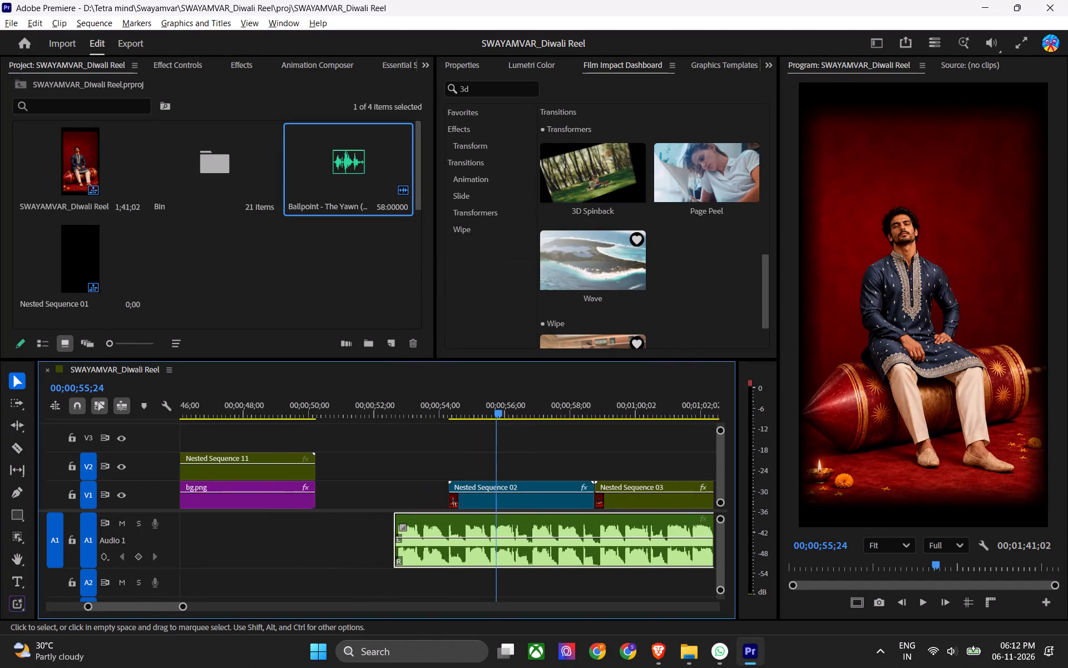
{"action": "scroll", "coordinate": [480, 553], "scroll_direction": "down", "scroll_amount": 7, "text": "alt"}
{"action": "left_click_drag", "start_coordinate": [340, 484], "coordinate": [406, 507]}
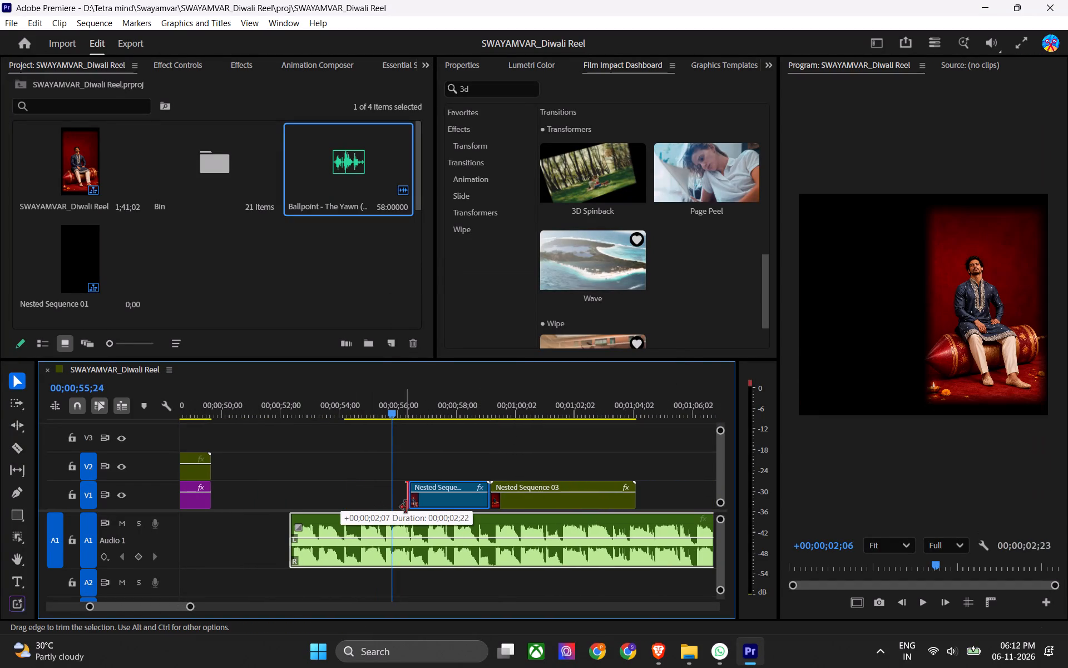
{"action": "left_click_drag", "start_coordinate": [406, 507], "coordinate": [415, 507]}
{"action": "scroll", "coordinate": [424, 507], "scroll_direction": "up", "scroll_amount": 6, "text": "alt"}
{"action": "scroll", "coordinate": [434, 515], "scroll_direction": "down", "scroll_amount": 4, "text": "alt"}
{"action": "scroll", "coordinate": [433, 517], "scroll_direction": "up", "scroll_amount": 1, "text": "alt"}
{"action": "scroll", "coordinate": [433, 517], "scroll_direction": "down", "scroll_amount": 2, "text": "alt"}
Trim the end of Nested Sequence 03 on V1 to leave a duration of about 00;00;02;00.
{"action": "left_click_drag", "start_coordinate": [476, 461], "coordinate": [492, 472]}
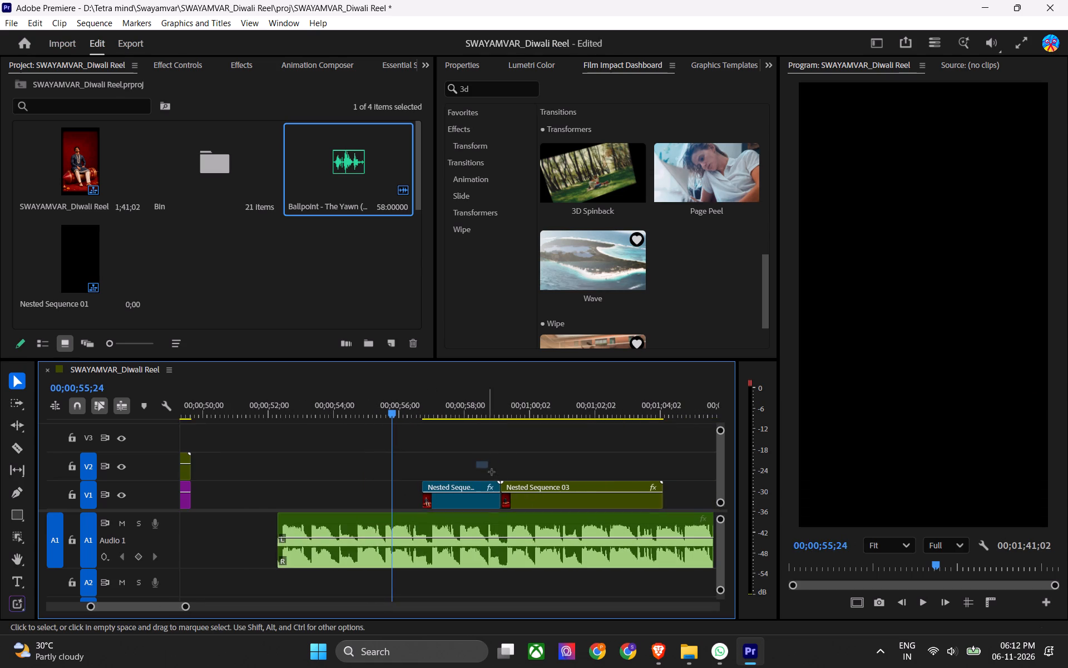
{"action": "left_click_drag", "start_coordinate": [492, 472], "coordinate": [522, 490]}
{"action": "left_click", "coordinate": [507, 449]}
{"action": "left_click", "coordinate": [662, 488]}
{"action": "left_click_drag", "start_coordinate": [662, 488], "coordinate": [626, 494]}
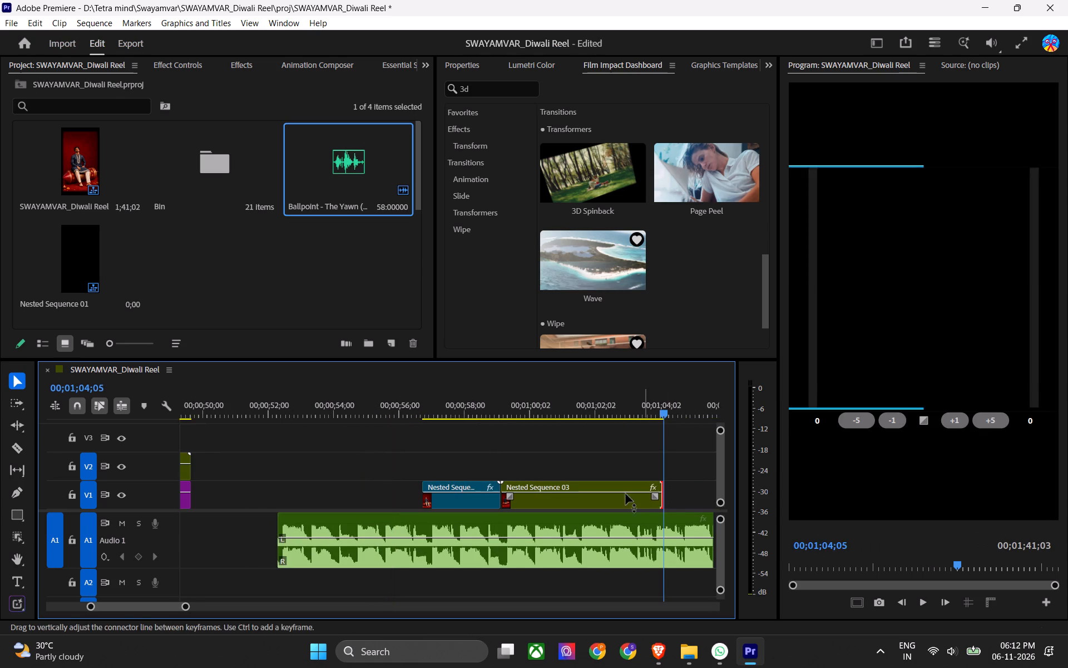
{"action": "left_click_drag", "start_coordinate": [626, 494], "coordinate": [599, 501]}
{"action": "left_click_drag", "start_coordinate": [671, 488], "coordinate": [629, 488]}
{"action": "left_click", "coordinate": [669, 480]}
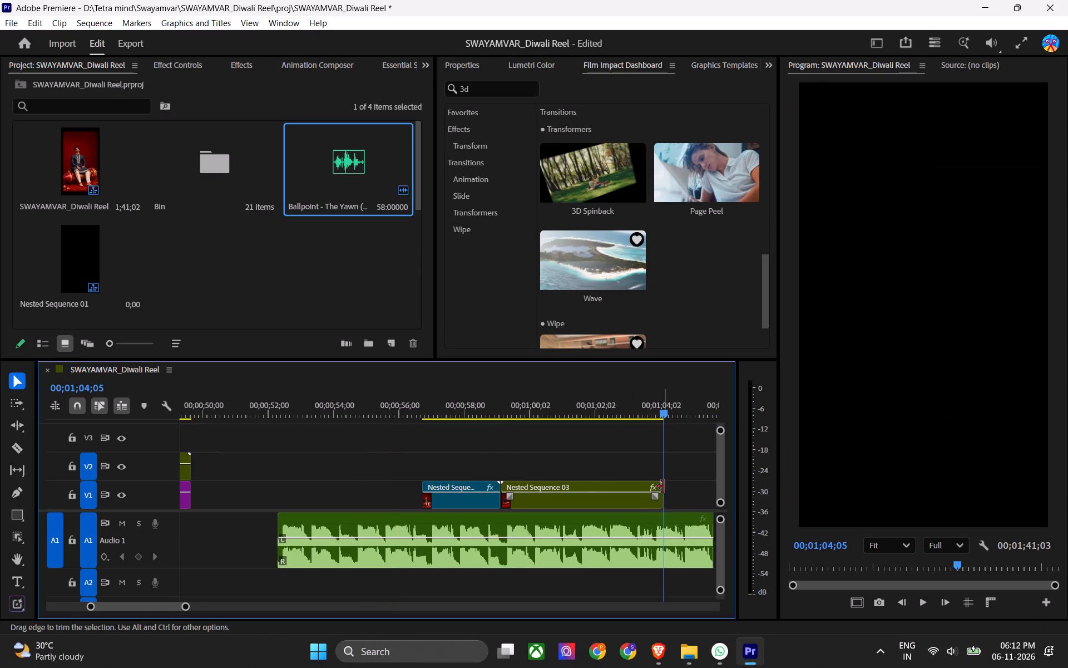
{"action": "left_click_drag", "start_coordinate": [665, 487], "coordinate": [578, 489]}
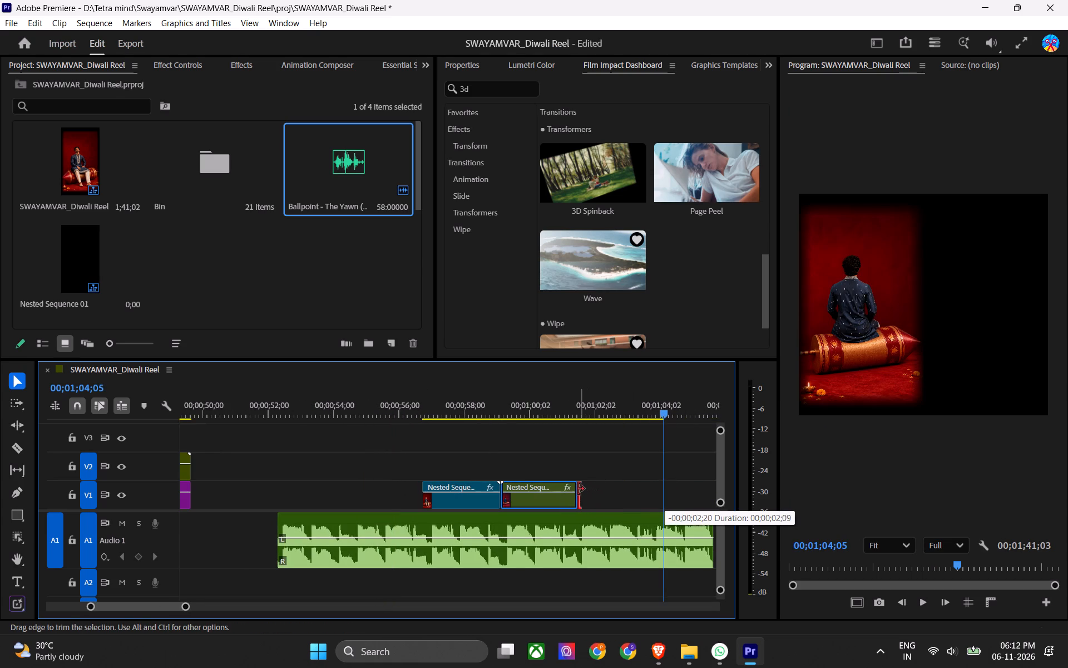
{"action": "left_click_drag", "start_coordinate": [578, 489], "coordinate": [569, 485]}
{"action": "left_click_drag", "start_coordinate": [569, 485], "coordinate": [568, 485]}
Trim the start of Nested Sequence 02 on V1 to leave a duration of about 00;00;01;29.
{"action": "left_click_drag", "start_coordinate": [422, 483], "coordinate": [431, 504]}
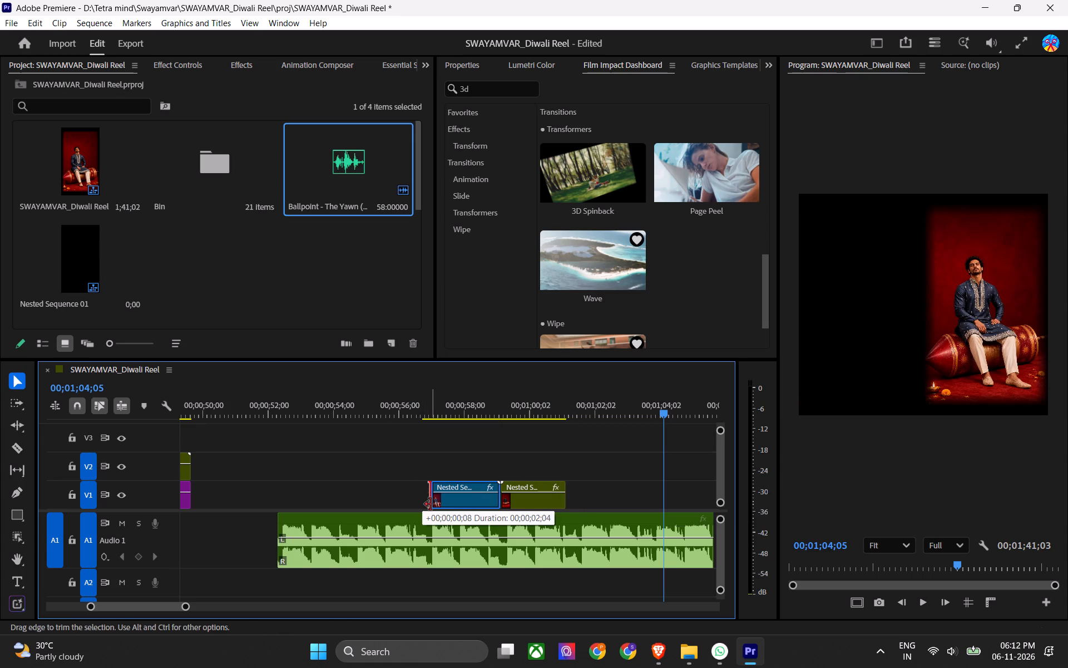
{"action": "left_click_drag", "start_coordinate": [431, 504], "coordinate": [437, 510]}
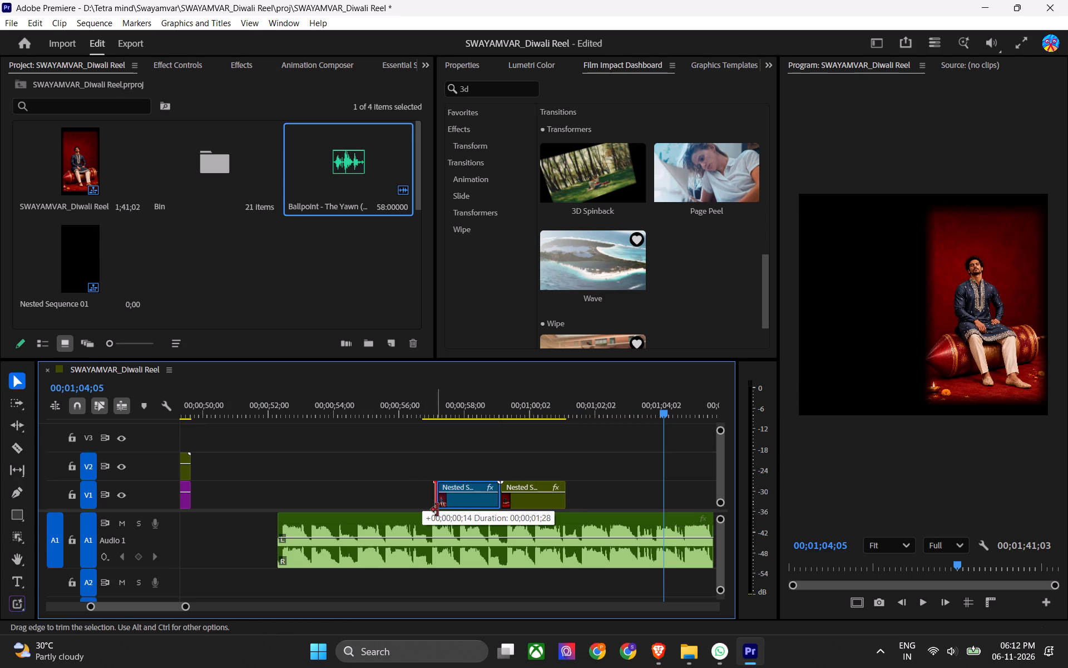
{"action": "left_click_drag", "start_coordinate": [437, 510], "coordinate": [434, 512]}
{"action": "scroll", "coordinate": [439, 512], "scroll_direction": "up", "scroll_amount": 5, "text": "alt"}
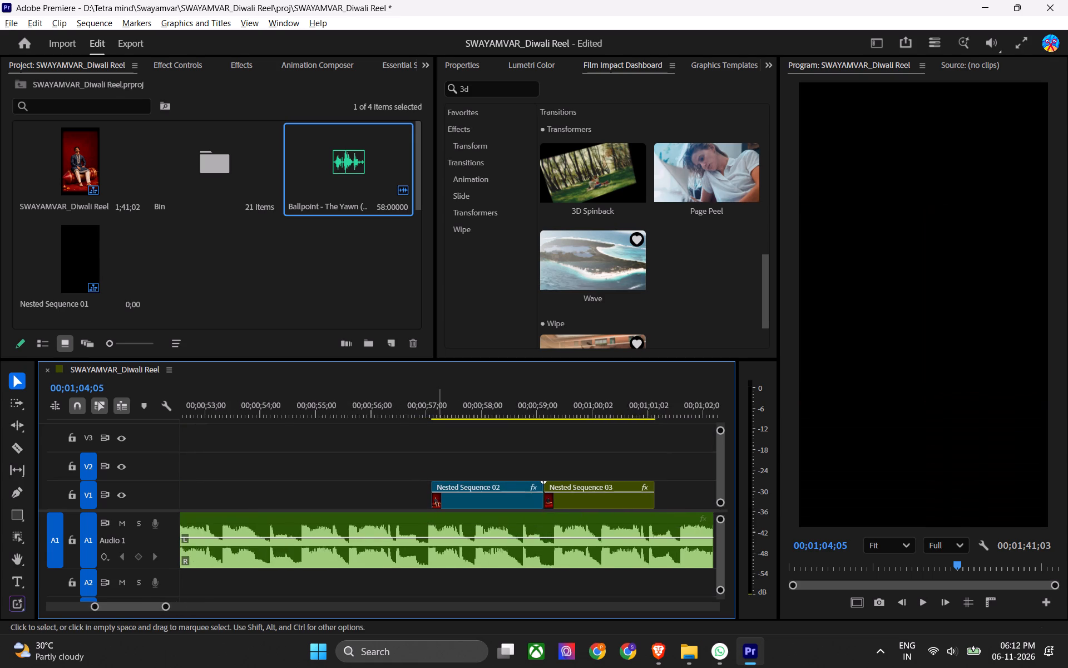
{"action": "scroll", "coordinate": [434, 516], "scroll_direction": "up", "scroll_amount": 4, "text": "alt"}
{"action": "left_click_drag", "start_coordinate": [424, 495], "coordinate": [429, 507]}
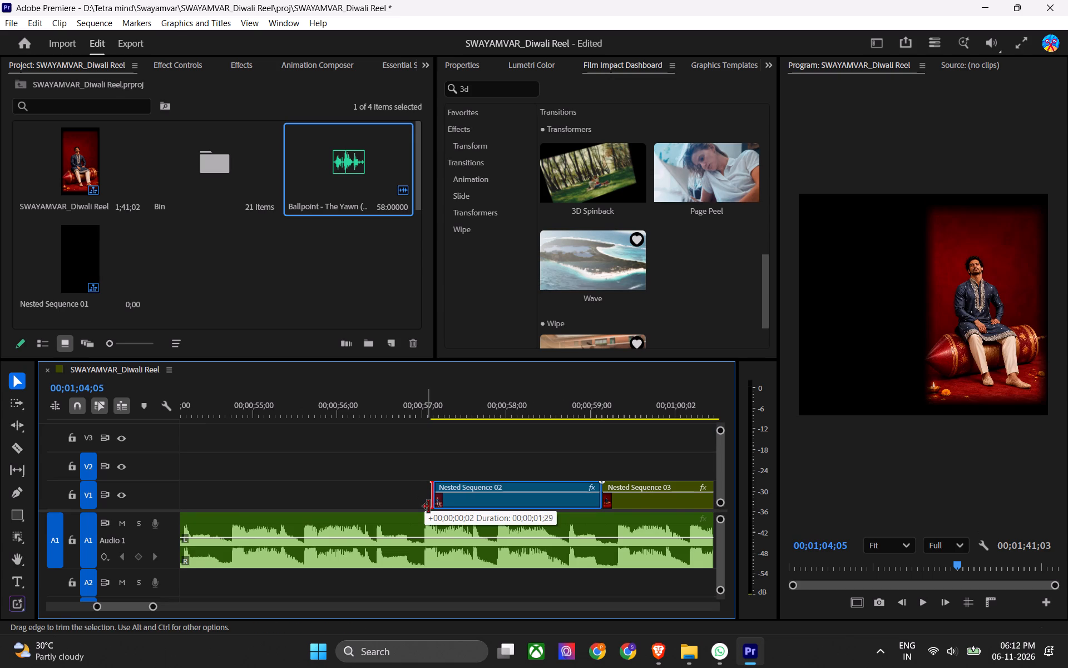
{"action": "left_click_drag", "start_coordinate": [429, 507], "coordinate": [428, 506]}
Move Nested Sequence 02 and Nested Sequence 03 together on V1 to the start of the music and save.
{"action": "scroll", "coordinate": [437, 526], "scroll_direction": "down", "scroll_amount": 9, "text": "alt"}
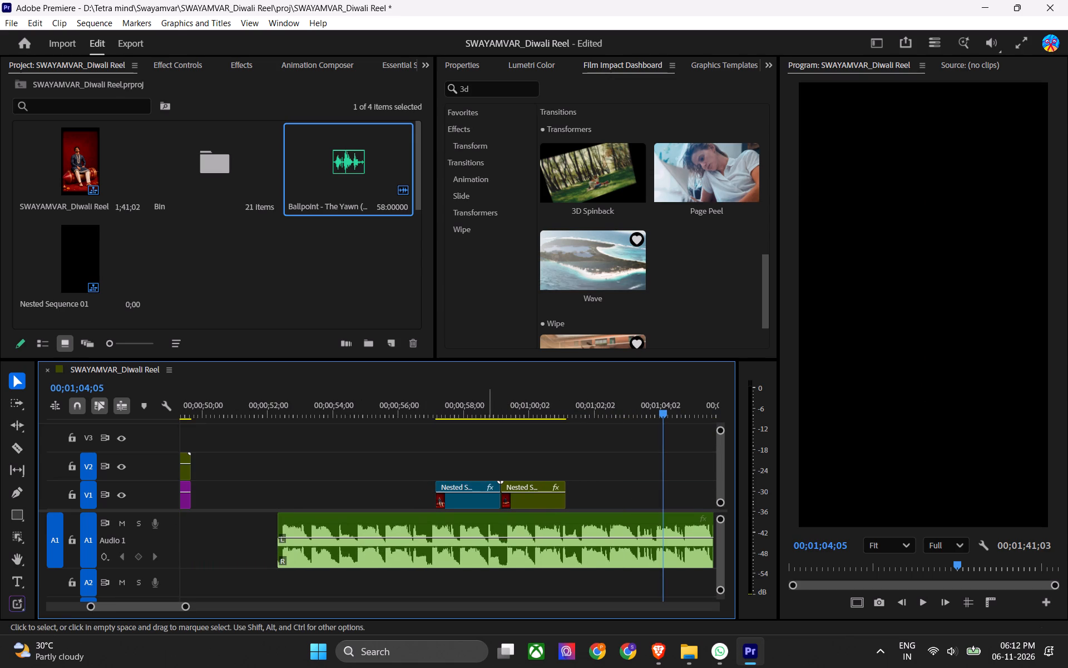
{"action": "left_click_drag", "start_coordinate": [483, 462], "coordinate": [524, 504]}
{"action": "left_click_drag", "start_coordinate": [524, 505], "coordinate": [365, 502]}
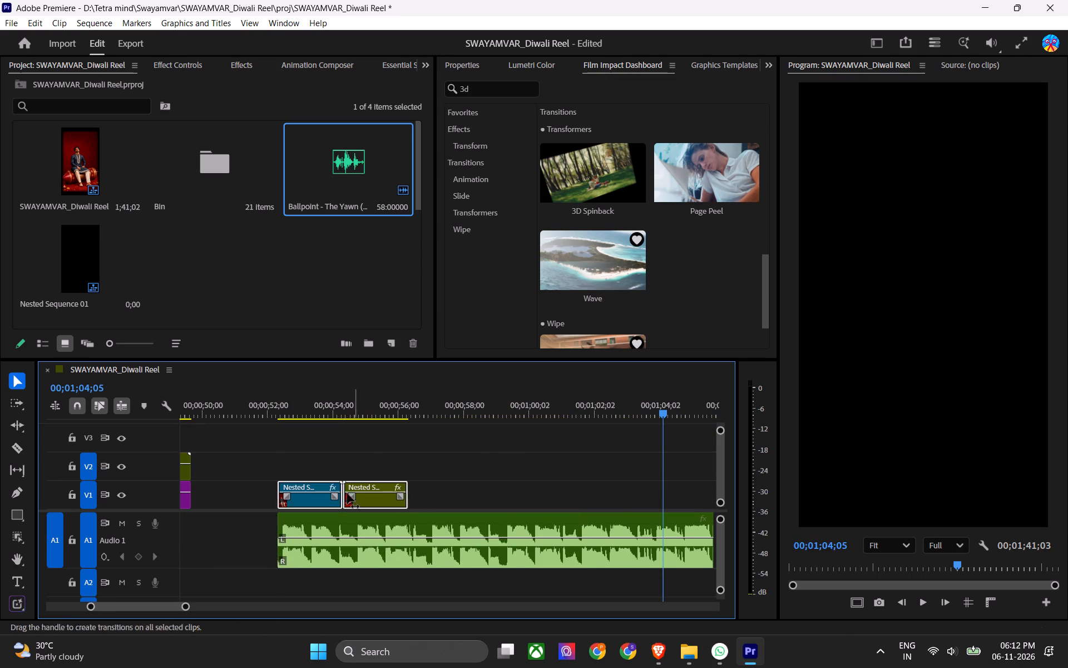
{"action": "left_click", "coordinate": [314, 419]}
{"action": "left_click", "coordinate": [310, 411]}
{"action": "key", "text": "ctrl+Up"}
{"action": "key", "text": "ctrl+s"}
Play the start of the music with Nested Sequence 02 on V1 to check its timing, then save.
{"action": "key", "text": "space"}
{"action": "key", "text": "space"}
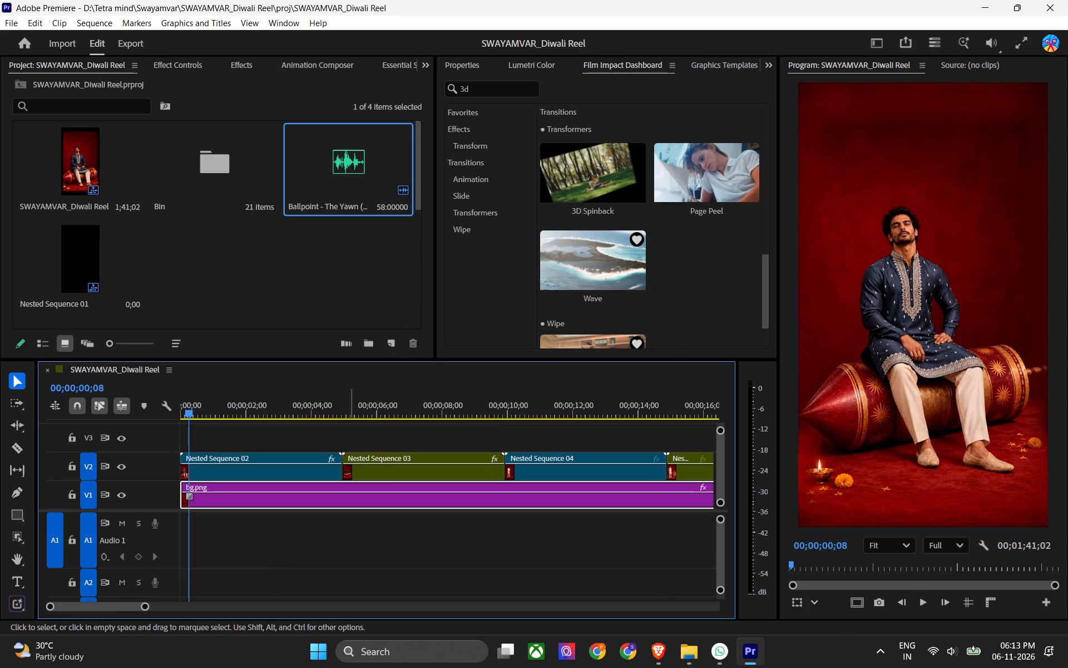
{"action": "scroll", "coordinate": [394, 484], "scroll_direction": "down", "scroll_amount": 20, "text": "alt"}
{"action": "scroll", "coordinate": [400, 495], "scroll_direction": "up", "scroll_amount": 3, "text": "alt"}
{"action": "scroll", "coordinate": [384, 497], "scroll_direction": "down", "scroll_amount": 1, "text": "alt"}
{"action": "scroll", "coordinate": [384, 497], "scroll_direction": "up", "scroll_amount": 12, "text": "alt"}
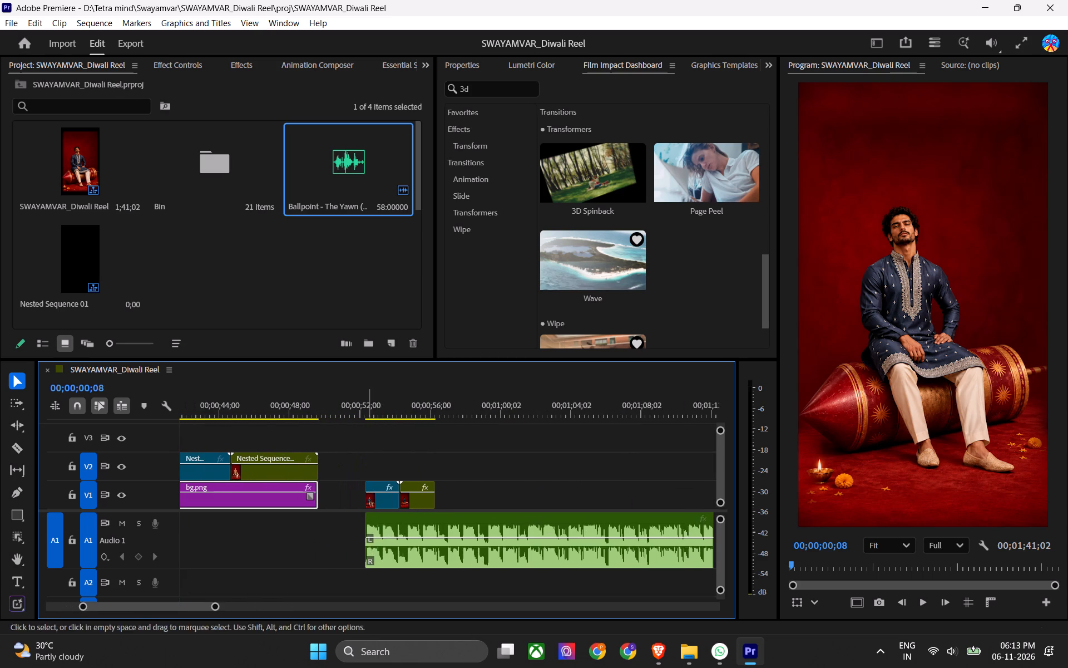
{"action": "left_click", "coordinate": [373, 410]}
{"action": "key", "text": "Up"}
{"action": "key", "text": "space"}
{"action": "scroll", "coordinate": [497, 464], "scroll_direction": "up", "scroll_amount": 4, "text": "alt"}
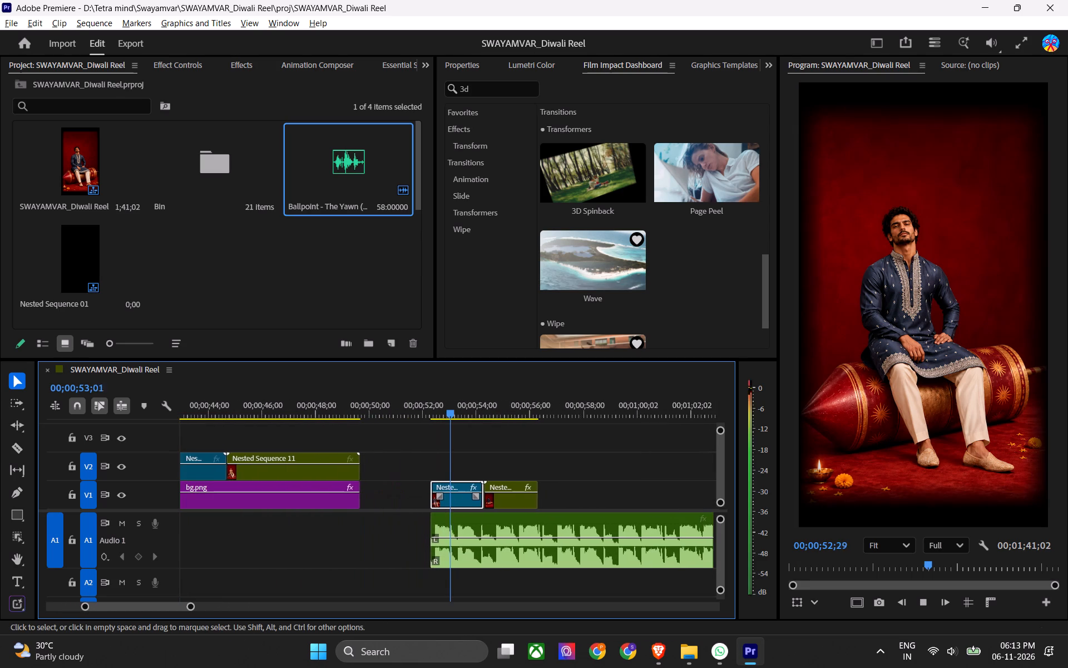
{"action": "key", "text": "space"}
{"action": "key", "text": "ctrl+s"}
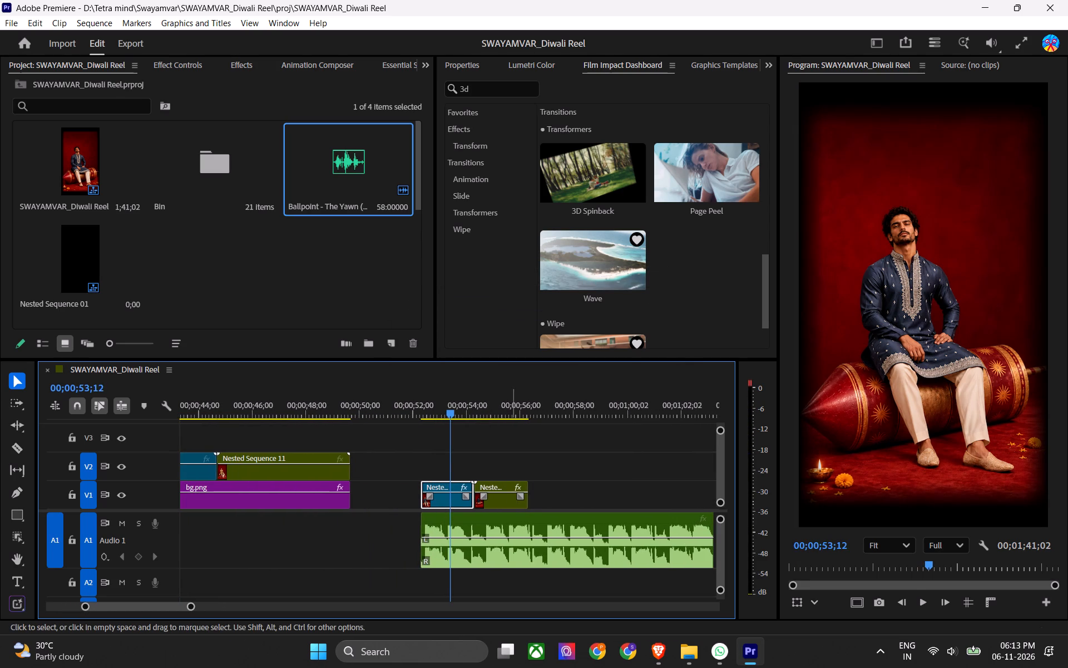
Replay the music from its start through Nested Sequence 02 and Nested Sequence 03 to check the cut against the beats.
{"action": "left_click", "coordinate": [433, 409]}
{"action": "key", "text": "Up"}
{"action": "key", "text": "space"}
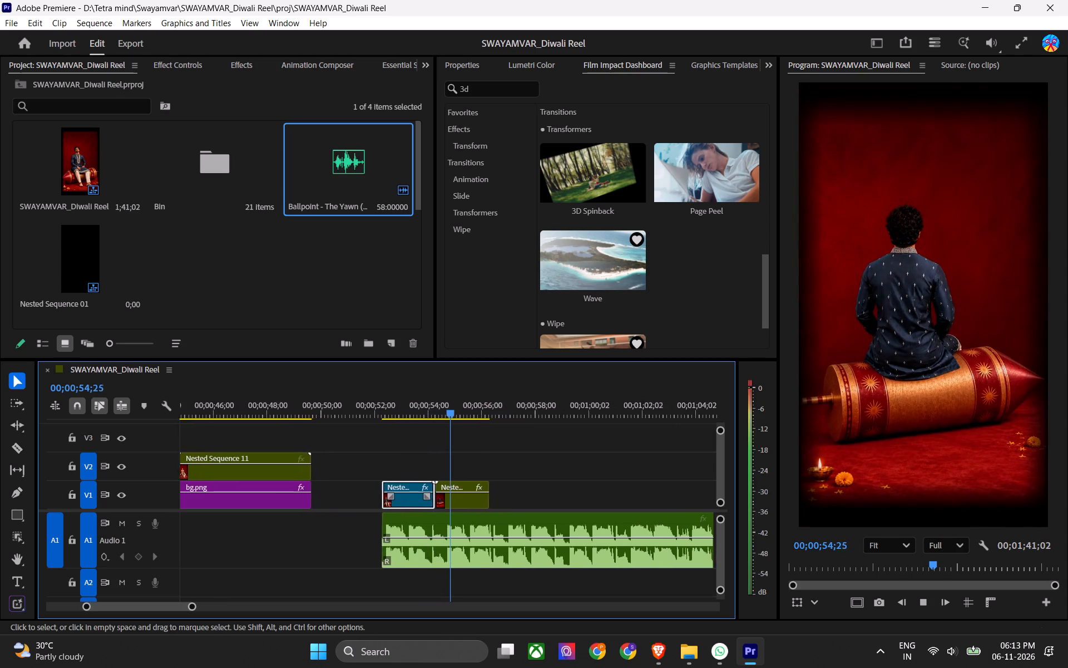
{"action": "key", "text": "space"}
{"action": "left_click", "coordinate": [400, 394]}
{"action": "left_click", "coordinate": [387, 392]}
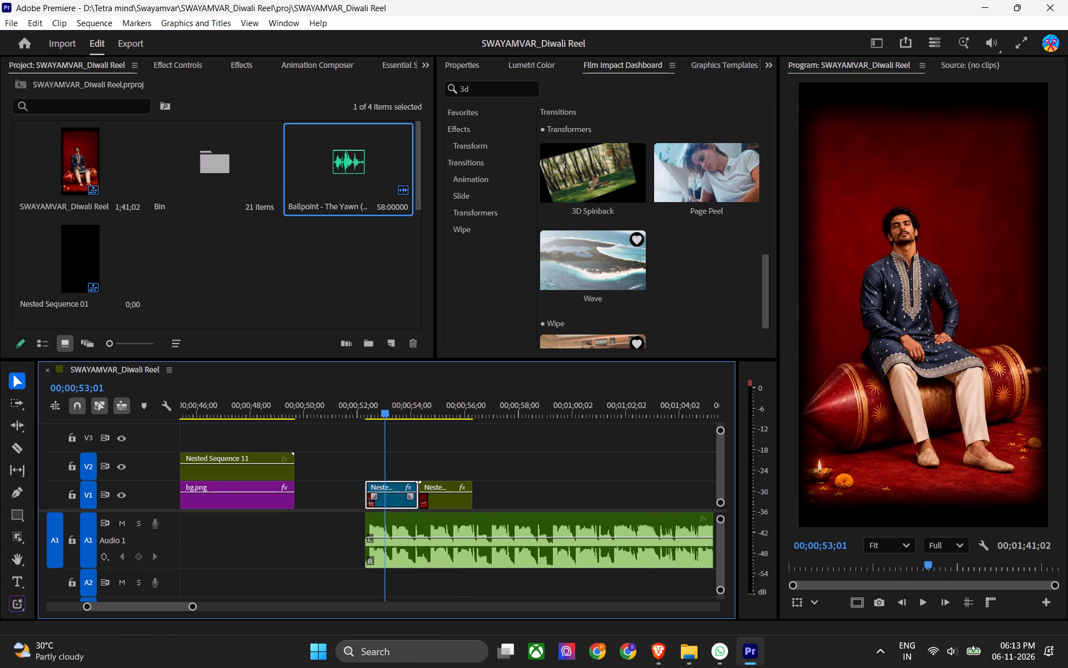
{"action": "key", "text": "Up"}
{"action": "key", "text": "ctrl+s"}
{"action": "key", "text": "space"}
{"action": "key", "text": "space"}
{"action": "key", "text": "ctrl+s"}
{"action": "key", "text": "space"}
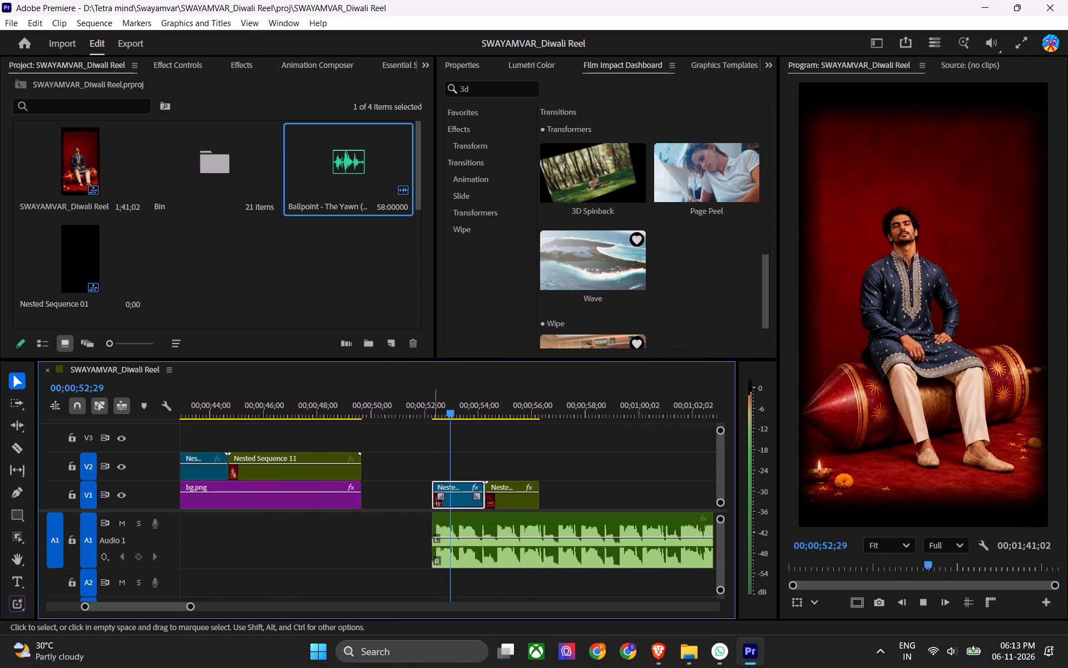
{"action": "scroll", "coordinate": [475, 504], "scroll_direction": "up", "scroll_amount": 5, "text": "alt"}
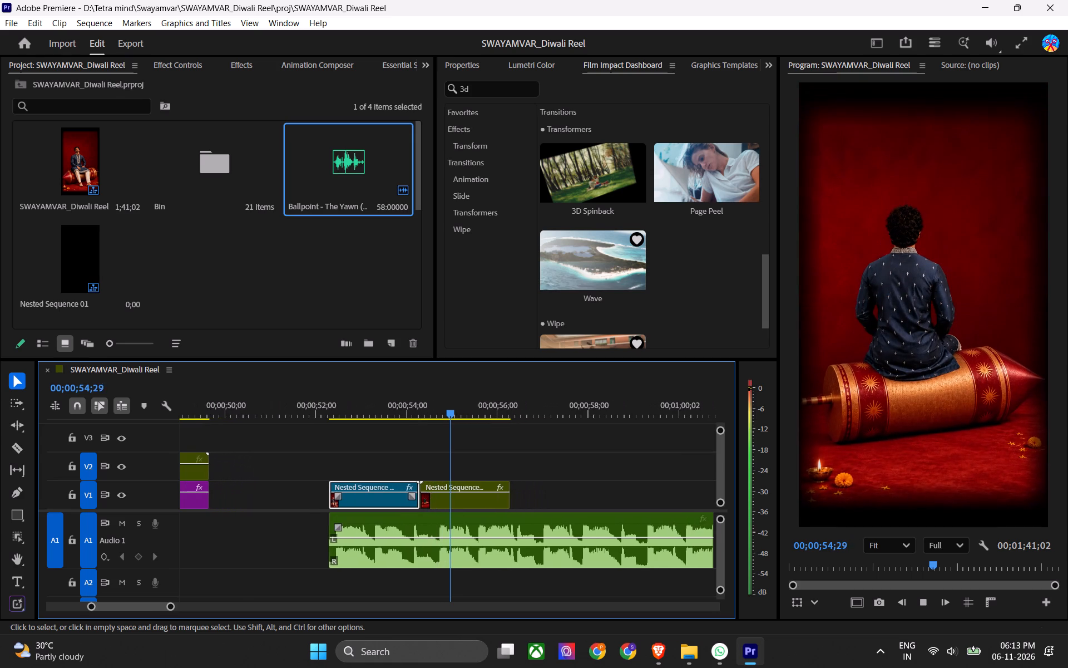
{"action": "key", "text": "space"}
Trim the start of Nested Sequence 02 to 00;00;52;29 and the end of Nested Sequence 03, leaving each about 00;00;01;10 long.
{"action": "left_click_drag", "start_coordinate": [400, 410], "coordinate": [343, 436]}
{"action": "left_click_drag", "start_coordinate": [306, 482], "coordinate": [313, 484]}
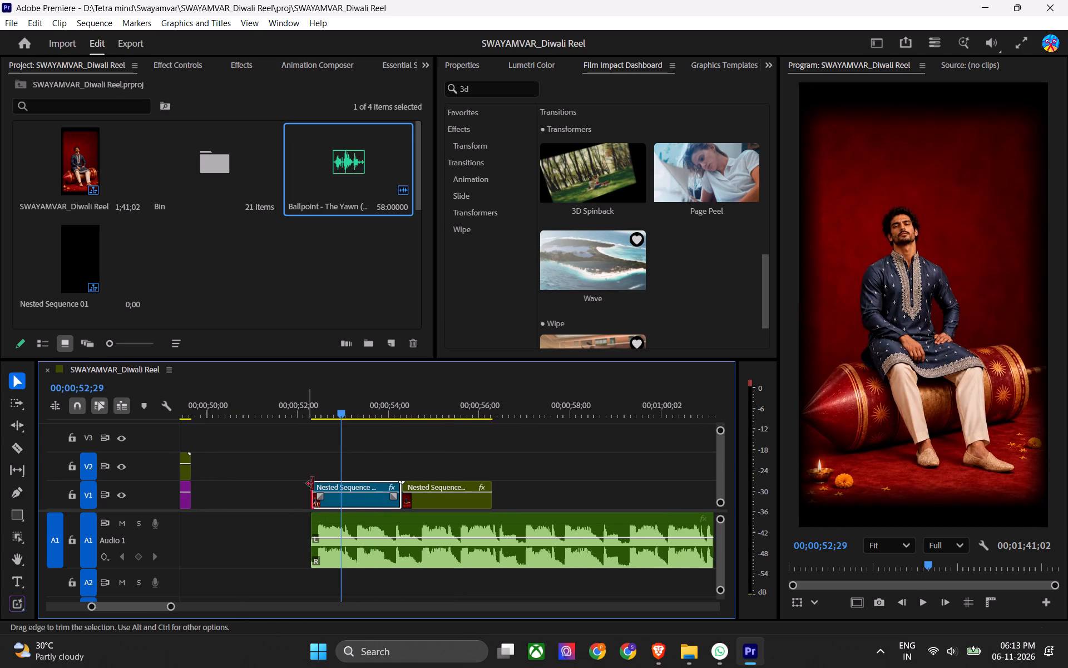
{"action": "left_click_drag", "start_coordinate": [313, 484], "coordinate": [337, 498]}
{"action": "left_click_drag", "start_coordinate": [497, 492], "coordinate": [480, 492]}
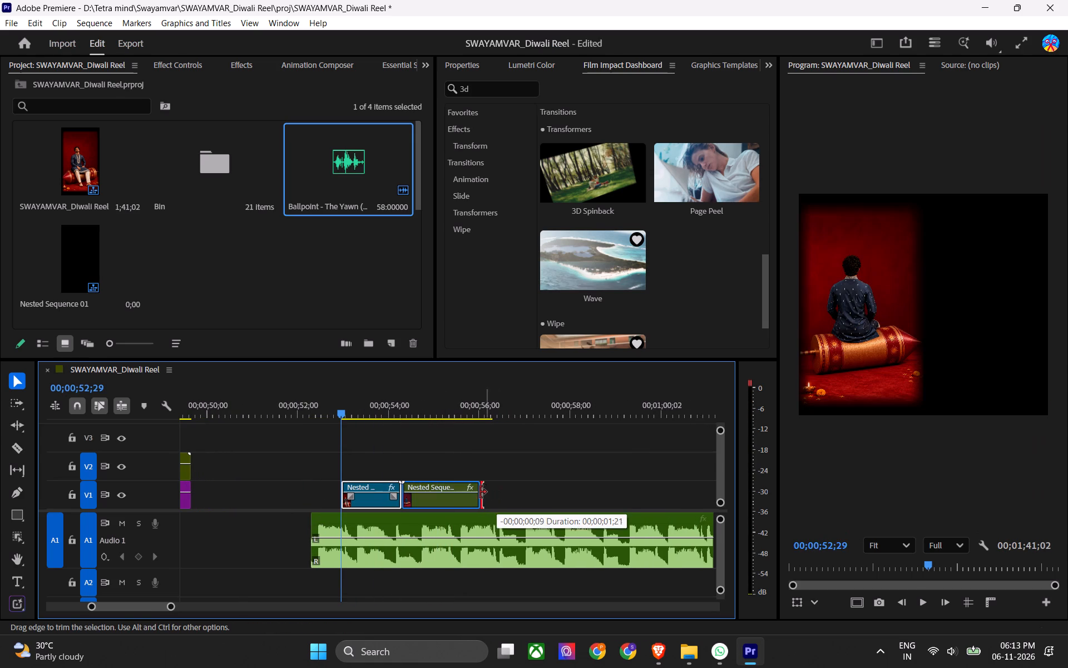
{"action": "left_click_drag", "start_coordinate": [480, 492], "coordinate": [467, 496]}
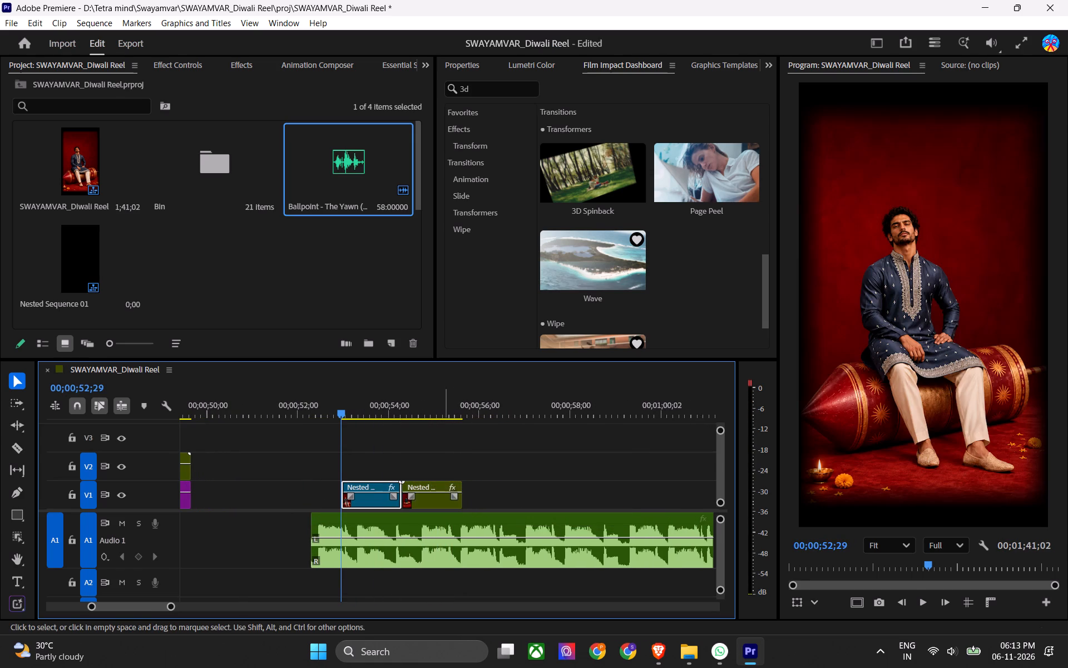
Move both trimmed nested clips on V1 back to the start of the music, play them through, and save.
{"action": "left_click_drag", "start_coordinate": [447, 458], "coordinate": [389, 490]}
{"action": "left_click_drag", "start_coordinate": [428, 503], "coordinate": [398, 508]}
{"action": "left_click_drag", "start_coordinate": [341, 411], "coordinate": [318, 423]}
{"action": "key", "text": "space"}
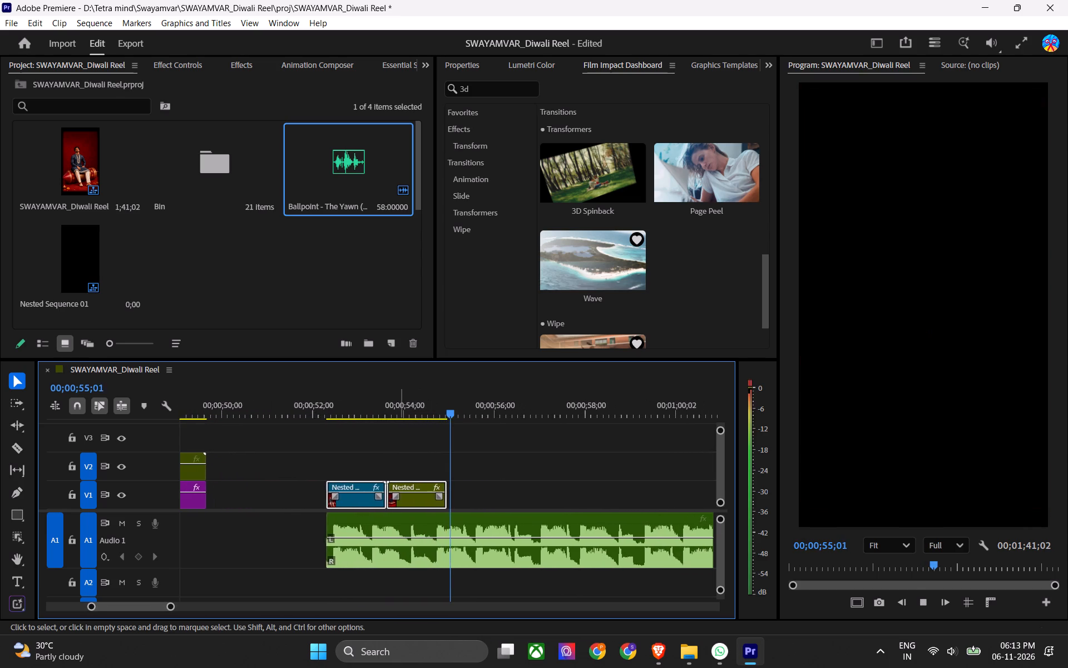
{"action": "key", "text": "space"}
{"action": "key", "text": "ctrl+s"}
Fine-trim the start of Nested Sequence 02 and the end of Nested Sequence 03 until each lasts about 00;00;01;05.
{"action": "left_click", "coordinate": [395, 450]}
{"action": "scroll", "coordinate": [359, 500], "scroll_direction": "up", "scroll_amount": 6, "text": "alt"}
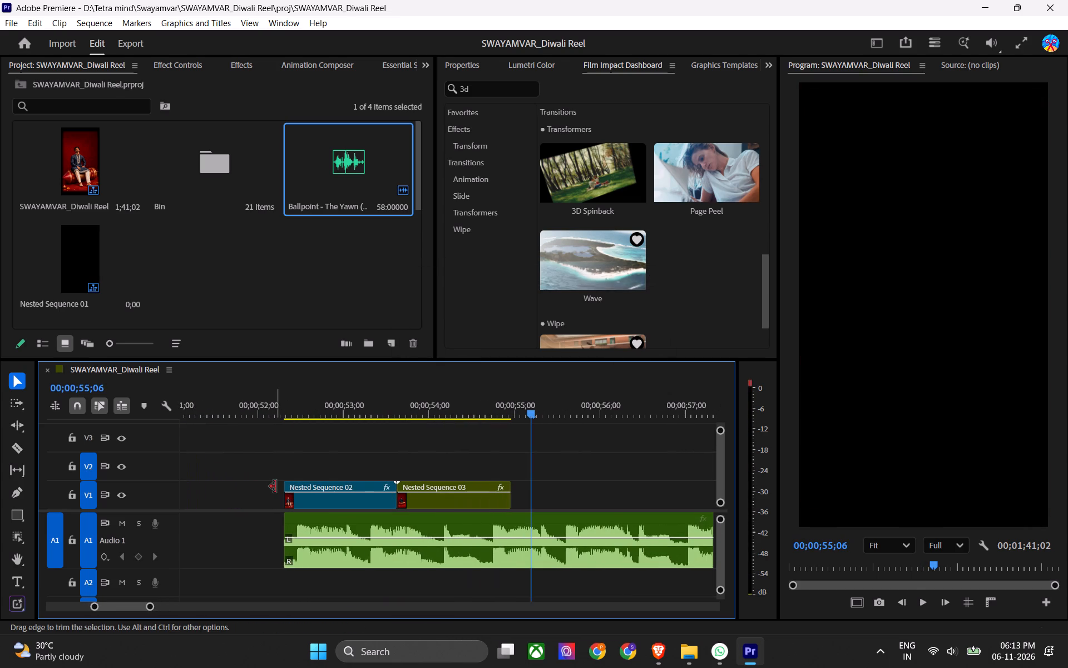
{"action": "left_click_drag", "start_coordinate": [275, 487], "coordinate": [293, 505]}
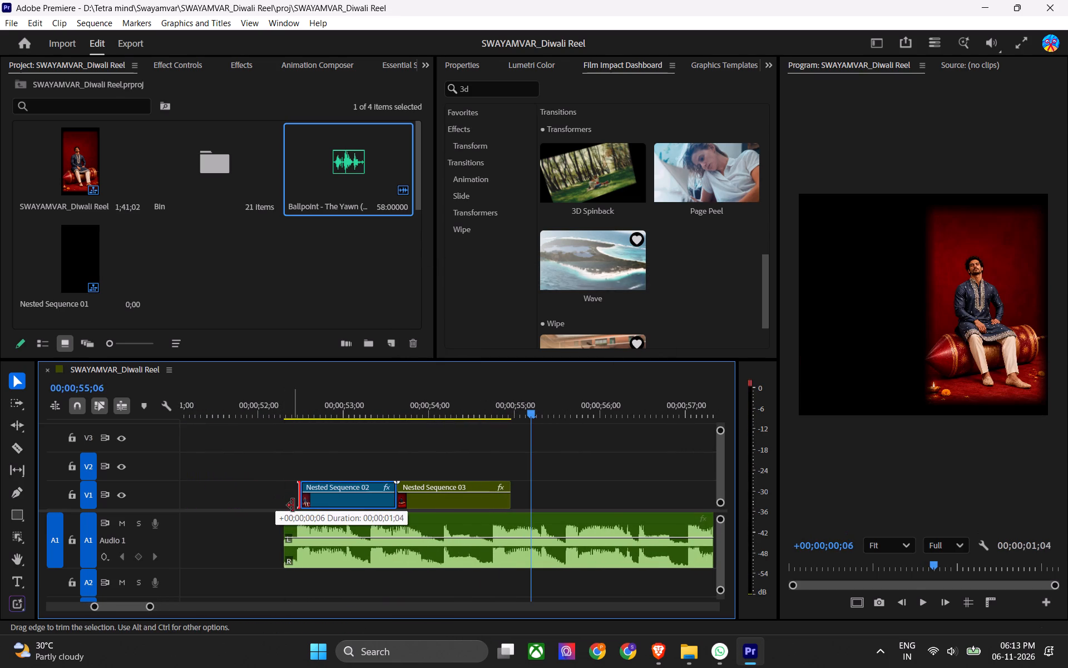
{"action": "left_click_drag", "start_coordinate": [293, 505], "coordinate": [298, 507]}
{"action": "scroll", "coordinate": [298, 507], "scroll_direction": "up", "scroll_amount": 1}
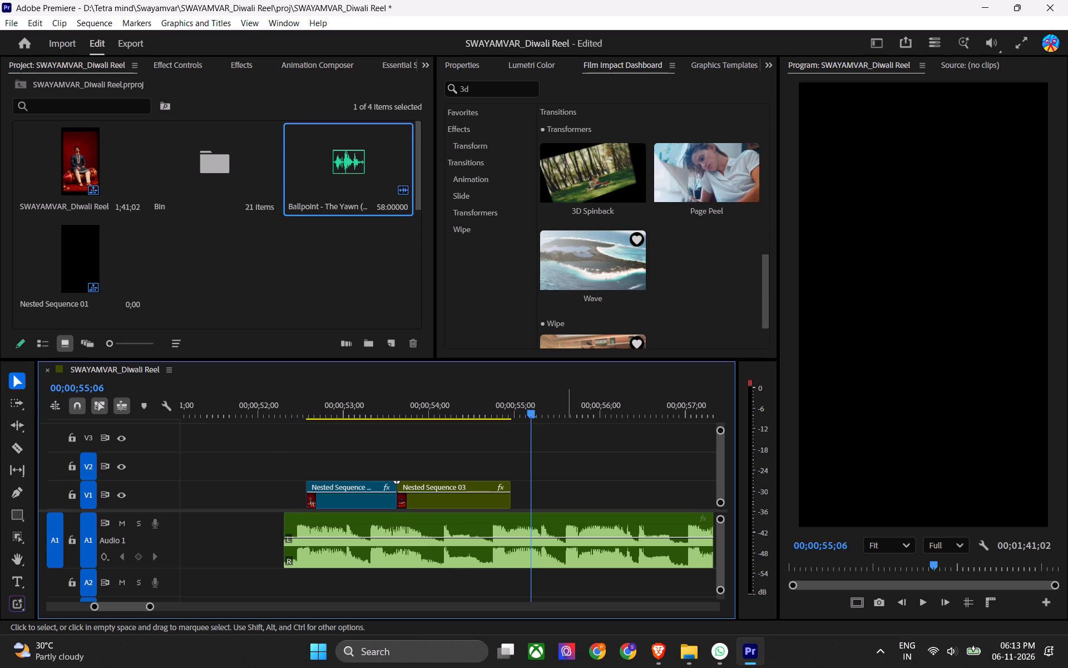
{"action": "left_click_drag", "start_coordinate": [520, 484], "coordinate": [509, 486]}
{"action": "left_click_drag", "start_coordinate": [294, 484], "coordinate": [299, 490]}
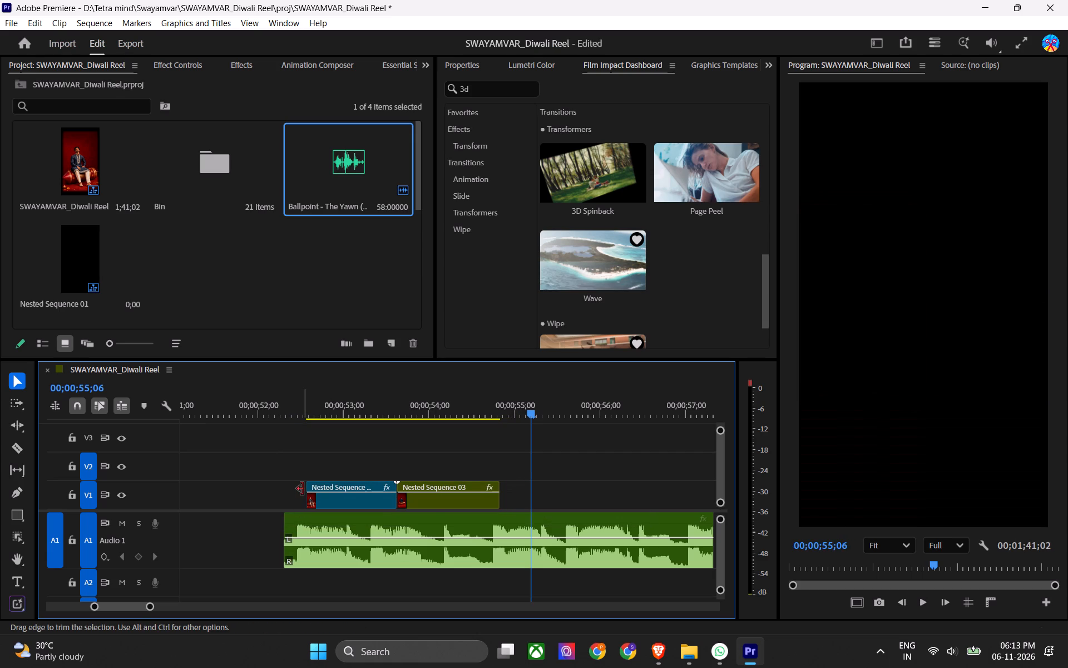
{"action": "left_click", "coordinate": [303, 489]}
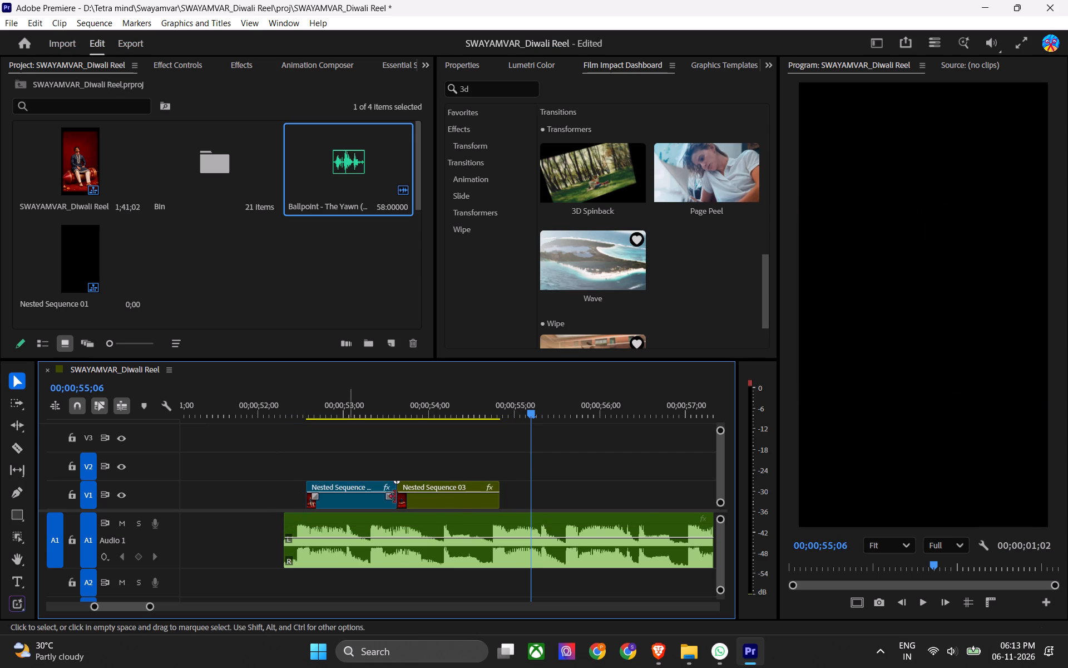
{"action": "left_click_drag", "start_coordinate": [508, 487], "coordinate": [501, 499]}
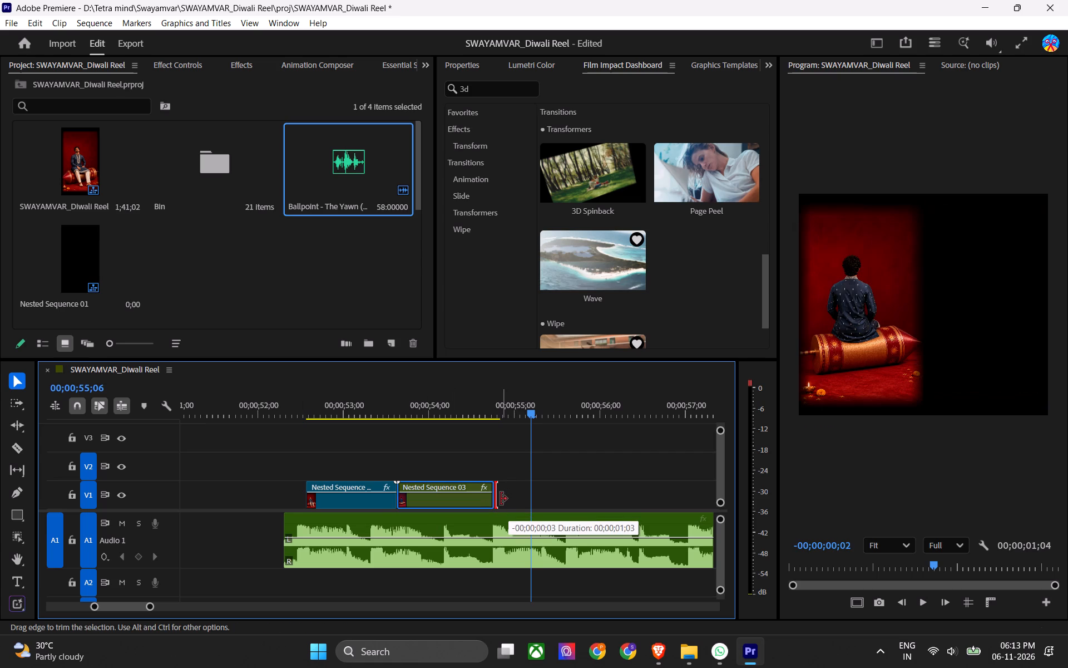
{"action": "left_click_drag", "start_coordinate": [501, 499], "coordinate": [497, 504]}
{"action": "left_click_drag", "start_coordinate": [422, 452], "coordinate": [407, 470]}
{"action": "left_click", "coordinate": [409, 435]}
{"action": "left_click_drag", "start_coordinate": [496, 489], "coordinate": [498, 495]}
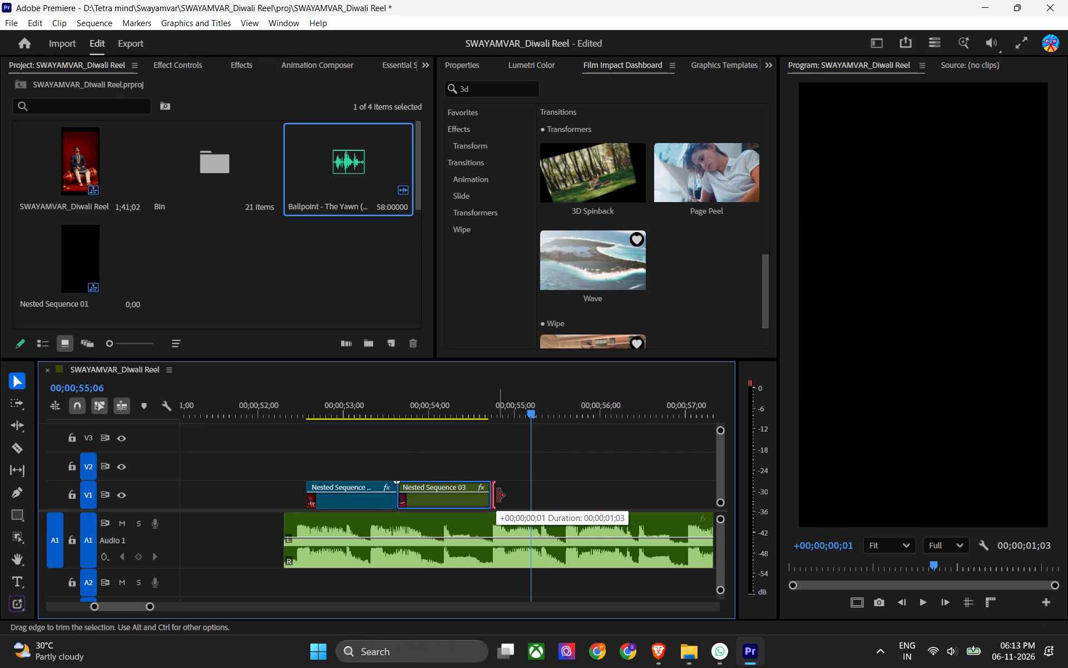
{"action": "left_click_drag", "start_coordinate": [498, 495], "coordinate": [503, 503]}
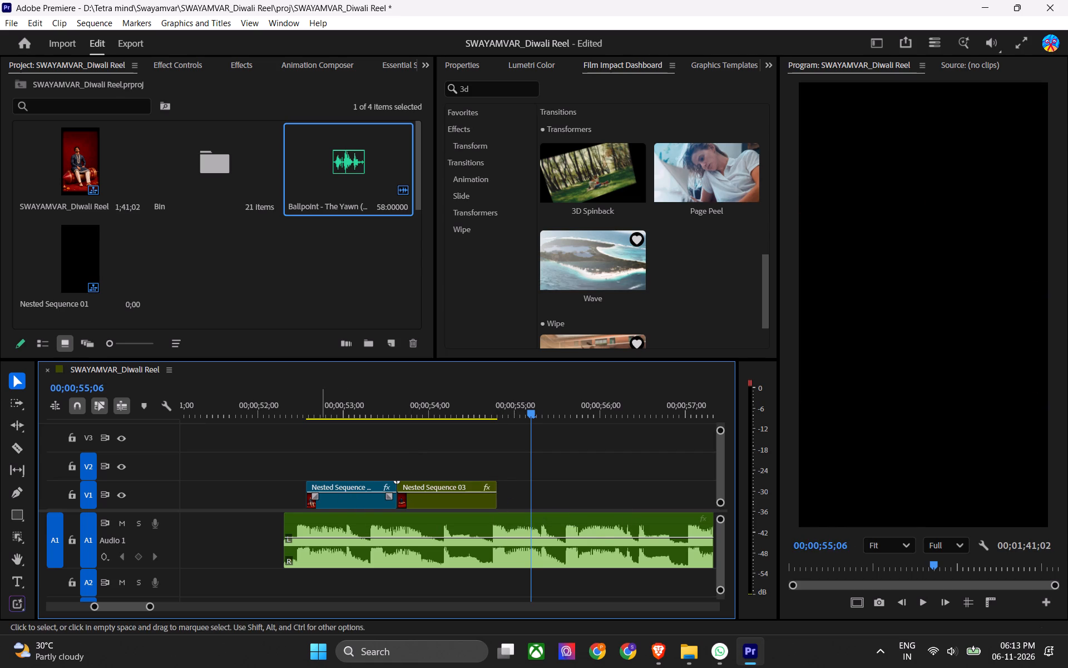
{"action": "left_click_drag", "start_coordinate": [314, 485], "coordinate": [305, 488]}
Move Nested Sequence 02 and Nested Sequence 03 on V1 to the start of the music again and save.
{"action": "left_click_drag", "start_coordinate": [332, 450], "coordinate": [426, 488]}
{"action": "left_click_drag", "start_coordinate": [424, 502], "coordinate": [414, 500]}
{"action": "left_click", "coordinate": [340, 406]}
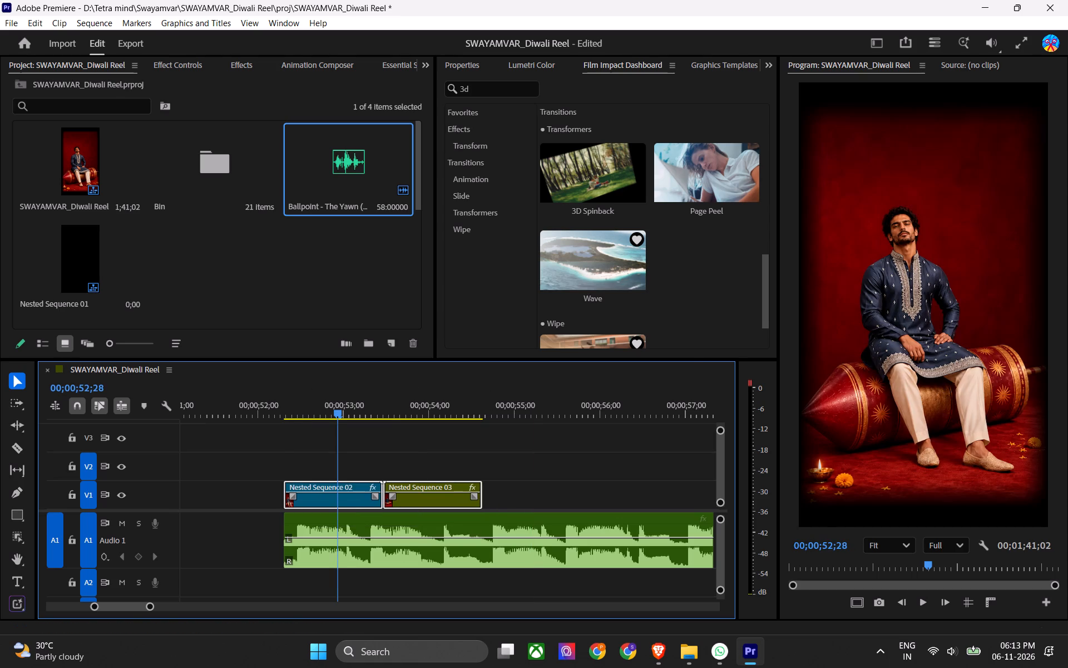
{"action": "key", "text": "Up"}
{"action": "key", "text": "ctrl+s"}
Play the music from its start to check the cut into Nested Sequence 03 against the beat, and save.
{"action": "key", "text": "space"}
{"action": "left_click", "coordinate": [484, 466]}
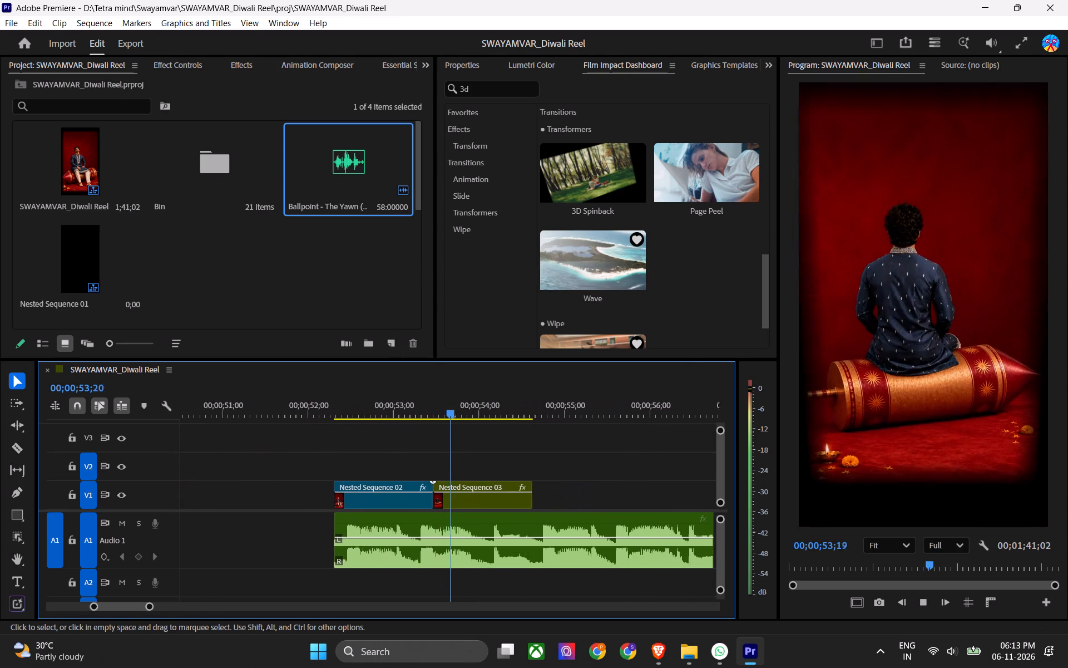
{"action": "key", "text": "space"}
{"action": "scroll", "coordinate": [395, 470], "scroll_direction": "down", "scroll_amount": 6, "text": "alt"}
{"action": "scroll", "coordinate": [394, 471], "scroll_direction": "up", "scroll_amount": 4}
{"action": "key", "text": "ctrl+s"}
{"action": "left_click", "coordinate": [401, 411]}
{"action": "scroll", "coordinate": [420, 495], "scroll_direction": "up", "scroll_amount": 5, "text": "alt"}
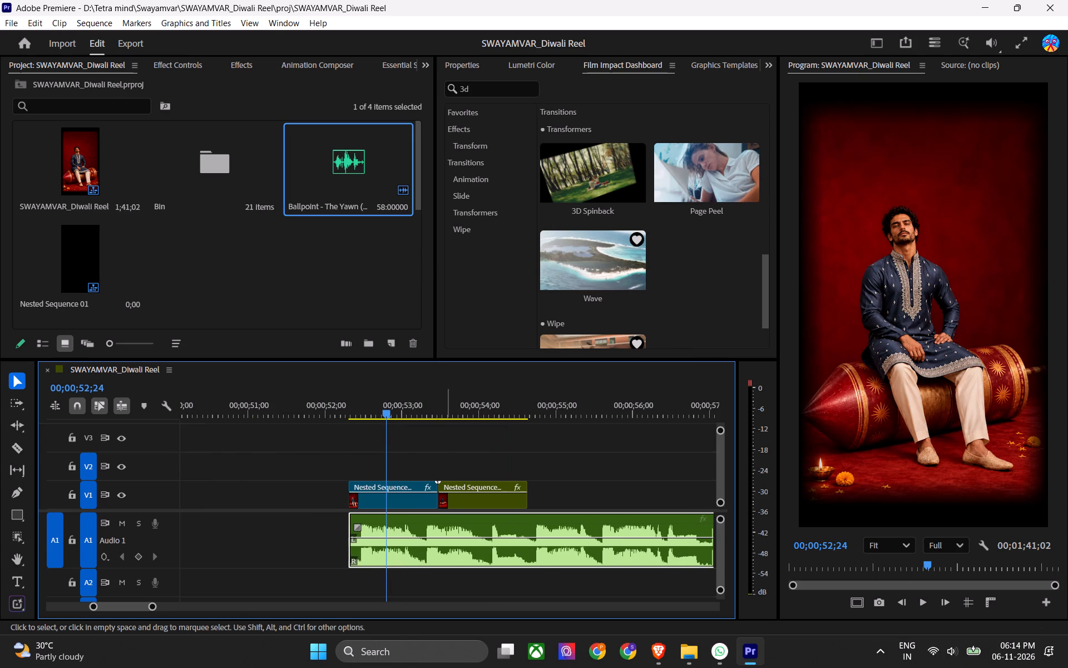
Shift both nested clips 3 frames later on V1, trim 3 frames off the start of the music to match, and save.
{"action": "left_click_drag", "start_coordinate": [452, 458], "coordinate": [426, 498]}
{"action": "scroll", "coordinate": [509, 514], "scroll_direction": "up", "scroll_amount": 6, "text": "alt"}
{"action": "left_click_drag", "start_coordinate": [512, 501], "coordinate": [527, 508]}
{"action": "left_click_drag", "start_coordinate": [204, 524], "coordinate": [214, 531]}
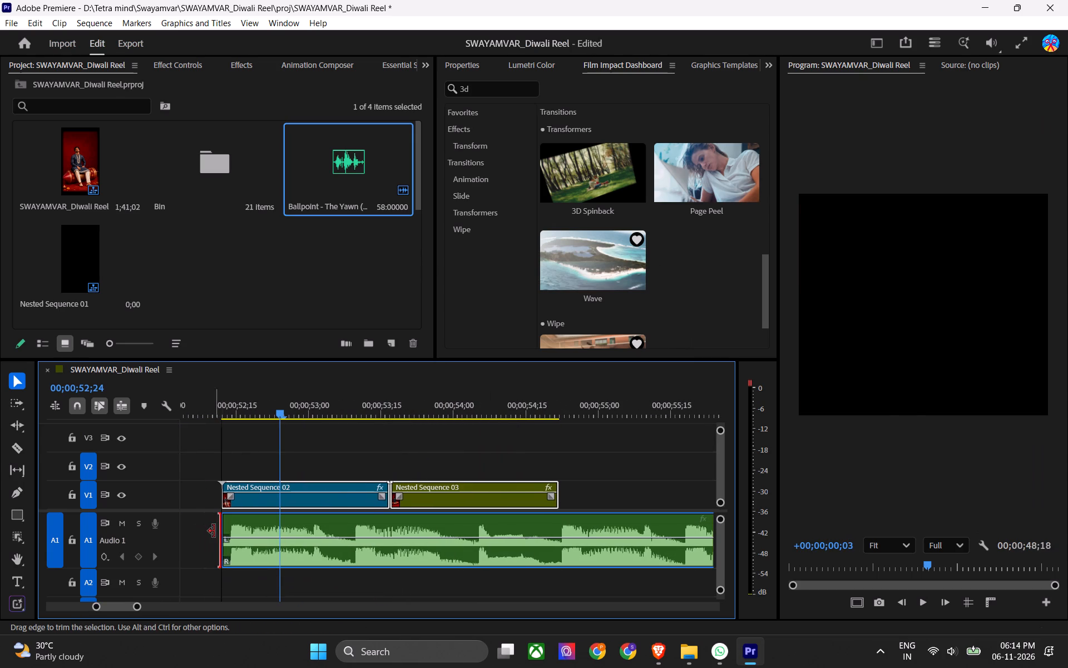
{"action": "left_click_drag", "start_coordinate": [357, 400], "coordinate": [399, 421]}
{"action": "left_click", "coordinate": [440, 453]}
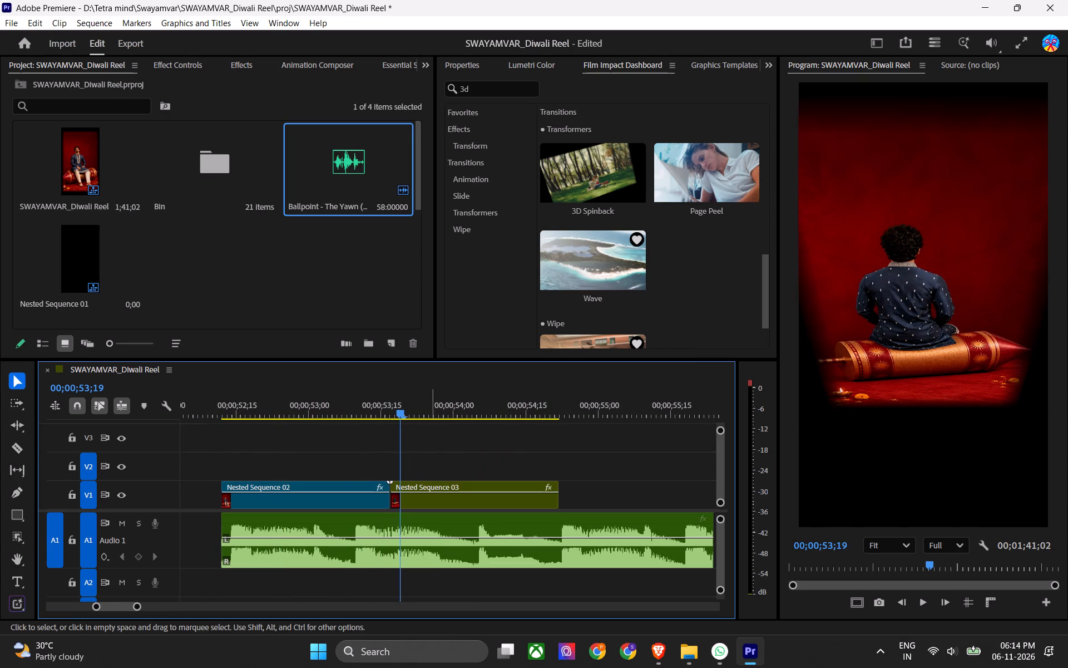
{"action": "left_click", "coordinate": [430, 405]}
{"action": "key", "text": "ctrl+s"}
Copy the Basic 3D (Vertical 3D Flip In 1) effect from Nested Sequence 03 onto Nested Sequence 02, play it back, and save.
{"action": "left_click", "coordinate": [238, 67]}
{"action": "scroll", "coordinate": [115, 285], "scroll_direction": "down", "scroll_amount": 6}
{"action": "left_click", "coordinate": [178, 62]}
{"action": "scroll", "coordinate": [234, 209], "scroll_direction": "down", "scroll_amount": 8}
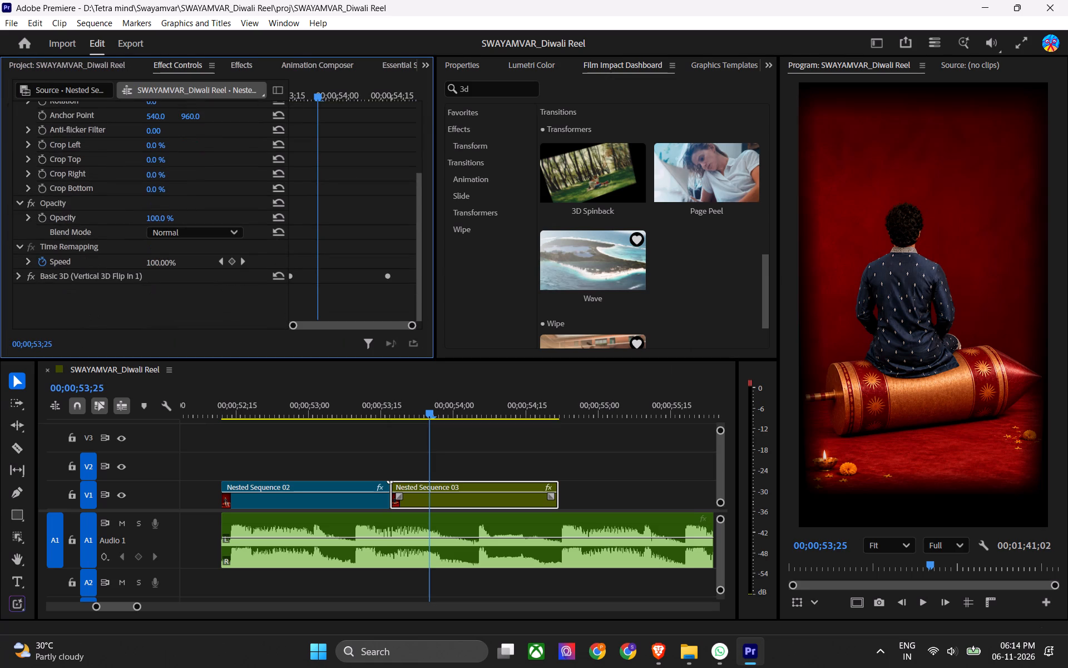
{"action": "left_click", "coordinate": [122, 276]}
{"action": "key", "text": "ctrl+c"}
{"action": "left_click", "coordinate": [313, 410]}
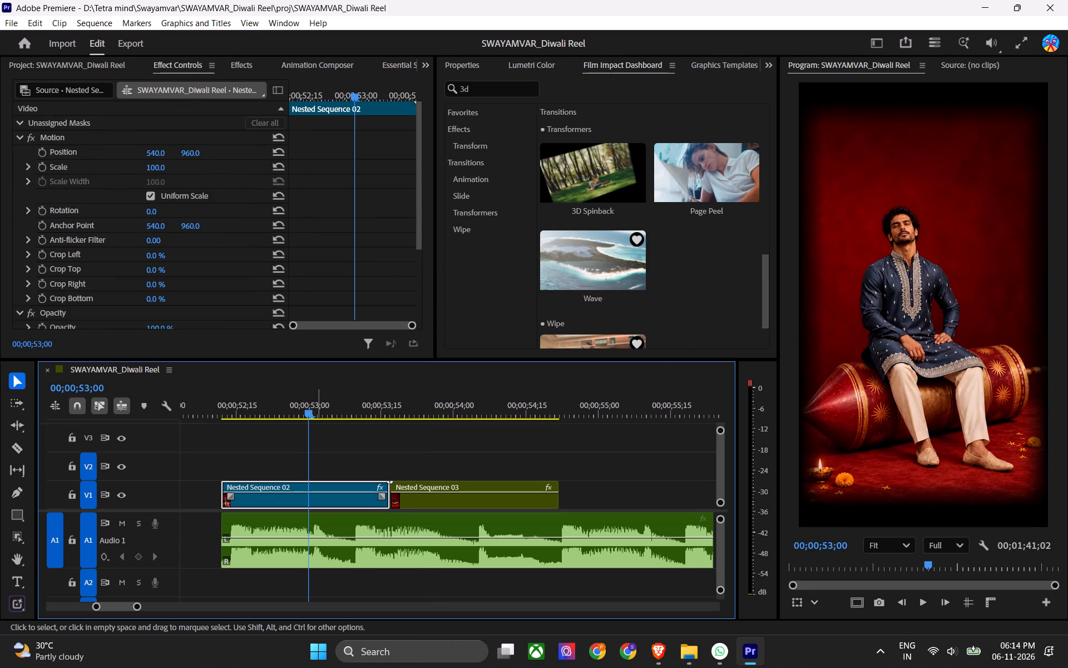
{"action": "key", "text": "ctrl+v"}
{"action": "left_click", "coordinate": [284, 406]}
{"action": "key", "text": "Up"}
{"action": "key", "text": "space"}
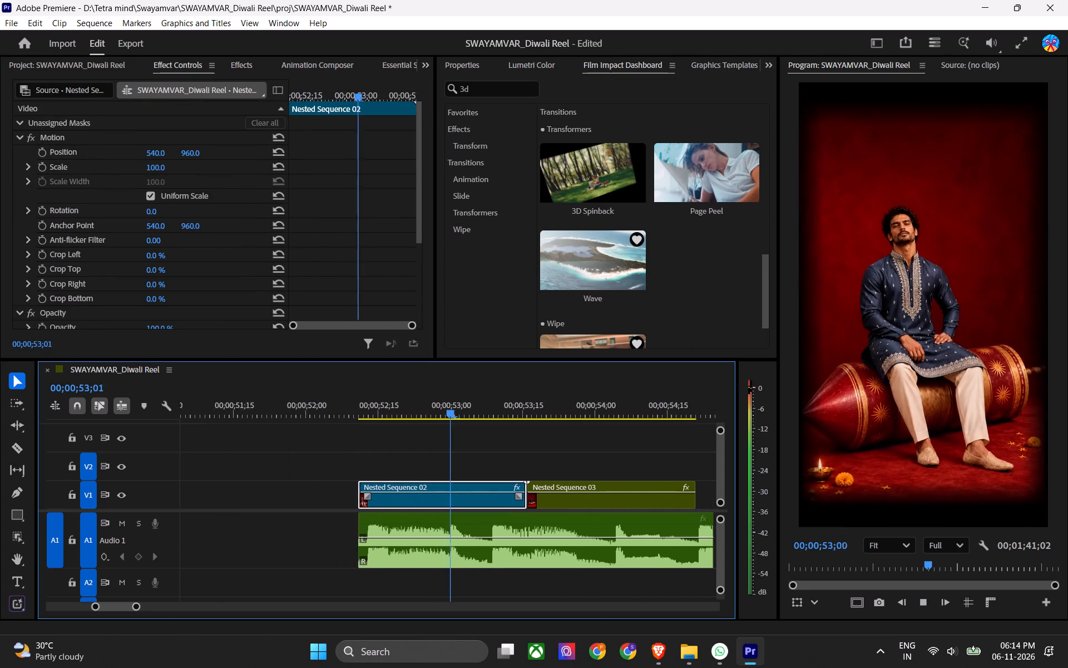
{"action": "key", "text": "space"}
{"action": "scroll", "coordinate": [380, 478], "scroll_direction": "down", "scroll_amount": 3, "text": "alt"}
{"action": "key", "text": "ctrl+s"}
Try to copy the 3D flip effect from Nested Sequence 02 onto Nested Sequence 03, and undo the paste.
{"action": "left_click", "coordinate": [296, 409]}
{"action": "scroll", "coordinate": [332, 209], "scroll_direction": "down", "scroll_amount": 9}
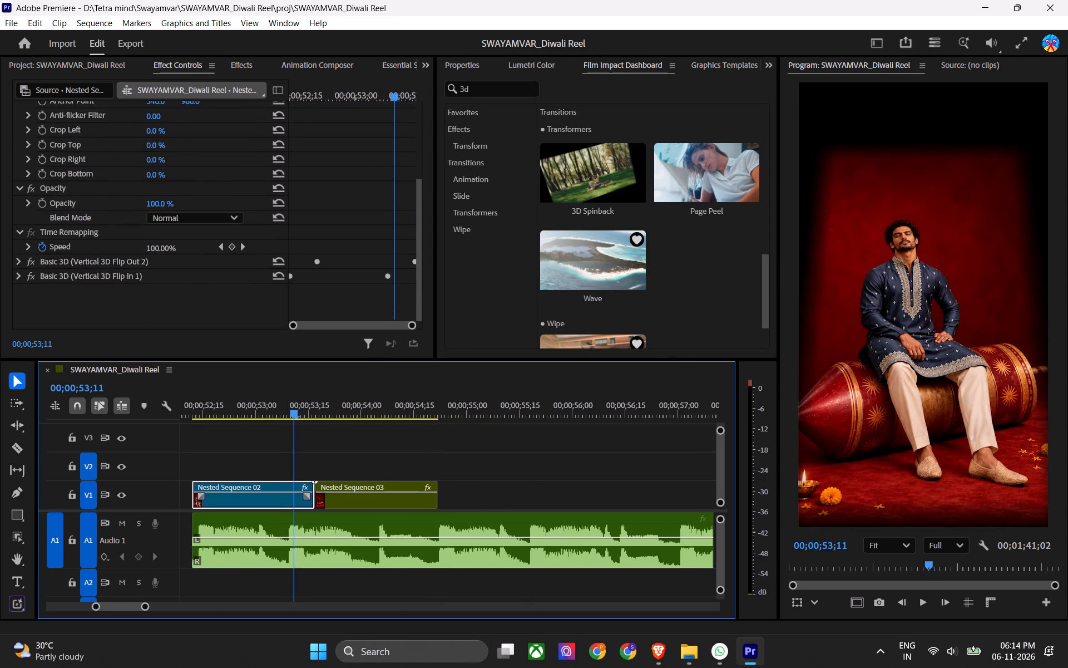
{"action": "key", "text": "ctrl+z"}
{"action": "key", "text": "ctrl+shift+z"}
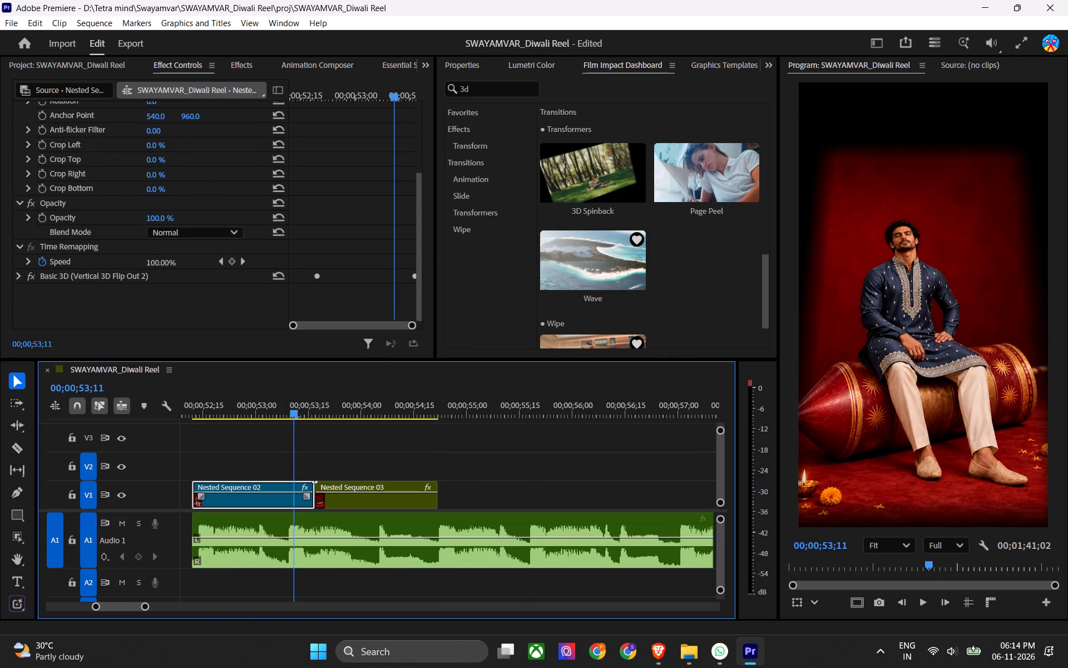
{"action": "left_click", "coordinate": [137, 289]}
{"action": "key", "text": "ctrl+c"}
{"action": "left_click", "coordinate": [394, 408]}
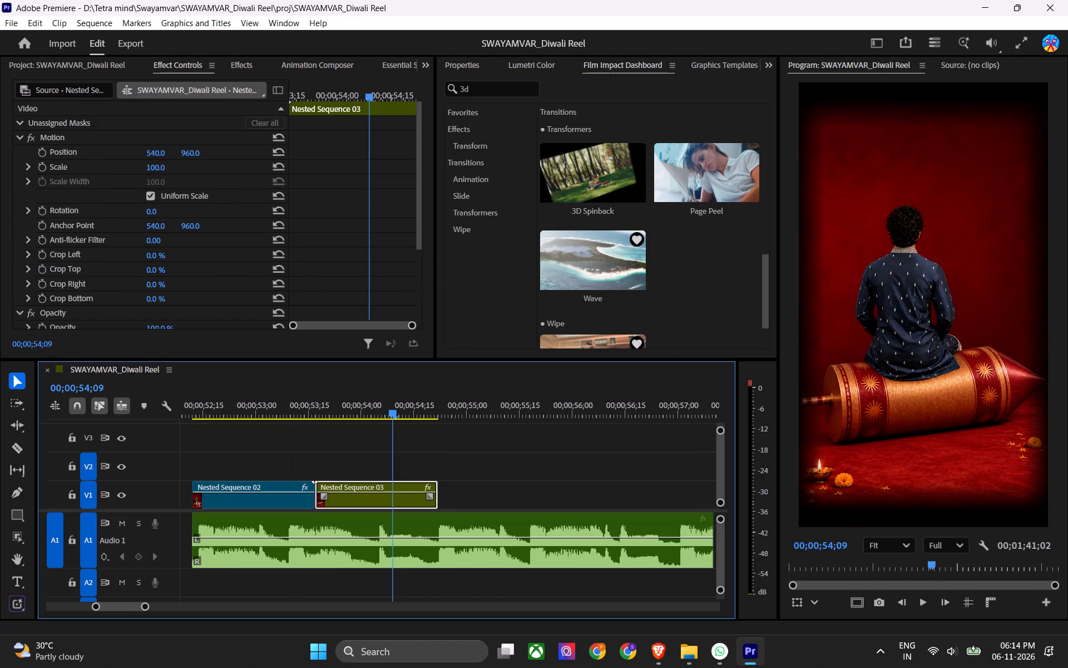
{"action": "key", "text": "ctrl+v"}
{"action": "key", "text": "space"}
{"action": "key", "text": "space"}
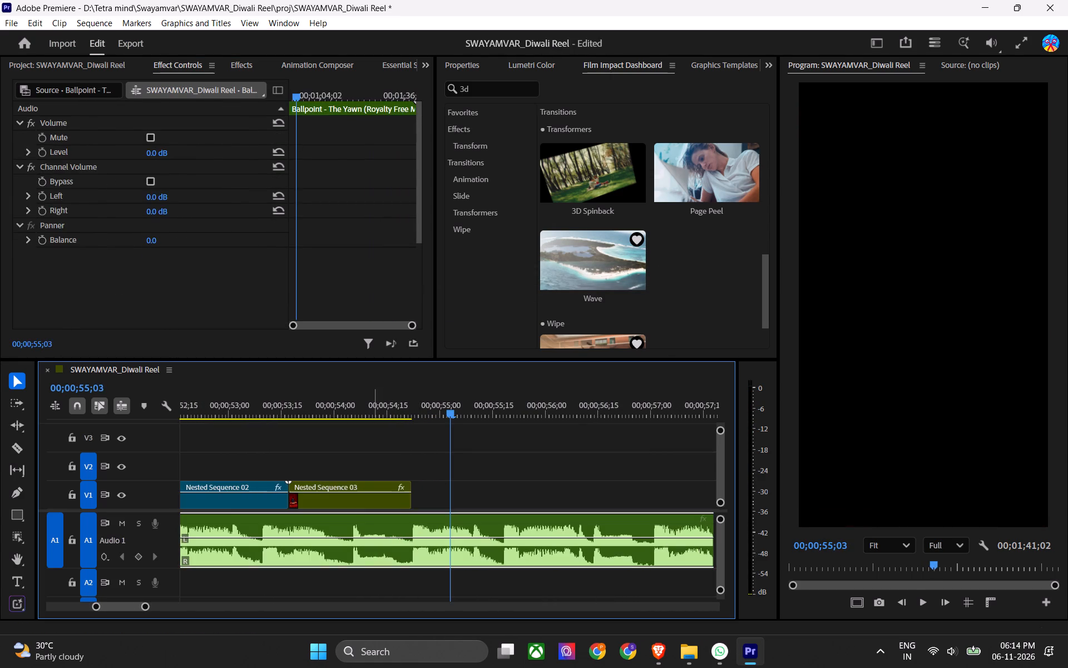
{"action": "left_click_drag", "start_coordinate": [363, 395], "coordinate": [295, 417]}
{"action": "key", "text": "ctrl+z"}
Copy the Basic 3D (Vertical 3D Flip Out 2) effect from Nested Sequence 02 and paste it onto Nested Sequence 03.
{"action": "left_click", "coordinate": [331, 408]}
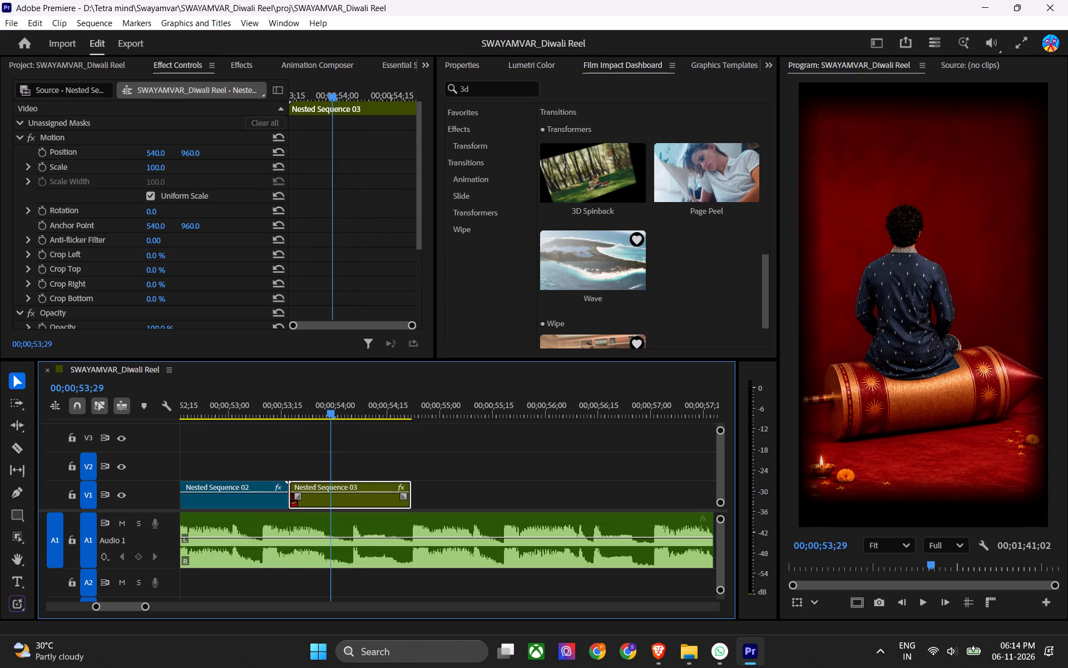
{"action": "scroll", "coordinate": [299, 274], "scroll_direction": "down", "scroll_amount": 8}
{"action": "left_click", "coordinate": [241, 407]}
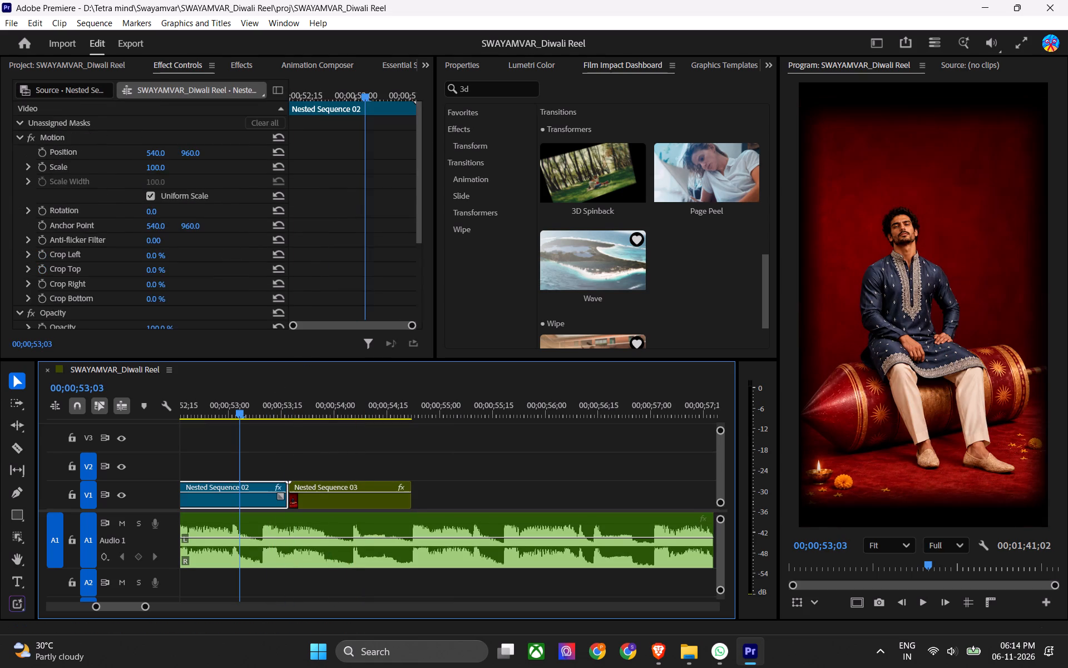
{"action": "scroll", "coordinate": [311, 287], "scroll_direction": "down", "scroll_amount": 6}
{"action": "left_click", "coordinate": [167, 301]}
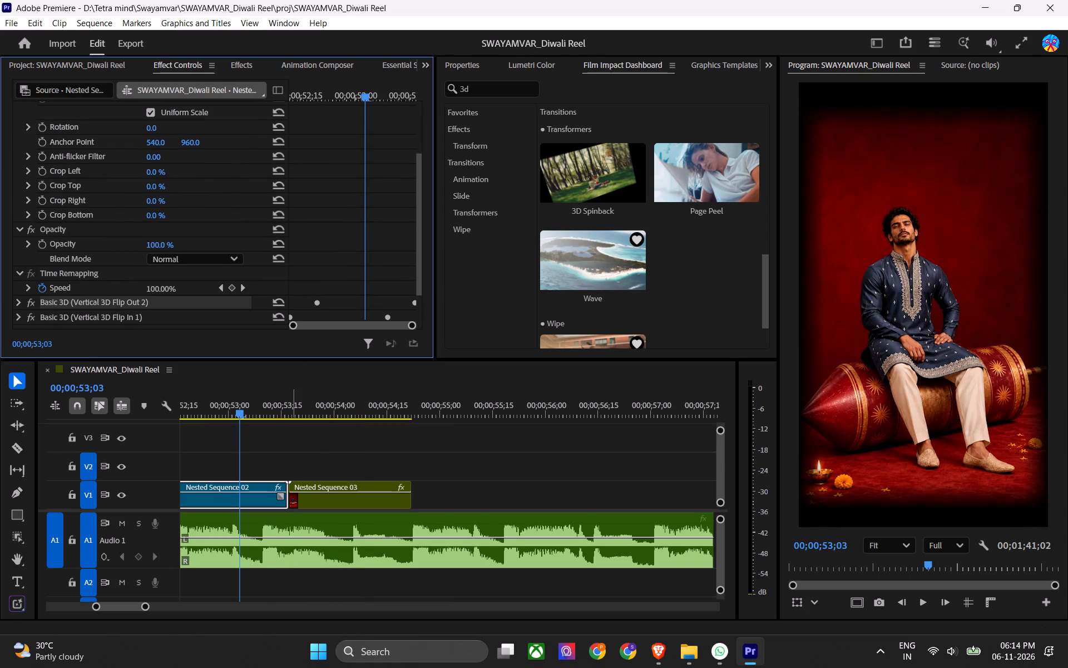
{"action": "key", "text": "ctrl+c"}
{"action": "left_click", "coordinate": [385, 397]}
{"action": "key", "text": "ctrl+v"}
Play across both nested clips to check their flip-in and flip-out animations, and save.
{"action": "left_click_drag", "start_coordinate": [266, 396], "coordinate": [266, 396]}
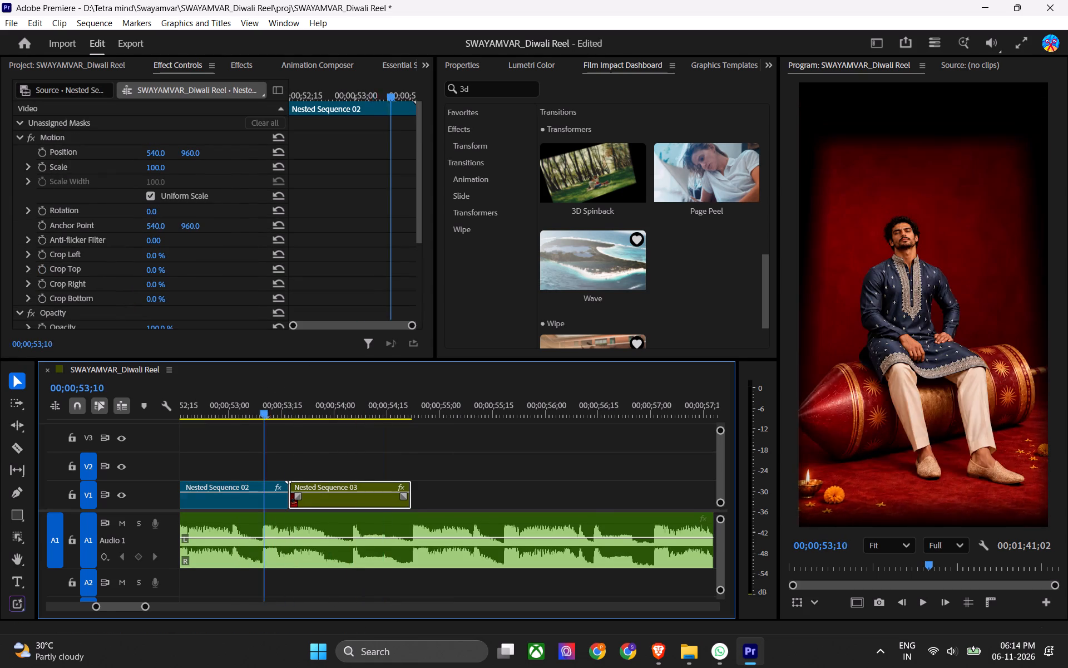
{"action": "left_click_drag", "start_coordinate": [266, 396], "coordinate": [248, 400]}
{"action": "key", "text": "space"}
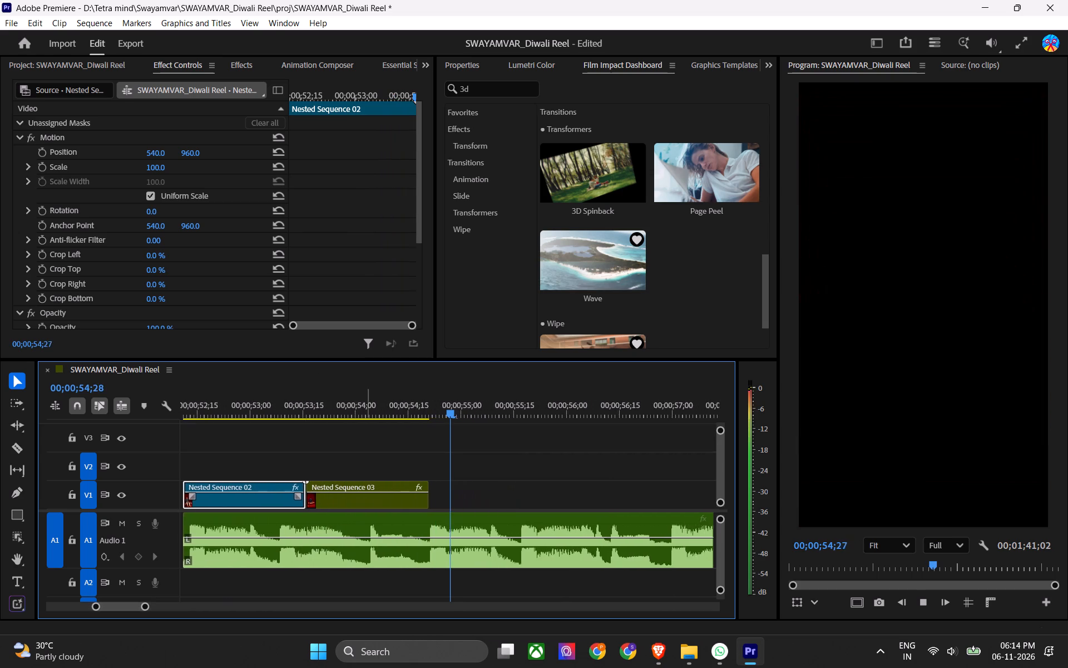
{"action": "key", "text": "space"}
{"action": "scroll", "coordinate": [357, 443], "scroll_direction": "down", "scroll_amount": 6, "text": "alt"}
{"action": "scroll", "coordinate": [360, 454], "scroll_direction": "up", "scroll_amount": 2}
{"action": "scroll", "coordinate": [360, 454], "scroll_direction": "down", "scroll_amount": 1}
{"action": "scroll", "coordinate": [360, 454], "scroll_direction": "up", "scroll_amount": 2}
{"action": "key", "text": "ctrl+s"}
Play both flipping clips from the start of the music, return to 00;00;52;12, and save.
{"action": "left_click", "coordinate": [336, 397]}
{"action": "key", "text": "Up"}
{"action": "key", "text": "ctrl+s"}
{"action": "key", "text": "ctrl+s"}
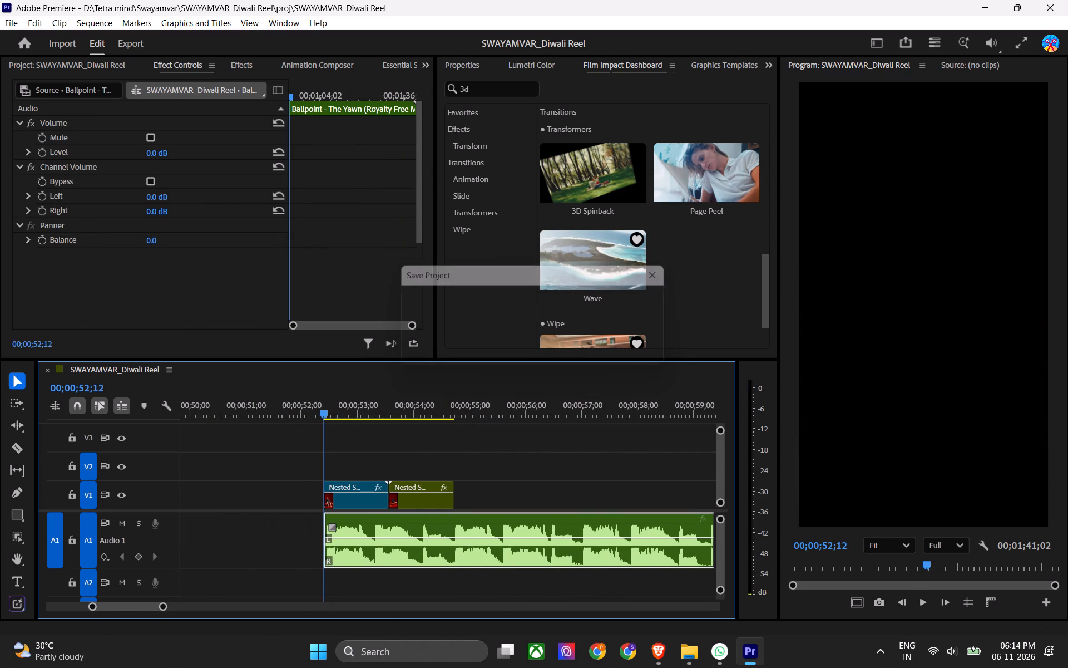
{"action": "key", "text": "space"}
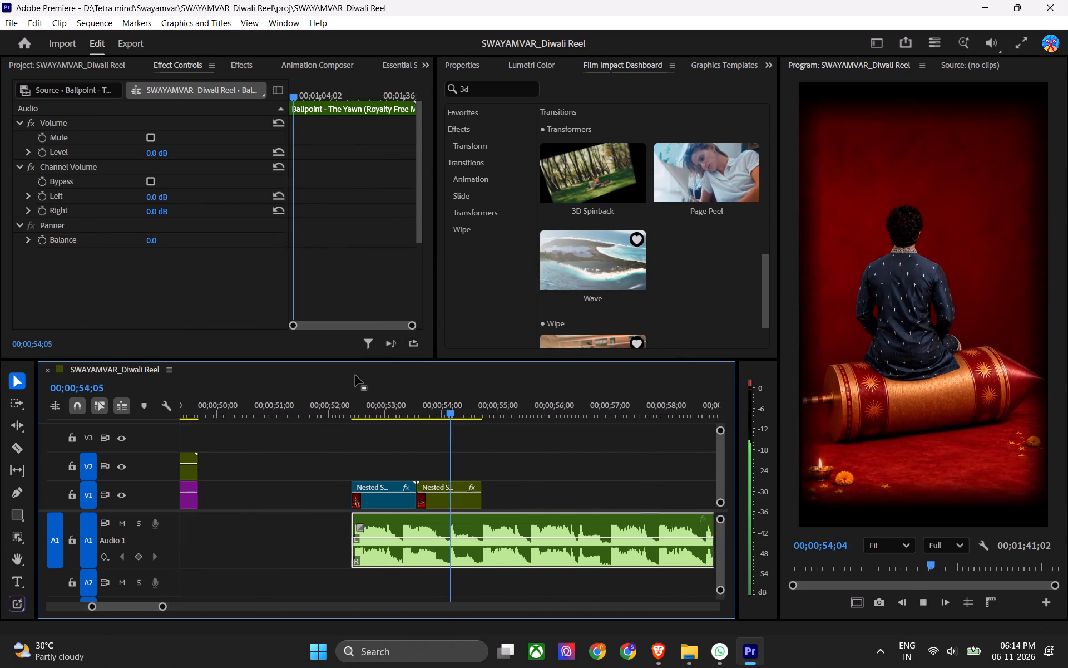
{"action": "key", "text": "space"}
{"action": "scroll", "coordinate": [372, 475], "scroll_direction": "down", "scroll_amount": 5, "text": "alt"}
{"action": "scroll", "coordinate": [373, 484], "scroll_direction": "up", "scroll_amount": 5}
{"action": "key", "text": "ctrl+s"}
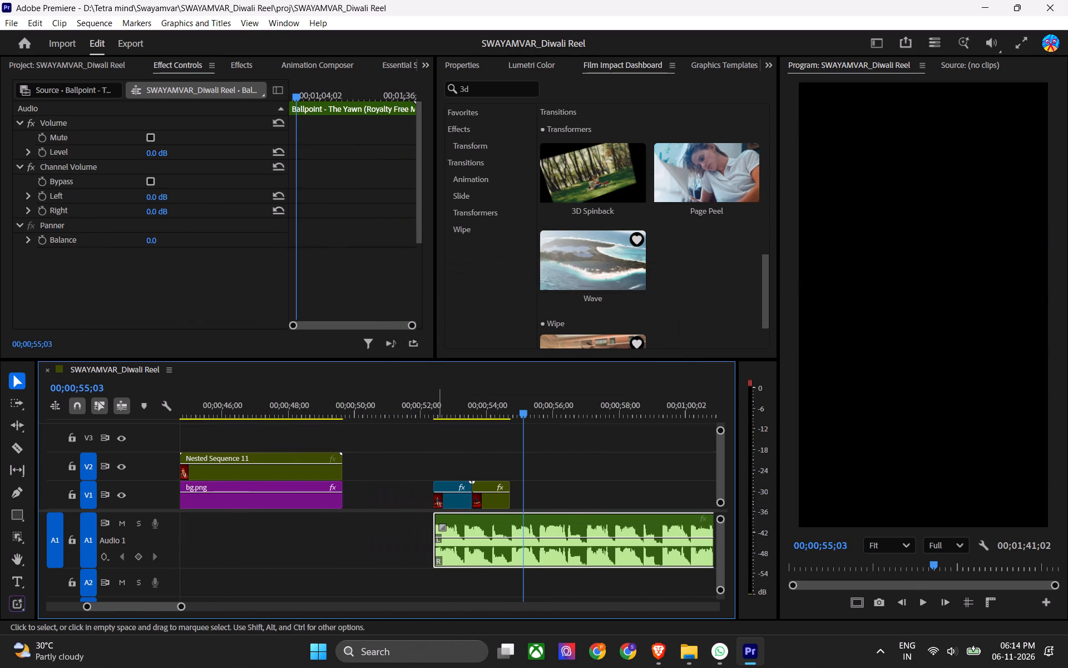
{"action": "left_click", "coordinate": [440, 419]}
{"action": "left_click", "coordinate": [445, 414]}
{"action": "key", "text": "Up"}
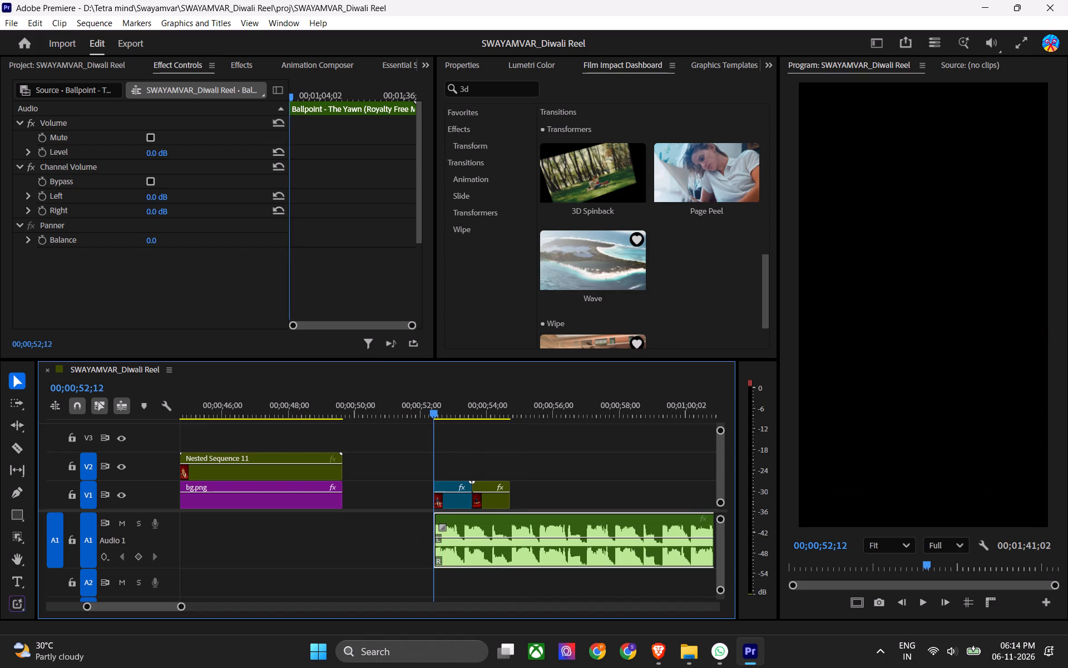
{"action": "key", "text": "ctrl+s"}
{"action": "key", "text": "ctrl+s"}
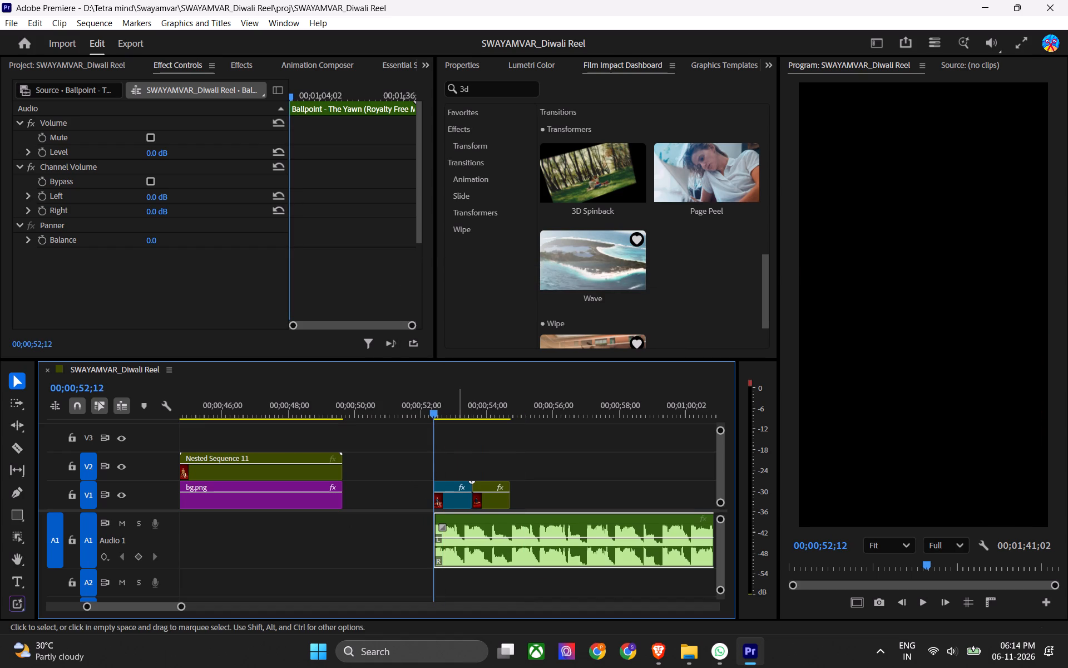
Duplicate the Nested Sequence 02 and 03 pair on V1 and place the copies directly after the originals.
{"action": "left_click_drag", "start_coordinate": [489, 464], "coordinate": [452, 507]}
{"action": "left_click_drag", "start_coordinate": [456, 505], "coordinate": [535, 499]}
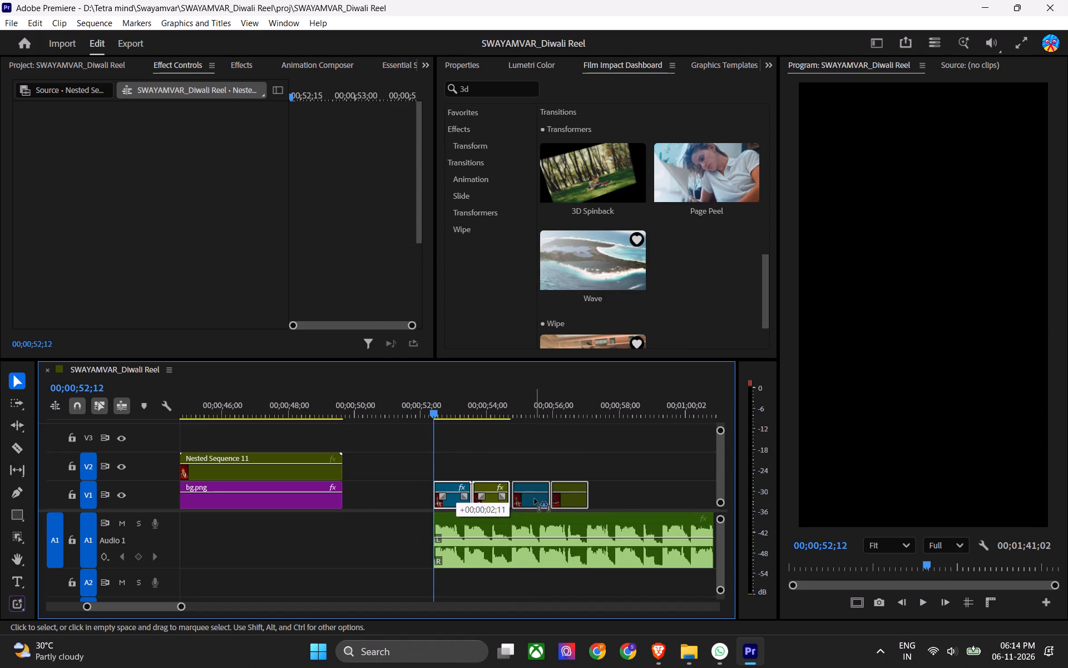
{"action": "left_click_drag", "start_coordinate": [535, 499], "coordinate": [550, 505]}
{"action": "left_click_drag", "start_coordinate": [546, 465], "coordinate": [585, 490]}
{"action": "left_click_drag", "start_coordinate": [585, 504], "coordinate": [578, 507]}
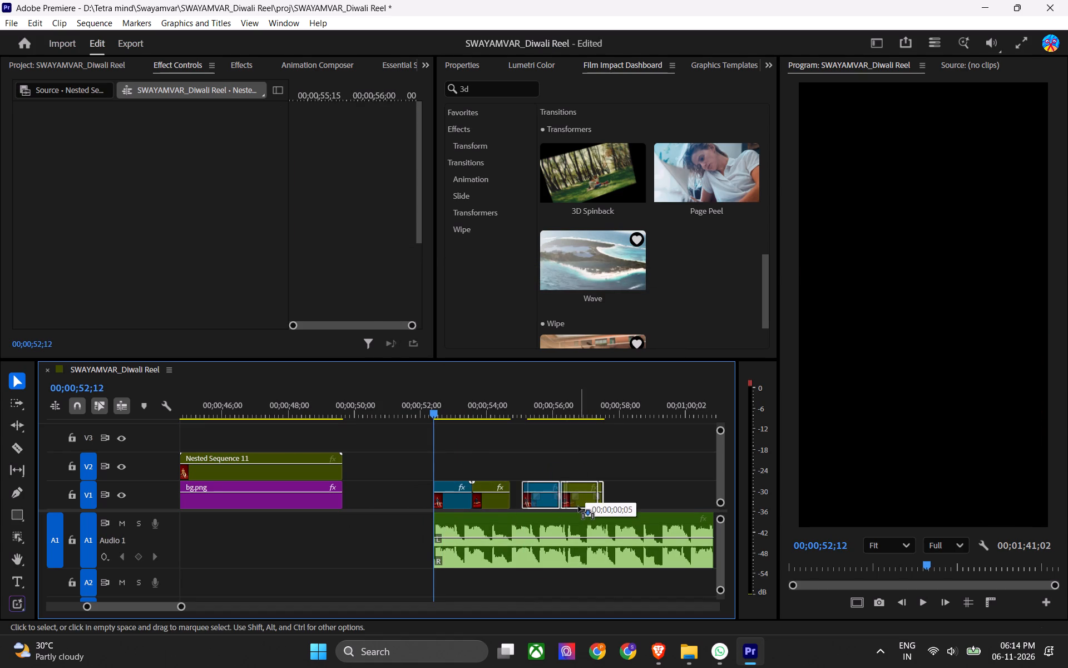
{"action": "left_click_drag", "start_coordinate": [578, 507], "coordinate": [573, 508]}
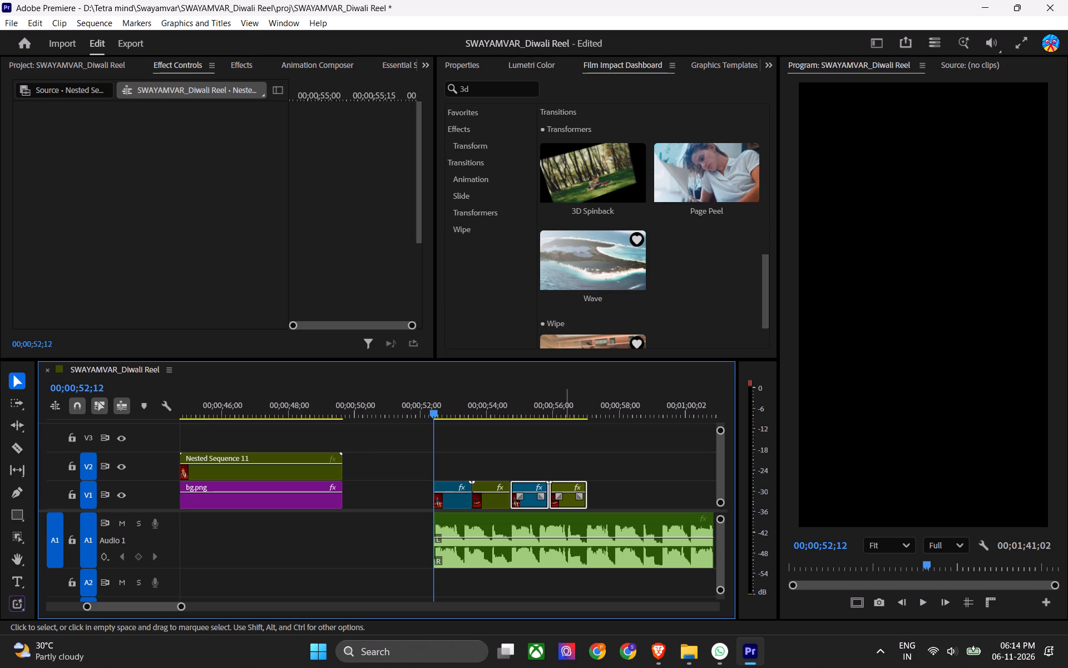
Duplicate all four nested clips on V1 and butt the copies against the end of the fourth clip.
{"action": "double_click", "coordinate": [565, 464]}
{"action": "scroll", "coordinate": [576, 479], "scroll_direction": "down", "scroll_amount": 4}
{"action": "left_click_drag", "start_coordinate": [495, 459], "coordinate": [403, 489]}
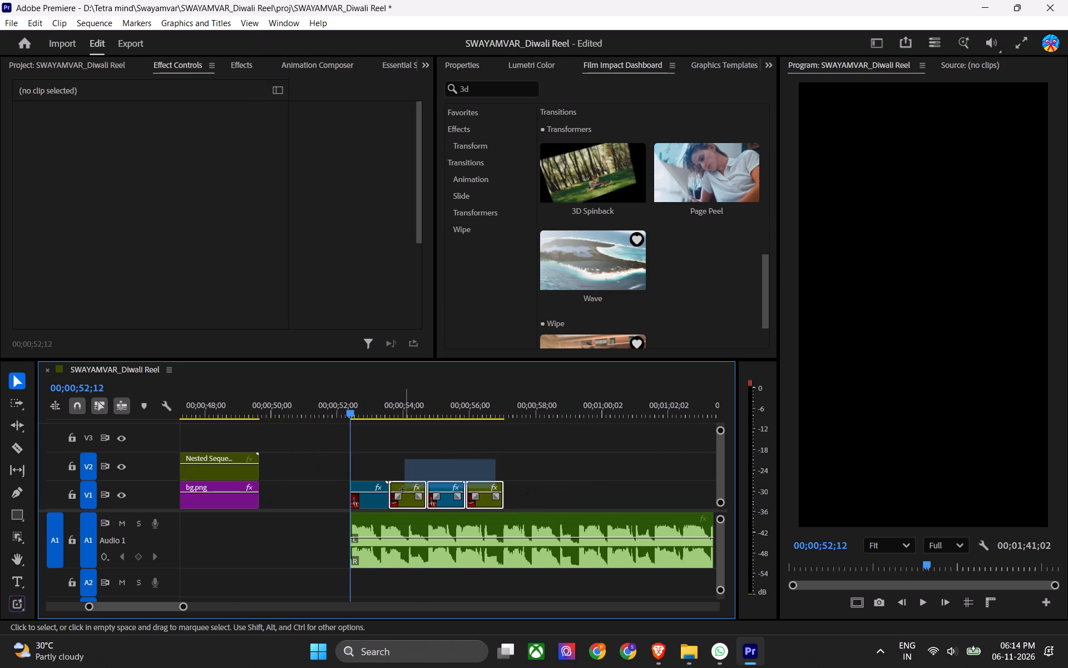
{"action": "left_click_drag", "start_coordinate": [403, 489], "coordinate": [381, 498]}
{"action": "left_click_drag", "start_coordinate": [374, 501], "coordinate": [530, 490]}
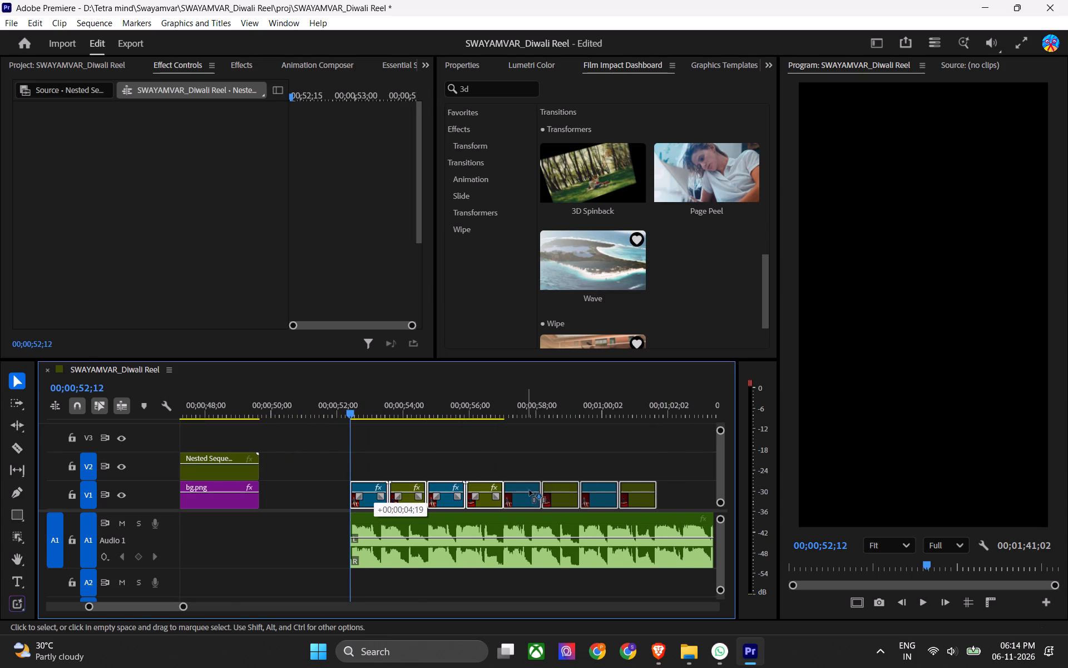
{"action": "left_click_drag", "start_coordinate": [530, 490], "coordinate": [543, 491]}
{"action": "left_click_drag", "start_coordinate": [529, 454], "coordinate": [655, 495]}
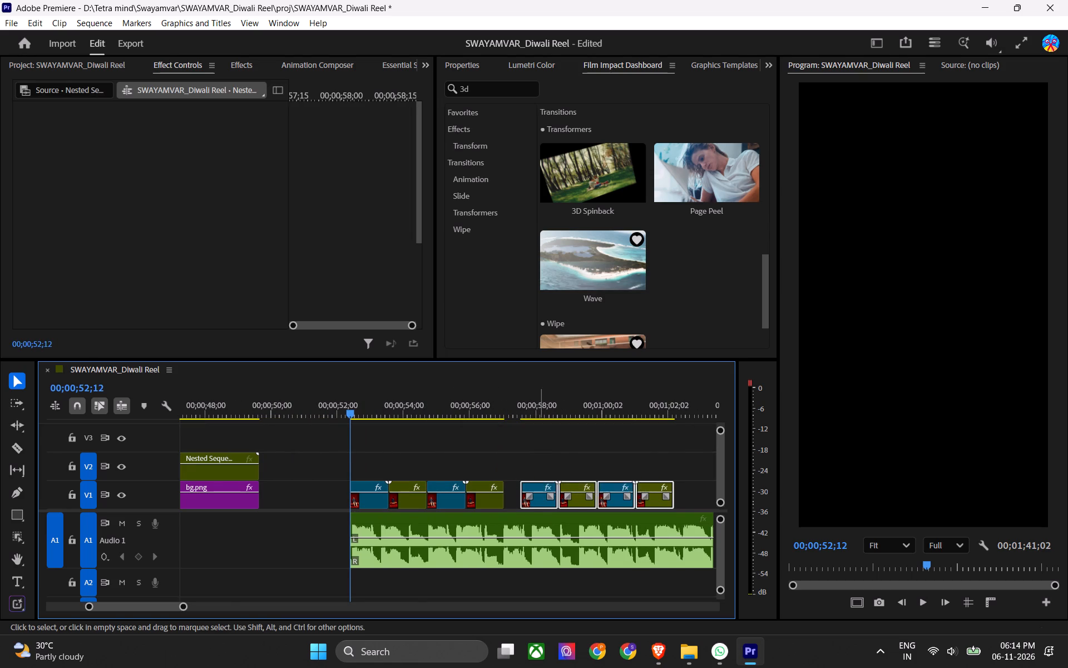
{"action": "left_click_drag", "start_coordinate": [539, 503], "coordinate": [527, 509]}
Switch the system sound output to Speakers (Realtek(R) Audio).
{"action": "key", "text": "ctrl+super+v"}
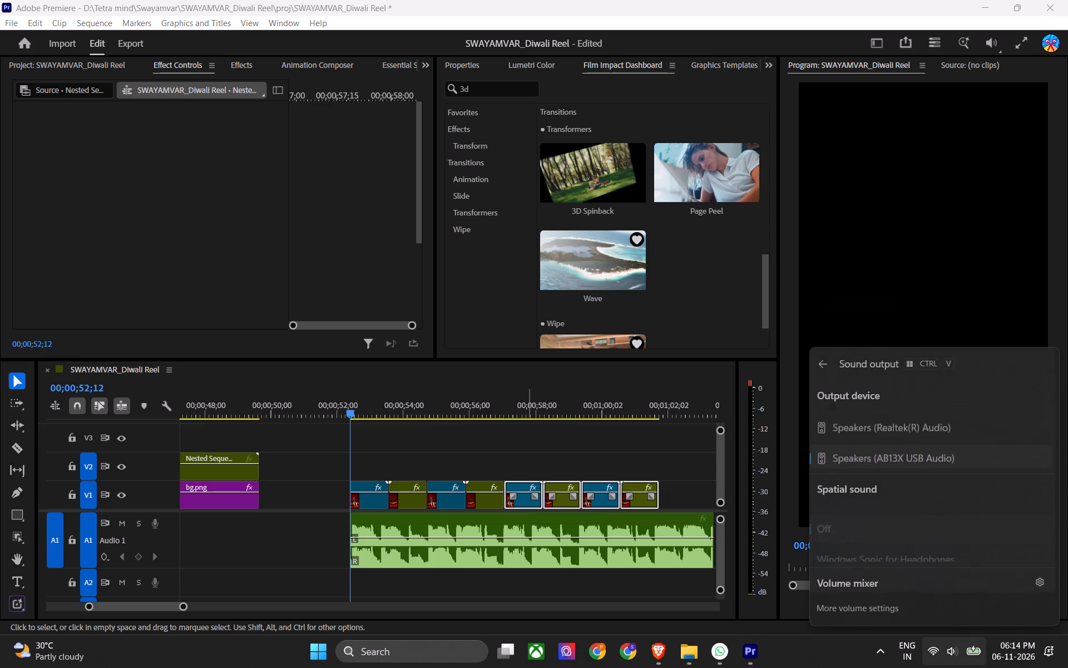
{"action": "key", "text": "Return"}
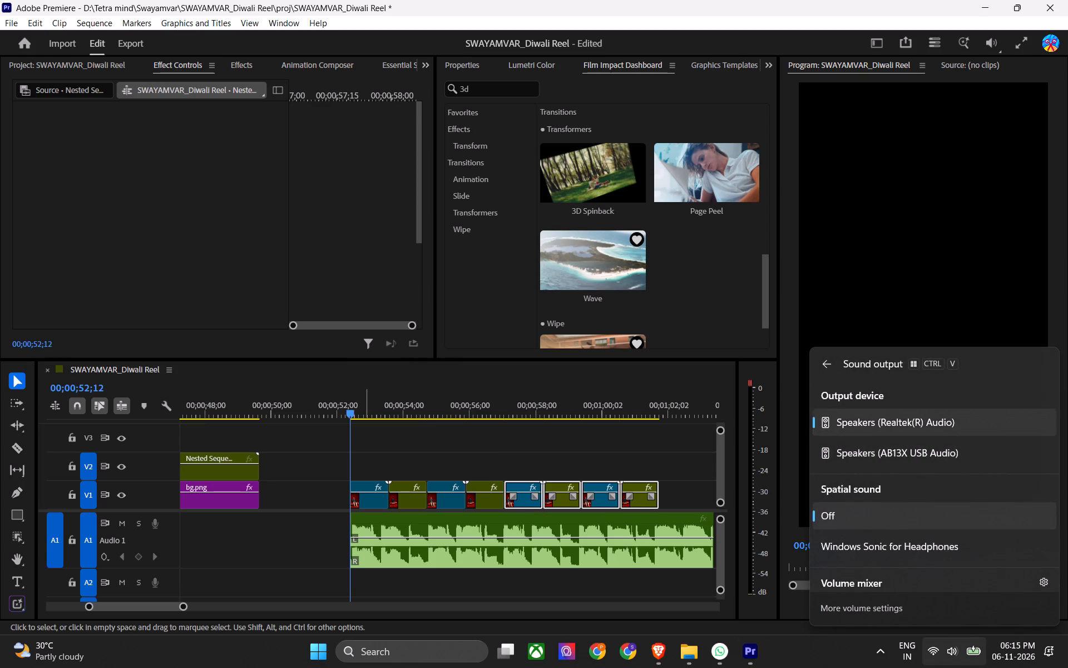
{"action": "left_click", "coordinate": [364, 434]}
Move all eight nested clips above the music from V1 up to V2 and save.
{"action": "left_click", "coordinate": [370, 405]}
{"action": "scroll", "coordinate": [362, 450], "scroll_direction": "down", "scroll_amount": 4, "text": "alt"}
{"action": "left_click_drag", "start_coordinate": [580, 464], "coordinate": [375, 490]}
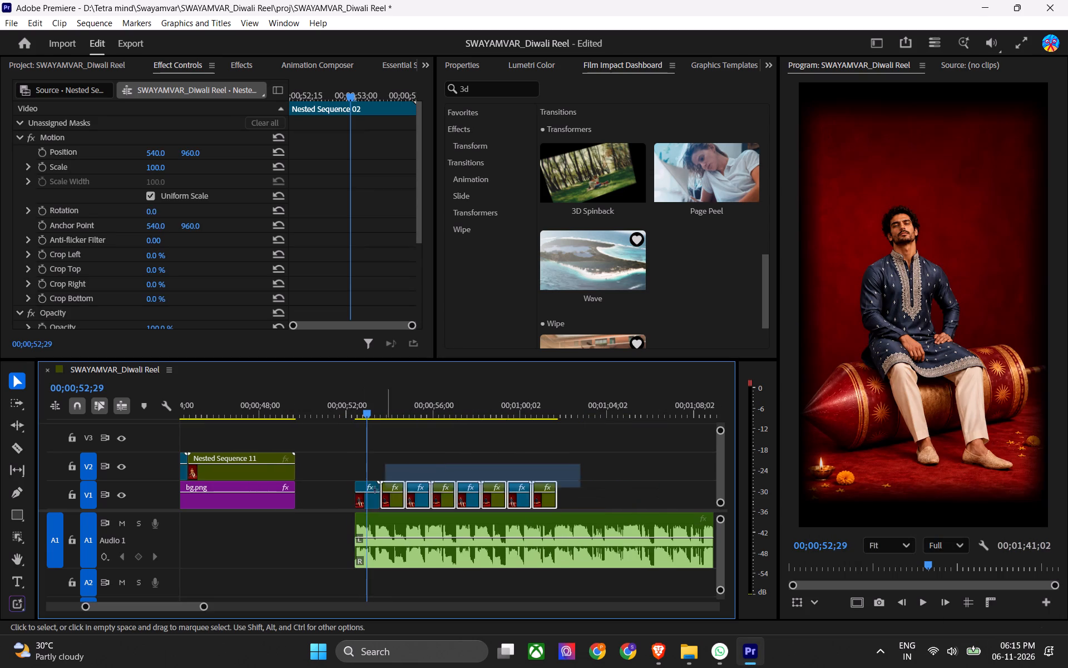
{"action": "left_click_drag", "start_coordinate": [375, 490], "coordinate": [353, 499]}
{"action": "key", "text": "alt+Up"}
{"action": "key", "text": "ctrl+s"}
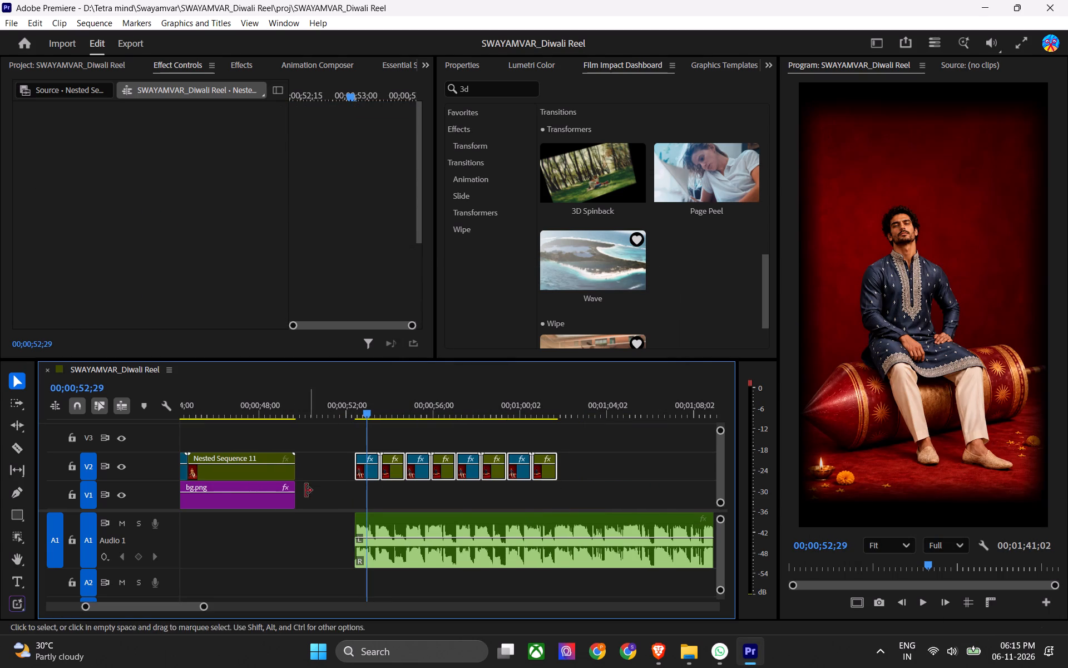
Extend the bg.png clip on V1 beneath the nested clips until just past the last one on V2.
{"action": "left_click_drag", "start_coordinate": [299, 490], "coordinate": [568, 502]}
{"action": "left_click", "coordinate": [604, 463]}
Play the nested clips over the music full screen from the start of the first clip to review the flip timing.
{"action": "left_click", "coordinate": [357, 406]}
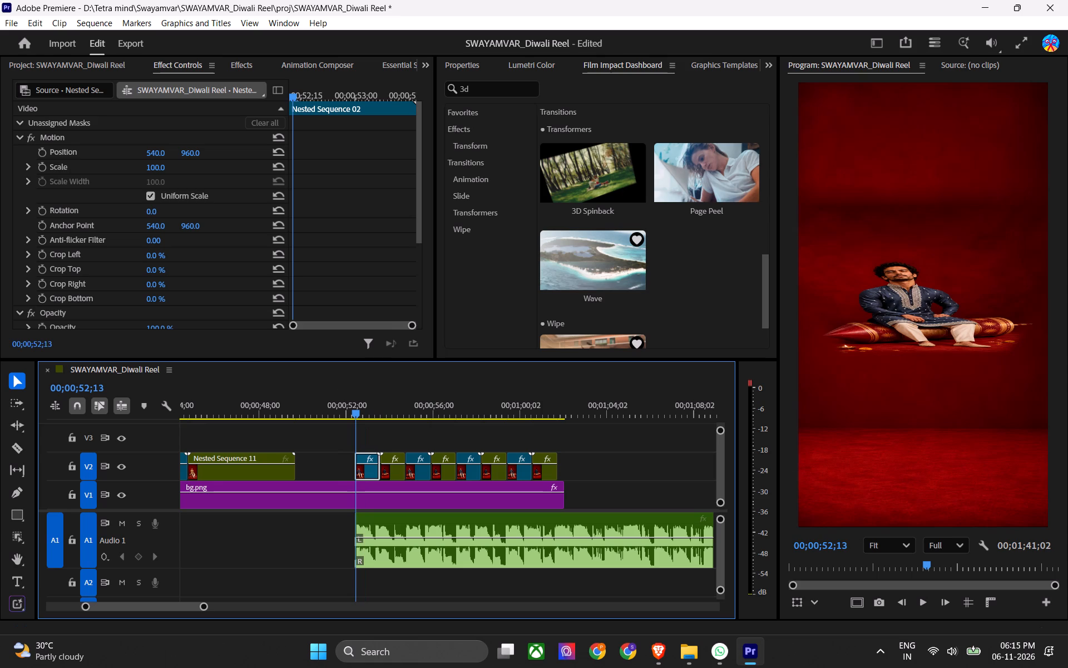
{"action": "key", "text": "Up"}
{"action": "key", "text": "ctrl+grave"}
{"action": "key", "text": "space"}
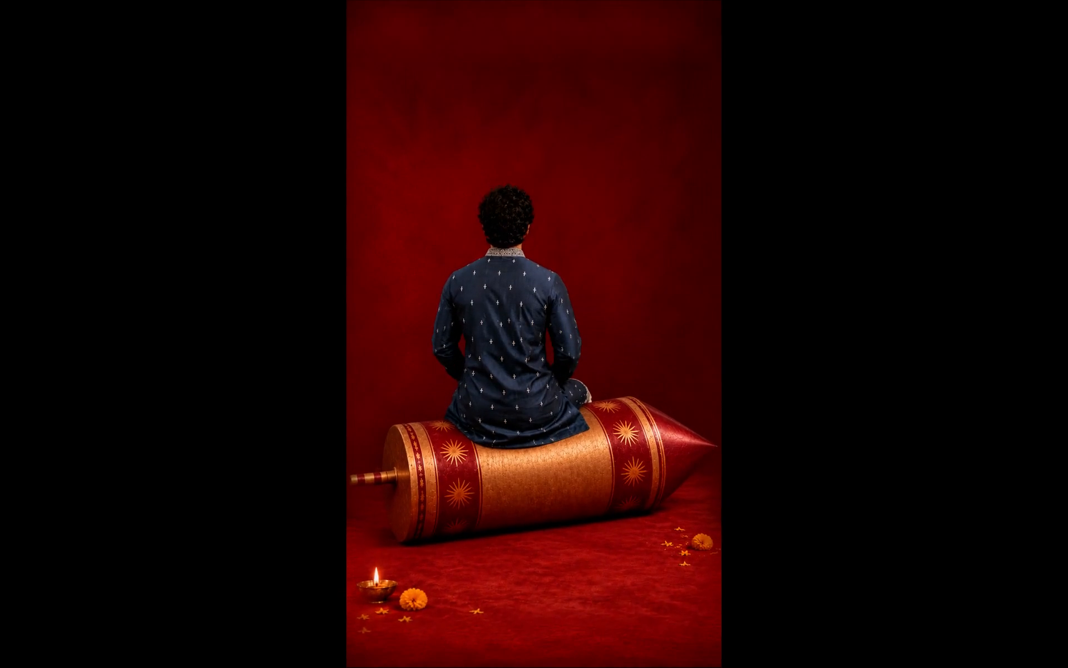
{"action": "key", "text": "space"}
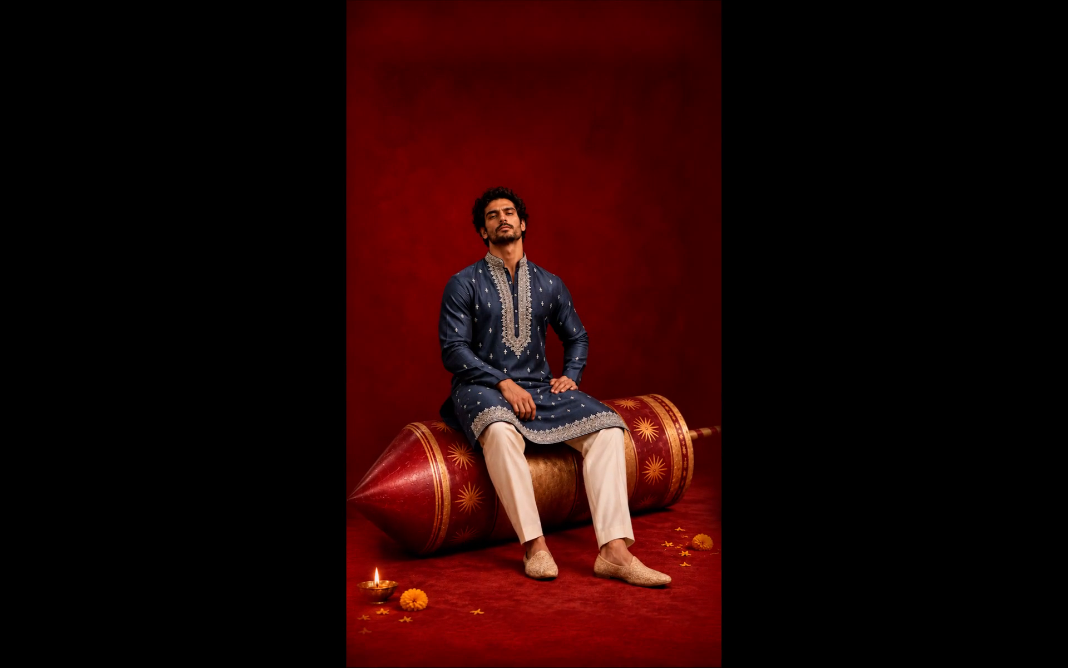
{"action": "key", "text": "Escape"}
{"action": "left_click", "coordinate": [336, 400]}
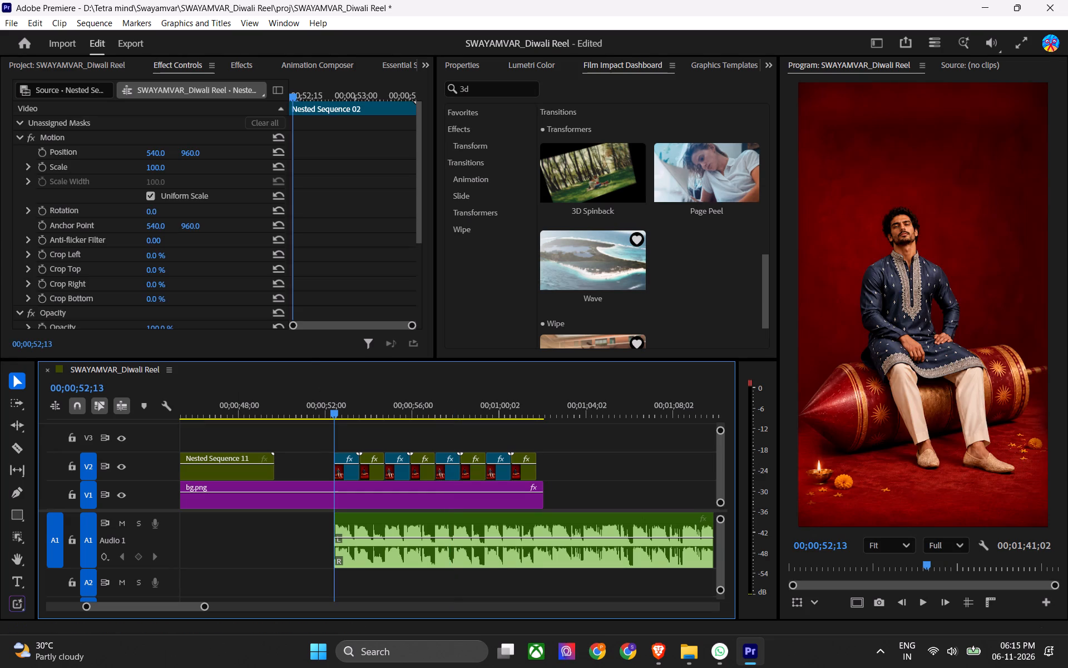
{"action": "key", "text": "Down"}
{"action": "key", "text": "Up"}
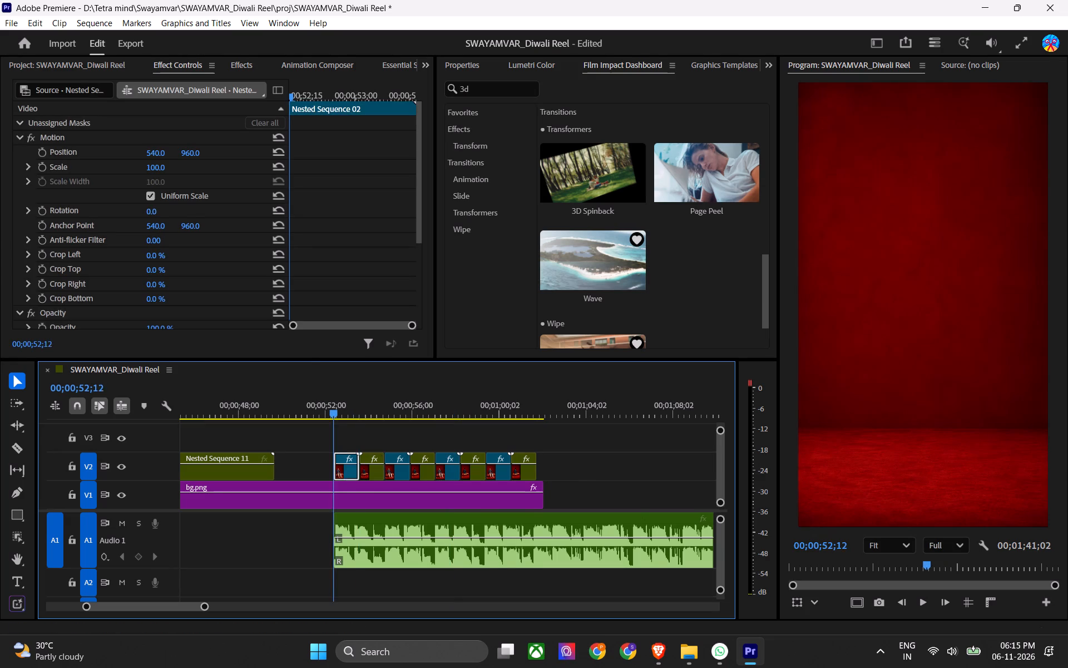
{"action": "key", "text": "ctrl+grave"}
{"action": "key", "text": "space"}
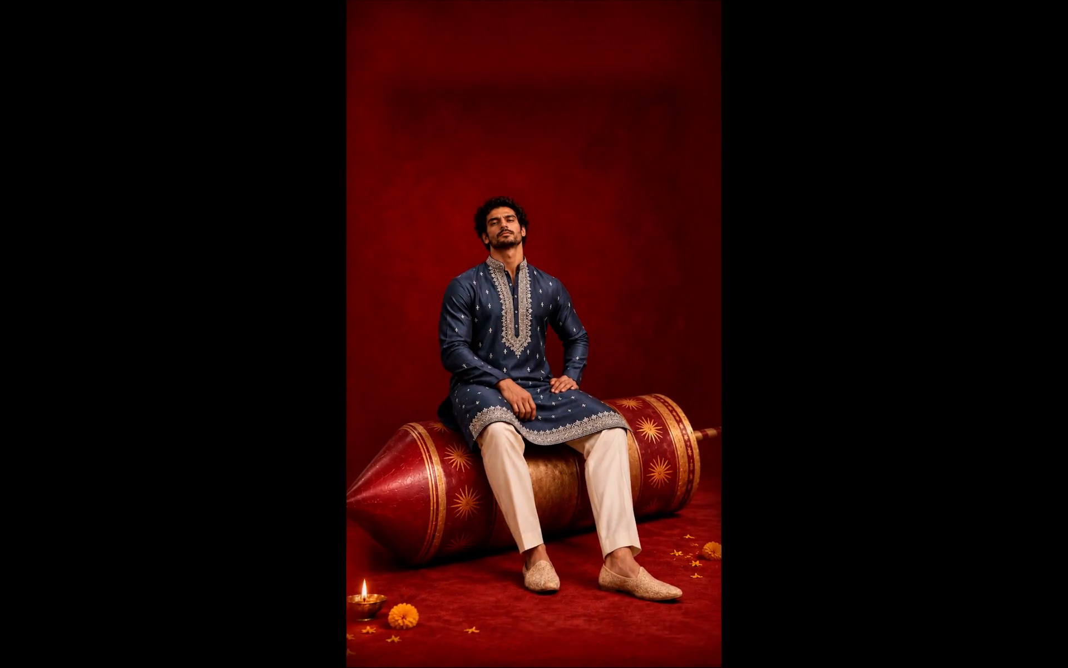
{"action": "key", "text": "space"}
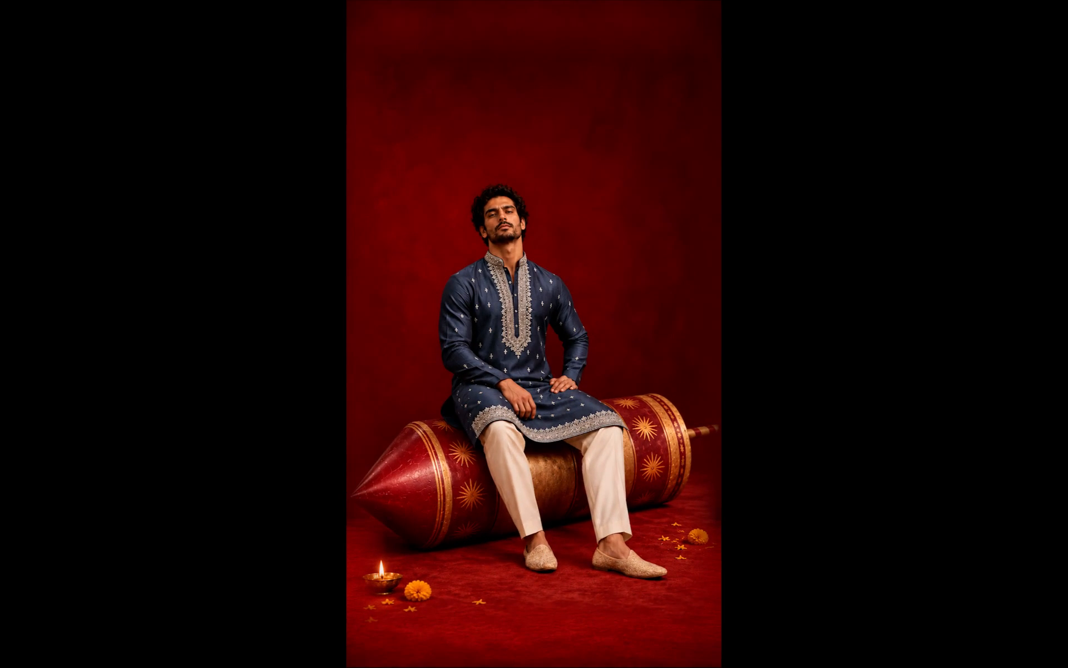
{"action": "key", "text": "Escape"}
Save the project.
{"action": "key", "text": "ctrl+s"}
{"action": "key", "text": "ctrl+s"}
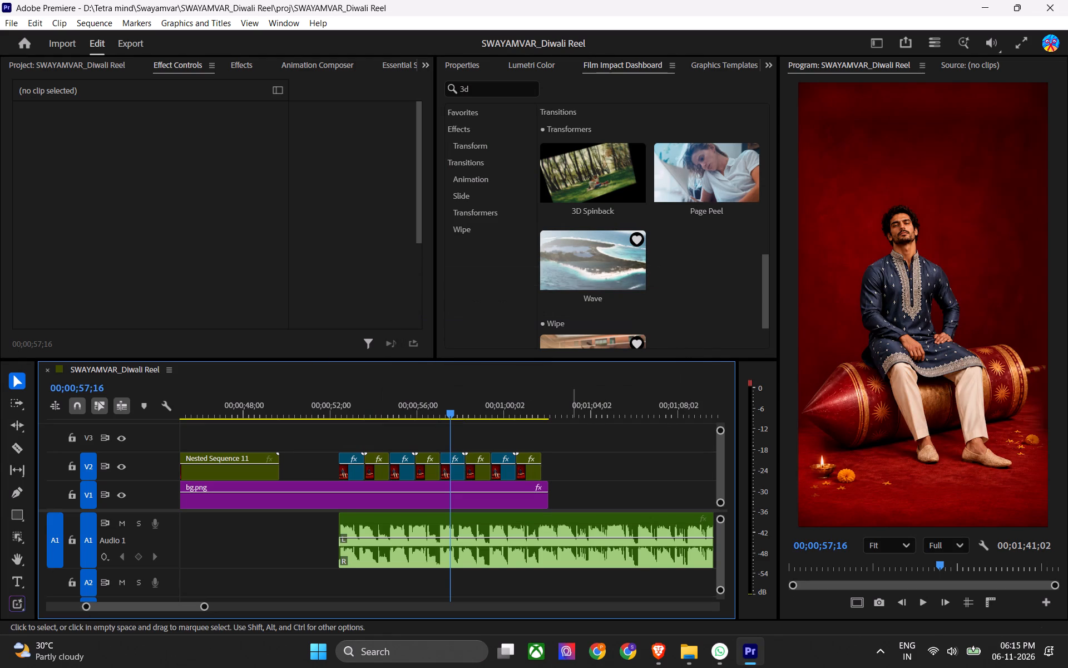
{"action": "key", "text": "ctrl+s"}
{"action": "key", "text": "ctrl+s"}
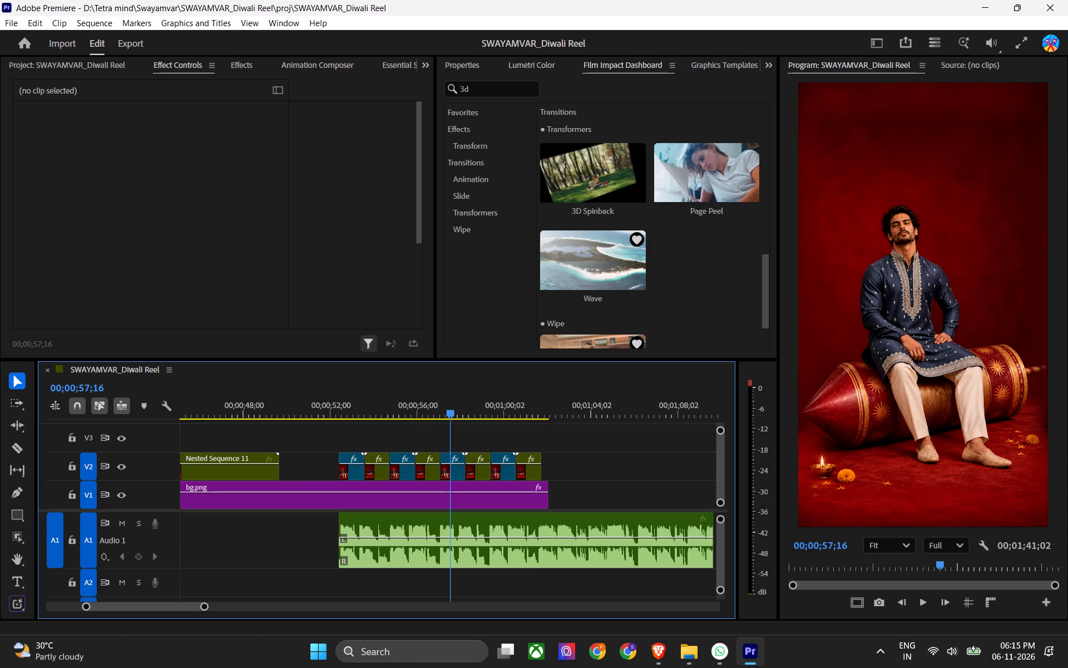
Search the effects for 3d and examine the 3D Flips presets in the MALICE SMOOTH EDITING PACK.
{"action": "left_click", "coordinate": [234, 66]}
{"action": "scroll", "coordinate": [81, 222], "scroll_direction": "up", "scroll_amount": 2}
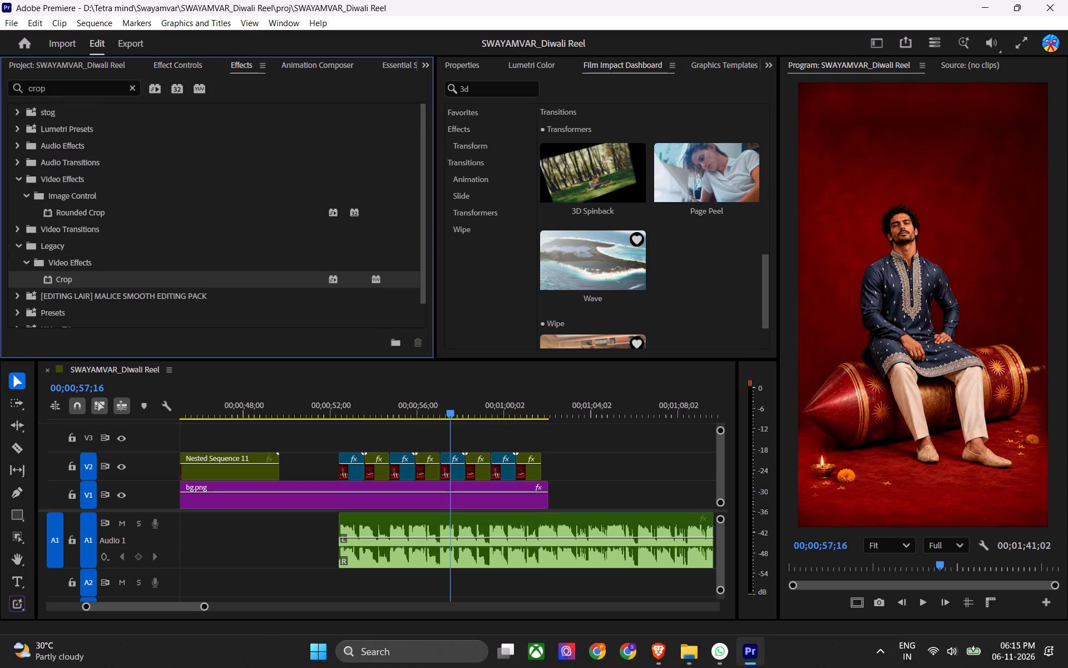
{"action": "scroll", "coordinate": [81, 222], "scroll_direction": "up", "scroll_amount": 1}
{"action": "scroll", "coordinate": [67, 253], "scroll_direction": "down", "scroll_amount": 10}
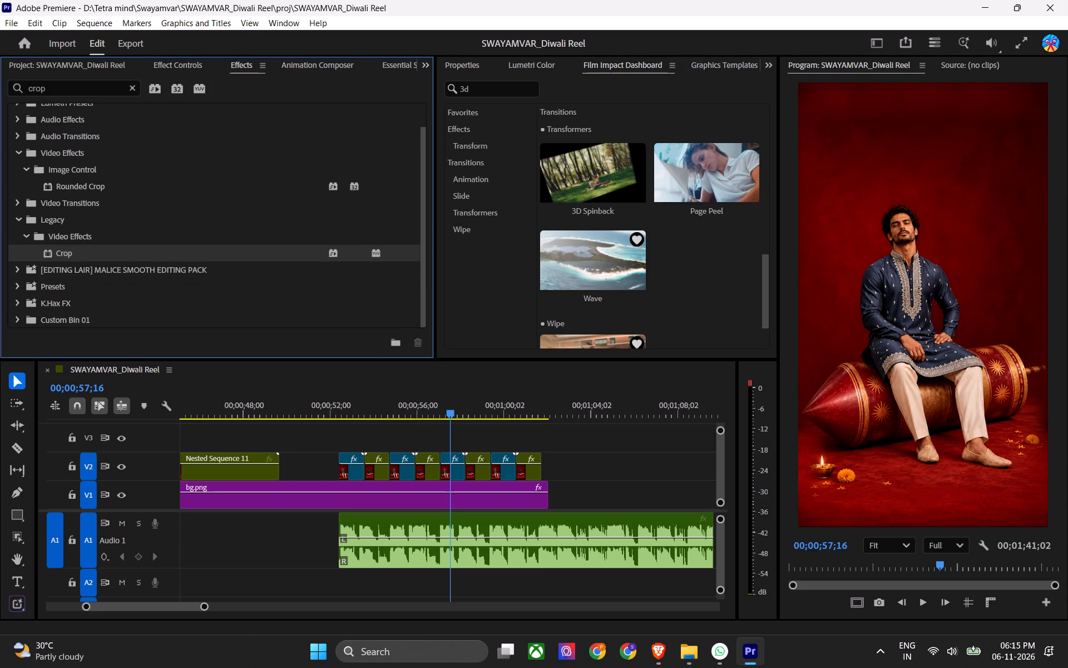
{"action": "left_click", "coordinate": [136, 85]}
{"action": "left_click", "coordinate": [107, 94]}
{"action": "left_click", "coordinate": [111, 93]}
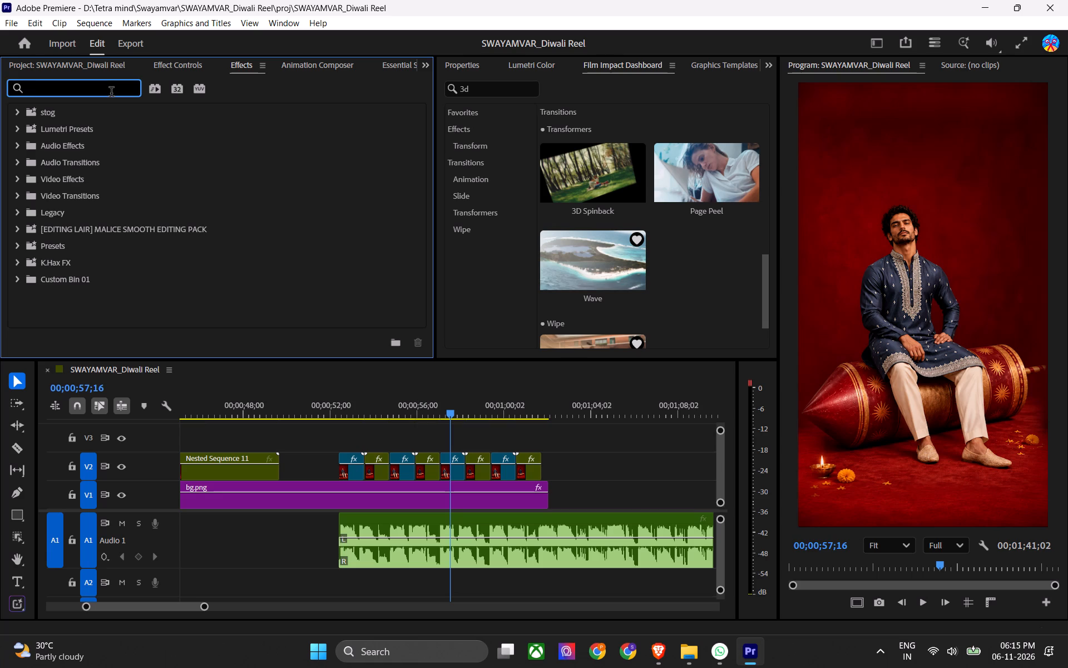
{"action": "type", "text": "3d"}
{"action": "scroll", "coordinate": [115, 213], "scroll_direction": "down", "scroll_amount": 14}
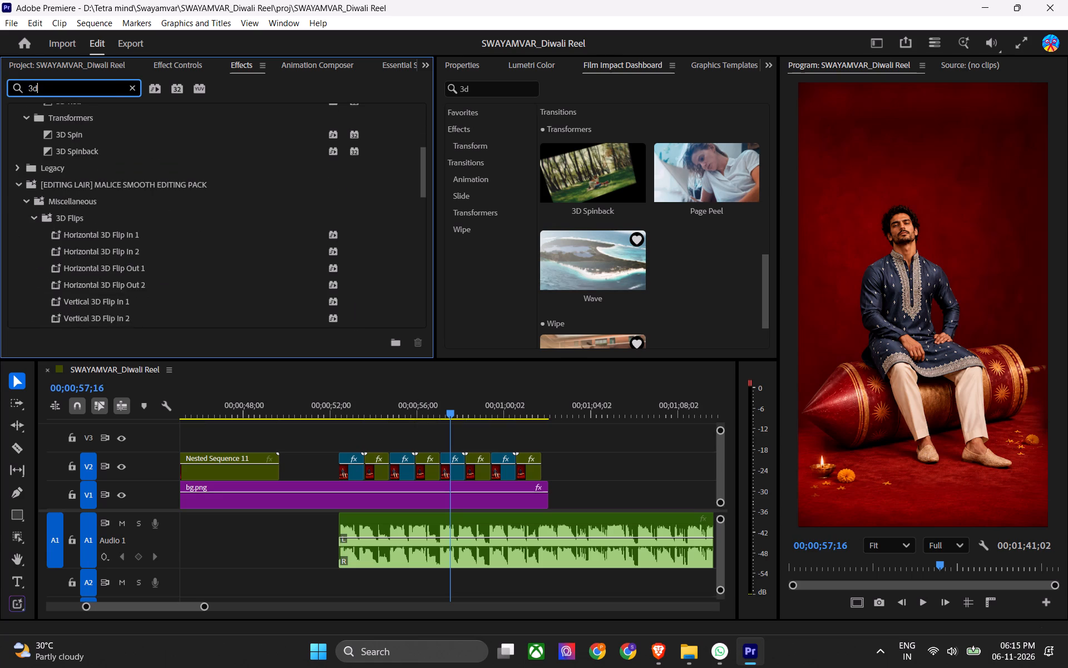
{"action": "scroll", "coordinate": [118, 216], "scroll_direction": "down", "scroll_amount": 2}
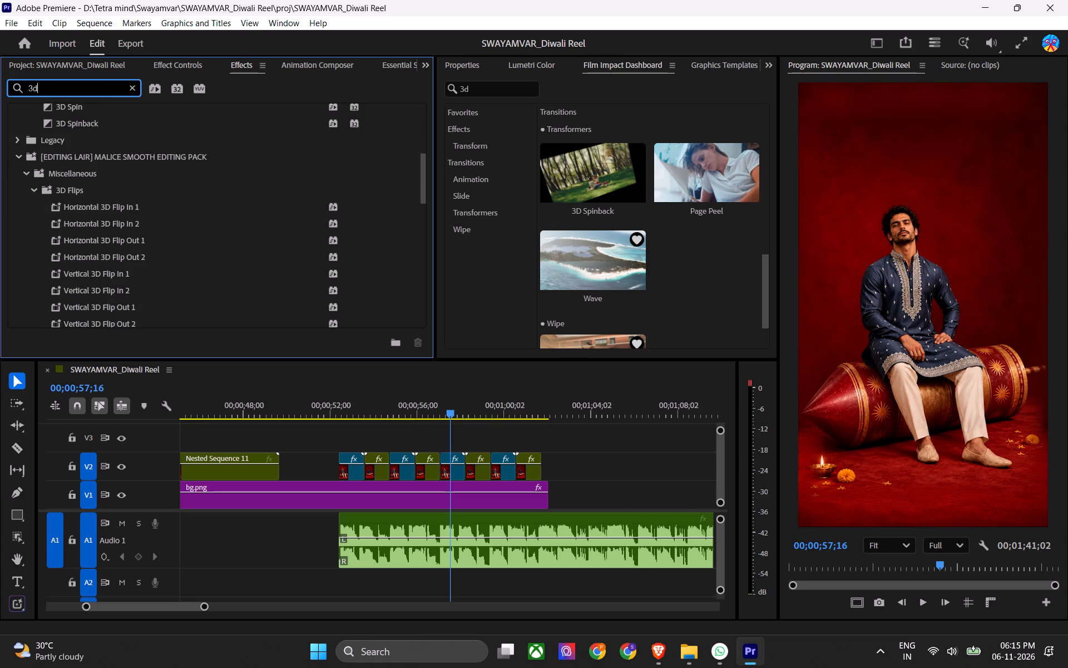
{"action": "scroll", "coordinate": [116, 222], "scroll_direction": "down", "scroll_amount": 5}
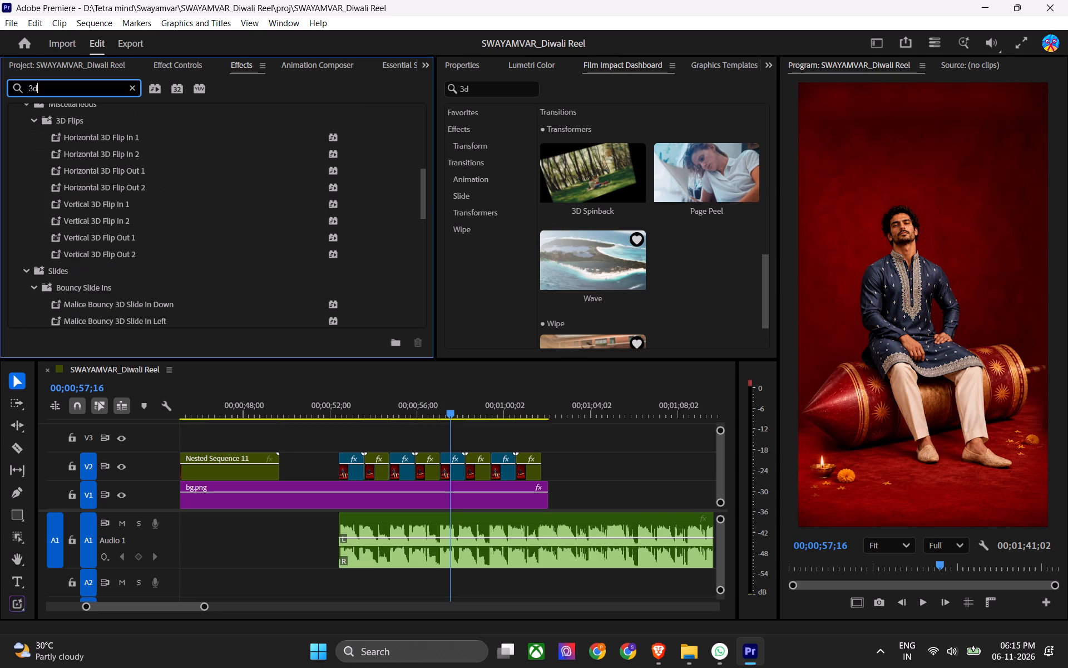
{"action": "scroll", "coordinate": [105, 230], "scroll_direction": "up", "scroll_amount": 2}
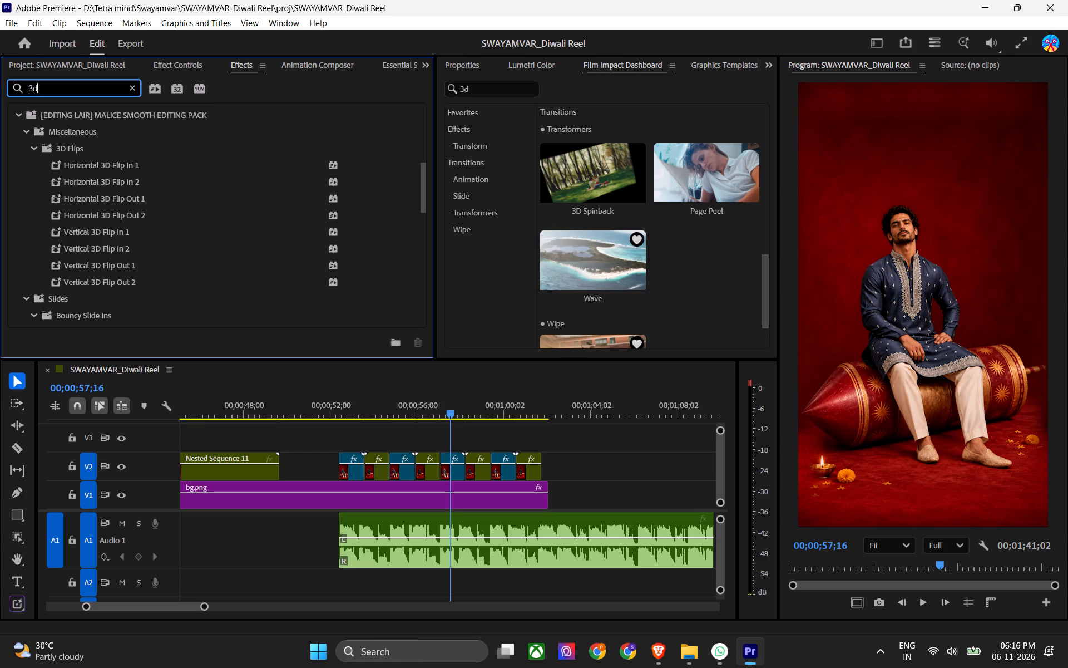
Return the playhead to the start of the first nested clip above the music.
{"action": "left_click", "coordinate": [354, 410]}
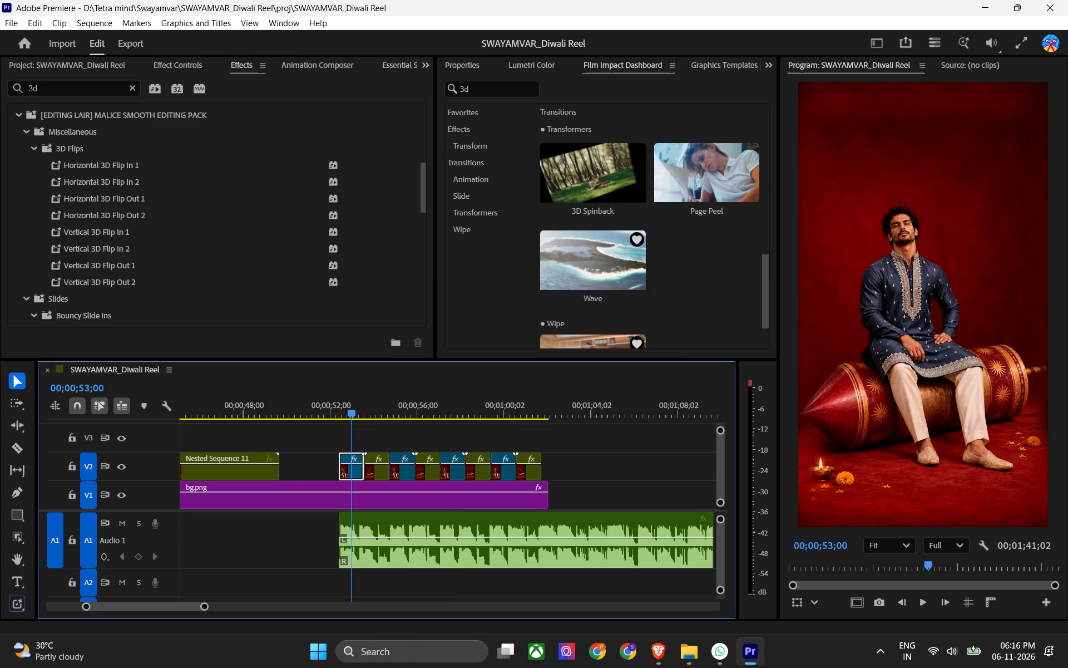
{"action": "key", "text": "Up"}
{"action": "key", "text": "ctrl+s"}
{"action": "key", "text": "ctrl+s"}
{"action": "left_click_drag", "start_coordinate": [547, 542], "coordinate": [550, 520]}
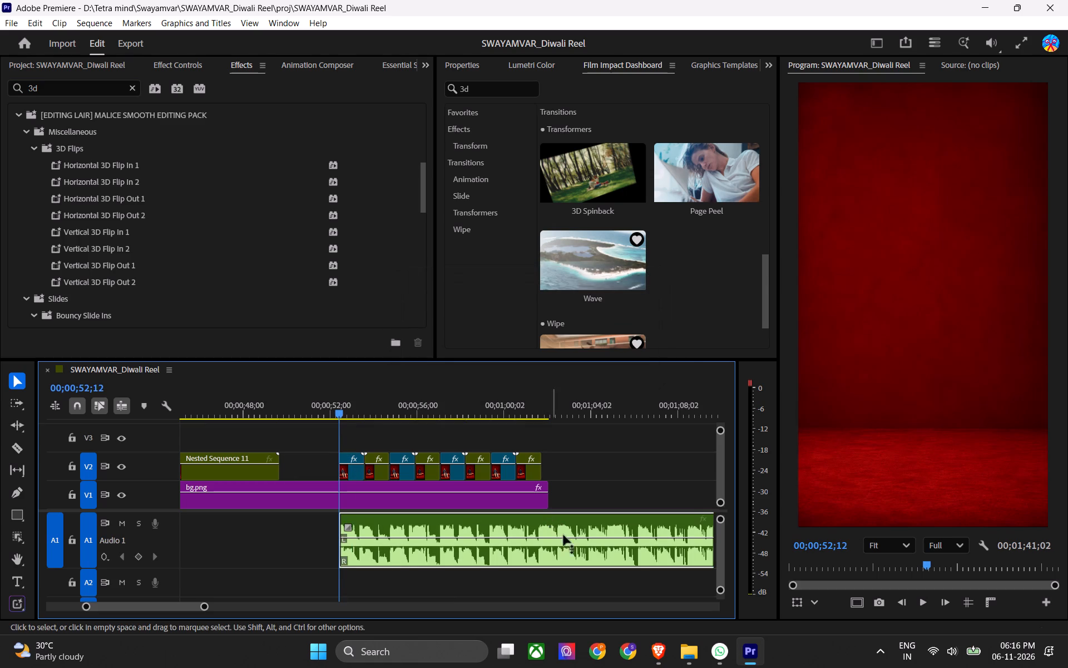
Switch to File Explorer and look through the mogrt folder inside D:\Adobe for presets.
{"action": "left_click", "coordinate": [680, 662]}
{"action": "left_click", "coordinate": [643, 426]}
{"action": "key", "text": "ctrl+n"}
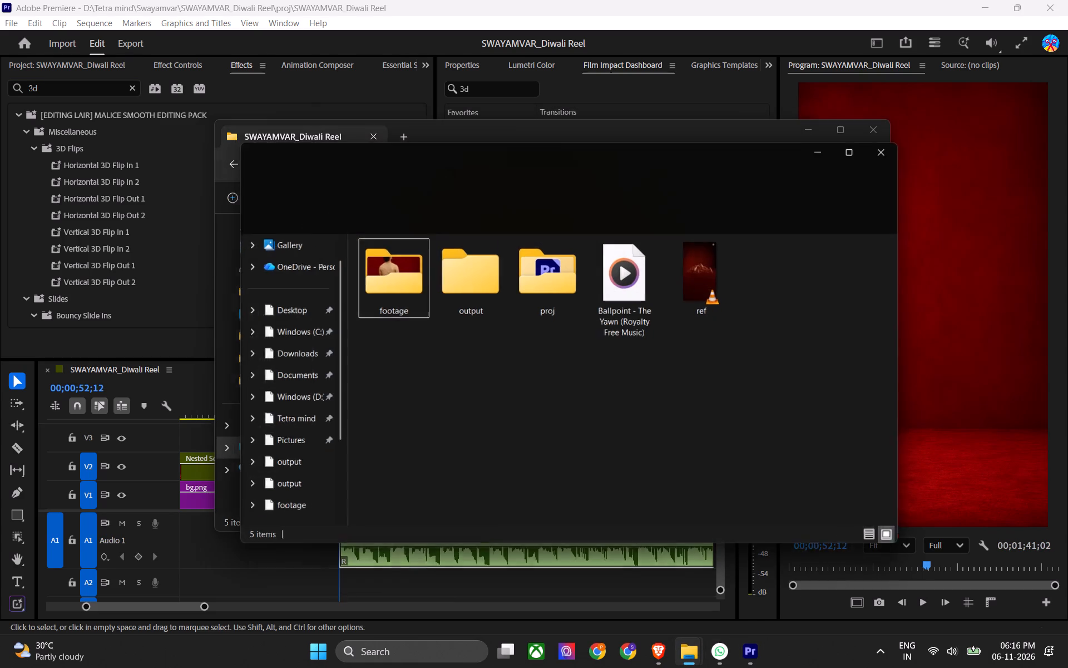
{"action": "left_click", "coordinate": [300, 389]}
{"action": "double_click", "coordinate": [419, 283]}
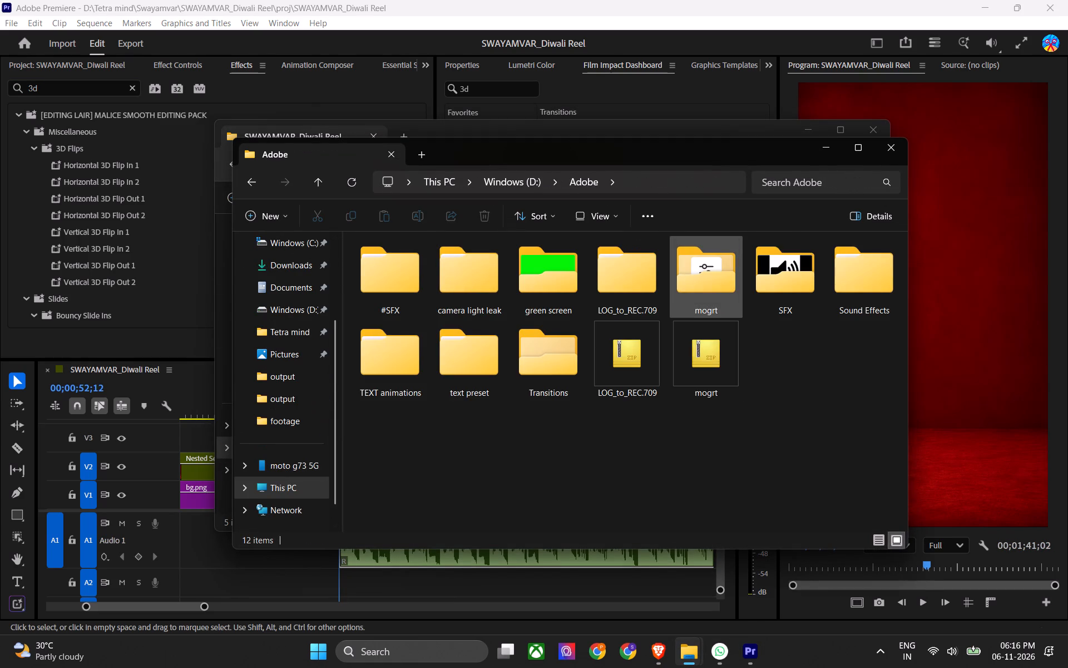
{"action": "double_click", "coordinate": [720, 303]}
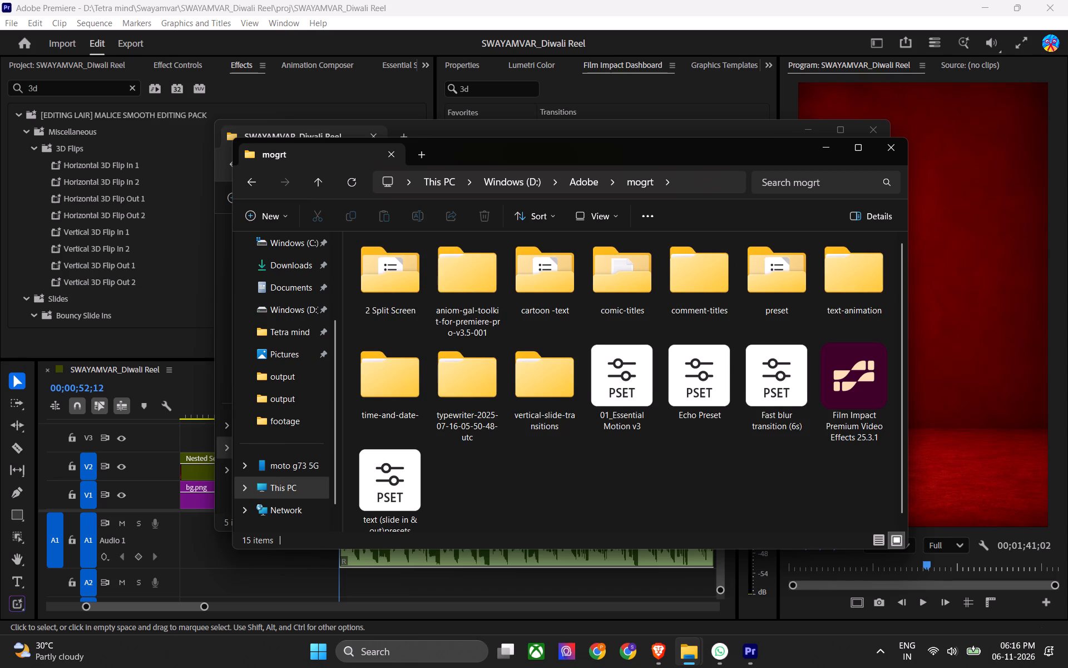
{"action": "scroll", "coordinate": [591, 467], "scroll_direction": "down", "scroll_amount": 2}
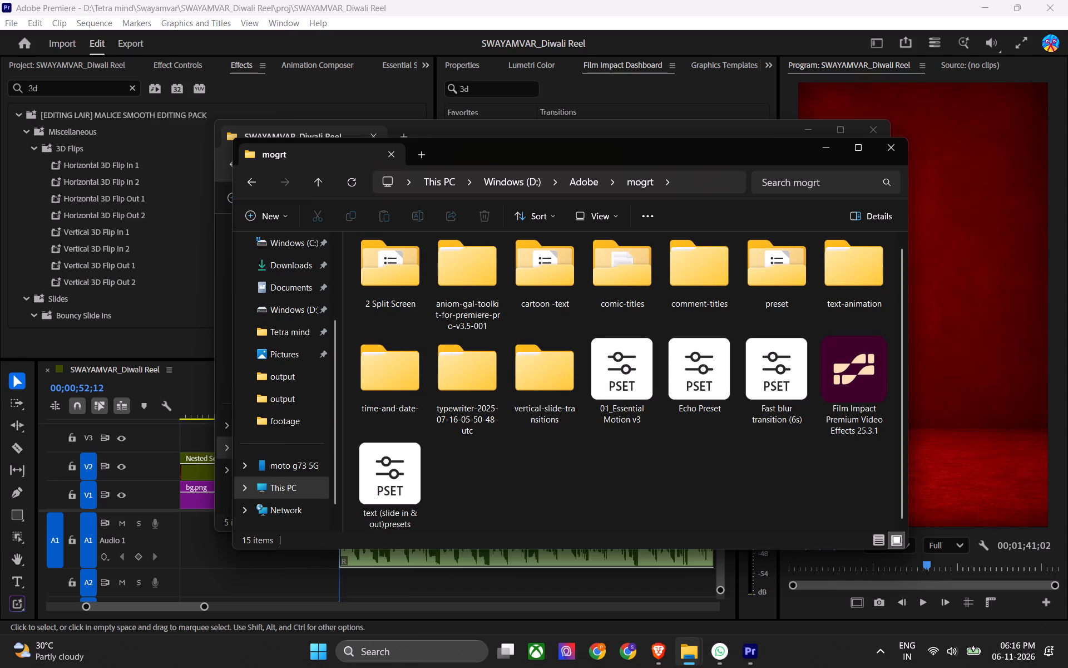
{"action": "left_click", "coordinate": [817, 148]}
{"action": "left_click", "coordinate": [574, 361]}
{"action": "left_click", "coordinate": [160, 320]}
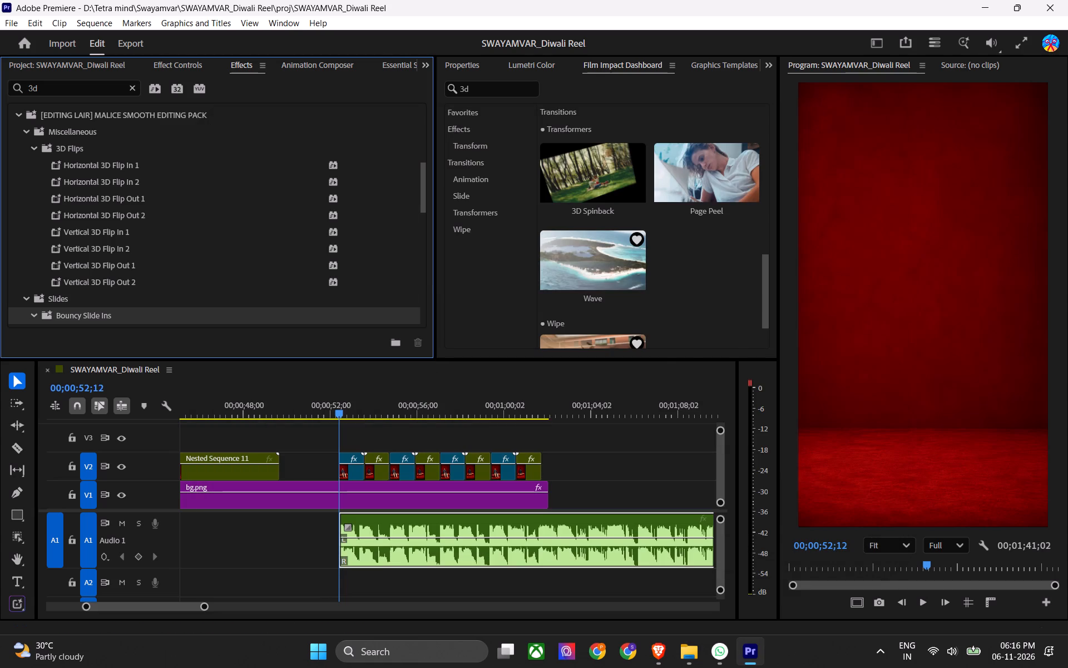
Play the nested clips from the start of the music in the reel sequence.
{"action": "key", "text": "ctrl+s"}
{"action": "key", "text": "space"}
{"action": "key", "text": "space"}
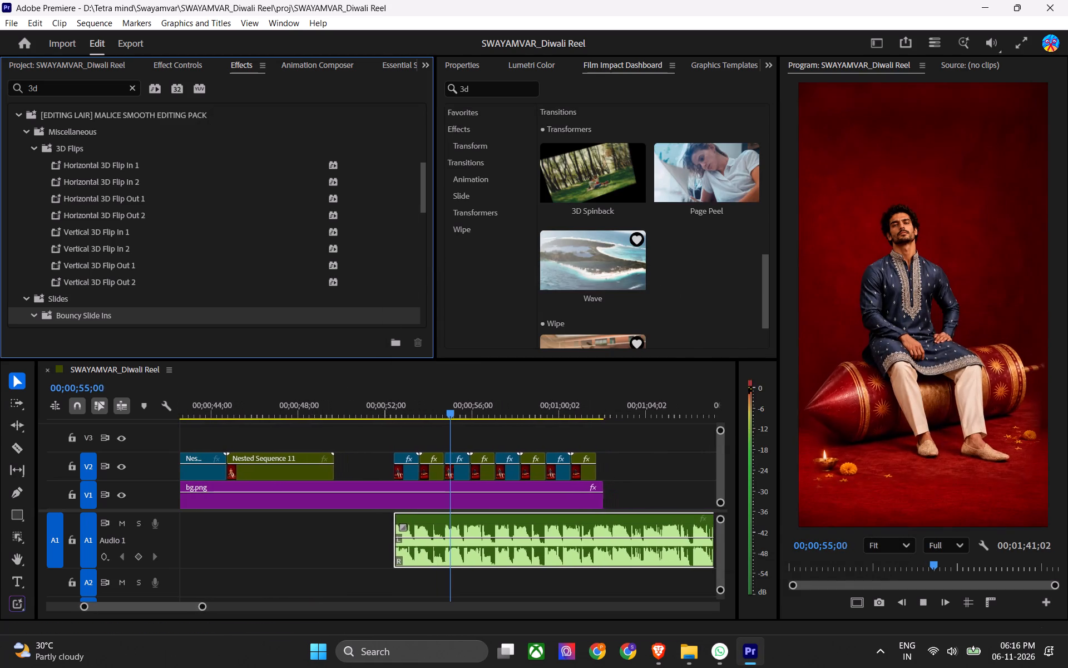
{"action": "key", "text": "space"}
Delete the last six nested clips above the music on V2, keeping only the first two, and save.
{"action": "left_click", "coordinate": [492, 436]}
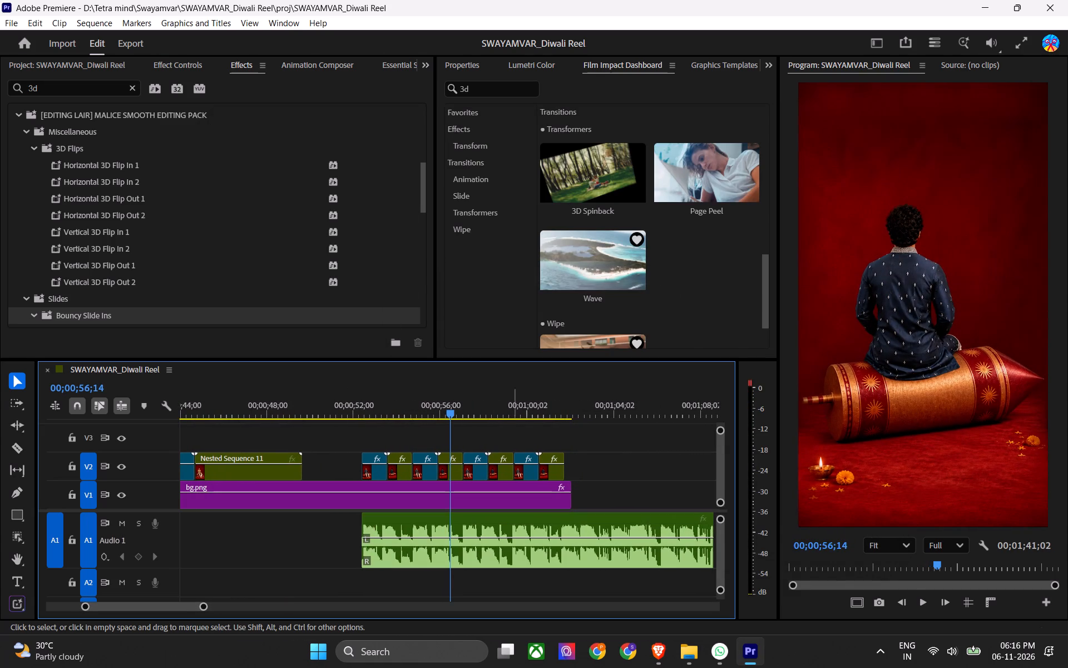
{"action": "left_click_drag", "start_coordinate": [578, 440], "coordinate": [437, 468]}
{"action": "key", "text": "z"}
{"action": "left_click", "coordinate": [462, 427]}
{"action": "key", "text": "ctrl+s"}
{"action": "key", "text": "ctrl+s"}
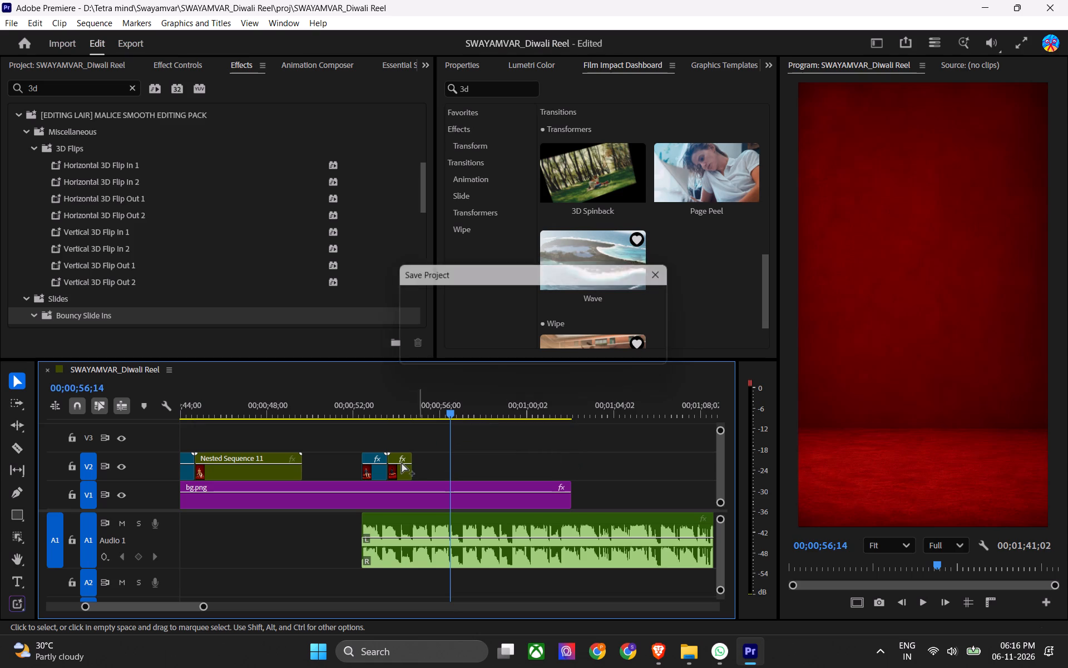
{"action": "scroll", "coordinate": [395, 479], "scroll_direction": "up", "scroll_amount": 5, "text": "alt"}
{"action": "key", "text": "ctrl+s"}
Check the duration of the second nested clip above the music.
{"action": "scroll", "coordinate": [357, 446], "scroll_direction": "down", "scroll_amount": 6, "text": "alt"}
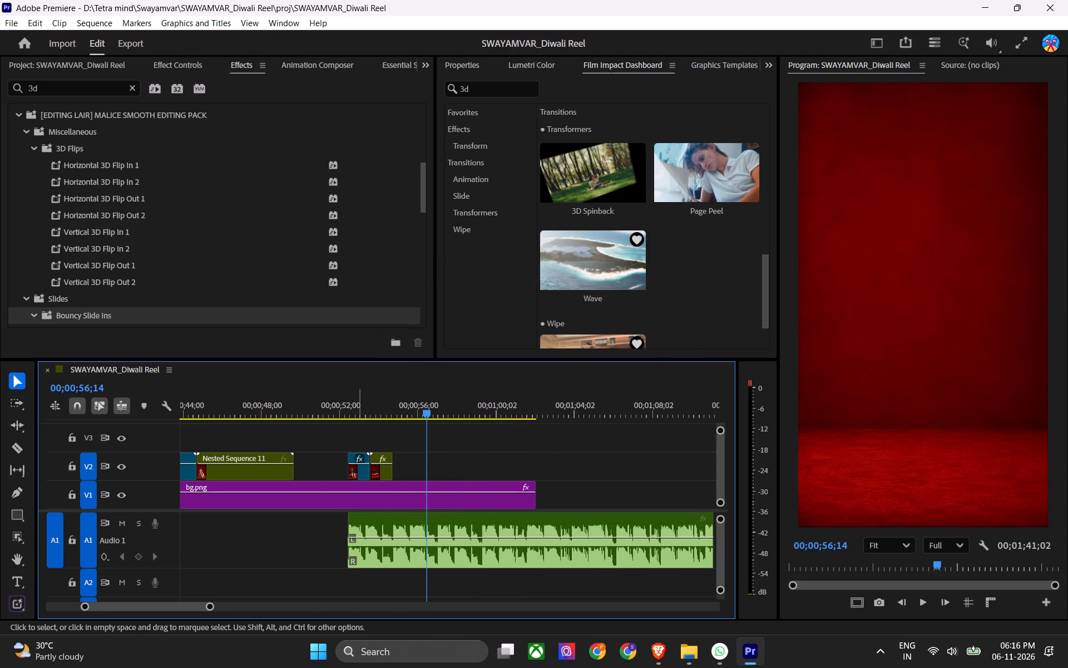
{"action": "scroll", "coordinate": [377, 457], "scroll_direction": "up", "scroll_amount": 7, "text": "alt"}
{"action": "left_click", "coordinate": [386, 409]}
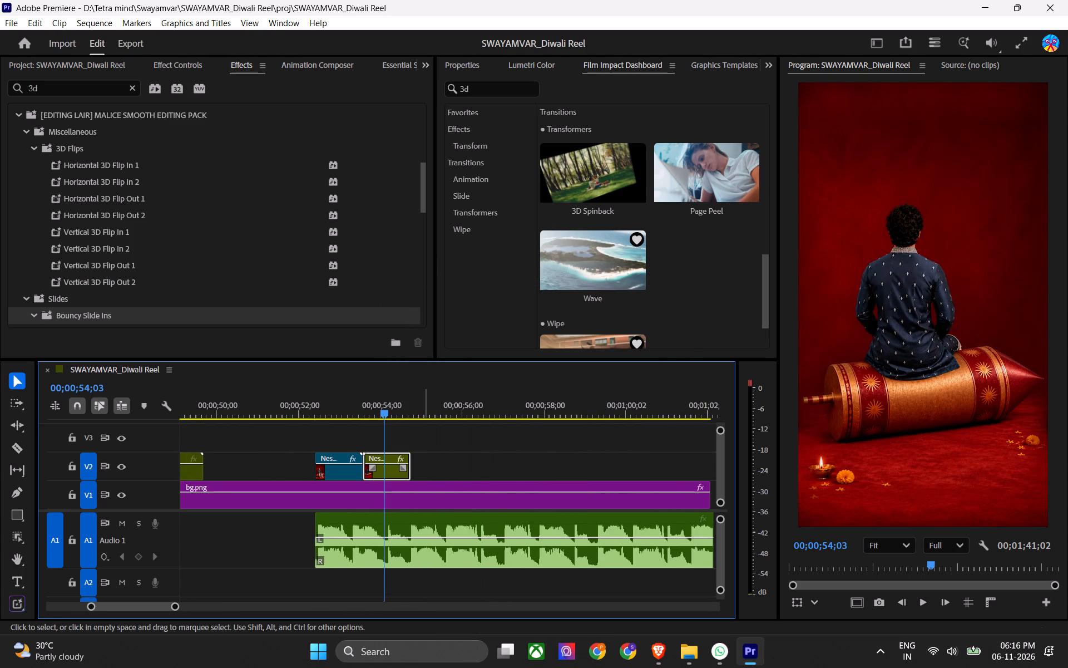
{"action": "key", "text": "ctrl+r"}
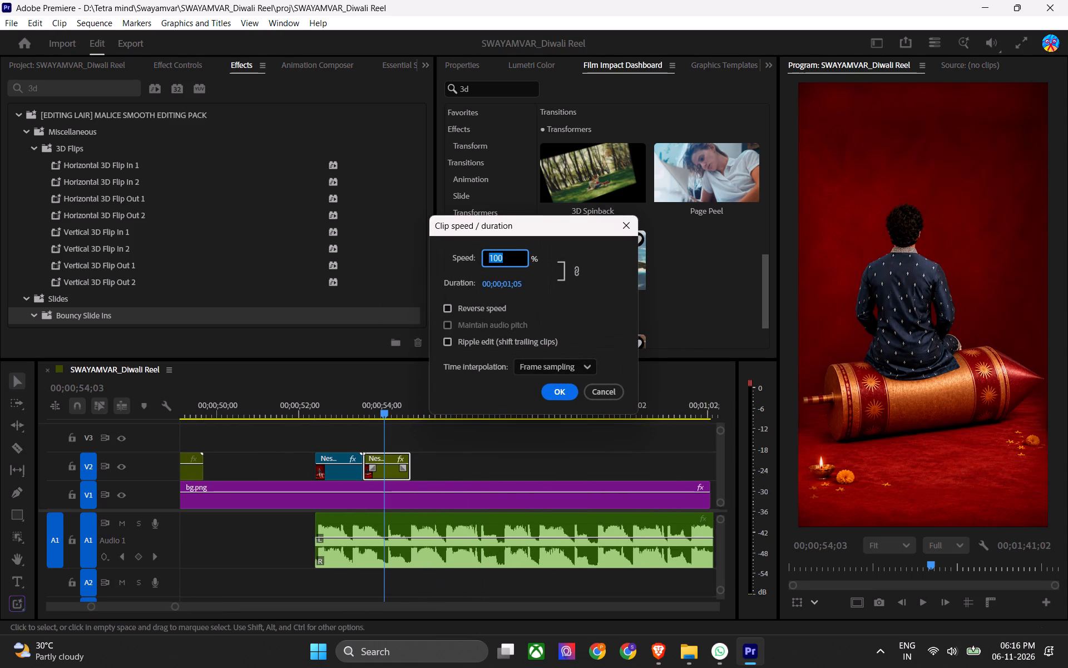
{"action": "key", "text": "Escape"}
Duplicate the last eight nested clips of the earlier V2 series into the empty part of V2 beyond the bg.png clip.
{"action": "scroll", "coordinate": [330, 529], "scroll_direction": "down", "scroll_amount": 7, "text": "alt"}
{"action": "scroll", "coordinate": [329, 549], "scroll_direction": "up", "scroll_amount": 1, "text": "alt"}
{"action": "scroll", "coordinate": [329, 548], "scroll_direction": "down", "scroll_amount": 1, "text": "alt"}
{"action": "scroll", "coordinate": [330, 547], "scroll_direction": "up", "scroll_amount": 8}
{"action": "scroll", "coordinate": [344, 532], "scroll_direction": "down", "scroll_amount": 8, "text": "alt"}
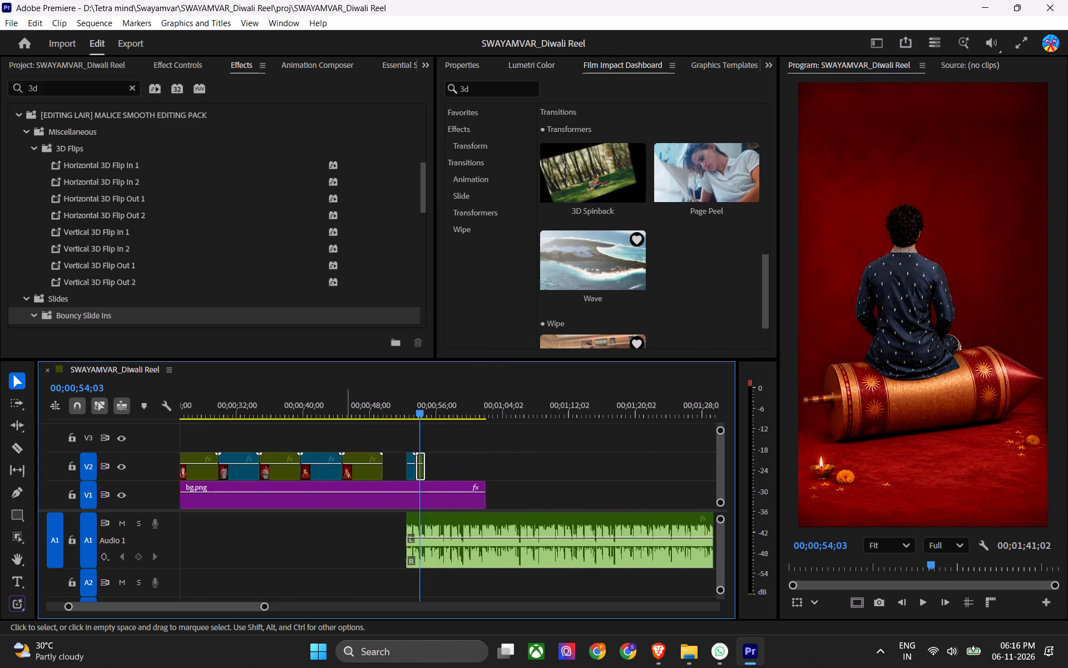
{"action": "scroll", "coordinate": [347, 532], "scroll_direction": "up", "scroll_amount": 6}
{"action": "scroll", "coordinate": [347, 534], "scroll_direction": "down", "scroll_amount": 7, "text": "alt"}
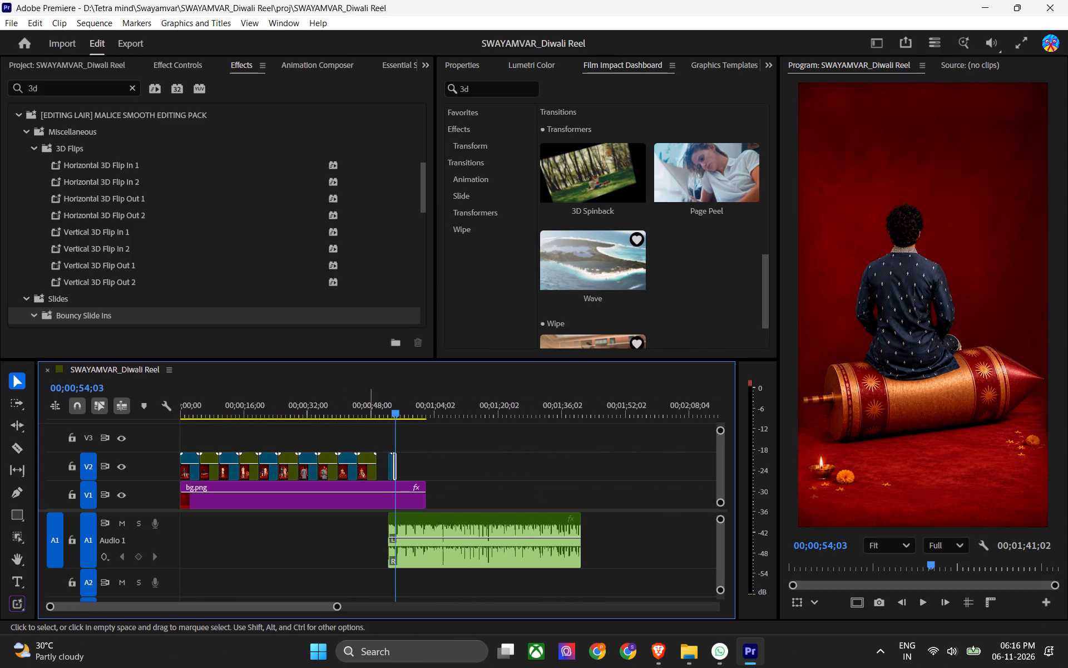
{"action": "scroll", "coordinate": [249, 435], "scroll_direction": "up", "scroll_amount": 6}
{"action": "left_click_drag", "start_coordinate": [369, 441], "coordinate": [229, 463]}
{"action": "left_click_drag", "start_coordinate": [230, 474], "coordinate": [479, 473]}
Set the duration of the eight duplicated nested clips beyond bg.png to 00;00;01;05.
{"action": "left_click_drag", "start_coordinate": [477, 445], "coordinate": [626, 479]}
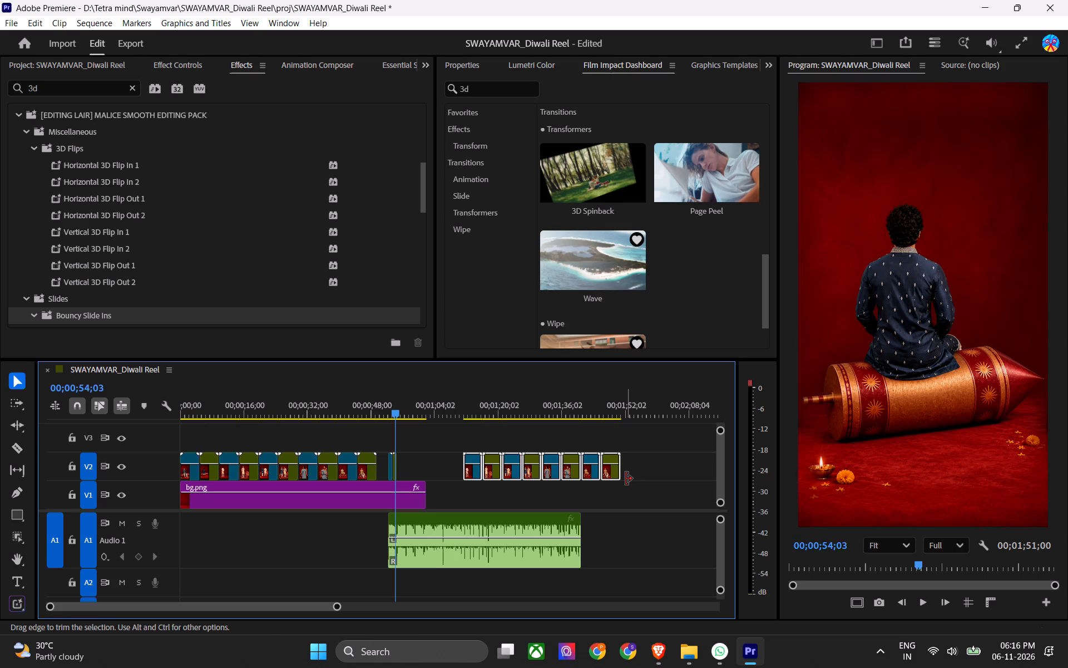
{"action": "key", "text": "ctrl+r"}
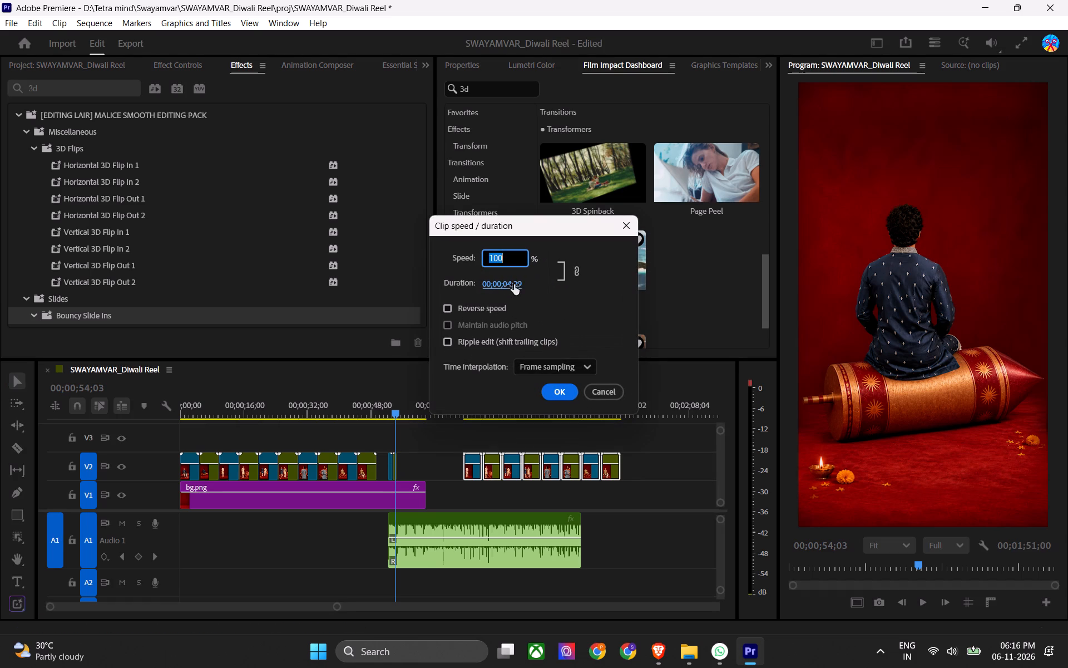
{"action": "left_click", "coordinate": [506, 281]}
{"action": "left_click", "coordinate": [518, 283]}
{"action": "key", "text": "BackSpace"}
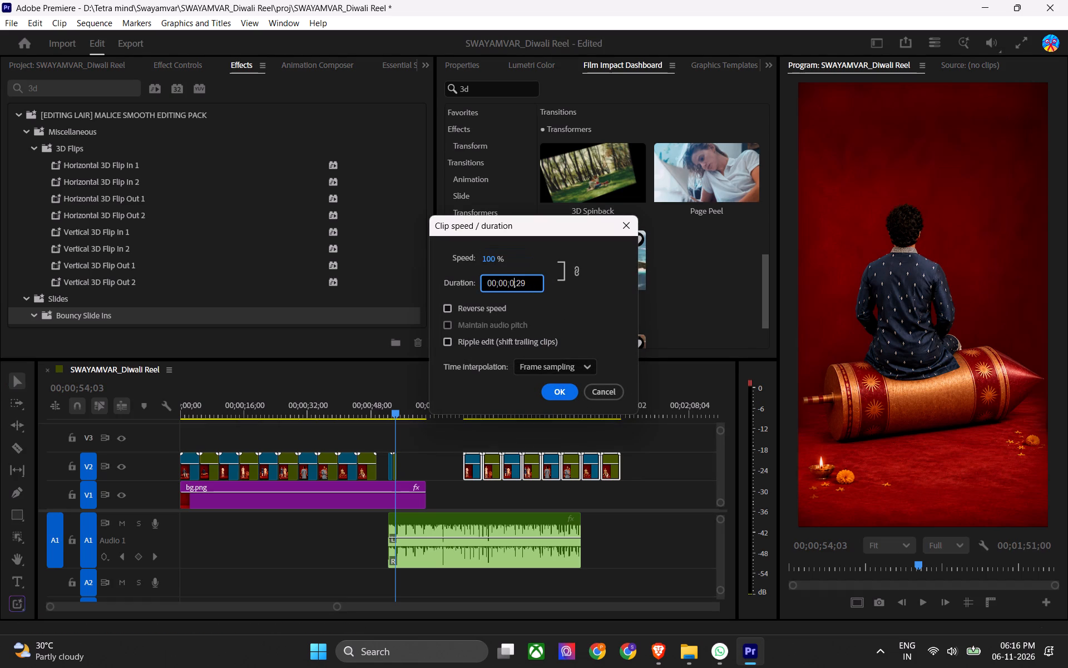
{"action": "key", "text": "1"}
{"action": "left_click", "coordinate": [535, 282]}
{"action": "key", "text": "BackSpace"}
{"action": "key", "text": "BackSpace"}
{"action": "key", "text": "0"}
{"action": "key", "text": "5"}
{"action": "left_click", "coordinate": [556, 392]}
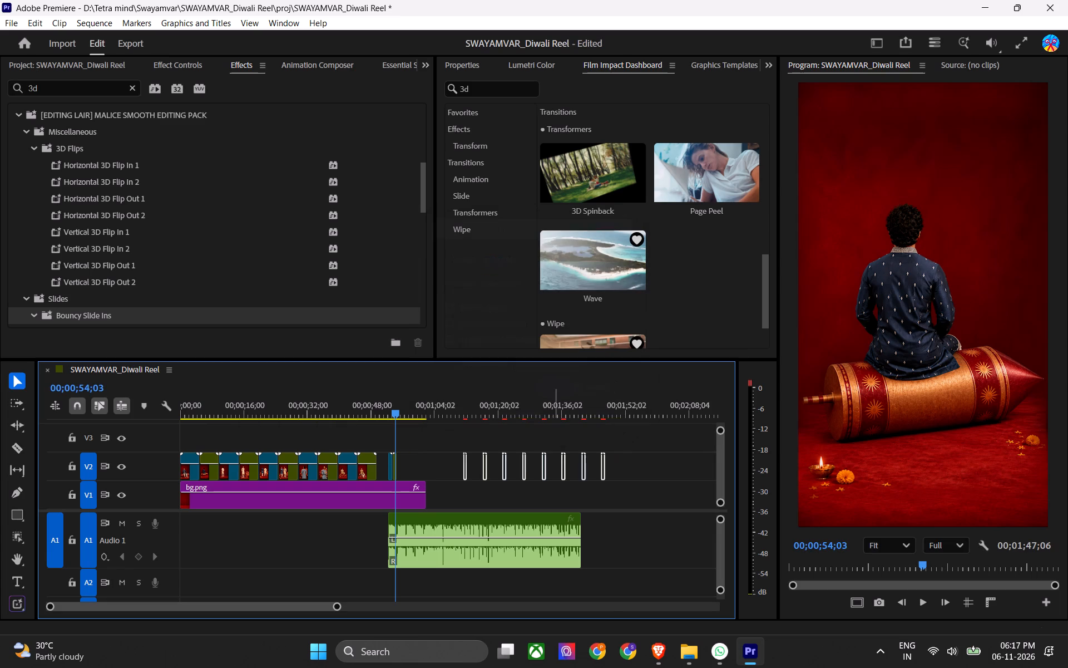
Ripple delete all the gaps between the eight shortened nested clips on V2 so they sit back to back.
{"action": "left_click", "coordinate": [476, 478]}
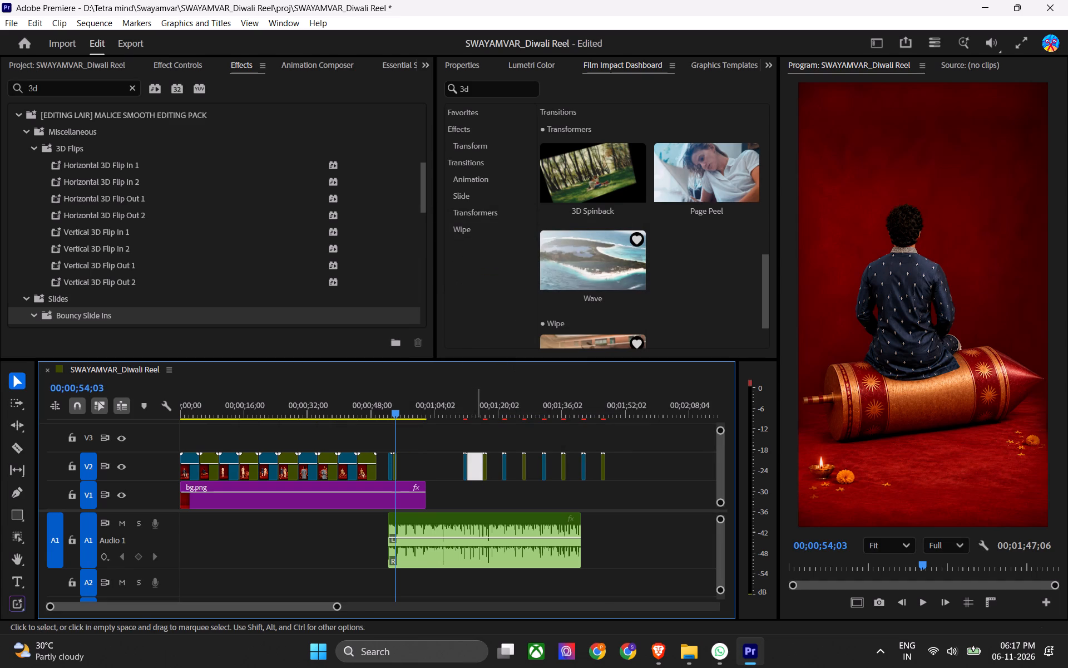
{"action": "key", "text": "x"}
{"action": "left_click", "coordinate": [478, 464]}
{"action": "key", "text": "x"}
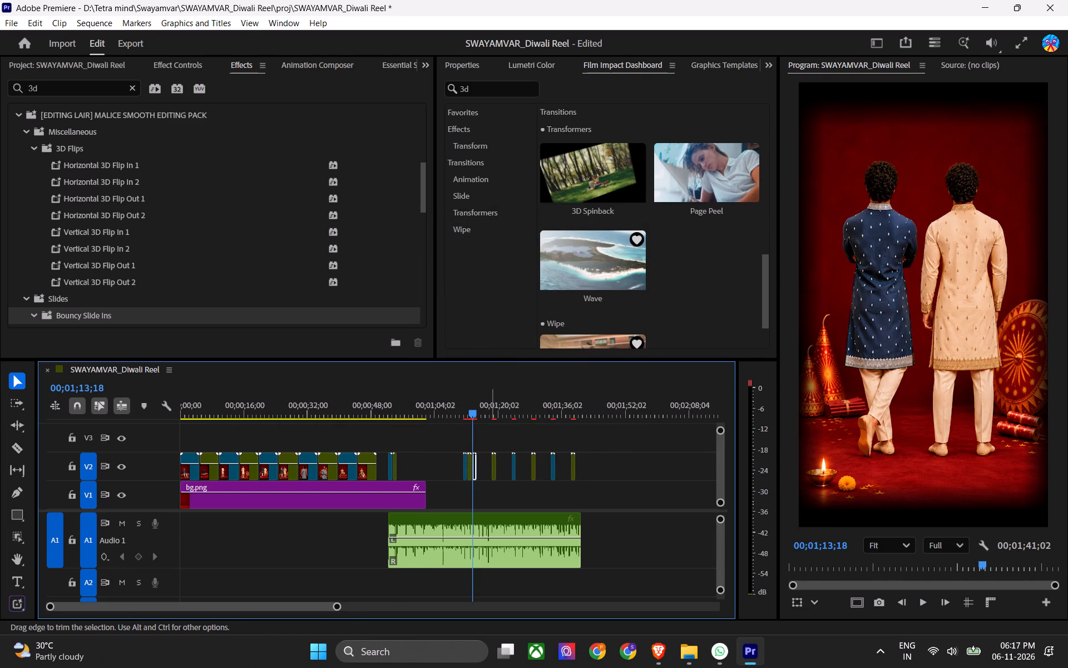
{"action": "left_click", "coordinate": [486, 465]}
{"action": "key", "text": "x"}
{"action": "left_click", "coordinate": [490, 466]}
{"action": "key", "text": "x"}
{"action": "left_click", "coordinate": [493, 469]}
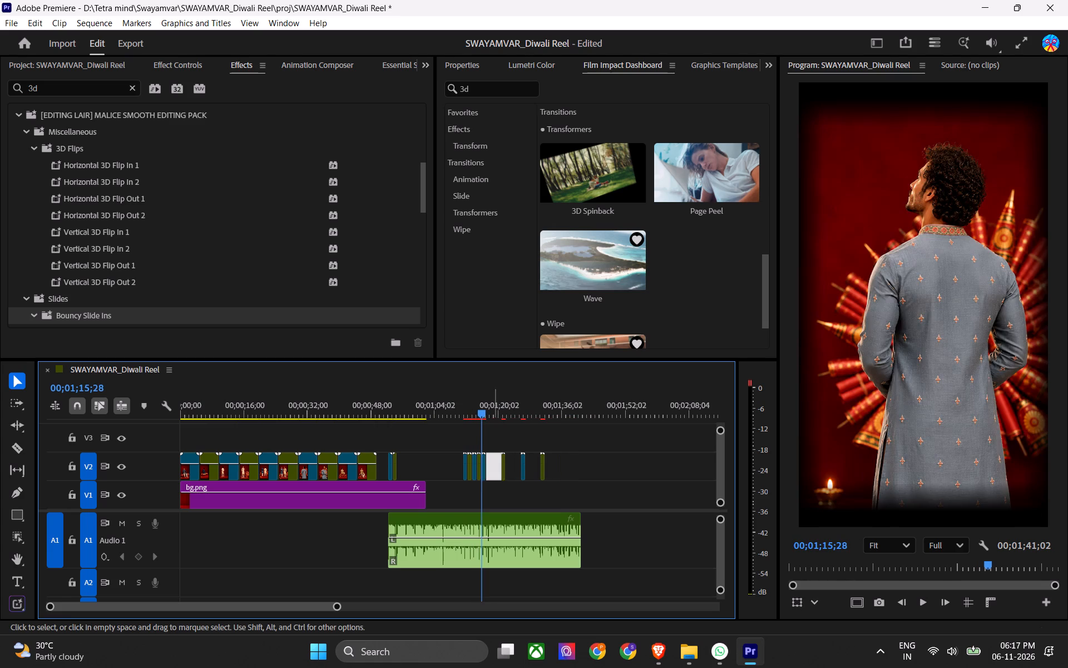
{"action": "key", "text": "x"}
{"action": "left_click", "coordinate": [498, 468]}
{"action": "key", "text": "x"}
{"action": "left_click", "coordinate": [507, 463]}
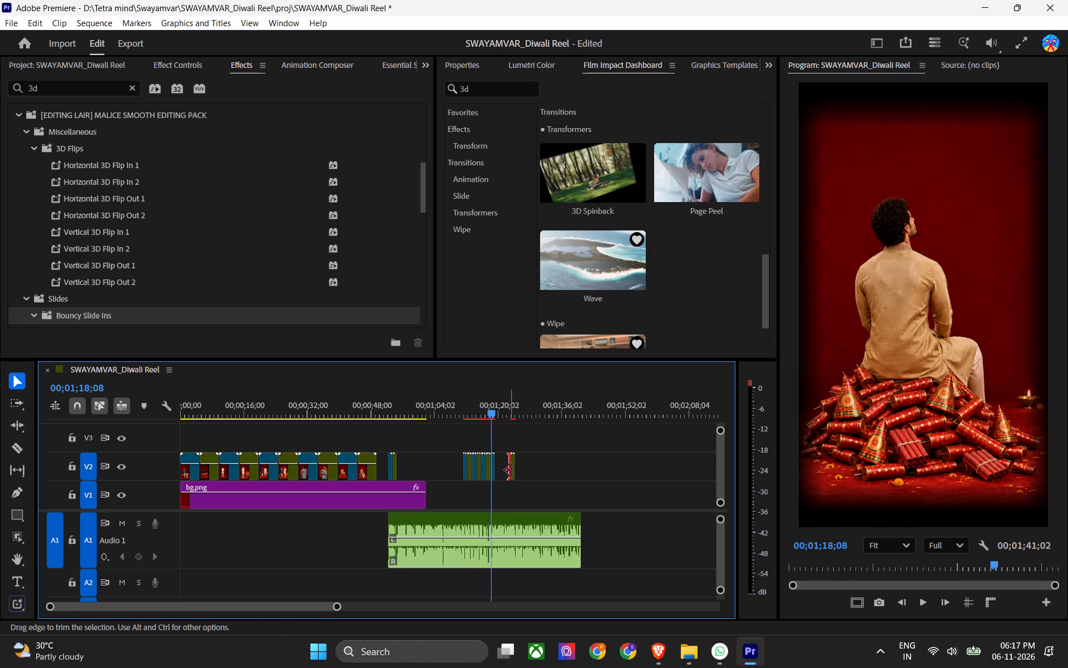
{"action": "left_click", "coordinate": [506, 467]}
{"action": "key", "text": "x"}
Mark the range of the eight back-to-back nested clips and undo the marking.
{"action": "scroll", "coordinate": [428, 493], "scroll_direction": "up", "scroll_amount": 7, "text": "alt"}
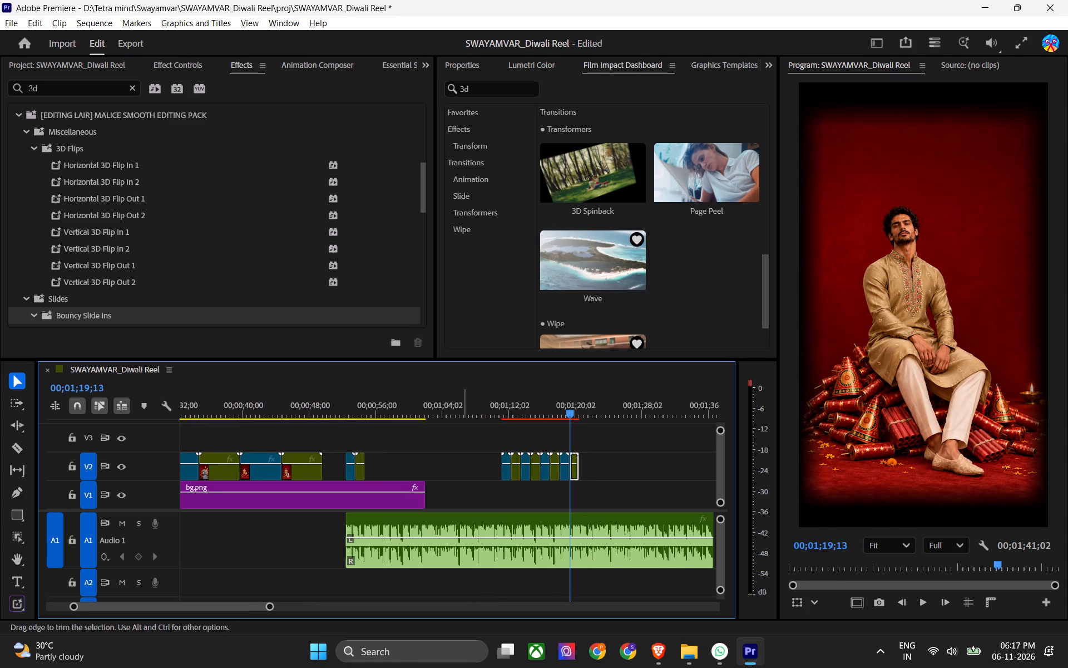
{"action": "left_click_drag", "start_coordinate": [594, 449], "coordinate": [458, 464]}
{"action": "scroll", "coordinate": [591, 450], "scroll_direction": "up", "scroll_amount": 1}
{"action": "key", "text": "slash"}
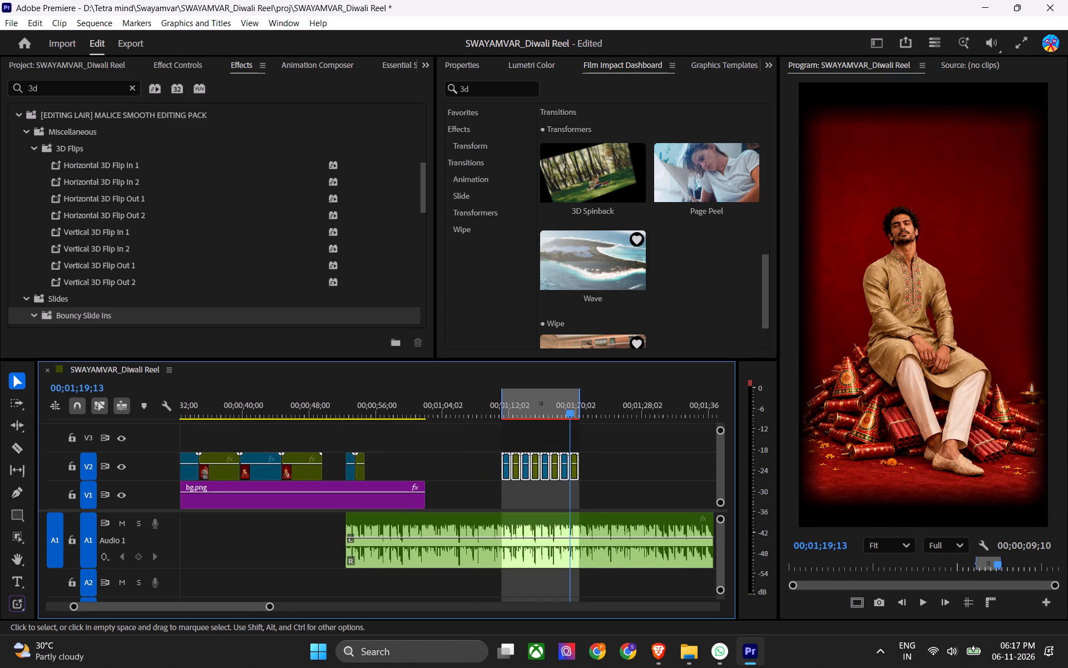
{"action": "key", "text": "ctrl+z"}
Save the project and copy the Vertical 3D Flip Out 2 and Vertical 3D Flip In 1 effects from the first nested clip above the music's start.
{"action": "scroll", "coordinate": [440, 464], "scroll_direction": "up", "scroll_amount": 4}
{"action": "key", "text": "ctrl+s"}
{"action": "left_click", "coordinate": [487, 463]}
{"action": "scroll", "coordinate": [439, 475], "scroll_direction": "up", "scroll_amount": 3, "text": "alt"}
{"action": "scroll", "coordinate": [436, 481], "scroll_direction": "down", "scroll_amount": 1, "text": "alt"}
{"action": "scroll", "coordinate": [436, 481], "scroll_direction": "up", "scroll_amount": 3, "text": "alt"}
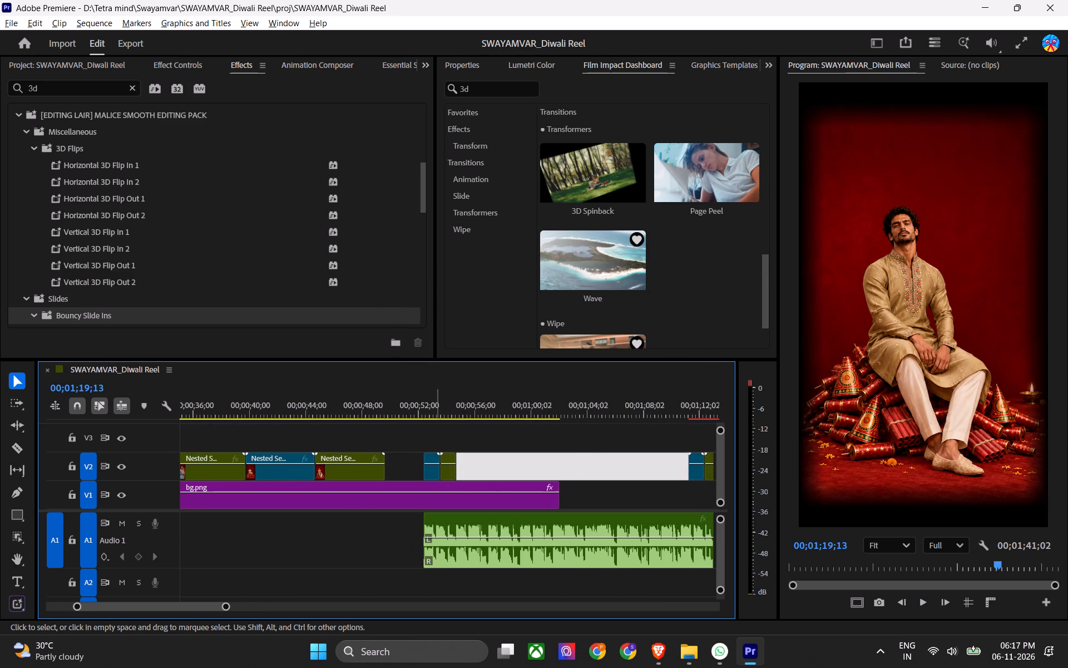
{"action": "left_click", "coordinate": [436, 408]}
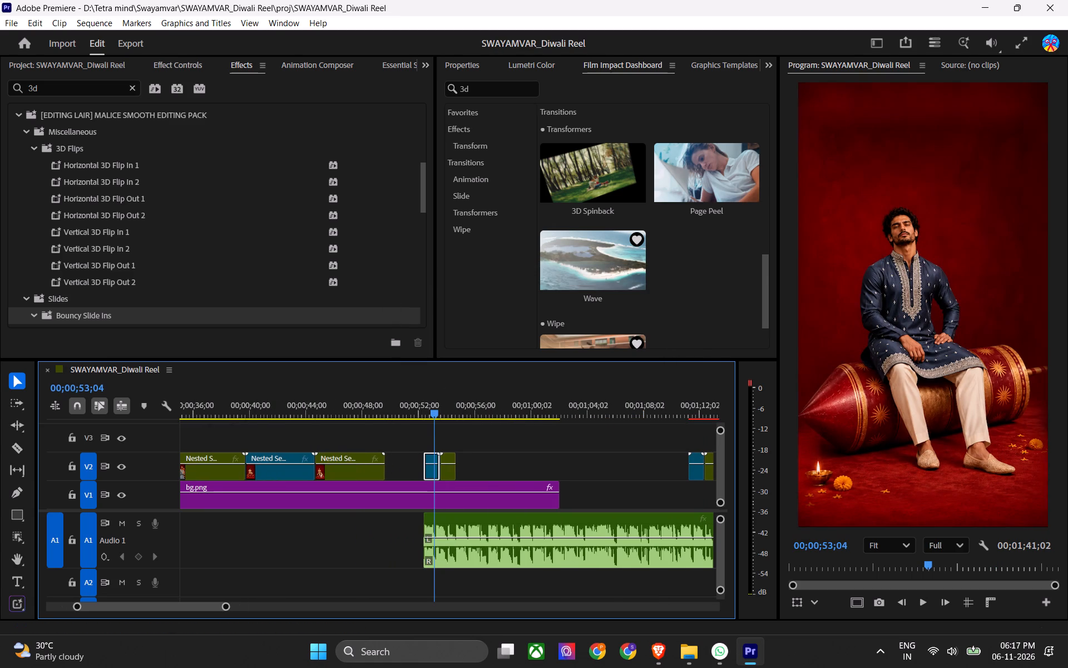
{"action": "left_click", "coordinate": [175, 69]}
{"action": "scroll", "coordinate": [288, 212], "scroll_direction": "down", "scroll_amount": 9}
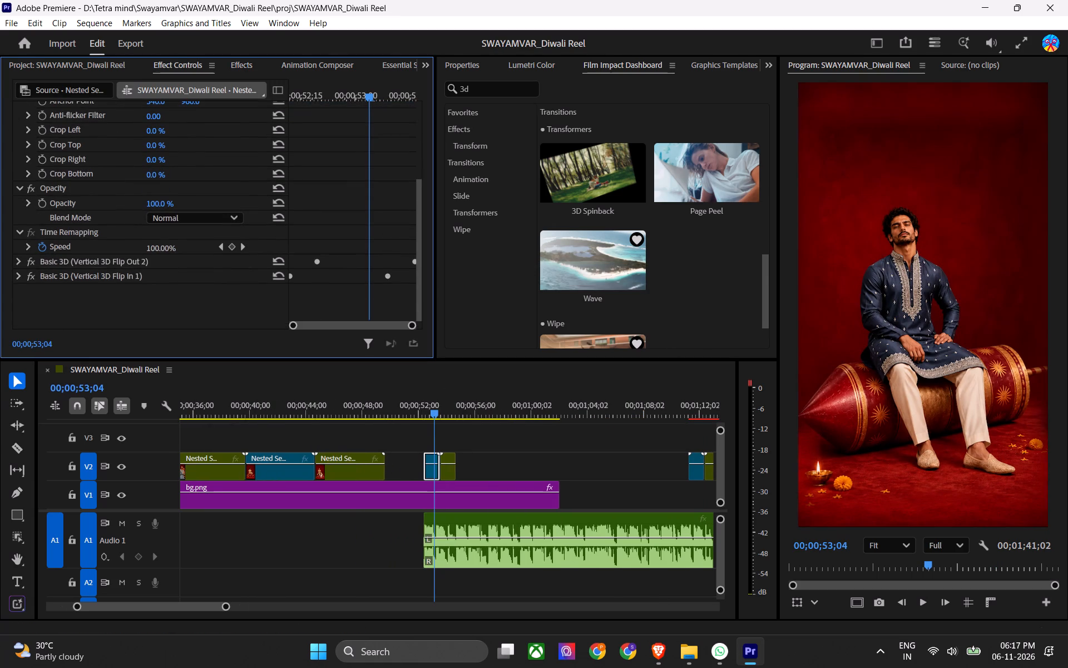
{"action": "left_click", "coordinate": [127, 258]}
{"action": "left_click", "coordinate": [127, 273], "text": "shift"}
{"action": "left_click", "coordinate": [147, 260]}
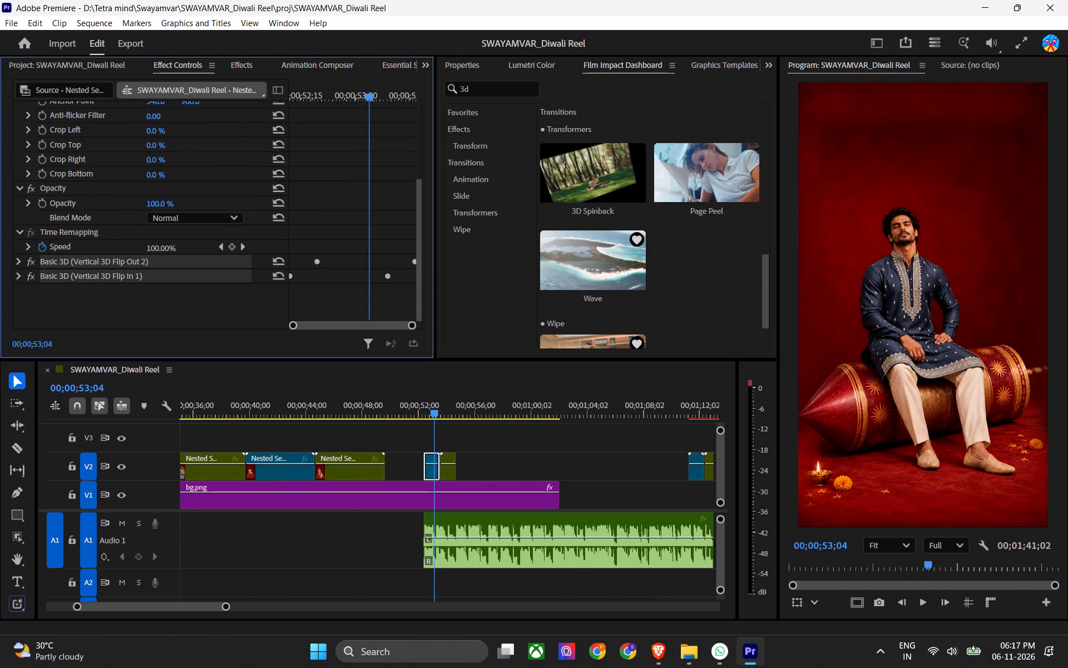
{"action": "left_click", "coordinate": [143, 273], "text": "ctrl"}
{"action": "key", "text": "ctrl+c"}
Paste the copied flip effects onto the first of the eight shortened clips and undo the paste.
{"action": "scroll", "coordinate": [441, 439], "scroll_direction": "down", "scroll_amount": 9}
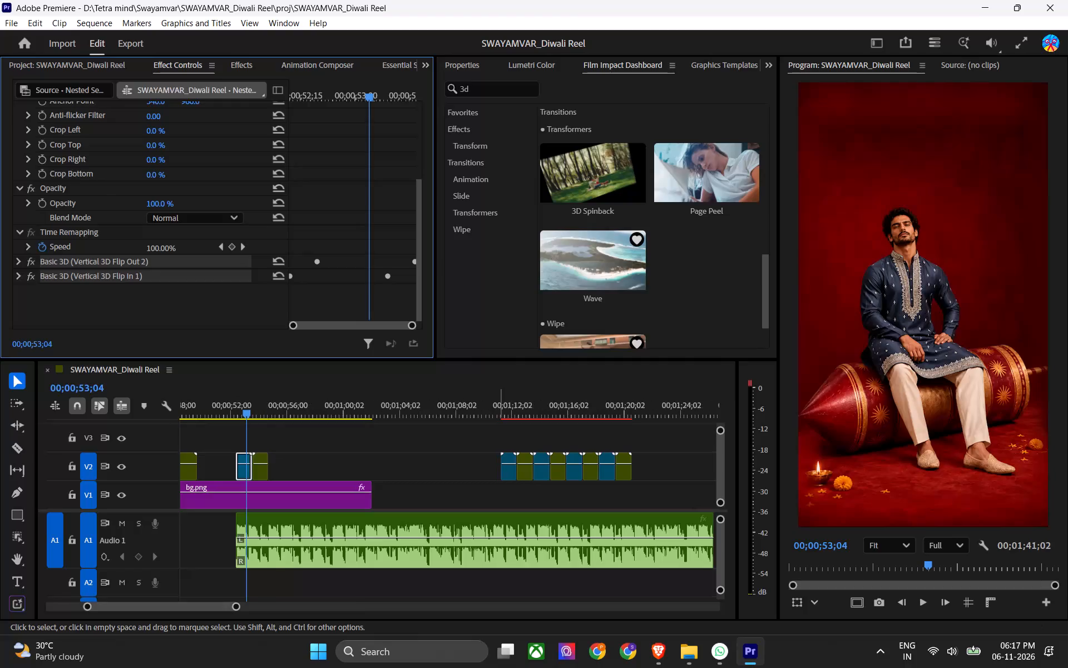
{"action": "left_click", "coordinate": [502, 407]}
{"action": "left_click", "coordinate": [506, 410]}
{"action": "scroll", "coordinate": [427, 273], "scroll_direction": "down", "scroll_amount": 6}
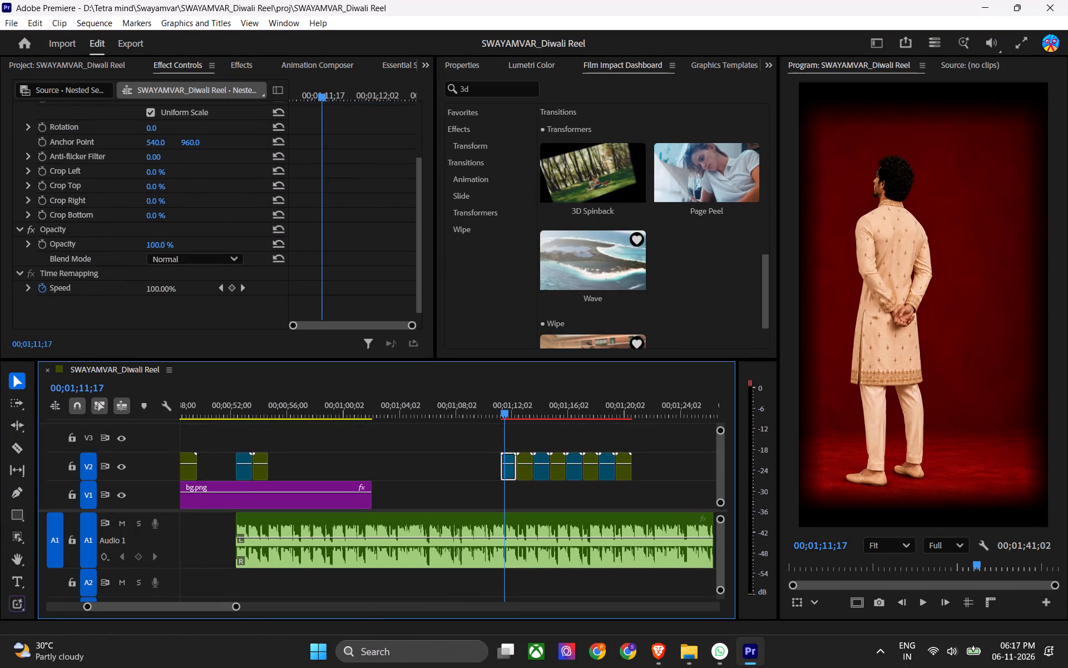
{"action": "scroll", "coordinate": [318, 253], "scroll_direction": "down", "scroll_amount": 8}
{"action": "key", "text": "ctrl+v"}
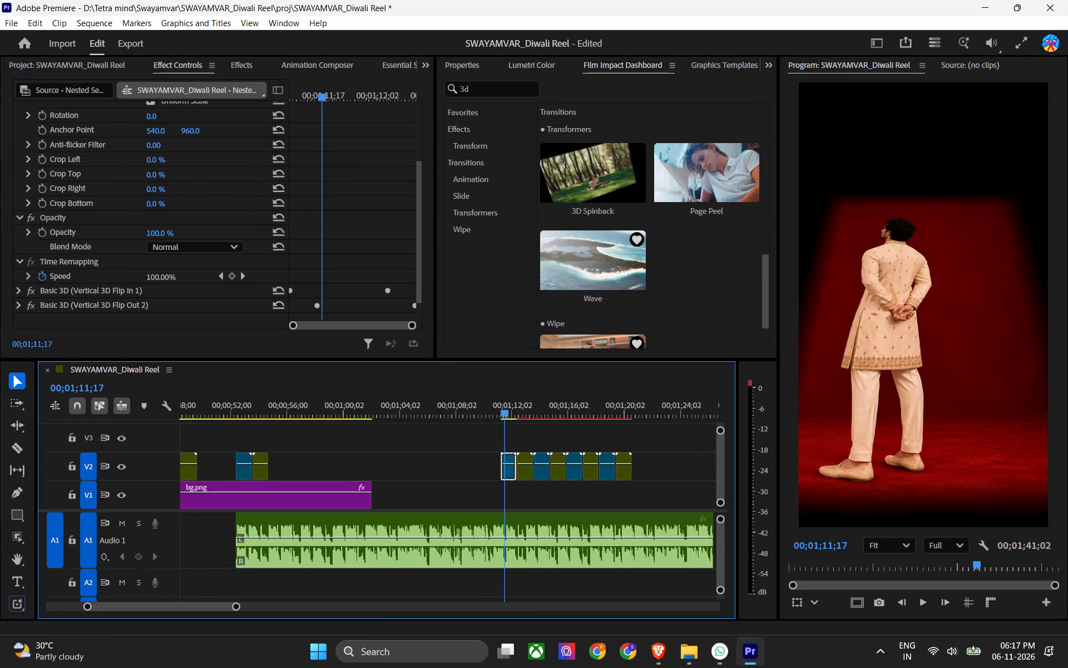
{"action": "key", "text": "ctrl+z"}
Paste the copied Vertical 3D Flip effects onto the first, third, fifth and seventh of the eight shortened nested clips together.
{"action": "scroll", "coordinate": [315, 446], "scroll_direction": "up", "scroll_amount": 5}
{"action": "left_click", "coordinate": [348, 409]}
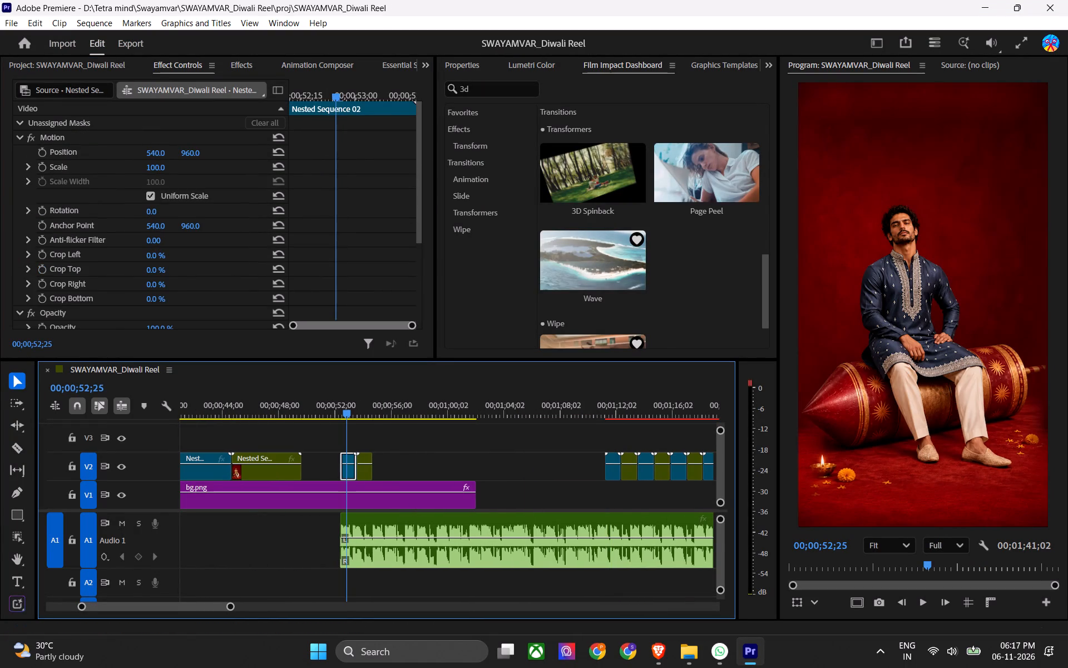
{"action": "scroll", "coordinate": [333, 267], "scroll_direction": "down", "scroll_amount": 8}
{"action": "scroll", "coordinate": [445, 439], "scroll_direction": "down", "scroll_amount": 9}
{"action": "left_click", "coordinate": [421, 402]}
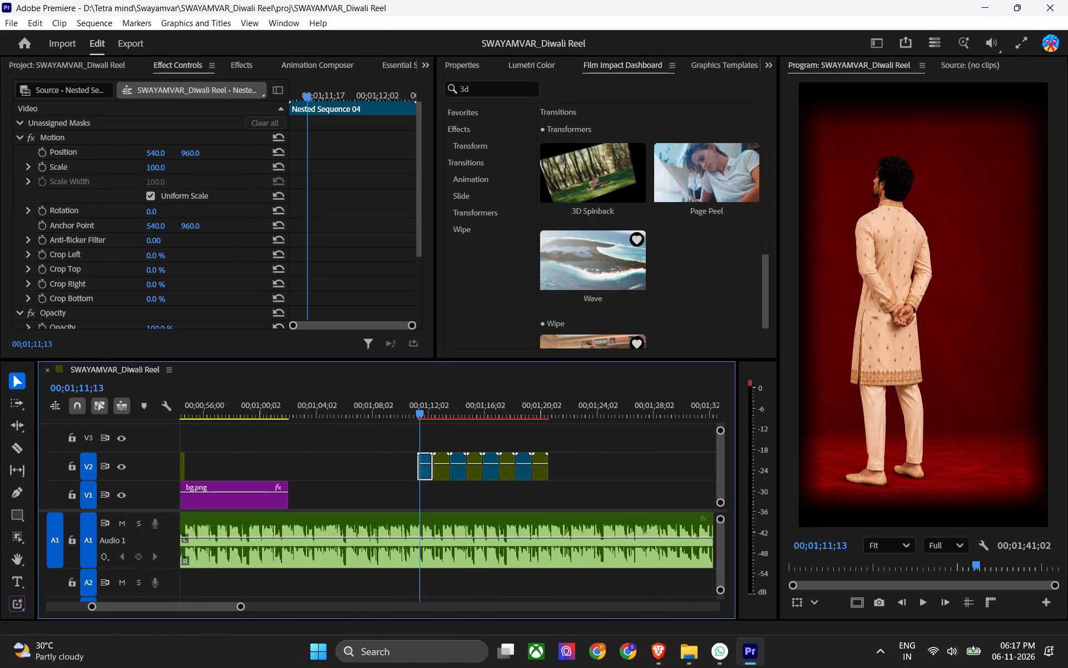
{"action": "scroll", "coordinate": [368, 232], "scroll_direction": "down", "scroll_amount": 8}
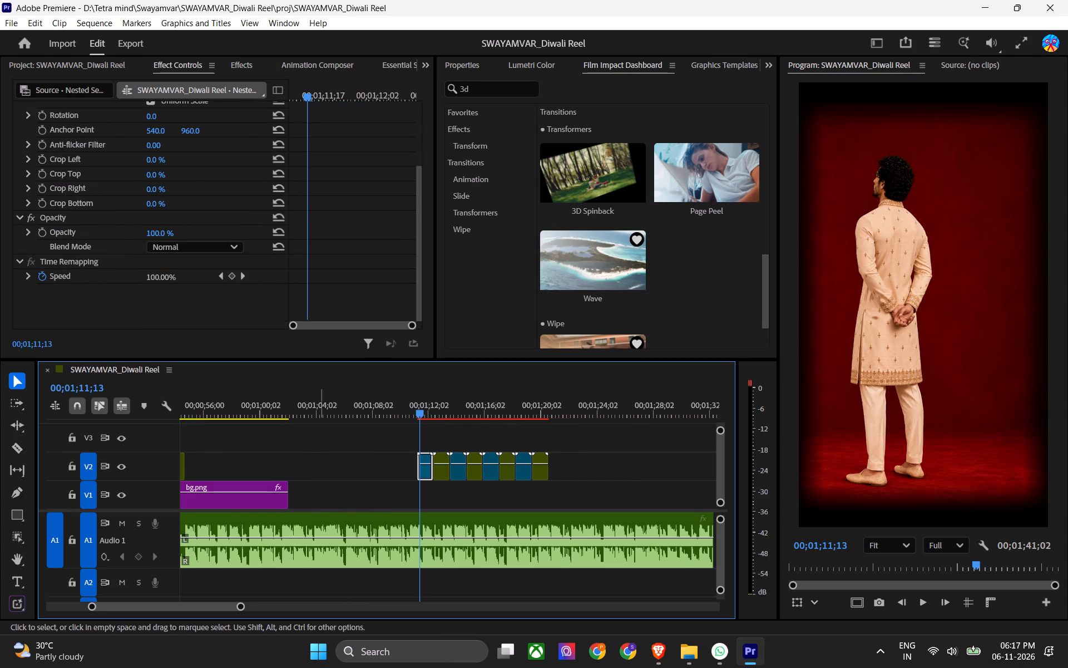
{"action": "scroll", "coordinate": [319, 426], "scroll_direction": "up", "scroll_amount": 4}
{"action": "scroll", "coordinate": [472, 445], "scroll_direction": "down", "scroll_amount": 5}
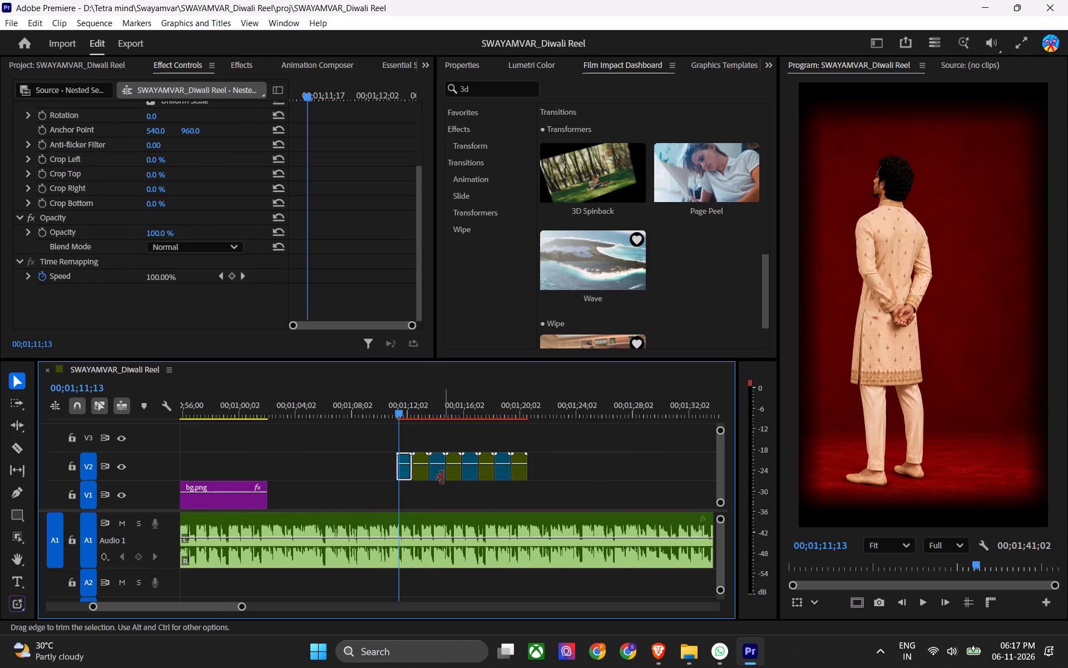
{"action": "left_click", "coordinate": [438, 476], "text": "shift"}
{"action": "left_click", "coordinate": [471, 474], "text": "shift"}
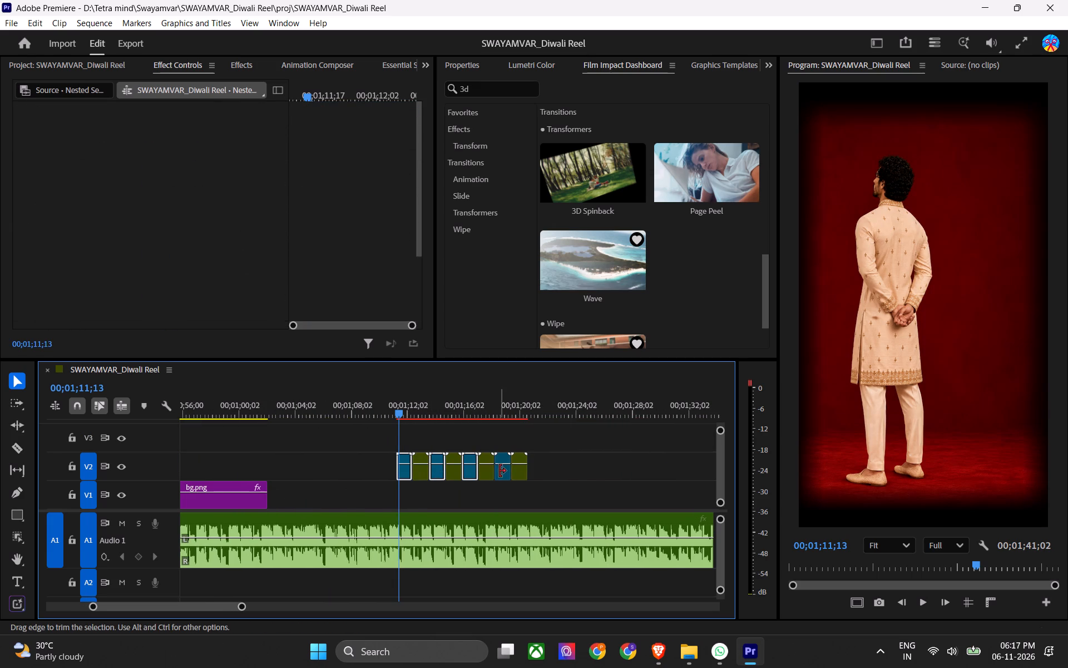
{"action": "left_click", "coordinate": [502, 471], "text": "shift"}
{"action": "key", "text": "ctrl+v"}
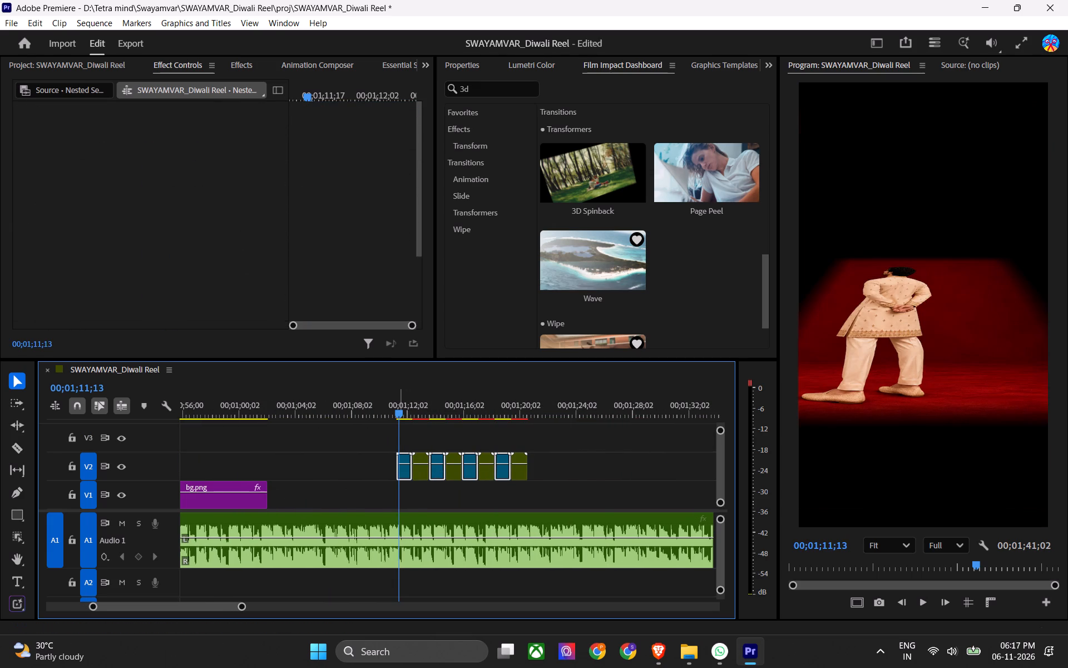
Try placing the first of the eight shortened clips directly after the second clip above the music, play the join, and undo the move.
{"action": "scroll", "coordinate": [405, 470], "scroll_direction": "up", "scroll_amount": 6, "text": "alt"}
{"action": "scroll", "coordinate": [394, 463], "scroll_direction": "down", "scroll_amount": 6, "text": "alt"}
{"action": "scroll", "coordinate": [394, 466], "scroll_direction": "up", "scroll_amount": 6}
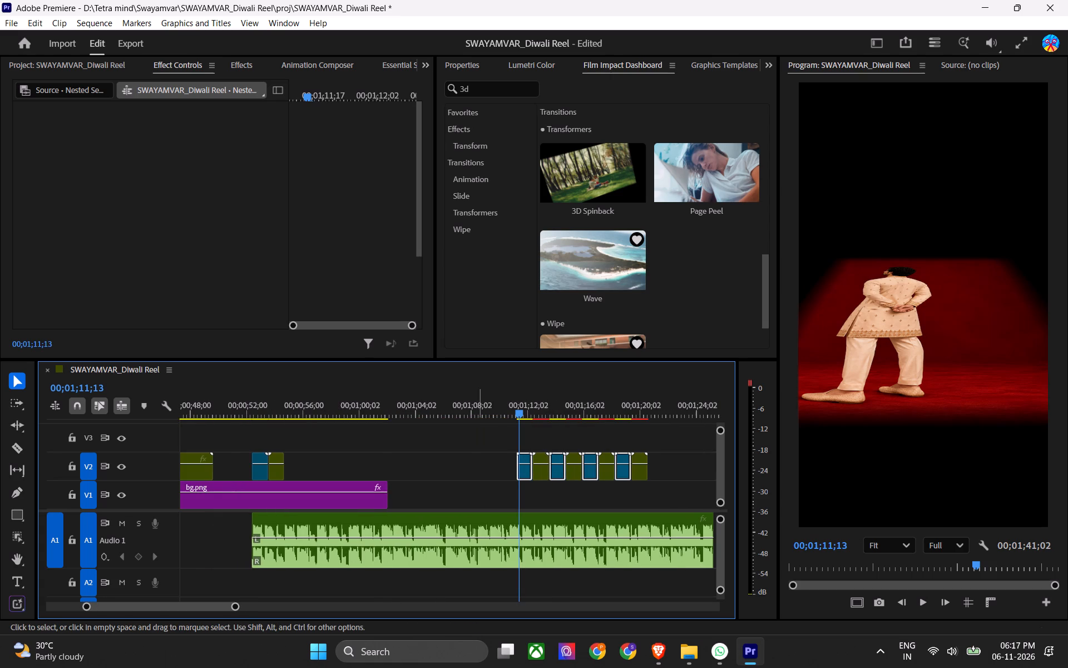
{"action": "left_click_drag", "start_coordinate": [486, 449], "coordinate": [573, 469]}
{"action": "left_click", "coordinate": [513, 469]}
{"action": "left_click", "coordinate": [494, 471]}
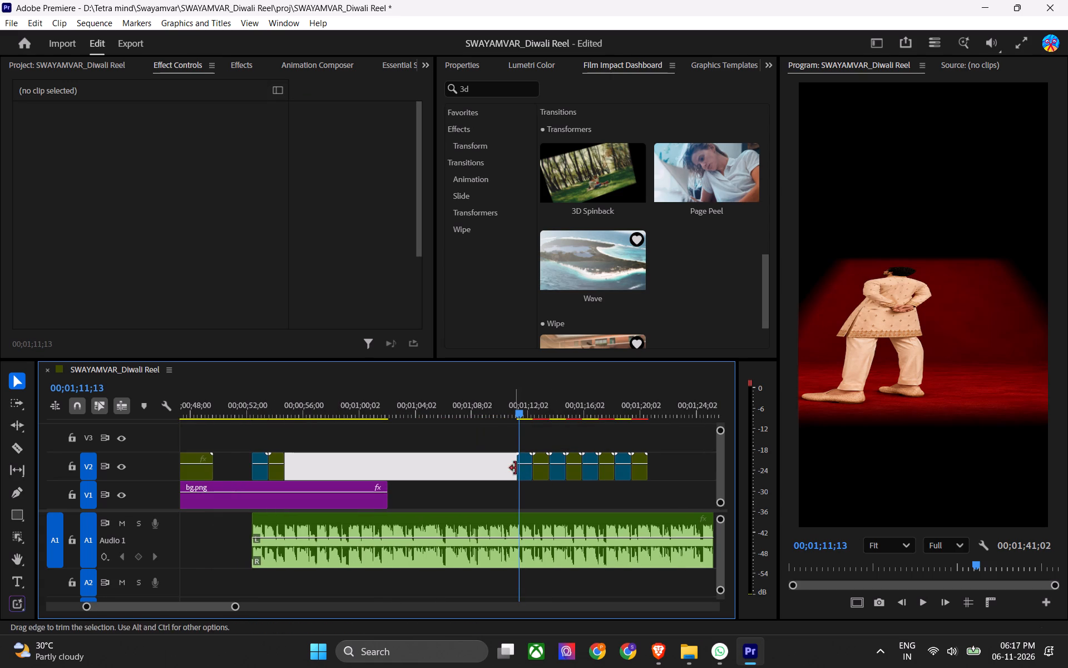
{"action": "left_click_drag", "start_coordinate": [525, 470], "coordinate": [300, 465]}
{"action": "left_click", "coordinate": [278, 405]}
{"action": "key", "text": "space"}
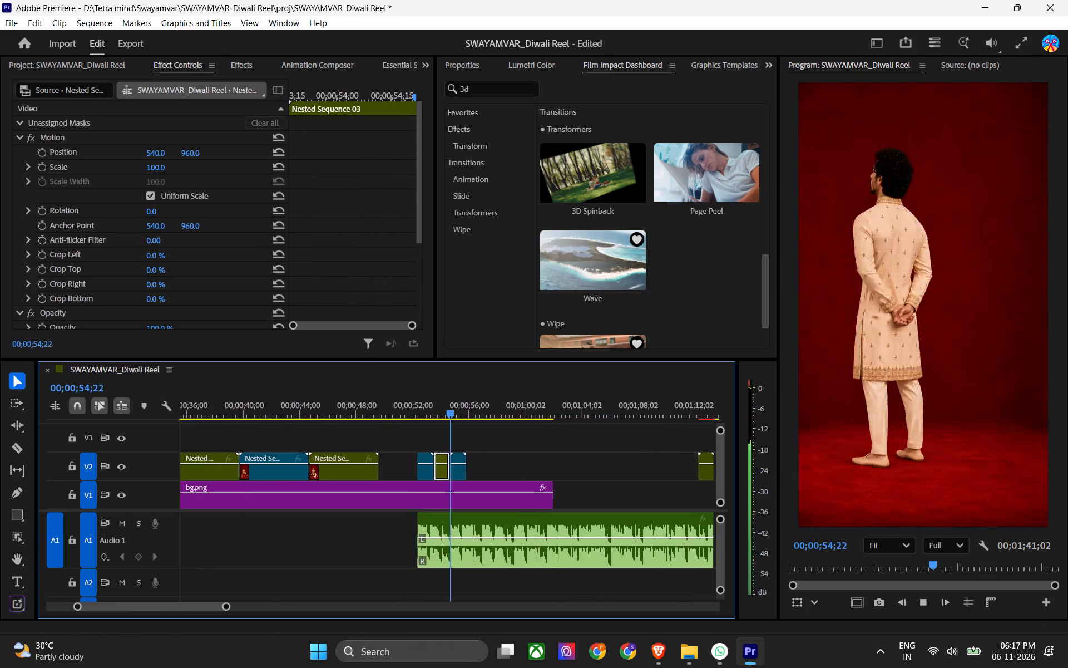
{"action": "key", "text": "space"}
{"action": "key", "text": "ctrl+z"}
Save the project and move Vertical 3D Flip In 1 below Vertical 3D Flip Out 2 on the first and third shortened clips.
{"action": "scroll", "coordinate": [475, 471], "scroll_direction": "down", "scroll_amount": 7}
{"action": "scroll", "coordinate": [485, 474], "scroll_direction": "up", "scroll_amount": 6, "text": "alt"}
{"action": "scroll", "coordinate": [507, 483], "scroll_direction": "down", "scroll_amount": 8}
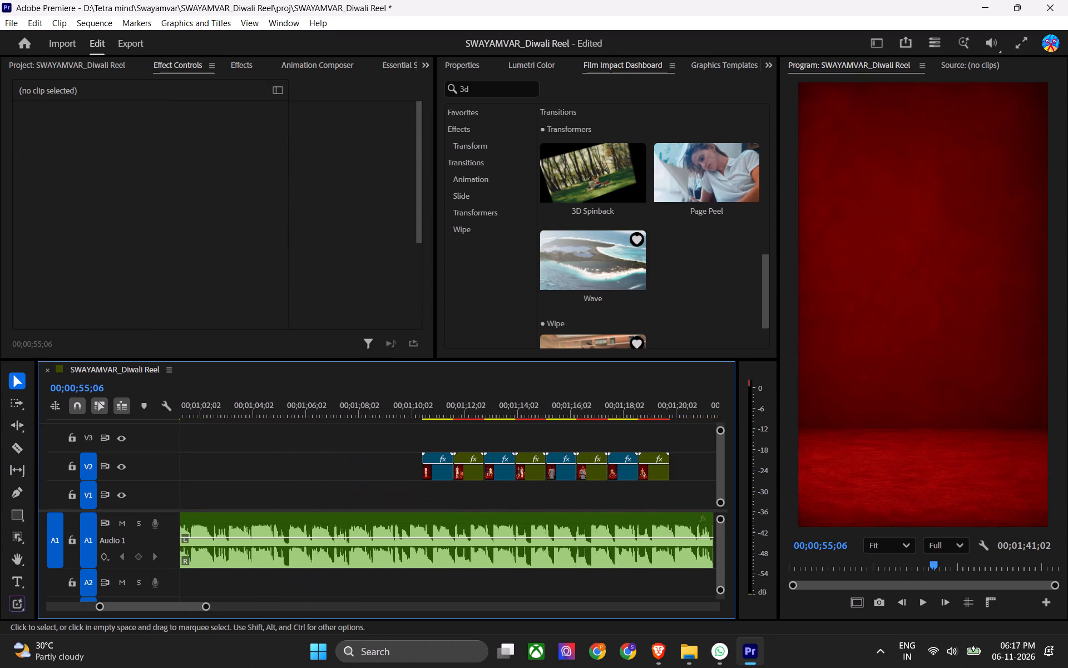
{"action": "key", "text": "ctrl+s"}
{"action": "left_click", "coordinate": [415, 405]}
{"action": "scroll", "coordinate": [304, 305], "scroll_direction": "down", "scroll_amount": 11}
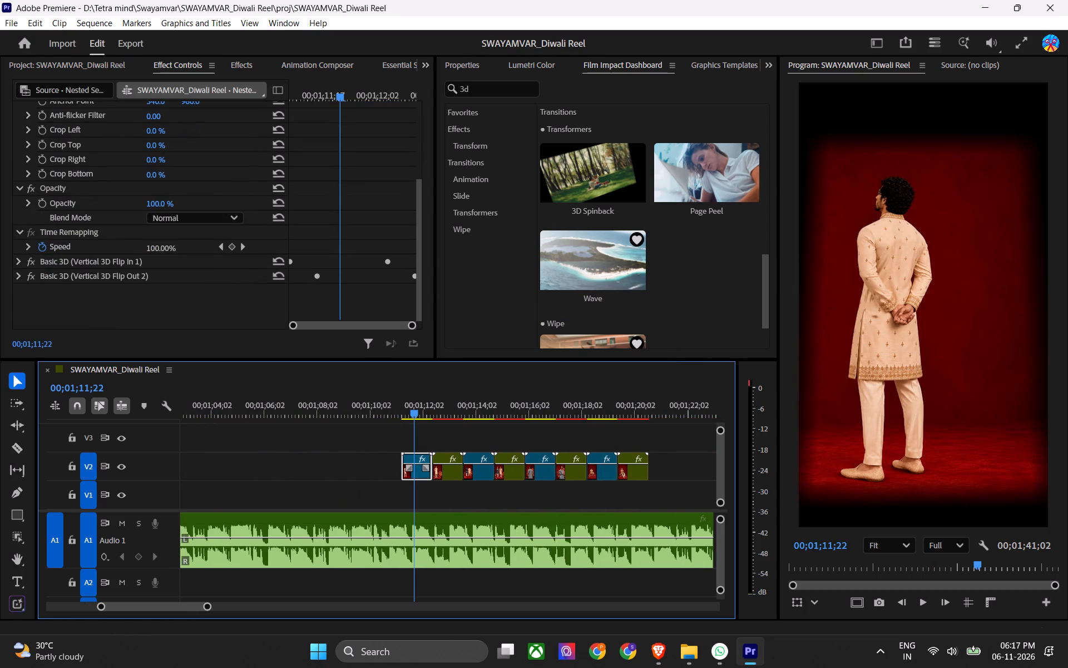
{"action": "left_click_drag", "start_coordinate": [128, 264], "coordinate": [122, 293]}
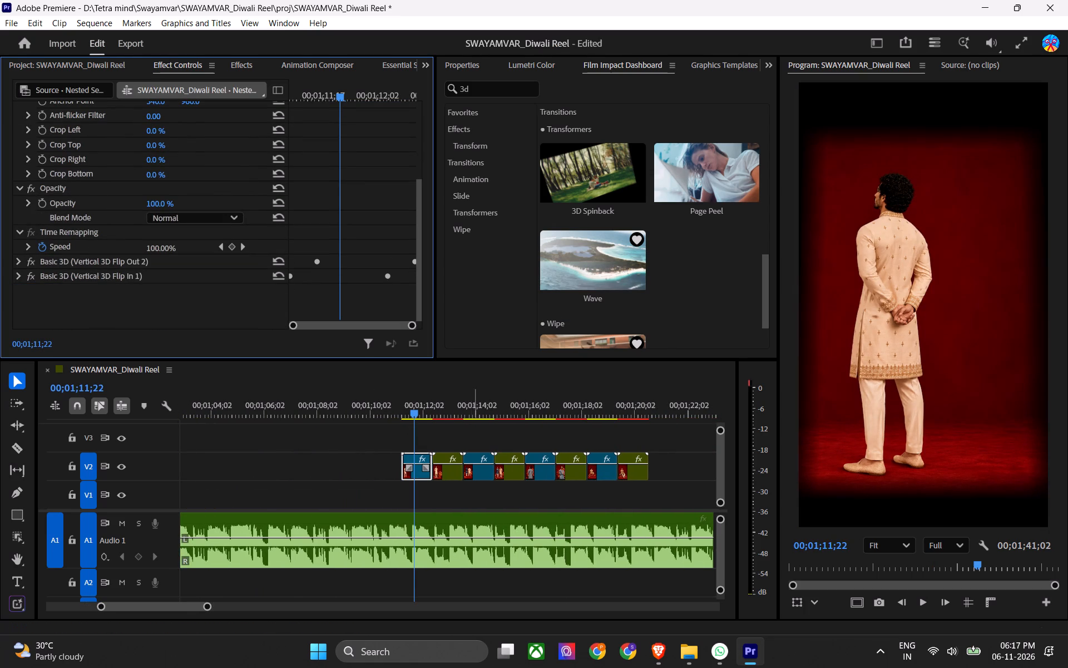
{"action": "left_click", "coordinate": [474, 411]}
{"action": "scroll", "coordinate": [244, 276], "scroll_direction": "down", "scroll_amount": 7}
{"action": "left_click_drag", "start_coordinate": [146, 289], "coordinate": [142, 315]}
Move Vertical 3D Flip In 1 below Vertical 3D Flip Out 2 on the fifth and seventh shortened clips, and save.
{"action": "left_click", "coordinate": [545, 406]}
{"action": "scroll", "coordinate": [355, 277], "scroll_direction": "down", "scroll_amount": 7}
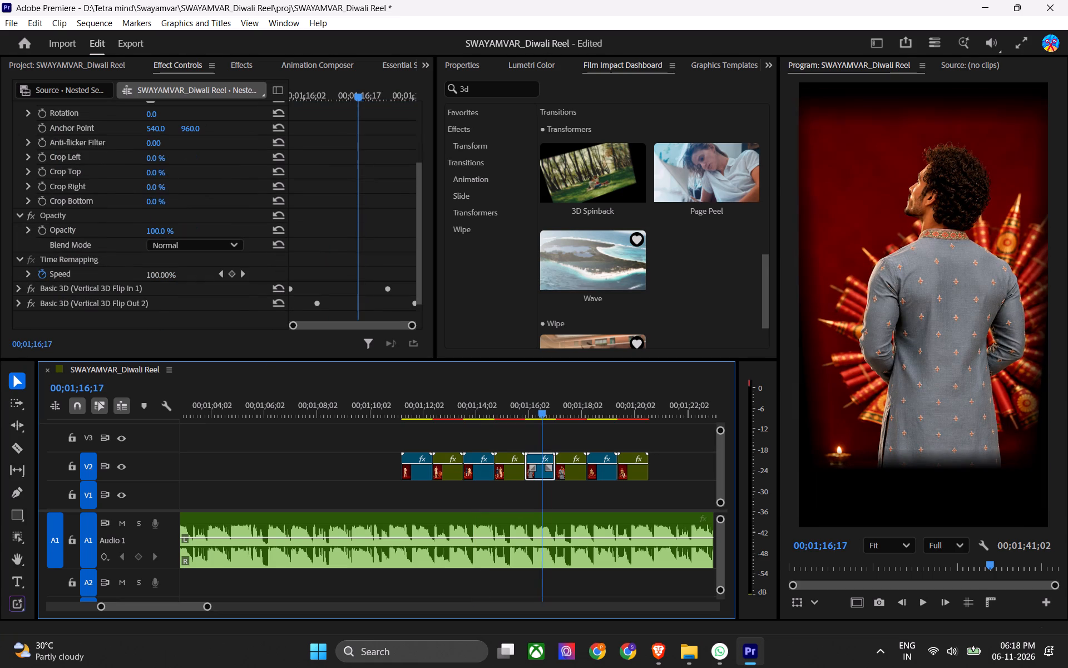
{"action": "left_click_drag", "start_coordinate": [112, 286], "coordinate": [110, 306]}
{"action": "left_click", "coordinate": [605, 416]}
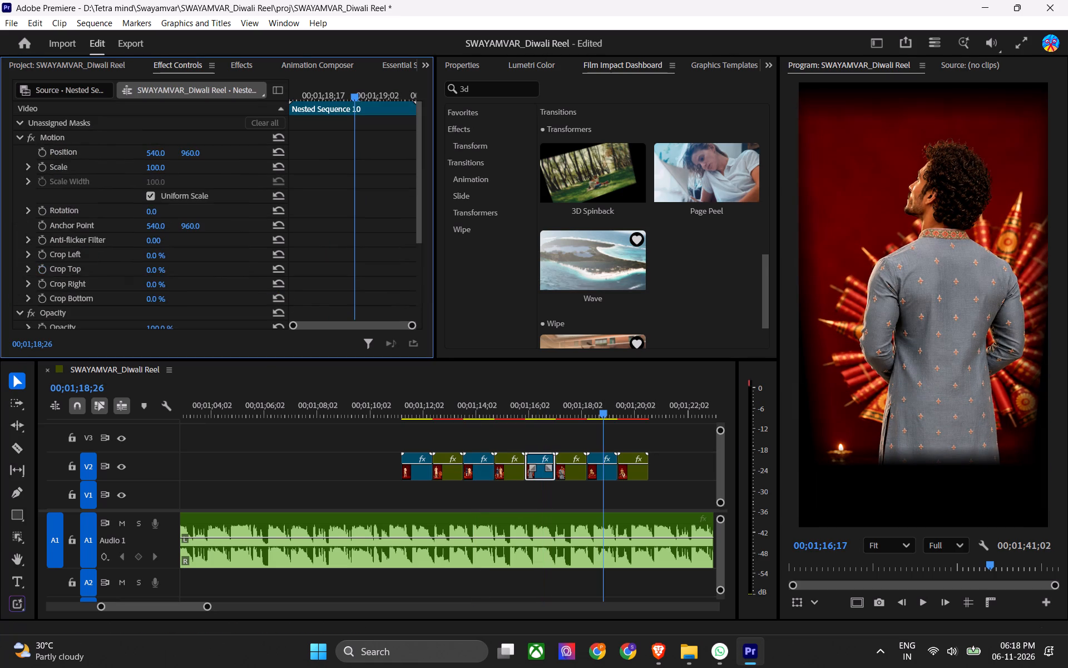
{"action": "scroll", "coordinate": [395, 264], "scroll_direction": "down", "scroll_amount": 7}
{"action": "left_click_drag", "start_coordinate": [114, 290], "coordinate": [116, 323]}
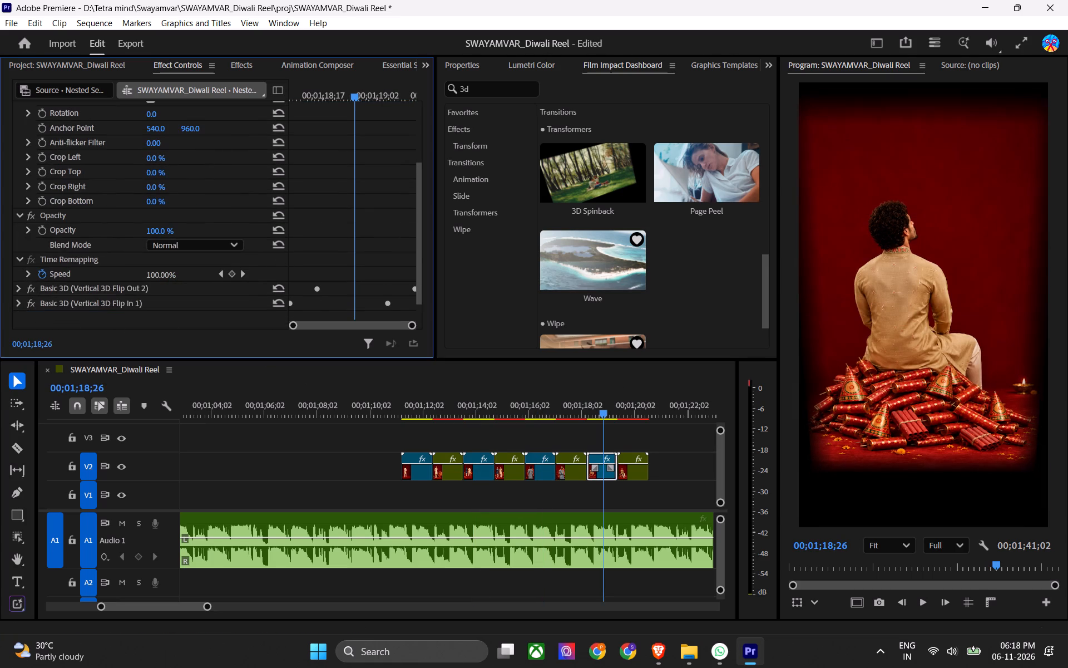
{"action": "key", "text": "ctrl+s"}
{"action": "scroll", "coordinate": [421, 468], "scroll_direction": "up", "scroll_amount": 5}
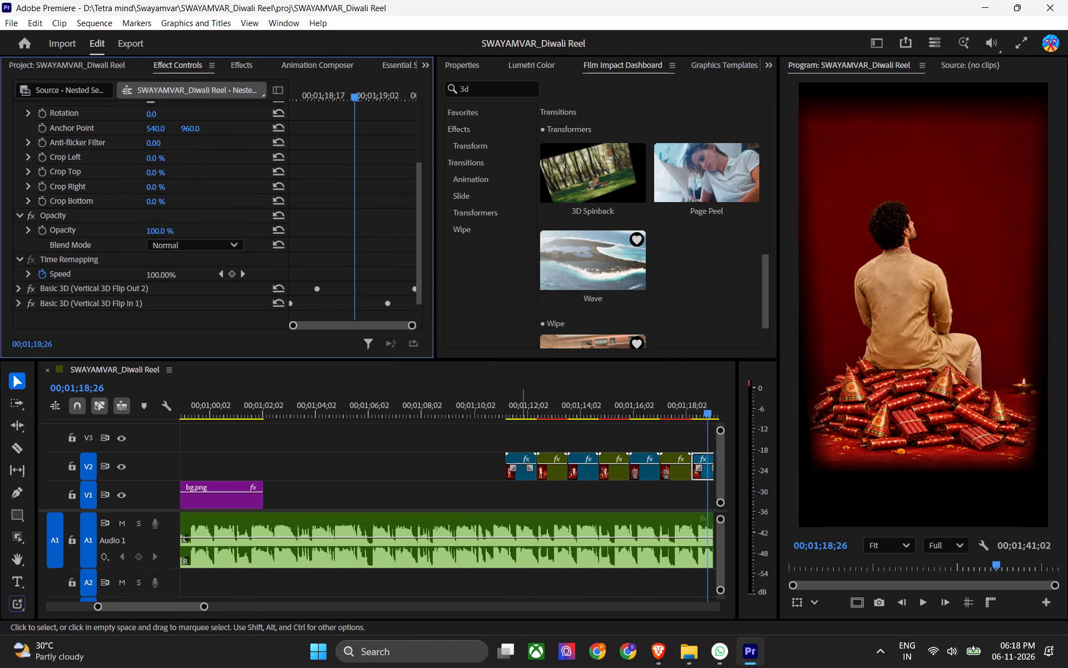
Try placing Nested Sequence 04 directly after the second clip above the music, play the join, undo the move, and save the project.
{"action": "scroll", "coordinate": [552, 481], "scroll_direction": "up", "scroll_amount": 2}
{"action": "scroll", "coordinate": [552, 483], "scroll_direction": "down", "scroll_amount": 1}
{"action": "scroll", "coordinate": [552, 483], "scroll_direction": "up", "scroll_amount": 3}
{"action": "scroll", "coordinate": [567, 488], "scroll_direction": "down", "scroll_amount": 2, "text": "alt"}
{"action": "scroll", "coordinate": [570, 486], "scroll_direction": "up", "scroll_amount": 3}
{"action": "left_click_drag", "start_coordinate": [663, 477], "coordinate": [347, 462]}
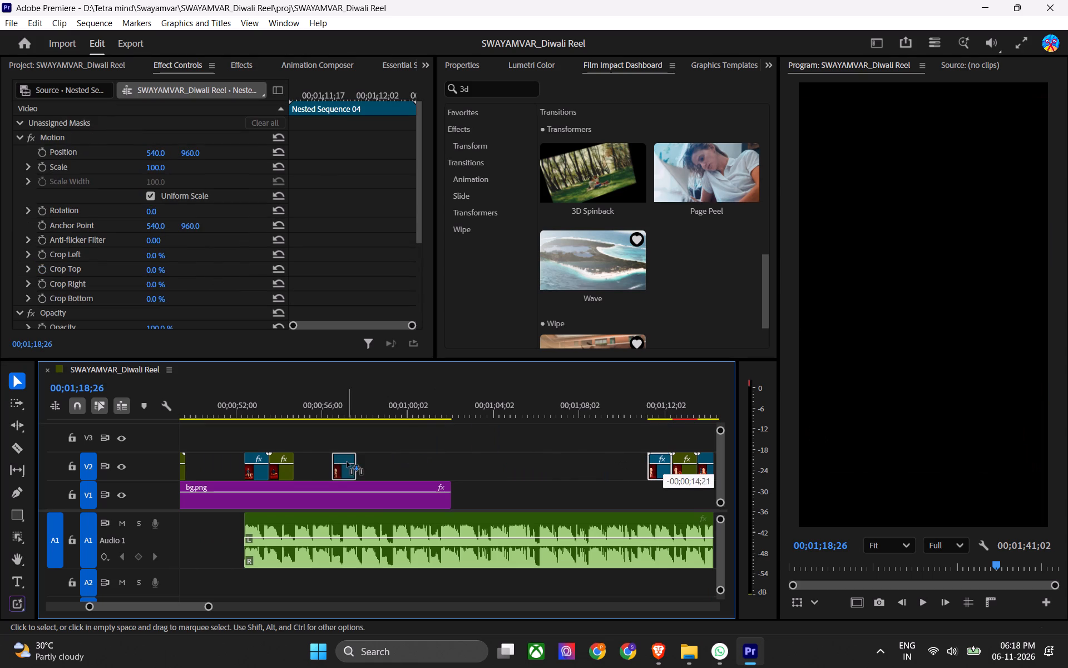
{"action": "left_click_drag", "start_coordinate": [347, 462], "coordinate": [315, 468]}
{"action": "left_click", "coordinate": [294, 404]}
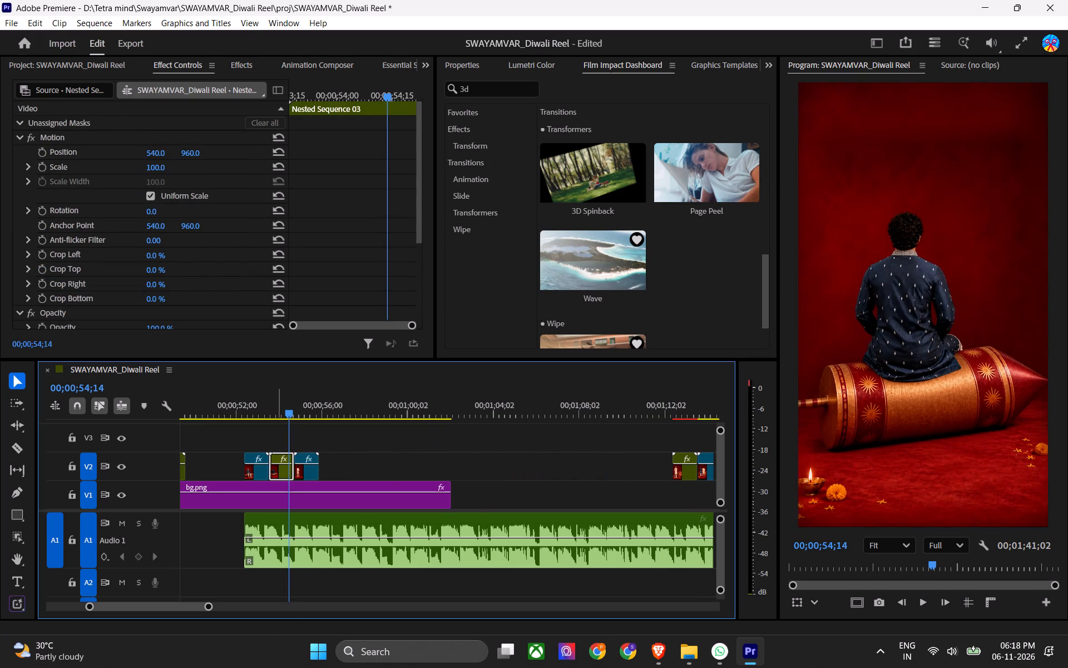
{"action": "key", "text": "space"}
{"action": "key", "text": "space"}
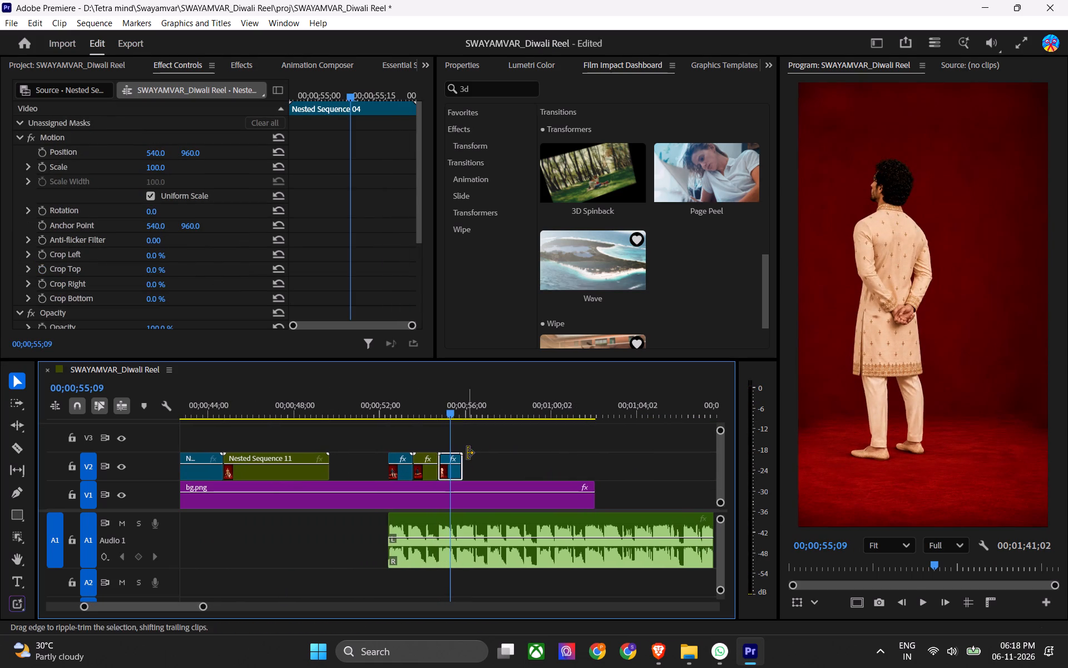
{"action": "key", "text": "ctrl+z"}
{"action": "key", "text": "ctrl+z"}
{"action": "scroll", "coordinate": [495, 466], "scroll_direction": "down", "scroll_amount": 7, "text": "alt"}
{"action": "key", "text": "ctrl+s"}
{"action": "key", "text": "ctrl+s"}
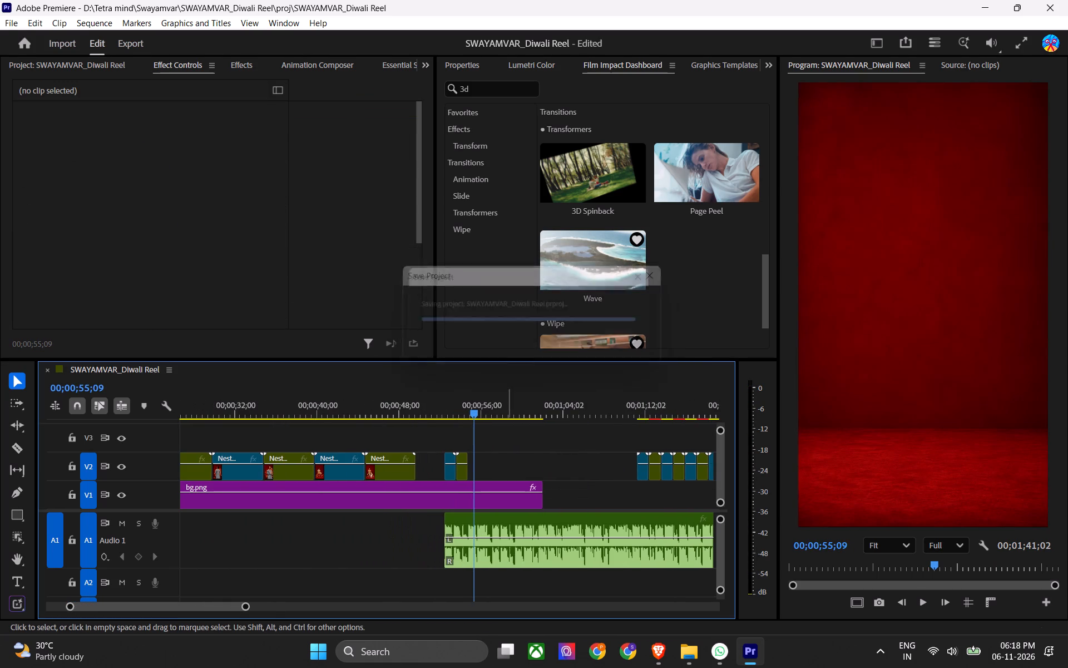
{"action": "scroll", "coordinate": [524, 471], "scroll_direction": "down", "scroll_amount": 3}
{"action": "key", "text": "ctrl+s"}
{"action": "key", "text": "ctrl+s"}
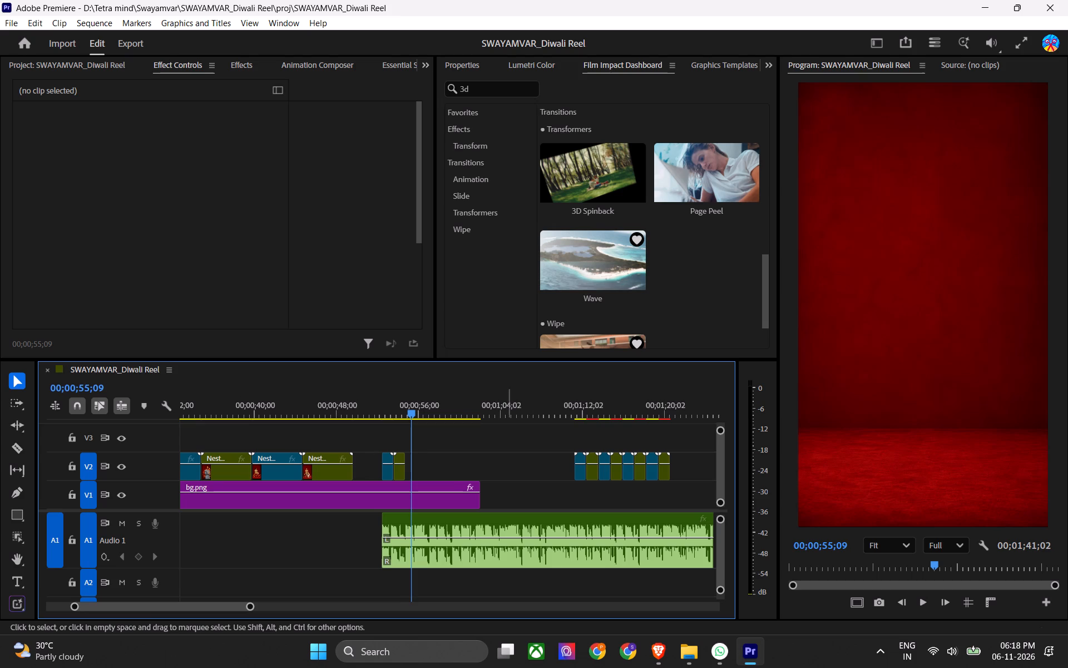
Step back through the edit history to before the flip effects were pasted, with only the last shortened clip still standing apart.
{"action": "scroll", "coordinate": [508, 482], "scroll_direction": "up", "scroll_amount": 6, "text": "alt"}
{"action": "scroll", "coordinate": [518, 460], "scroll_direction": "down", "scroll_amount": 4, "text": "alt"}
{"action": "scroll", "coordinate": [571, 464], "scroll_direction": "down", "scroll_amount": 3}
{"action": "scroll", "coordinate": [583, 469], "scroll_direction": "up", "scroll_amount": 10, "text": "alt"}
{"action": "key", "text": "ctrl+z"}
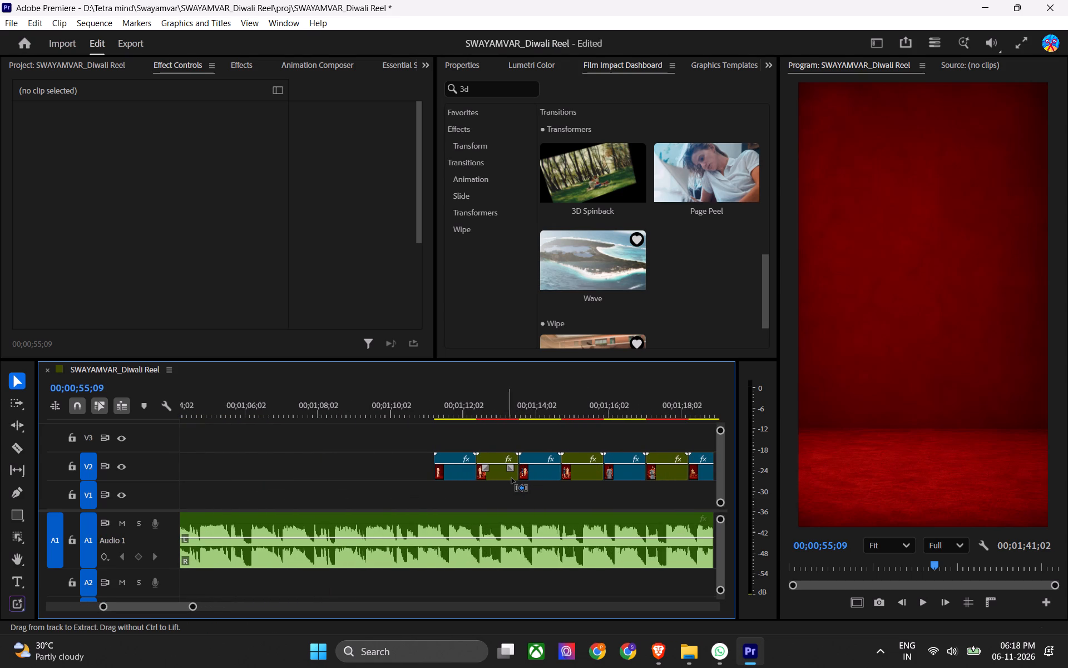
{"action": "key", "text": "ctrl+z"}
{"action": "key", "text": "ctrl+z"}
{"action": "scroll", "coordinate": [469, 472], "scroll_direction": "down", "scroll_amount": 7, "text": "alt"}
{"action": "scroll", "coordinate": [466, 479], "scroll_direction": "up", "scroll_amount": 4}
{"action": "key", "text": "ctrl+z"}
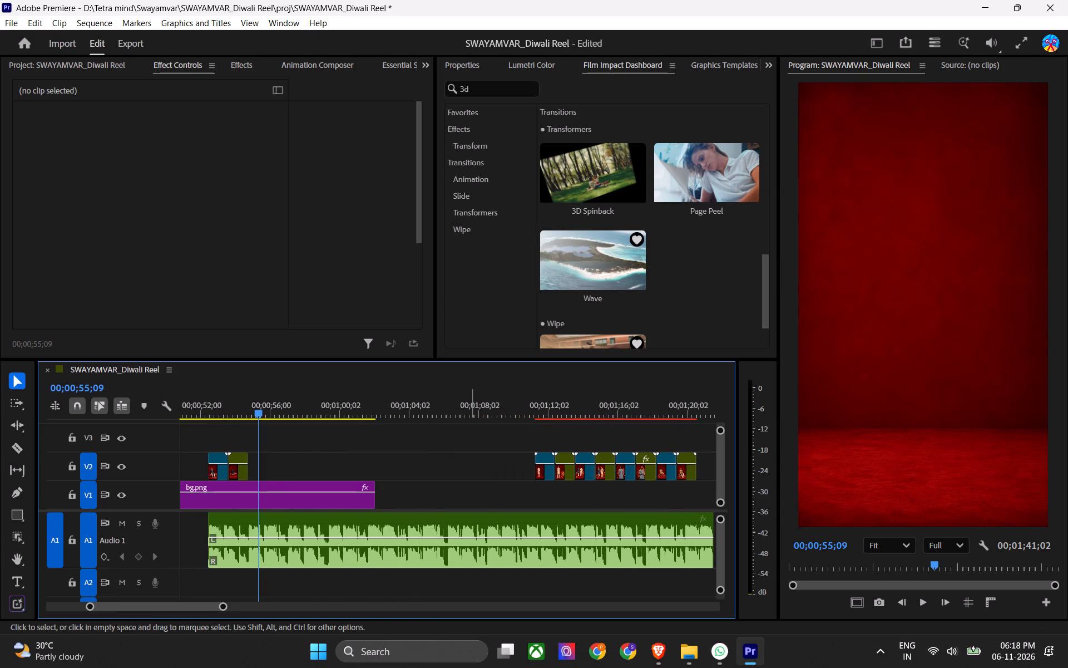
{"action": "key", "text": "ctrl+z"}
{"action": "key", "text": "ctrl+shift+z"}
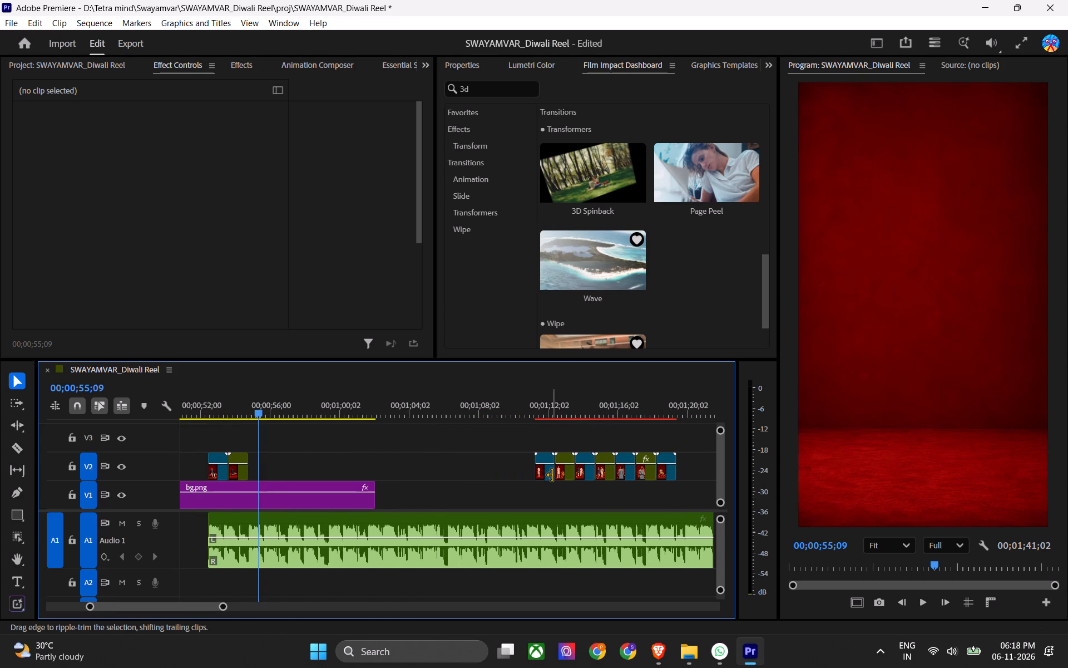
{"action": "key", "text": "ctrl+z"}
{"action": "key", "text": "ctrl+z"}
{"action": "scroll", "coordinate": [552, 478], "scroll_direction": "down", "scroll_amount": 6, "text": "alt"}
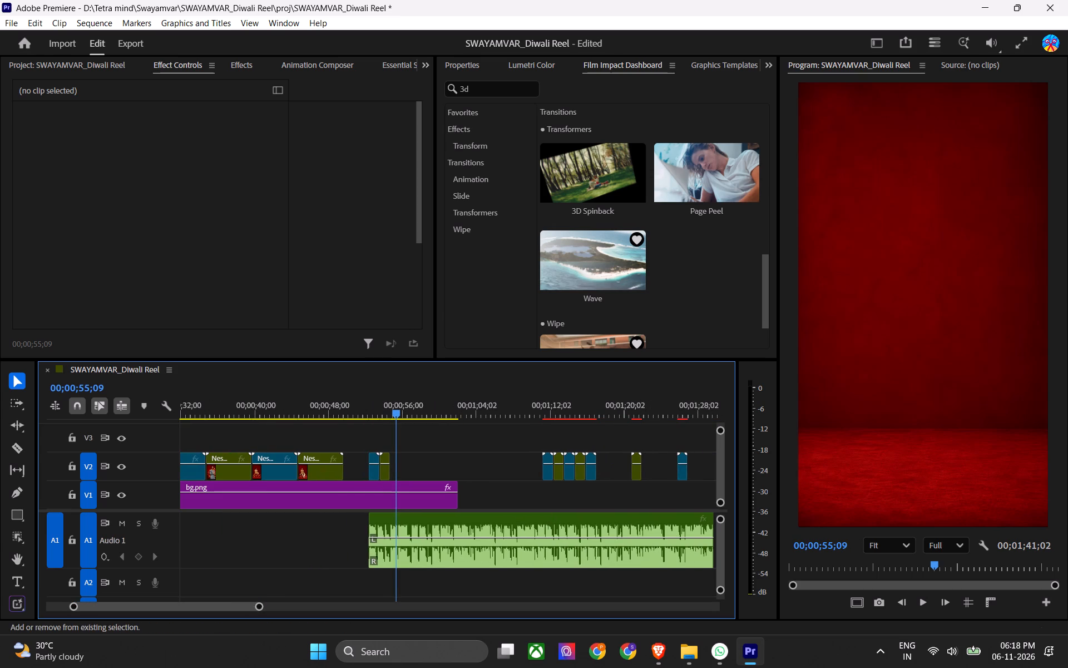
{"action": "key", "text": "ctrl+shift+z"}
{"action": "key", "text": "ctrl+z"}
{"action": "key", "text": "ctrl+z"}
{"action": "key", "text": "ctrl+shift+z"}
{"action": "key", "text": "ctrl+shift+z"}
{"action": "key", "text": "ctrl+shift+z"}
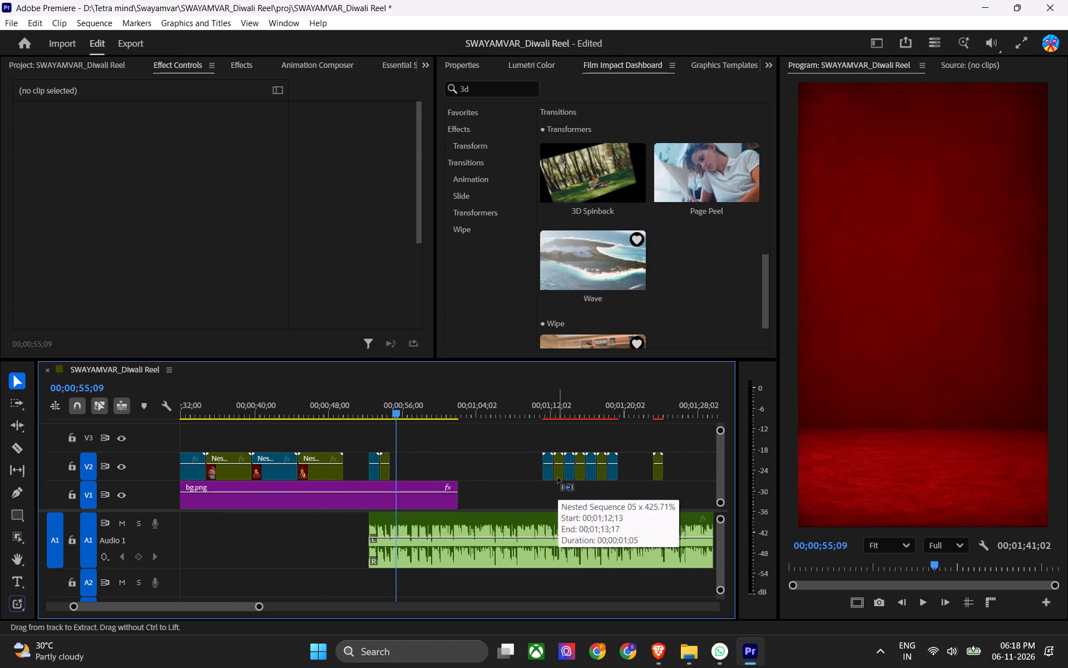
{"action": "scroll", "coordinate": [563, 483], "scroll_direction": "down", "scroll_amount": 11, "text": "alt"}
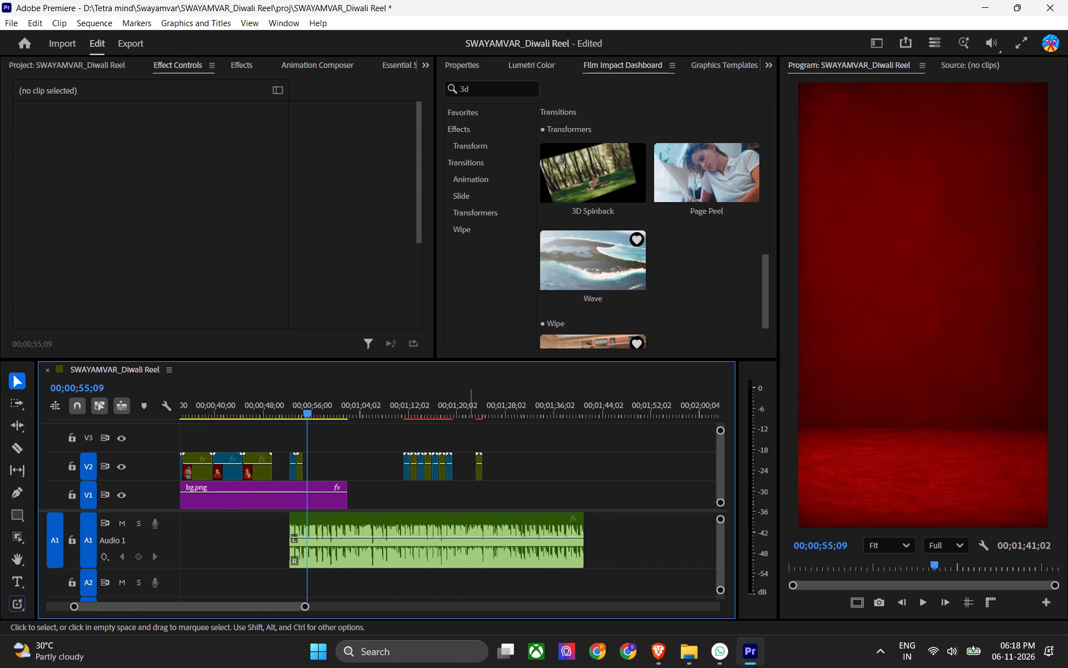
Close the gap before the last shortened clip so all eight run back to back, and save the project.
{"action": "left_click", "coordinate": [469, 467]}
{"action": "key", "text": "x"}
{"action": "scroll", "coordinate": [437, 465], "scroll_direction": "up", "scroll_amount": 7, "text": "alt"}
{"action": "left_click", "coordinate": [378, 409]}
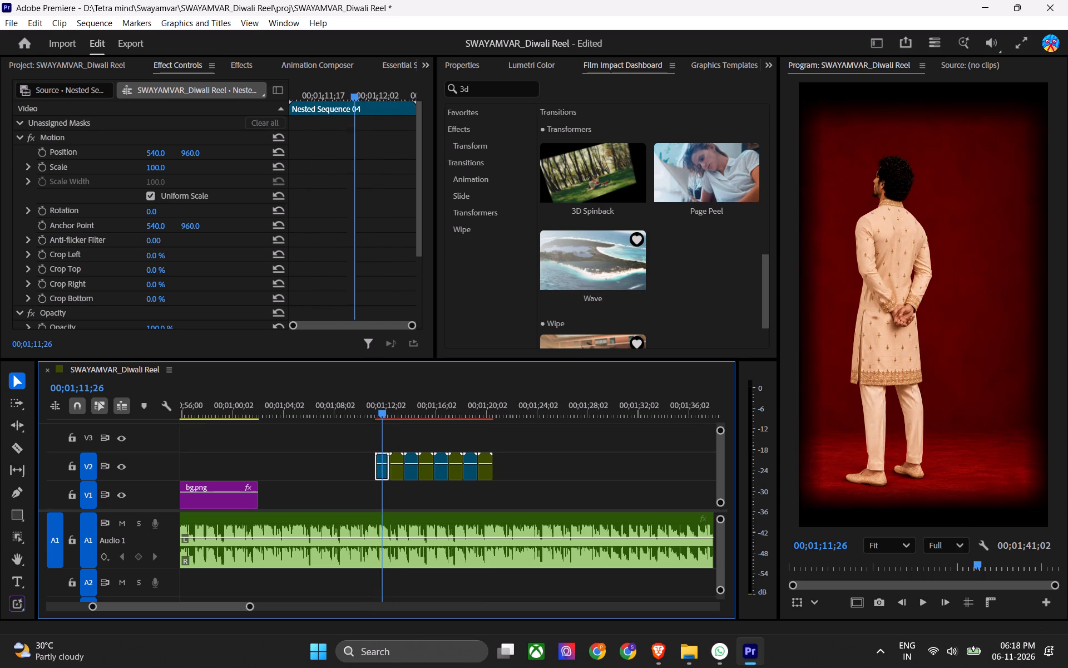
{"action": "scroll", "coordinate": [408, 463], "scroll_direction": "up", "scroll_amount": 8, "text": "alt"}
{"action": "scroll", "coordinate": [411, 469], "scroll_direction": "up", "scroll_amount": 8}
{"action": "scroll", "coordinate": [411, 469], "scroll_direction": "down", "scroll_amount": 6, "text": "alt"}
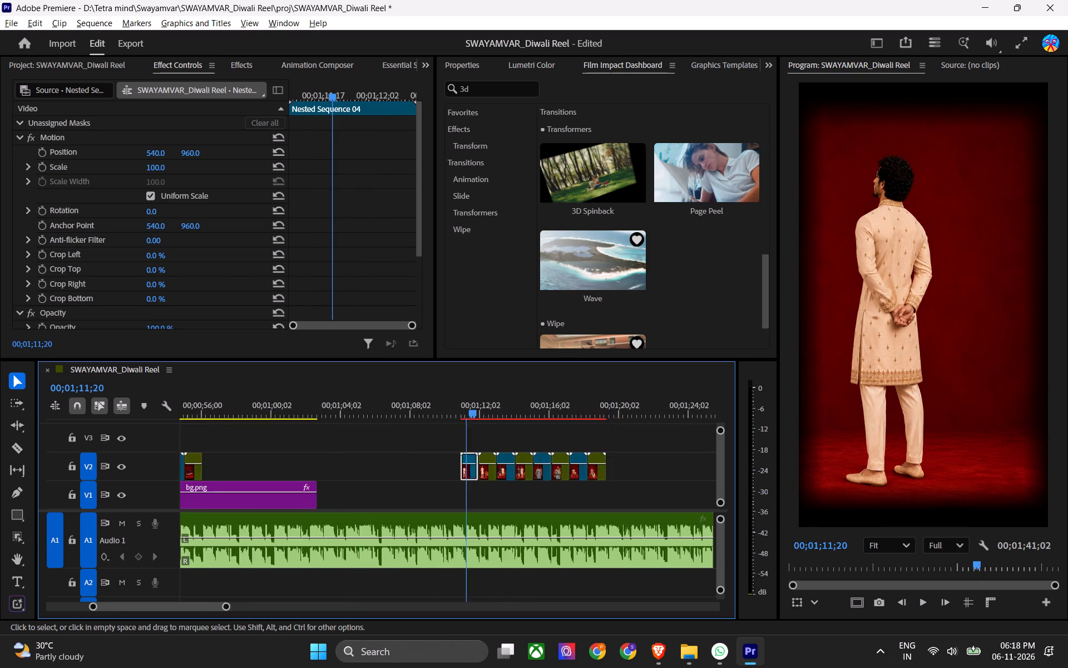
{"action": "scroll", "coordinate": [412, 470], "scroll_direction": "down", "scroll_amount": 4, "text": "alt"}
{"action": "key", "text": "ctrl+s"}
Swap each pair of shortened clips, placing Nested Sequences 05, 07, 09 and 11 before their preceding clips, and save the project.
{"action": "left_click_drag", "start_coordinate": [261, 404], "coordinate": [267, 402]}
{"action": "left_click", "coordinate": [445, 412]}
{"action": "scroll", "coordinate": [469, 466], "scroll_direction": "up", "scroll_amount": 7, "text": "alt"}
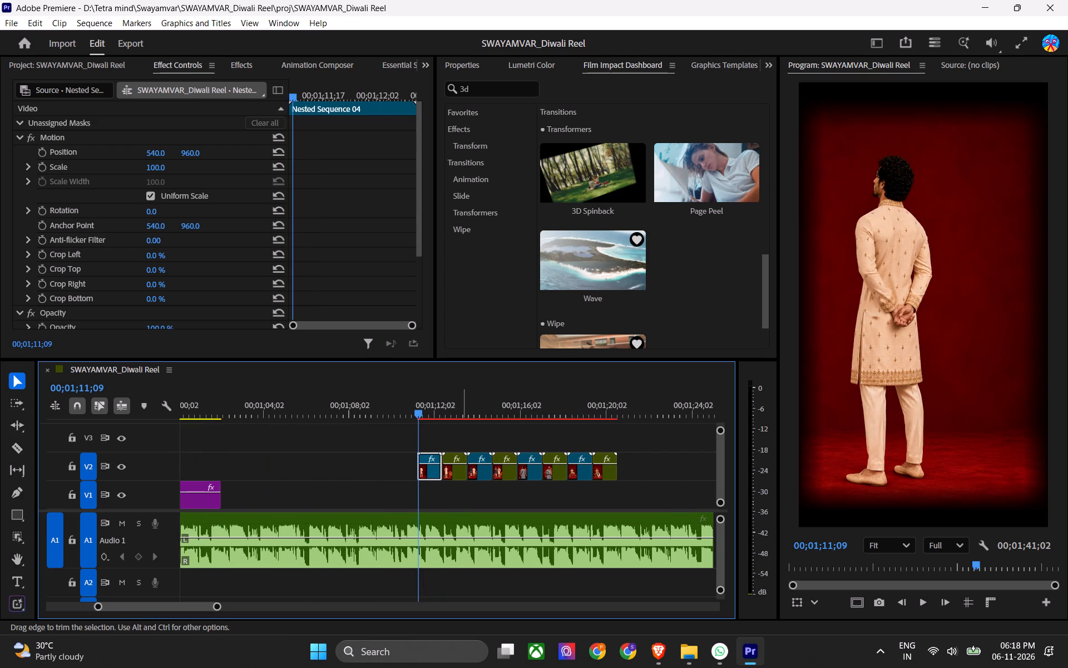
{"action": "left_click_drag", "start_coordinate": [457, 474], "coordinate": [400, 467]}
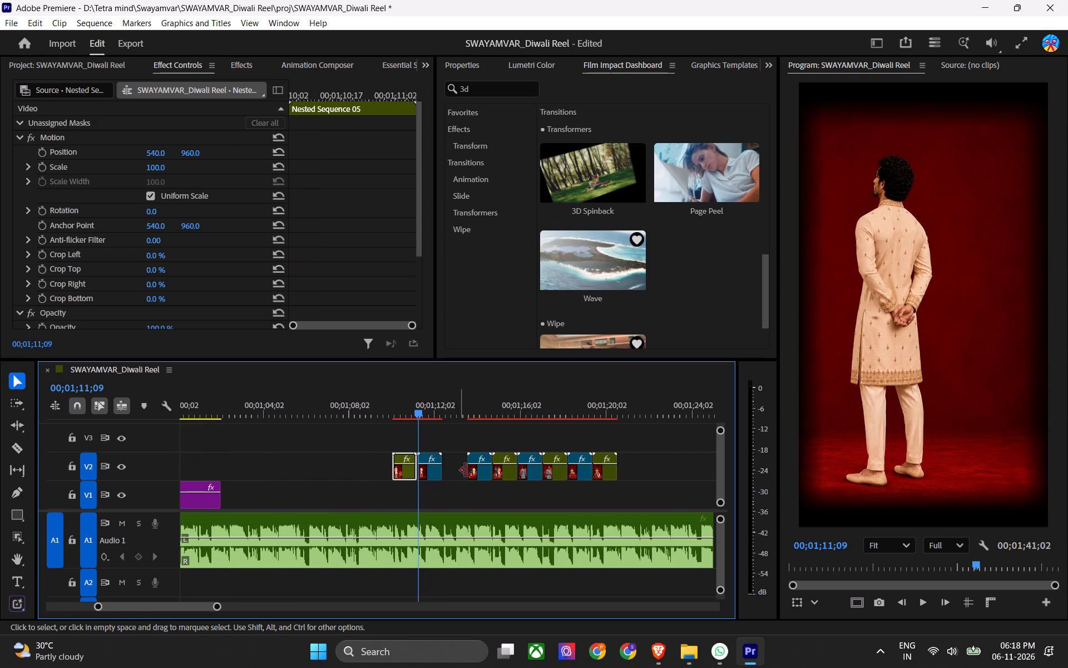
{"action": "left_click_drag", "start_coordinate": [505, 472], "coordinate": [448, 459]}
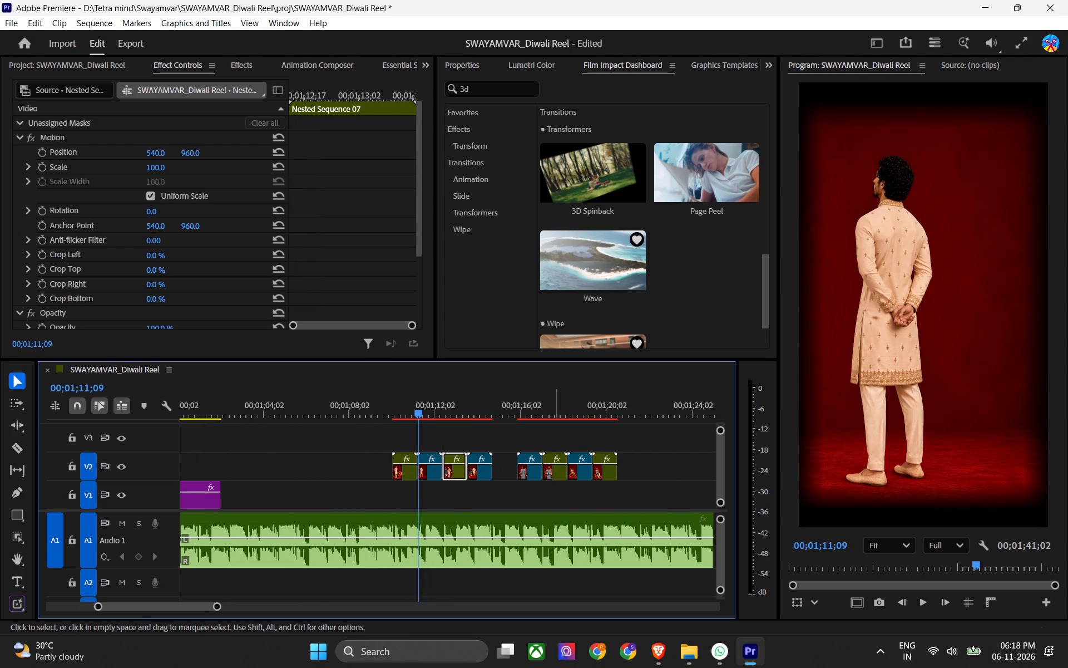
{"action": "left_click_drag", "start_coordinate": [556, 479], "coordinate": [508, 462]}
{"action": "left_click_drag", "start_coordinate": [603, 474], "coordinate": [552, 461]}
{"action": "scroll", "coordinate": [525, 469], "scroll_direction": "down", "scroll_amount": 4, "text": "alt"}
{"action": "scroll", "coordinate": [525, 470], "scroll_direction": "up", "scroll_amount": 3}
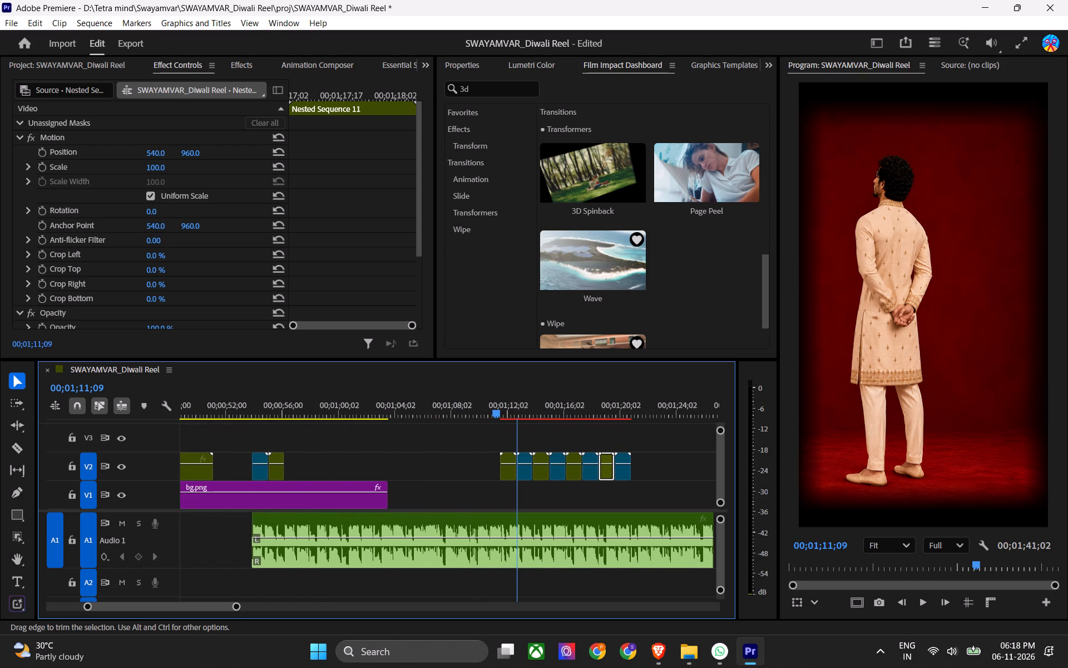
{"action": "scroll", "coordinate": [538, 476], "scroll_direction": "up", "scroll_amount": 6, "text": "alt"}
{"action": "scroll", "coordinate": [537, 481], "scroll_direction": "down", "scroll_amount": 5}
{"action": "key", "text": "ctrl+s"}
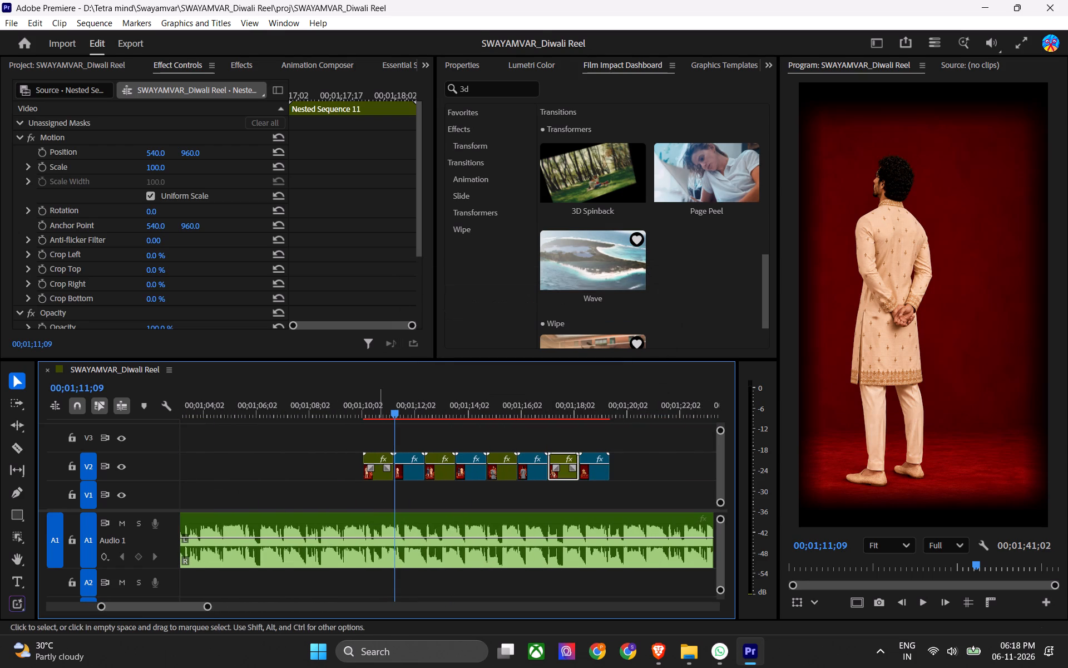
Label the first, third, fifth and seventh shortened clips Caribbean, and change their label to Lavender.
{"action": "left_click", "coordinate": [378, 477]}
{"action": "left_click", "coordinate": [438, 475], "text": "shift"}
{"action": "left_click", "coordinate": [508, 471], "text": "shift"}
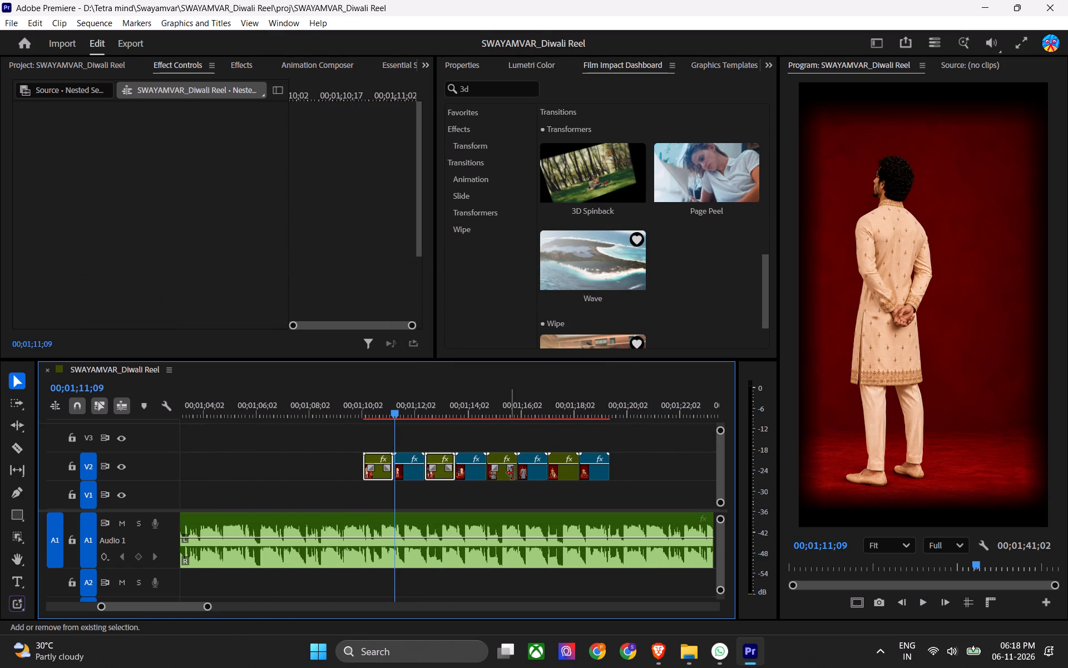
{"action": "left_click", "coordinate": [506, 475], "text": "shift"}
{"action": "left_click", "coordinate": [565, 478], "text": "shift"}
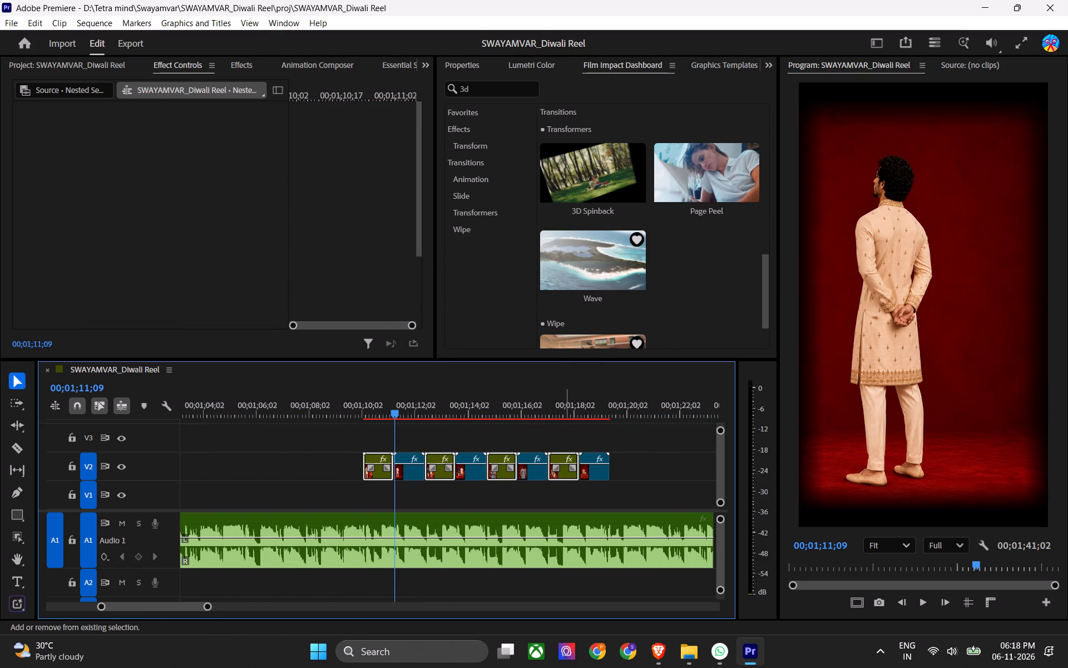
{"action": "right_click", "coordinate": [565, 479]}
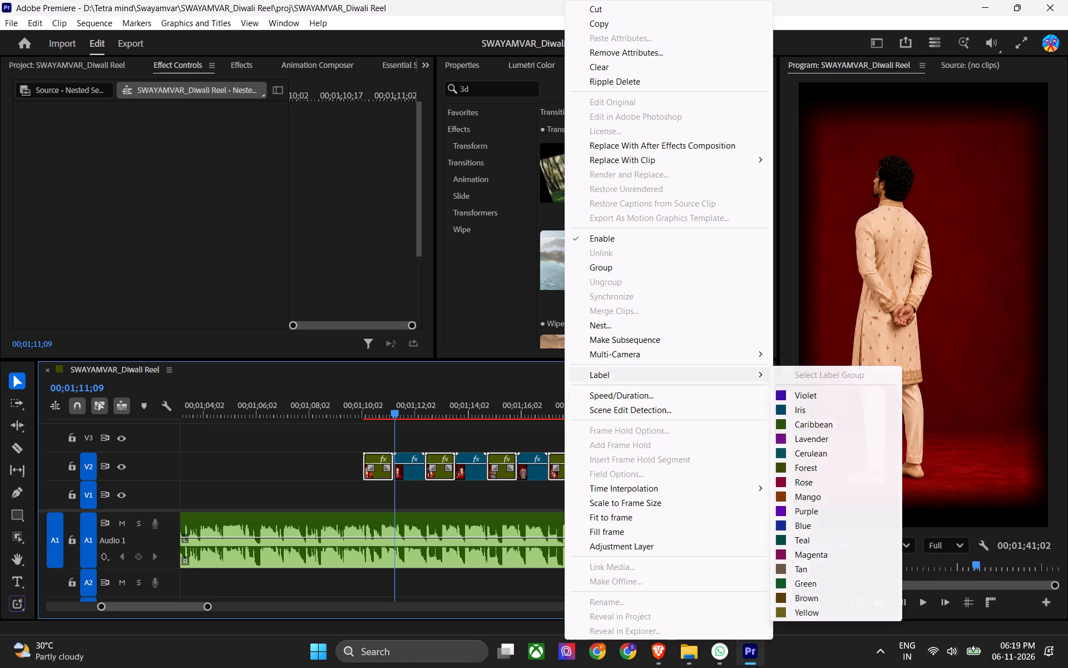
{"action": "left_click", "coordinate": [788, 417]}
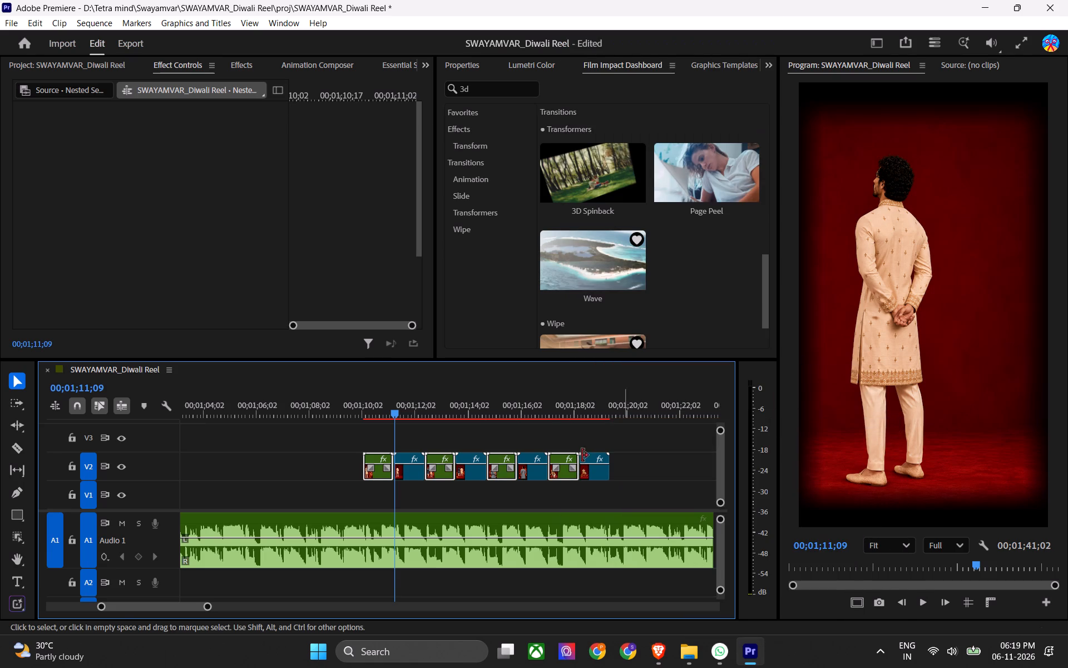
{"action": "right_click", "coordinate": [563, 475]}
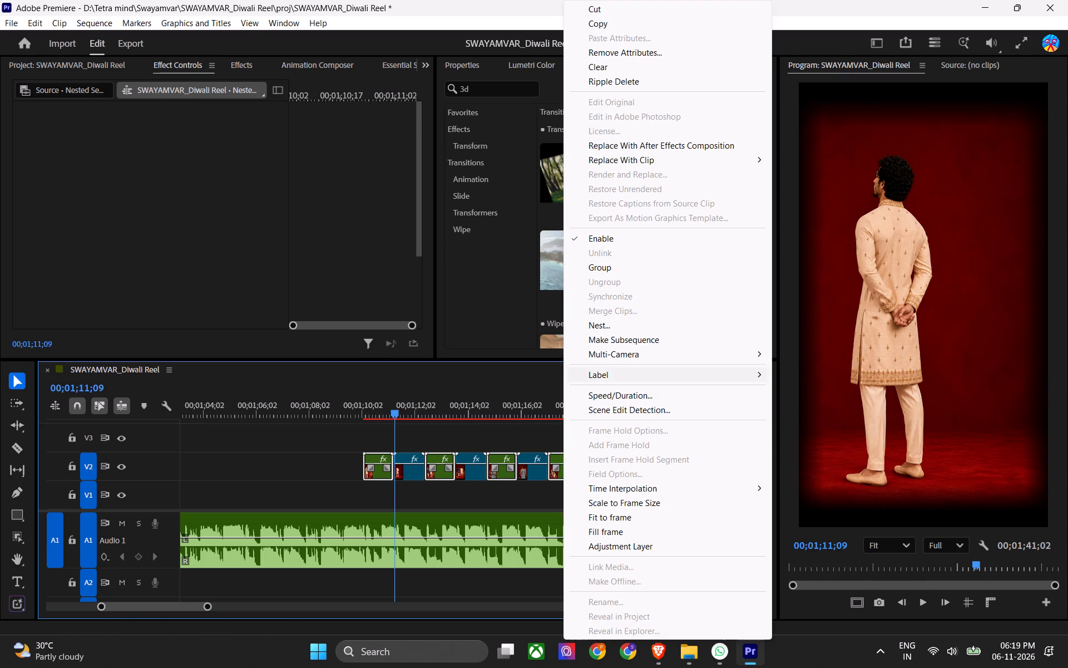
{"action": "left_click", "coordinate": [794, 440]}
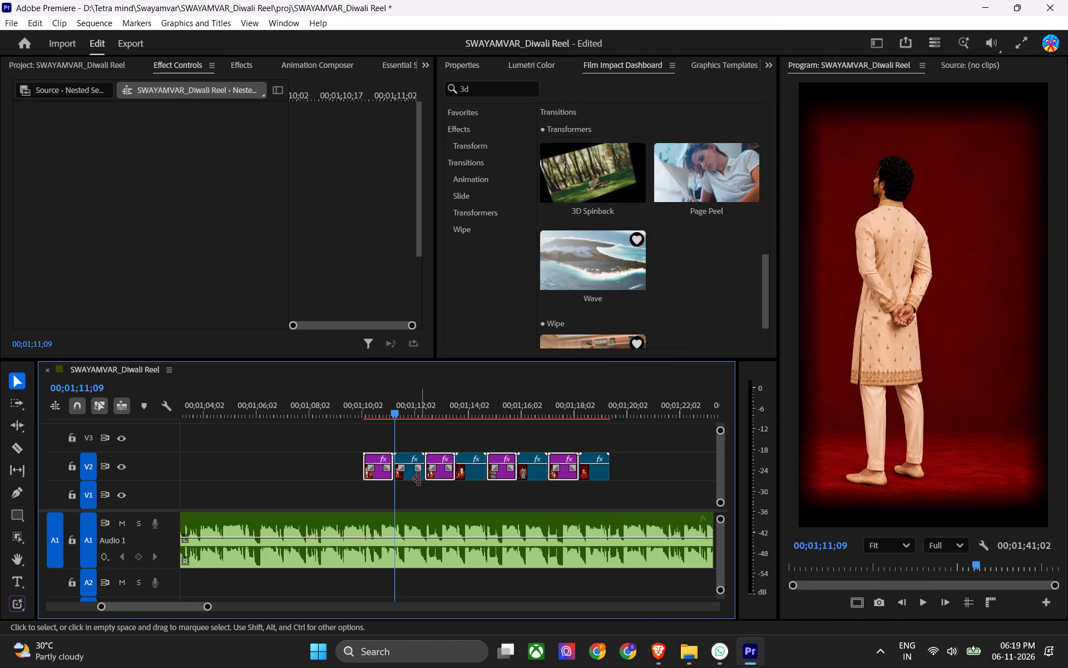
Label the second, fourth, sixth and eighth shortened clips Caribbean.
{"action": "left_click", "coordinate": [413, 476]}
{"action": "left_click", "coordinate": [473, 478], "text": "shift"}
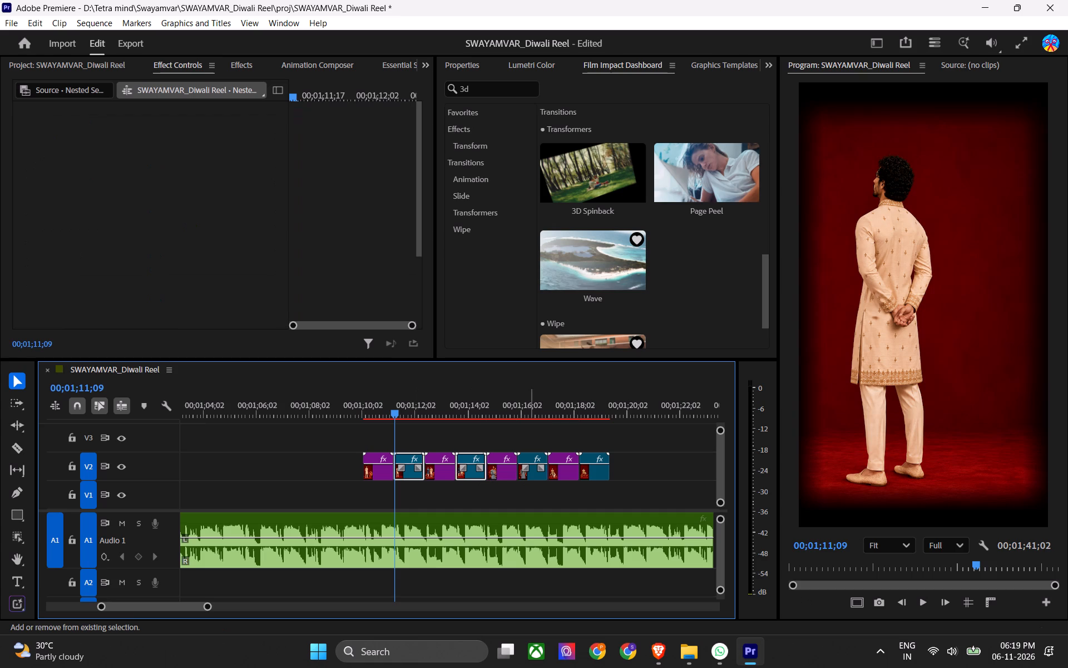
{"action": "left_click", "coordinate": [532, 478], "text": "shift"}
{"action": "left_click", "coordinate": [600, 473], "text": "shift"}
{"action": "right_click", "coordinate": [600, 473]}
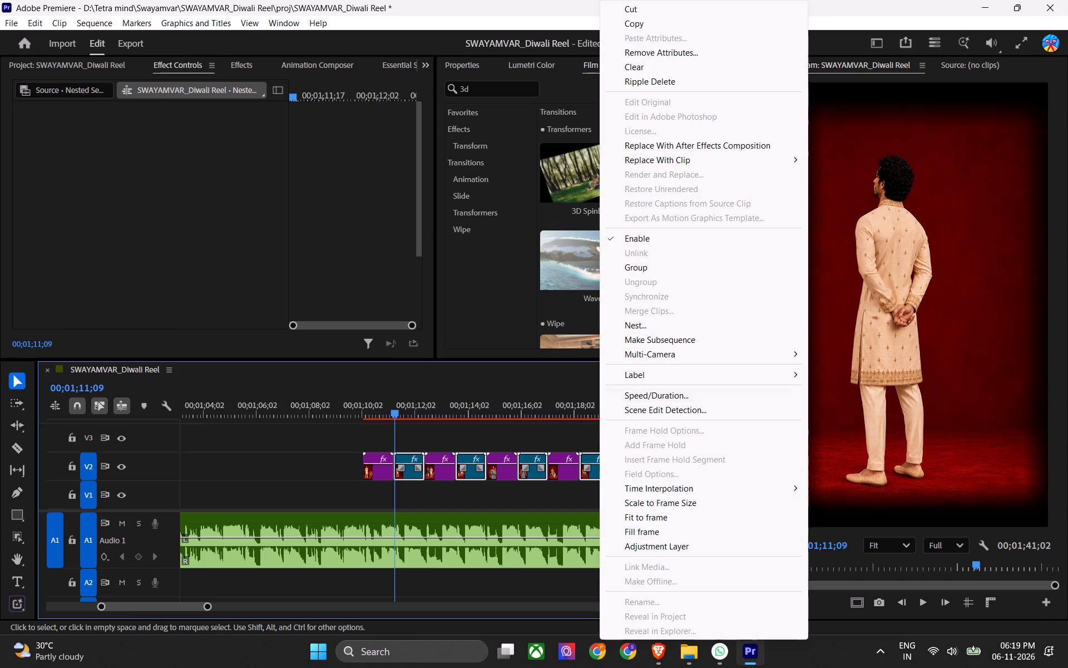
{"action": "left_click", "coordinate": [828, 423]}
{"action": "scroll", "coordinate": [555, 450], "scroll_direction": "down", "scroll_amount": 4, "text": "alt"}
{"action": "scroll", "coordinate": [554, 455], "scroll_direction": "up", "scroll_amount": 2}
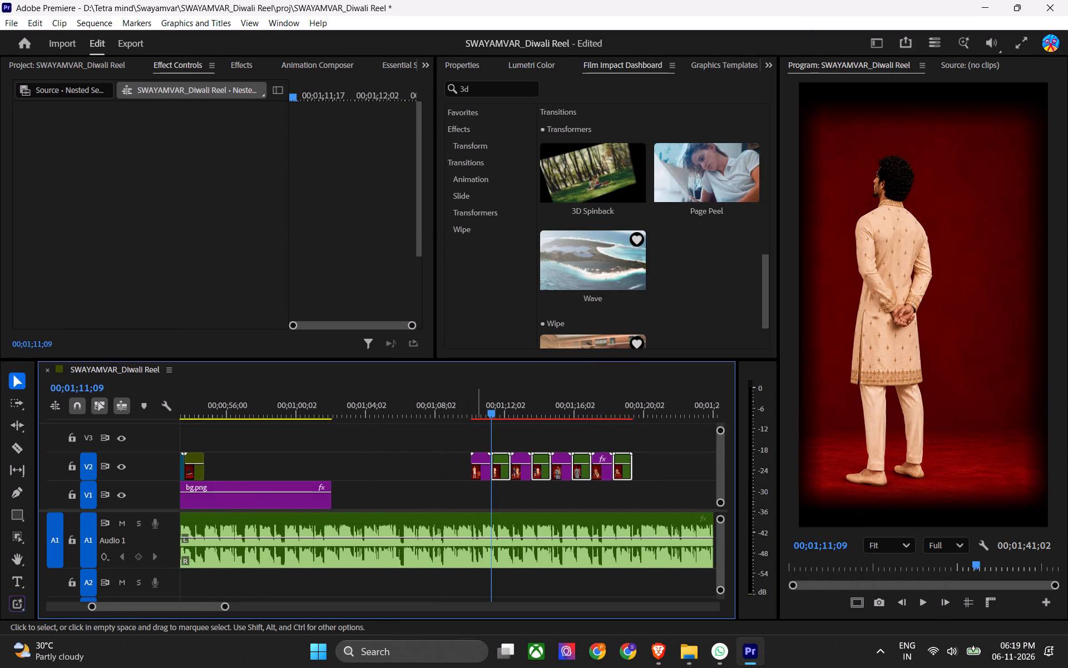
Label the first, third, fifth and seventh shortened clips Iris.
{"action": "left_click", "coordinate": [479, 478]}
{"action": "left_click", "coordinate": [519, 473], "text": "shift"}
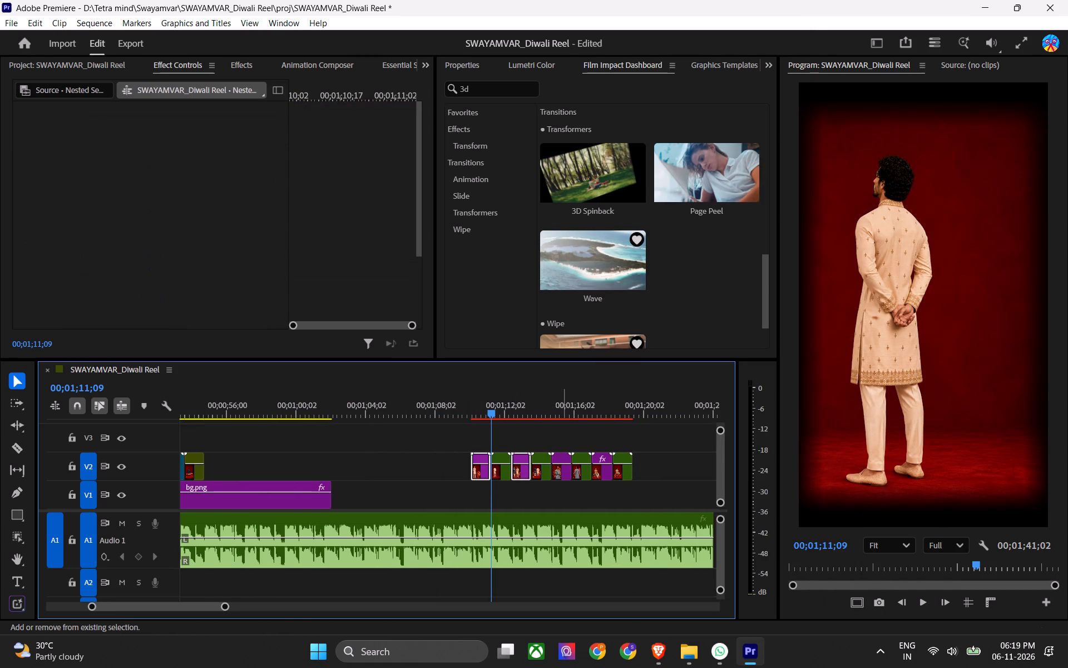
{"action": "left_click", "coordinate": [562, 479], "text": "shift"}
{"action": "left_click", "coordinate": [603, 477], "text": "shift"}
{"action": "right_click", "coordinate": [603, 477]}
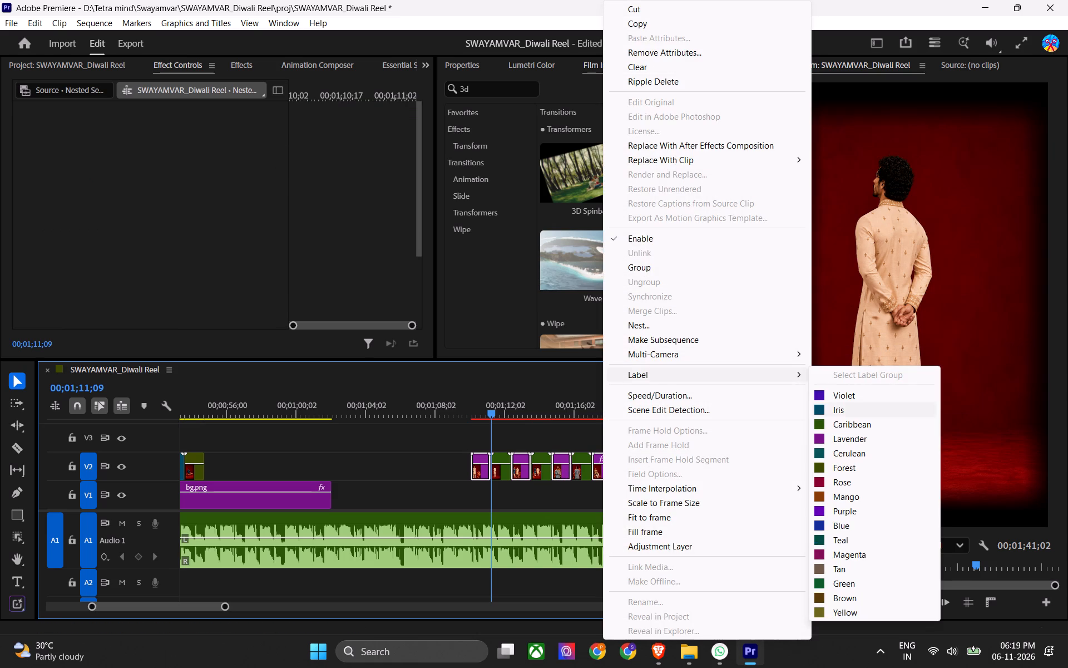
{"action": "left_click", "coordinate": [844, 411]}
Copy the Vertical 3D Flip Out 2 and Vertical 3D Flip In 1 effects from the first clip above the music.
{"action": "scroll", "coordinate": [467, 469], "scroll_direction": "up", "scroll_amount": 4}
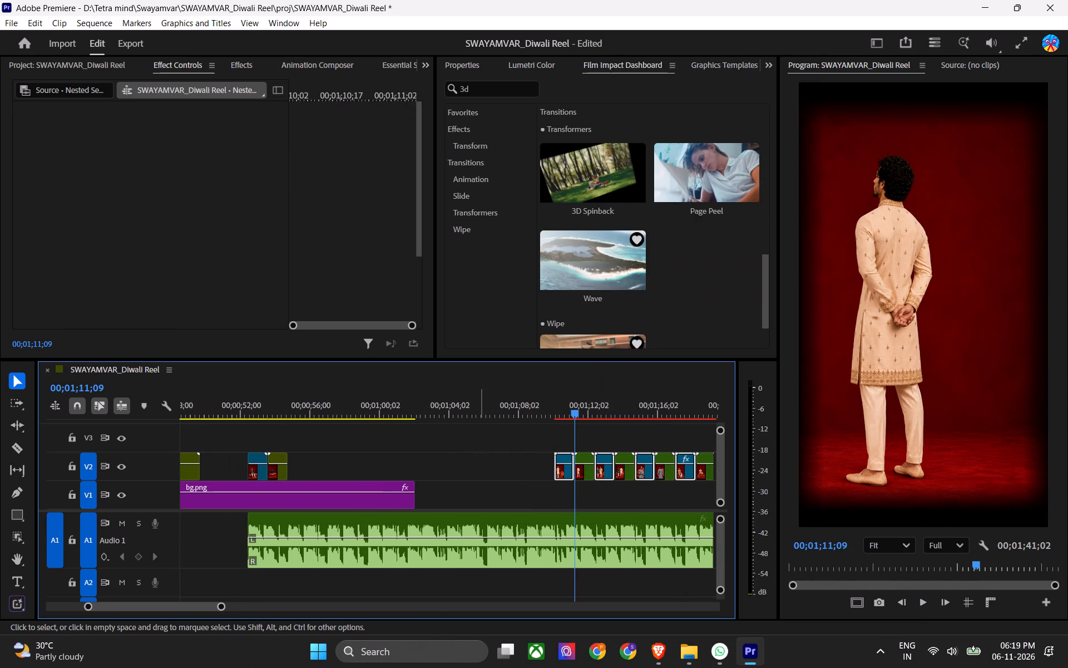
{"action": "left_click", "coordinate": [479, 470]}
{"action": "left_click", "coordinate": [255, 400]}
{"action": "scroll", "coordinate": [354, 297], "scroll_direction": "down", "scroll_amount": 9}
{"action": "left_click", "coordinate": [145, 261]}
{"action": "left_click", "coordinate": [141, 274], "text": "shift"}
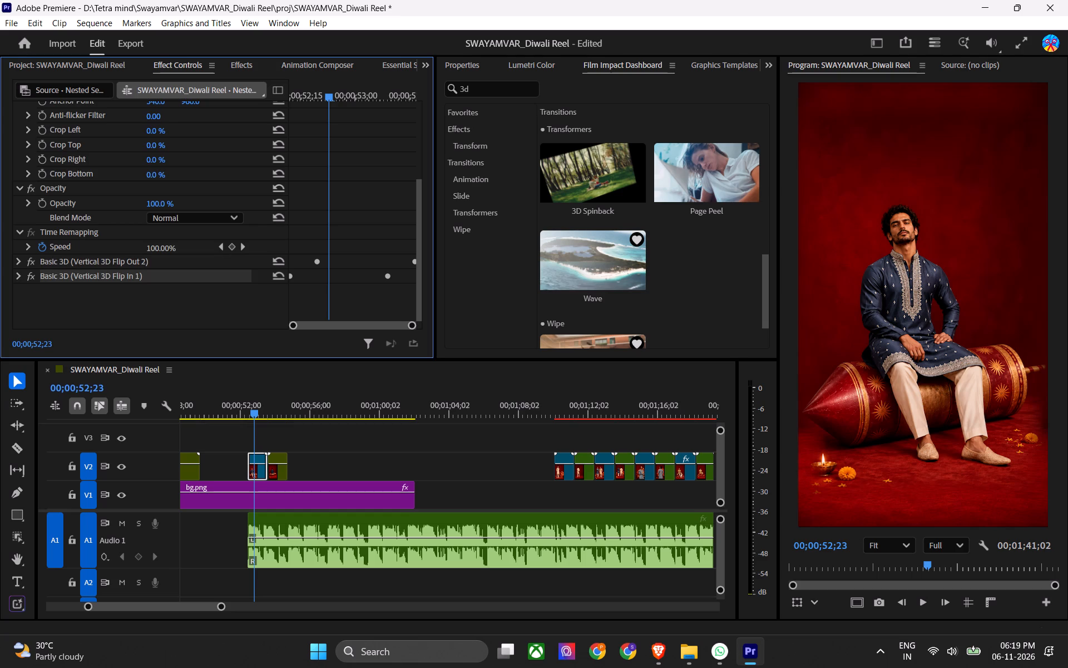
{"action": "left_click", "coordinate": [143, 263]}
{"action": "left_click", "coordinate": [140, 274], "text": "ctrl"}
{"action": "key", "text": "ctrl+c"}
Paste the copied flip effects onto Nested Sequence 05 and move Vertical 3D Flip In 1 below Vertical 3D Flip Out 2.
{"action": "left_click", "coordinate": [563, 407]}
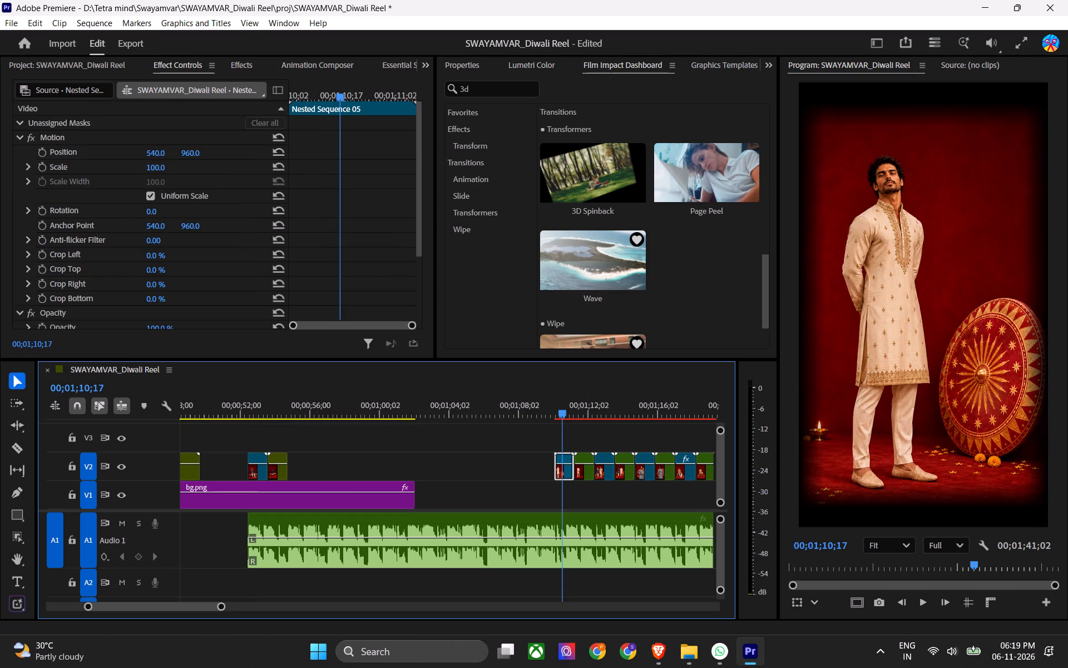
{"action": "key", "text": "ctrl+v"}
{"action": "scroll", "coordinate": [296, 252], "scroll_direction": "down", "scroll_amount": 8}
{"action": "left_click_drag", "start_coordinate": [128, 269], "coordinate": [125, 290]}
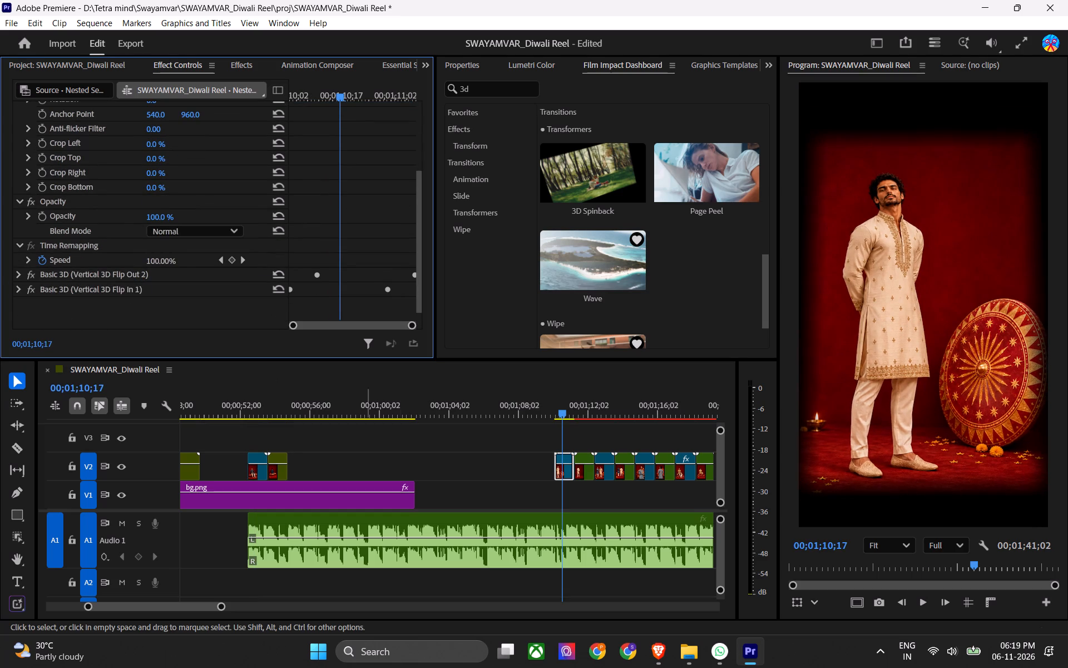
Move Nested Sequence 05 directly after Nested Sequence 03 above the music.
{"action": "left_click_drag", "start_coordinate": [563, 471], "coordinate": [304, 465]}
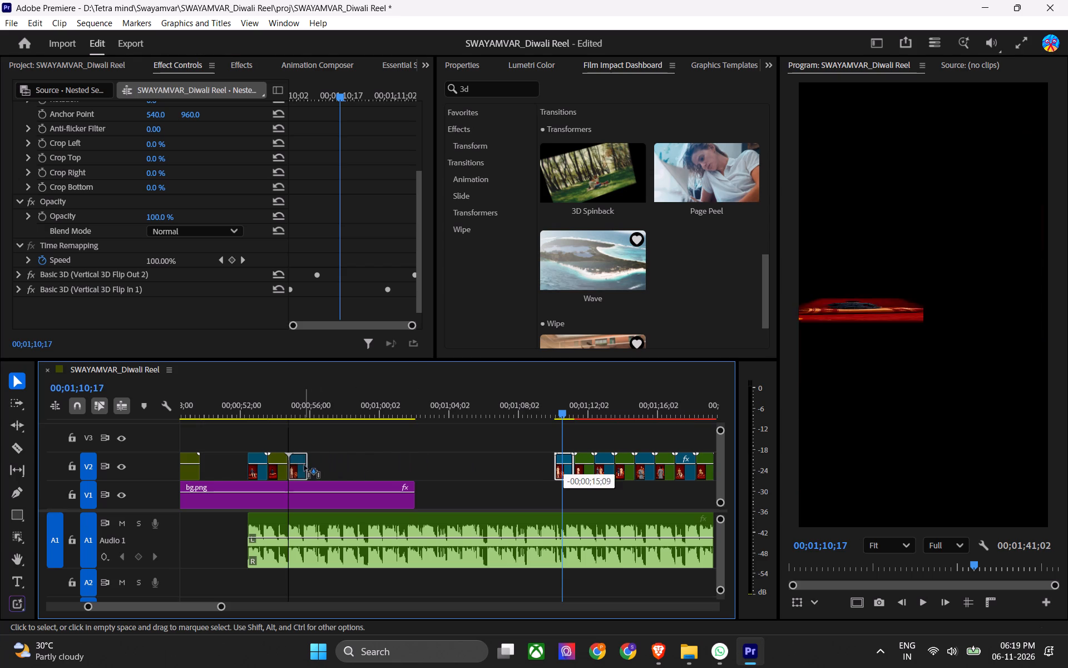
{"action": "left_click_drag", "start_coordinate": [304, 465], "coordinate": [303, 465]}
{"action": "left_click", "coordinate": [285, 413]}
Switch the sound output to Speakers (AB13X USB Audio).
{"action": "key", "text": "ctrl+super+v"}
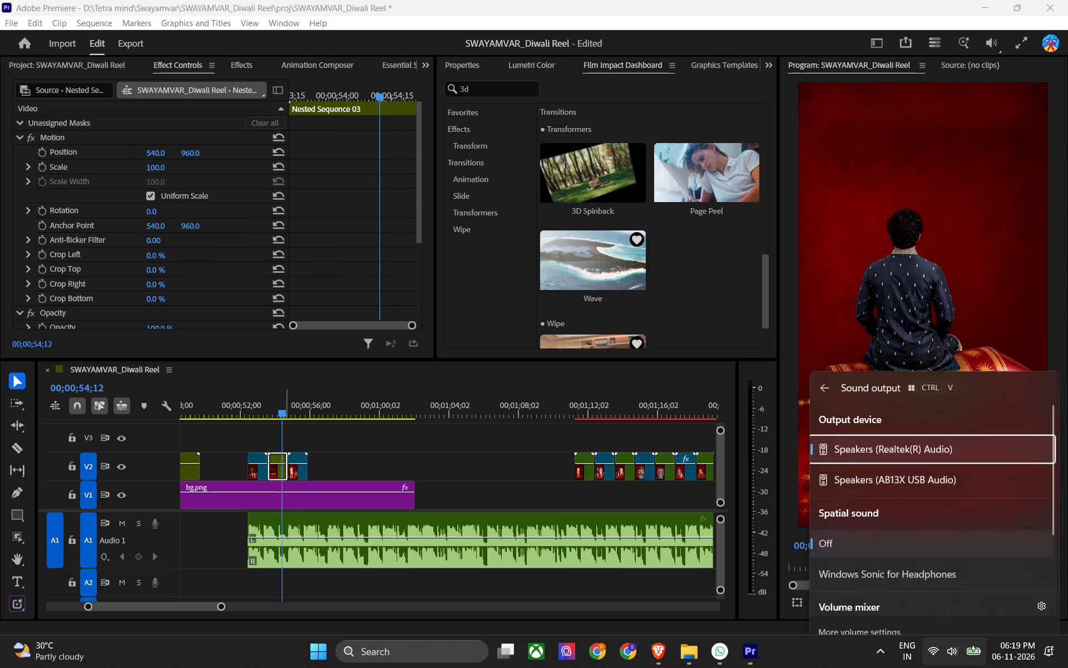
{"action": "key", "text": "Down"}
{"action": "key", "text": "Return"}
{"action": "key", "text": "ctrl+s"}
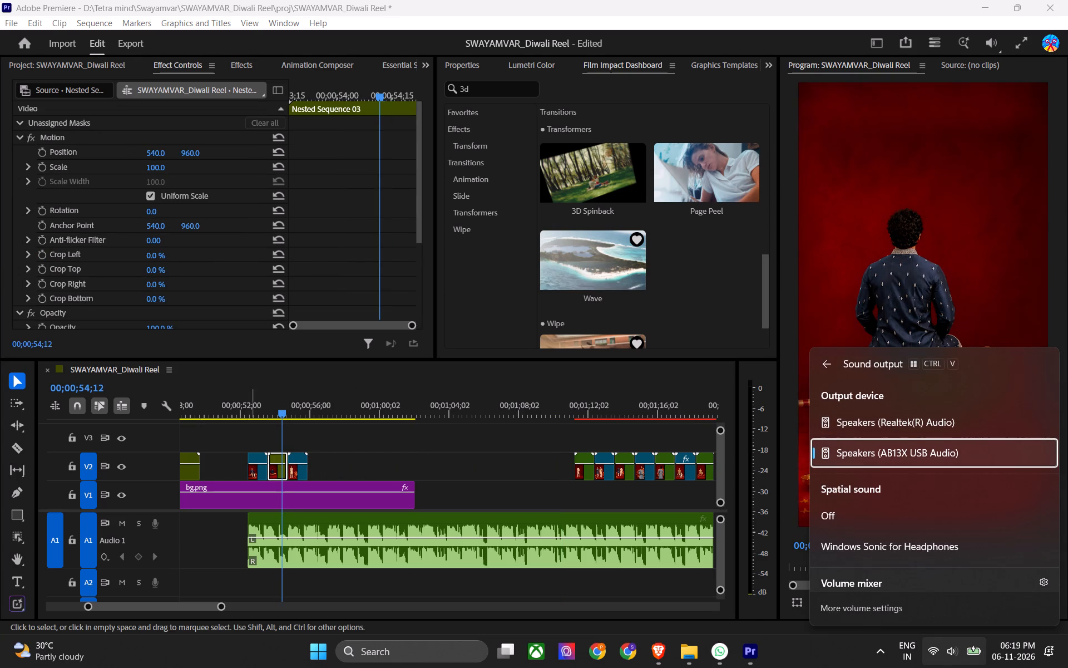
Play back and scrub the change from Nested Sequence 03 to Nested Sequence 05 above the music.
{"action": "left_click", "coordinate": [279, 398]}
{"action": "key", "text": "space"}
{"action": "key", "text": "space"}
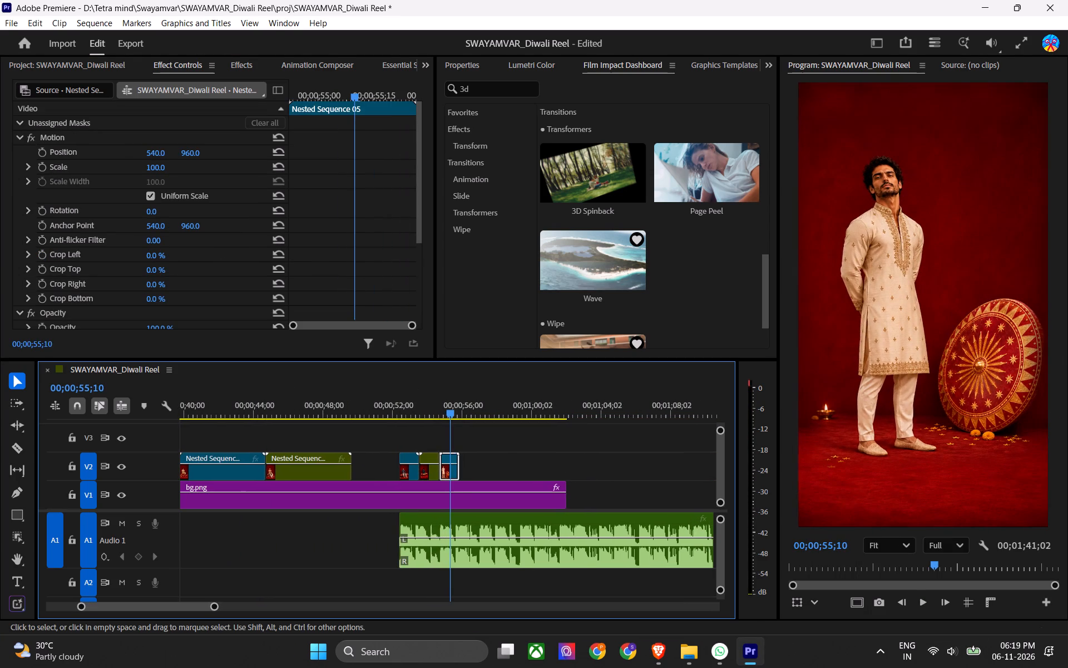
{"action": "scroll", "coordinate": [458, 453], "scroll_direction": "up", "scroll_amount": 7, "text": "alt"}
{"action": "left_click_drag", "start_coordinate": [414, 407], "coordinate": [423, 410]}
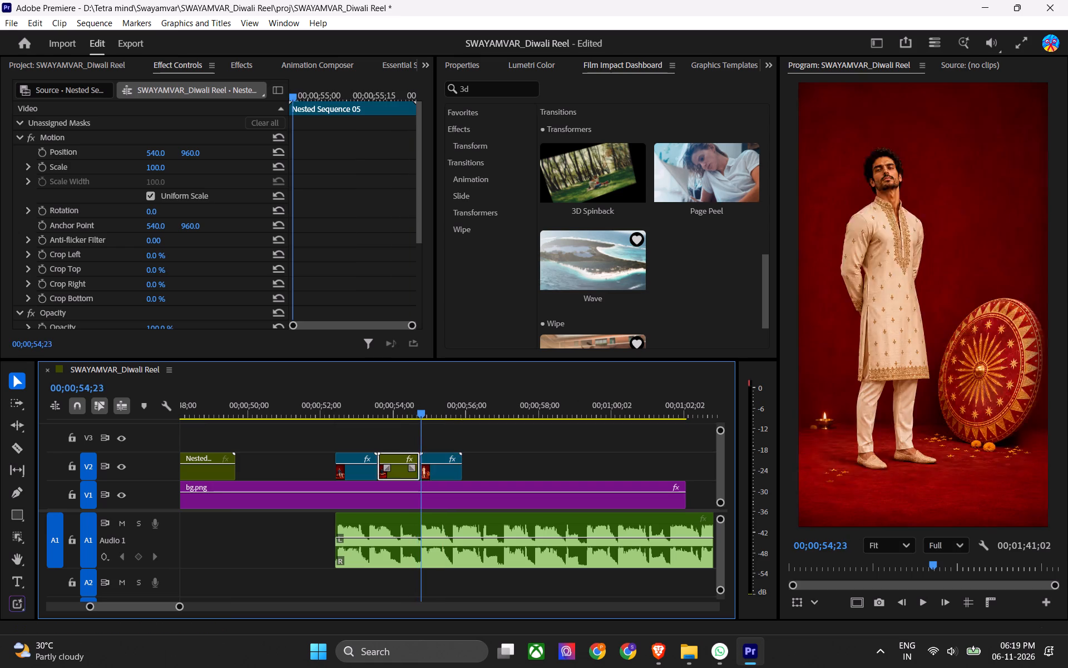
{"action": "left_click_drag", "start_coordinate": [423, 410], "coordinate": [423, 420]}
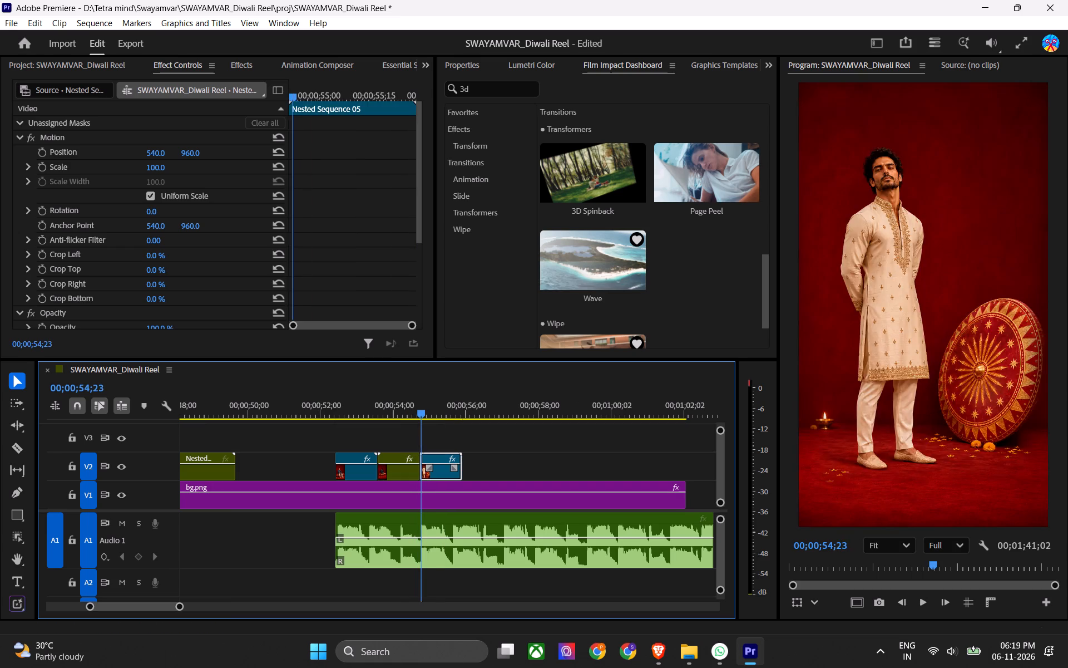
{"action": "left_click_drag", "start_coordinate": [423, 420], "coordinate": [426, 420]}
Compare the flip effects and keyframes of Nested Sequence 02 and Nested Sequence 05, and check how Nested Sequence 05 starts.
{"action": "scroll", "coordinate": [313, 303], "scroll_direction": "down", "scroll_amount": 6}
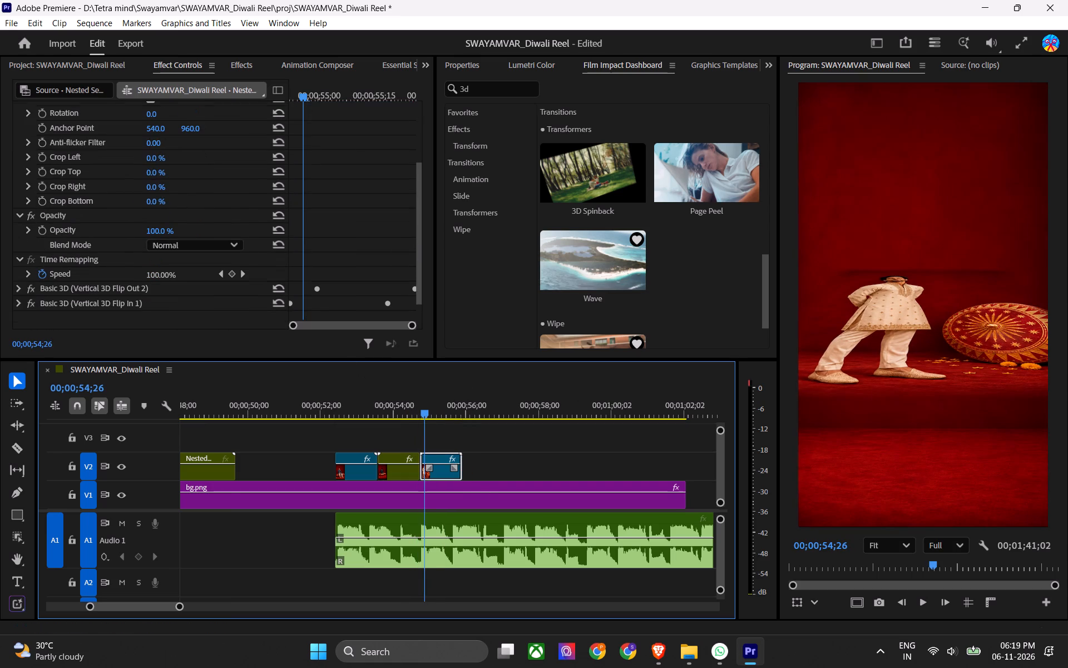
{"action": "scroll", "coordinate": [313, 310], "scroll_direction": "down", "scroll_amount": 1}
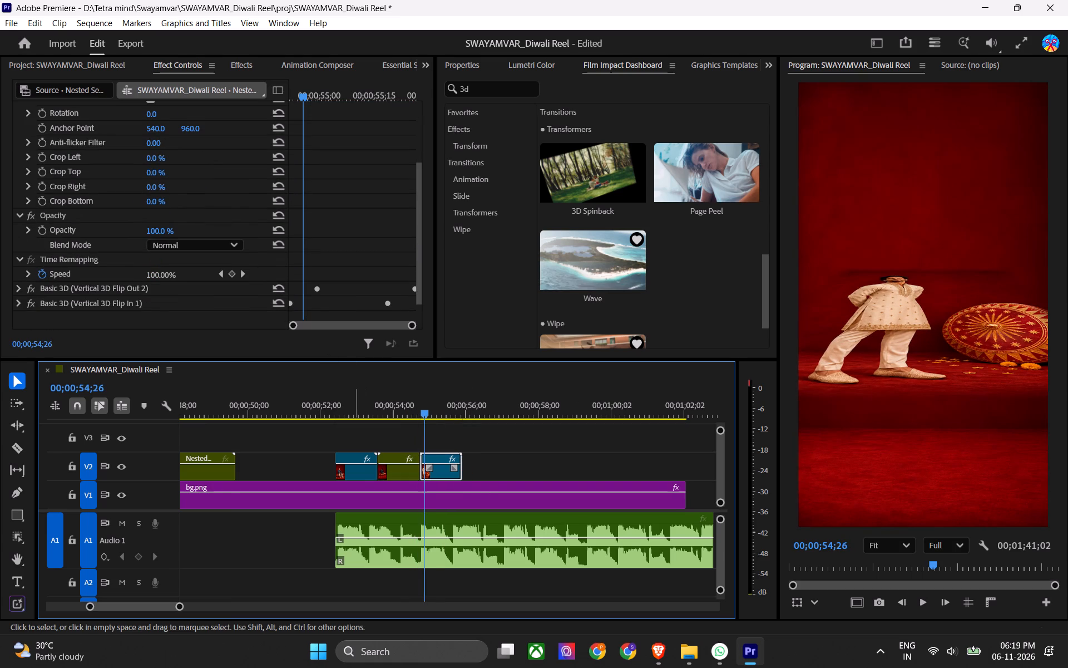
{"action": "left_click", "coordinate": [353, 466]}
{"action": "scroll", "coordinate": [320, 279], "scroll_direction": "down", "scroll_amount": 9}
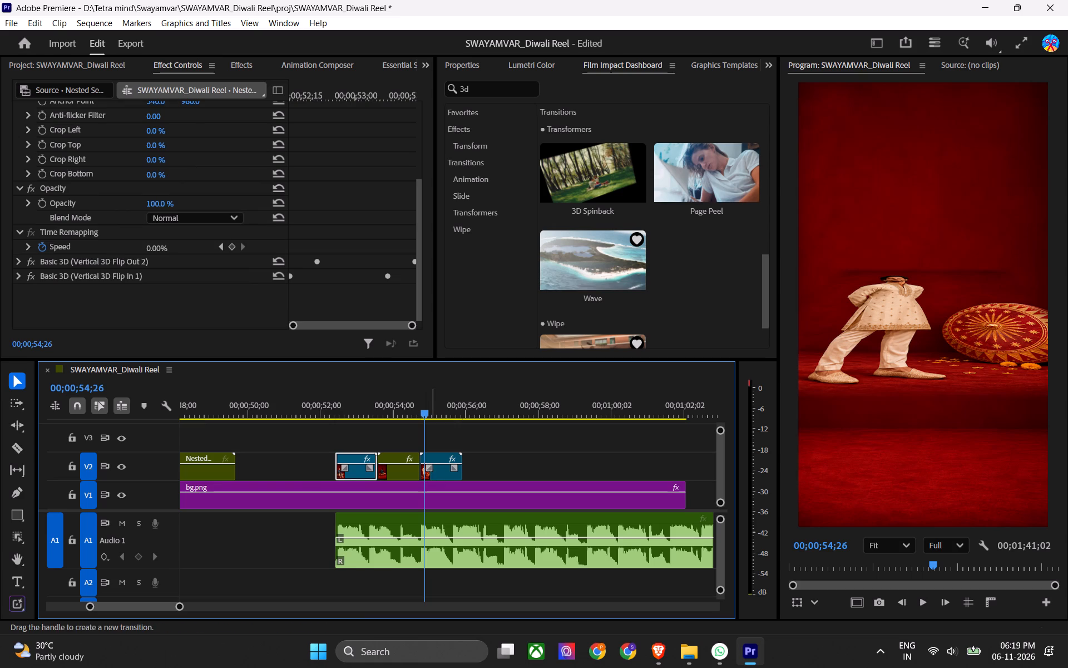
{"action": "left_click", "coordinate": [439, 473]}
{"action": "scroll", "coordinate": [355, 259], "scroll_direction": "down", "scroll_amount": 8}
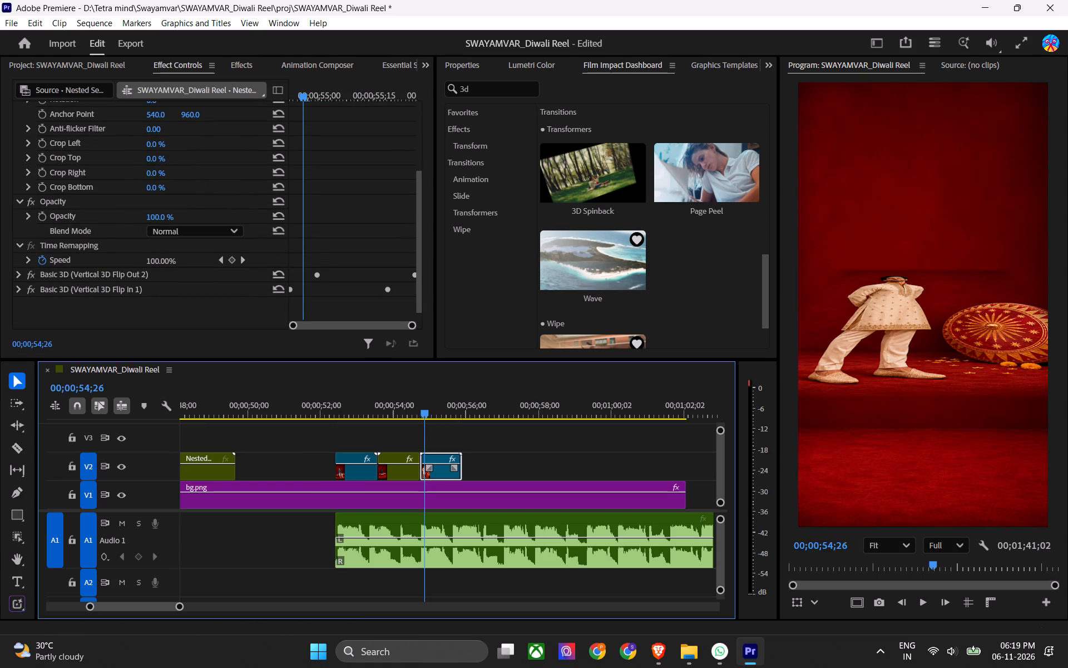
{"action": "left_click", "coordinate": [363, 470]}
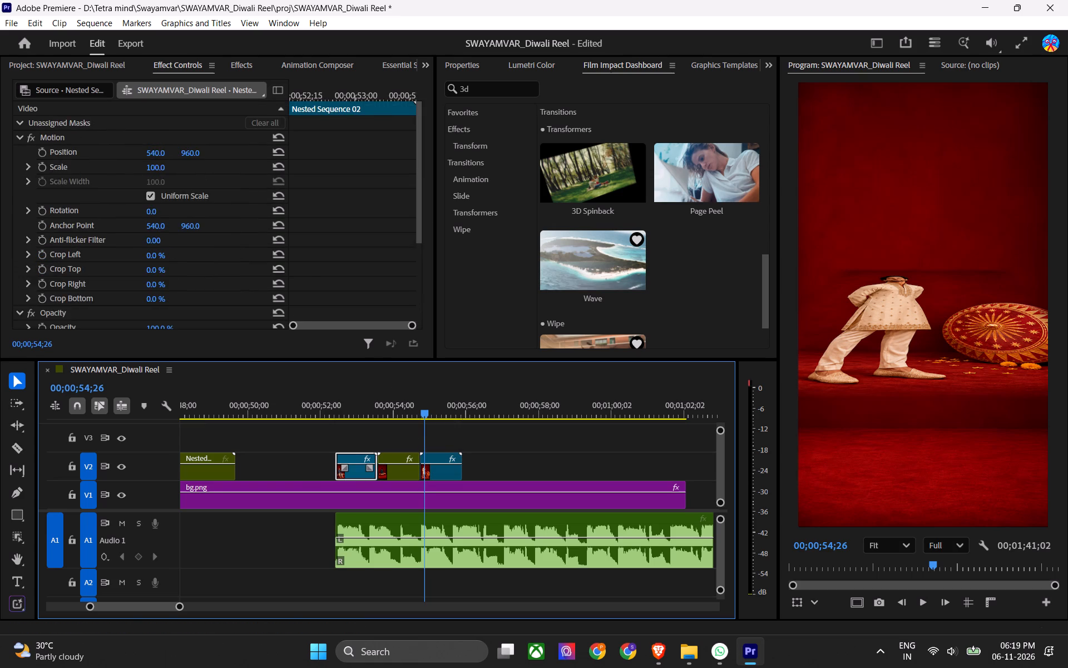
{"action": "scroll", "coordinate": [319, 268], "scroll_direction": "down", "scroll_amount": 9}
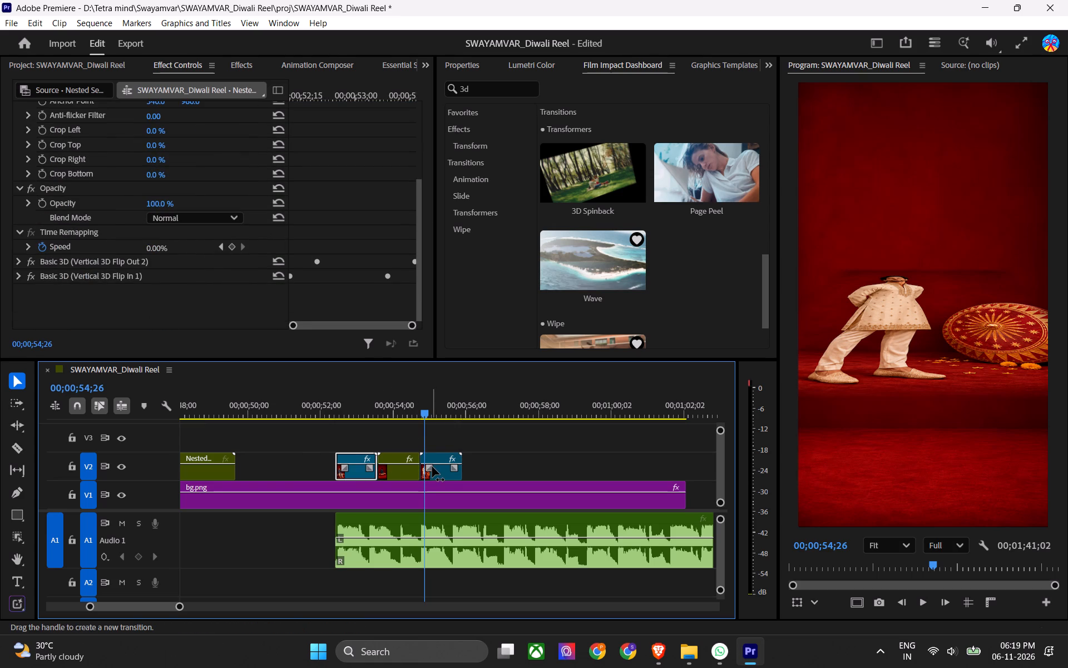
{"action": "left_click", "coordinate": [433, 469]}
{"action": "scroll", "coordinate": [353, 314], "scroll_direction": "down", "scroll_amount": 6}
{"action": "left_click_drag", "start_coordinate": [412, 415], "coordinate": [414, 416]}
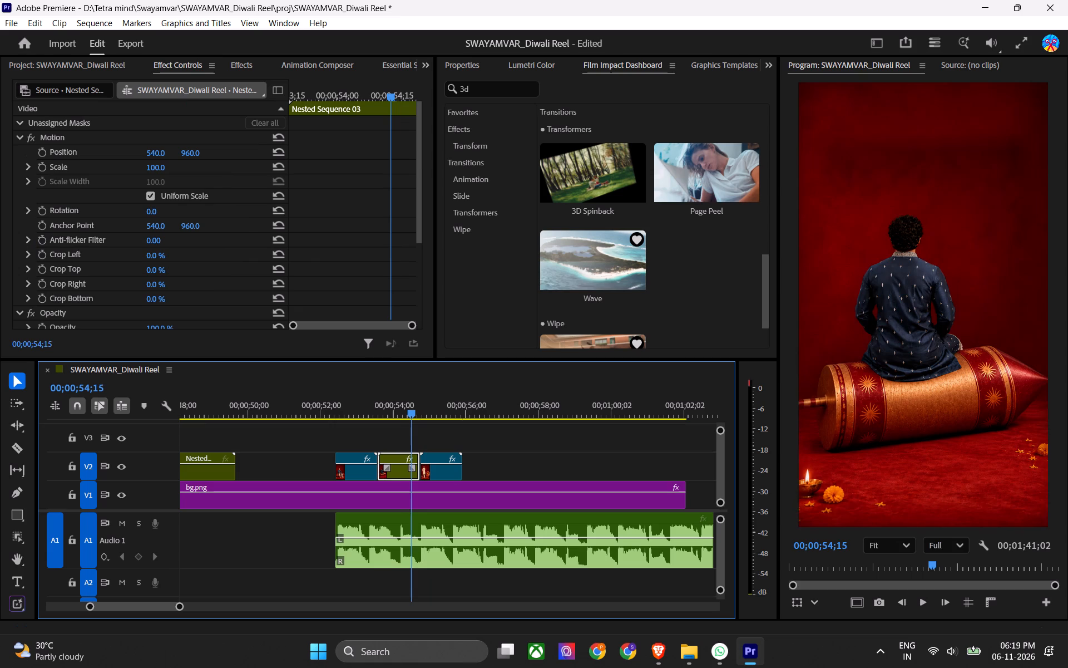
{"action": "left_click_drag", "start_coordinate": [414, 416], "coordinate": [423, 419]}
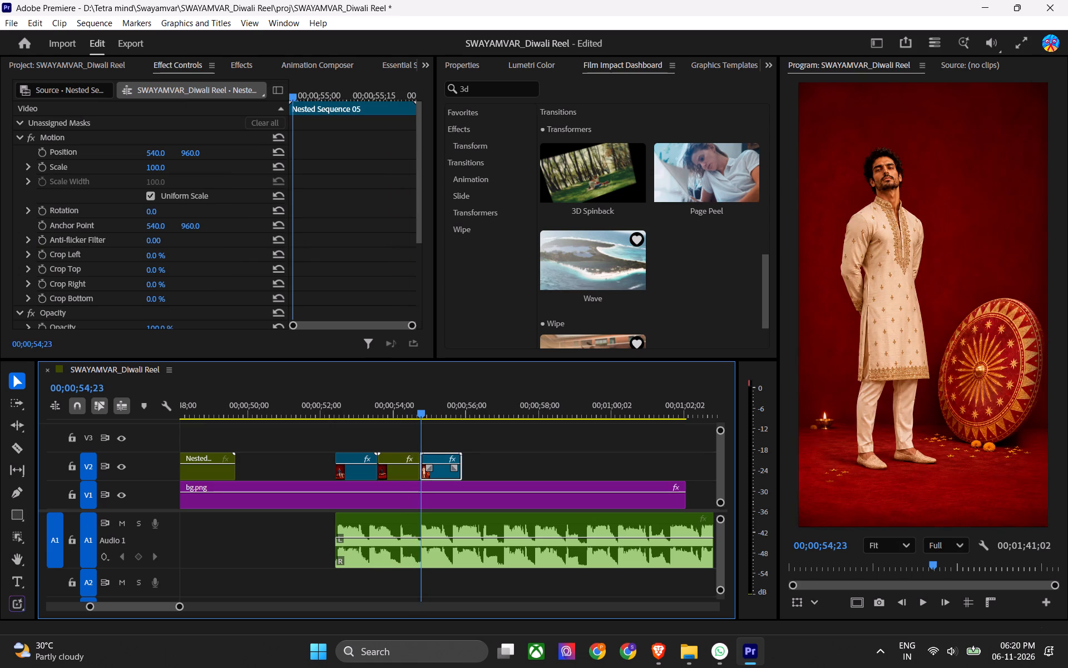
{"action": "left_click_drag", "start_coordinate": [423, 419], "coordinate": [424, 419]}
{"action": "scroll", "coordinate": [349, 261], "scroll_direction": "down", "scroll_amount": 8}
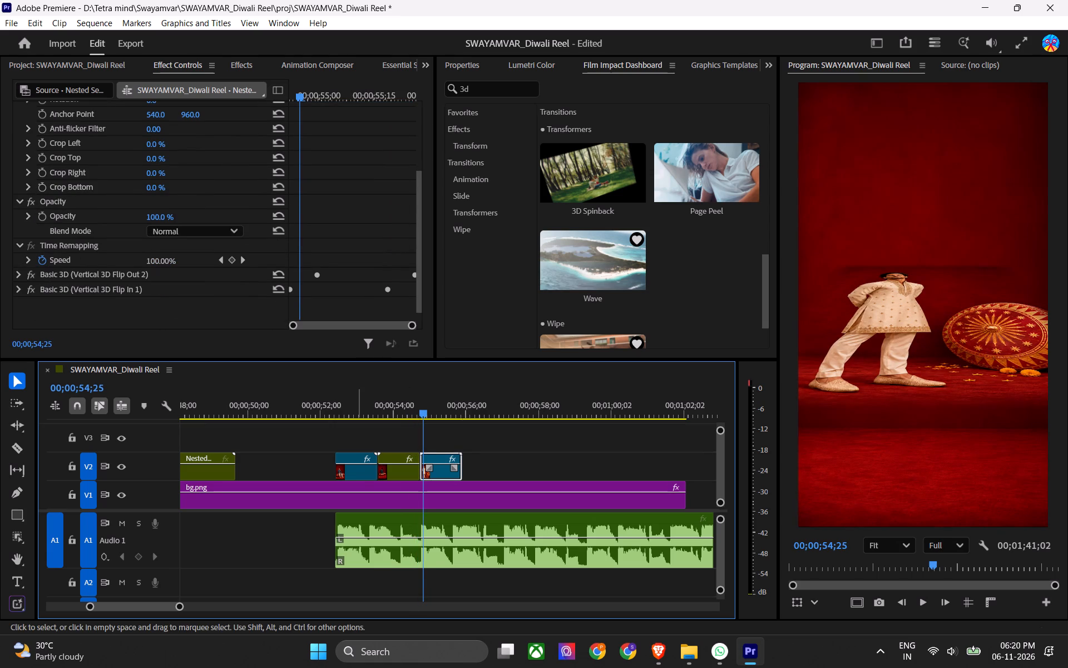
{"action": "left_click", "coordinate": [357, 463]}
{"action": "scroll", "coordinate": [350, 286], "scroll_direction": "down", "scroll_amount": 9}
{"action": "left_click", "coordinate": [429, 468]}
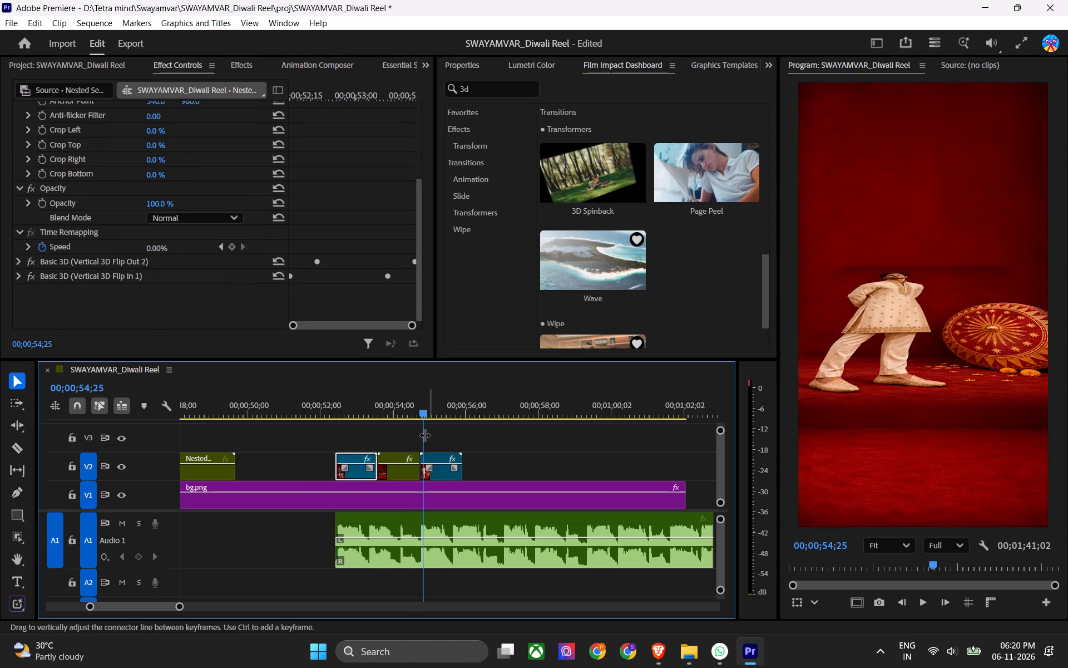
{"action": "scroll", "coordinate": [347, 226], "scroll_direction": "down", "scroll_amount": 7}
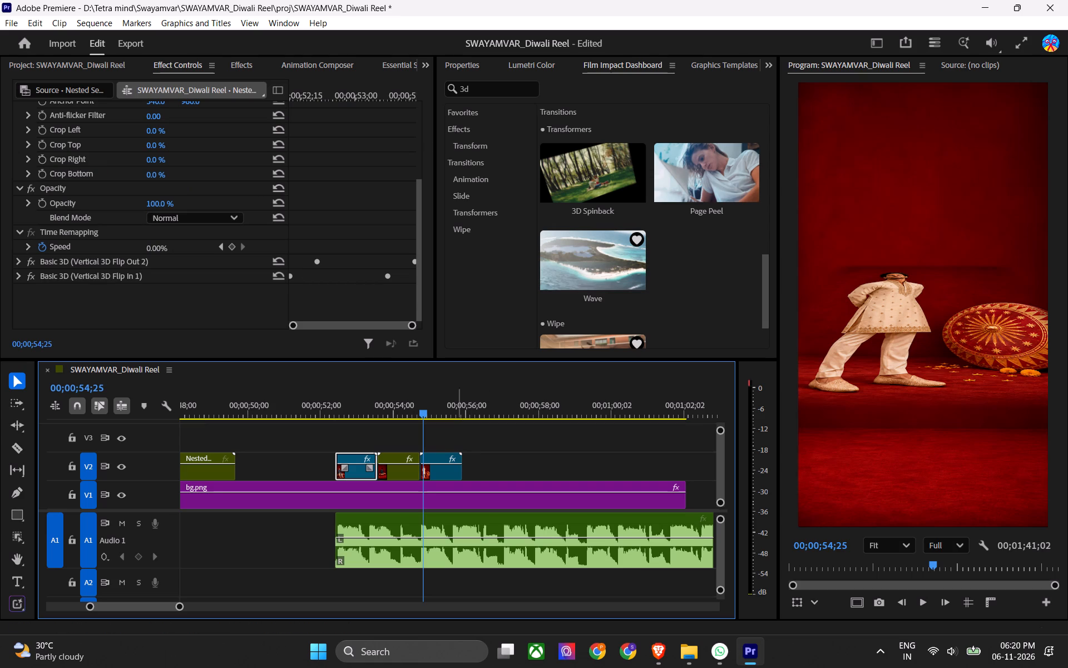
{"action": "left_click", "coordinate": [428, 412]}
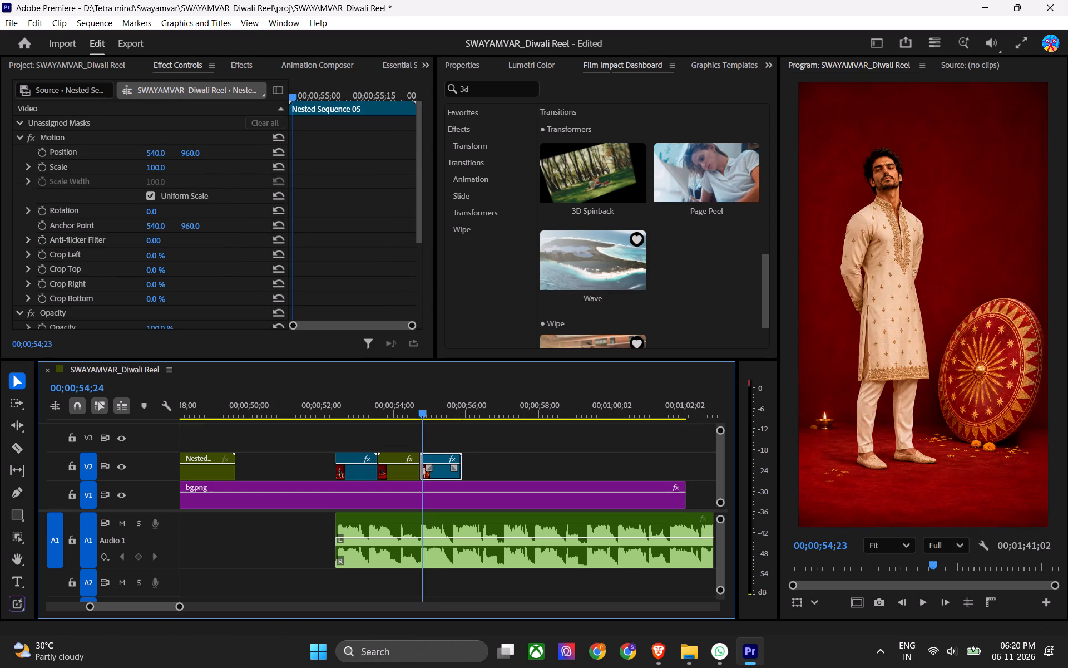
Save the project.
{"action": "scroll", "coordinate": [435, 450], "scroll_direction": "down", "scroll_amount": 7, "text": "alt"}
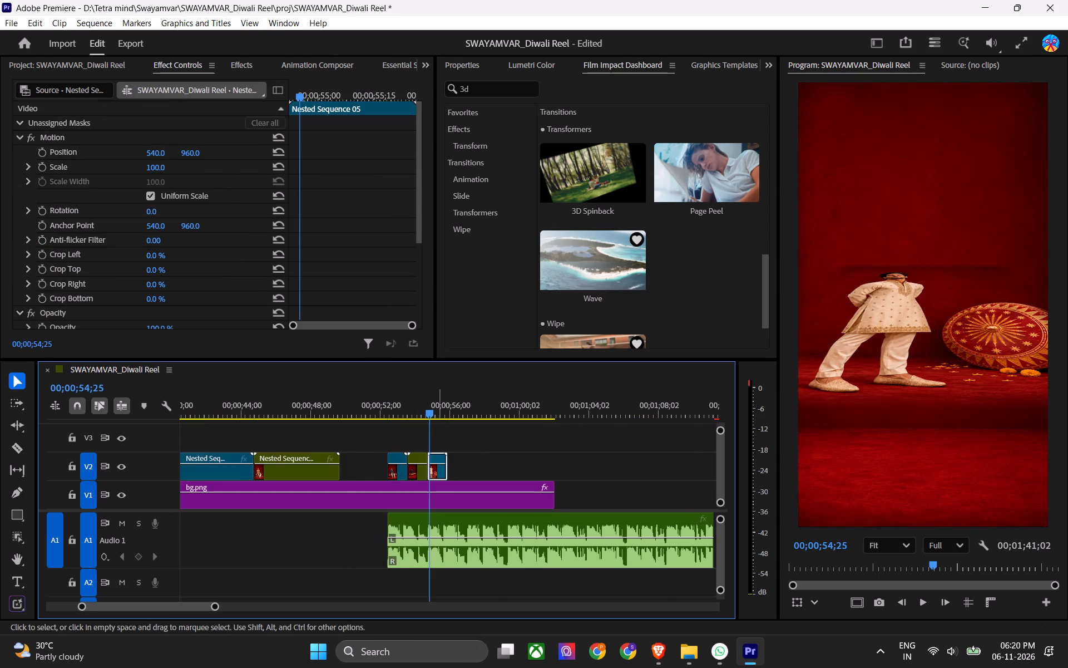
{"action": "scroll", "coordinate": [437, 454], "scroll_direction": "down", "scroll_amount": 6}
{"action": "key", "text": "ctrl+s"}
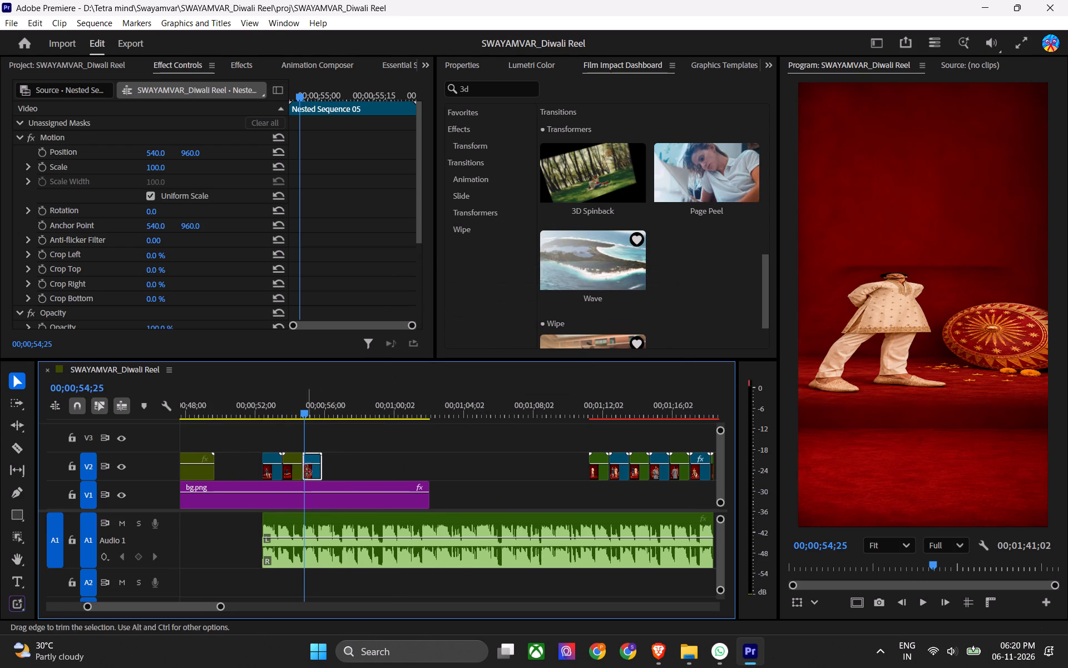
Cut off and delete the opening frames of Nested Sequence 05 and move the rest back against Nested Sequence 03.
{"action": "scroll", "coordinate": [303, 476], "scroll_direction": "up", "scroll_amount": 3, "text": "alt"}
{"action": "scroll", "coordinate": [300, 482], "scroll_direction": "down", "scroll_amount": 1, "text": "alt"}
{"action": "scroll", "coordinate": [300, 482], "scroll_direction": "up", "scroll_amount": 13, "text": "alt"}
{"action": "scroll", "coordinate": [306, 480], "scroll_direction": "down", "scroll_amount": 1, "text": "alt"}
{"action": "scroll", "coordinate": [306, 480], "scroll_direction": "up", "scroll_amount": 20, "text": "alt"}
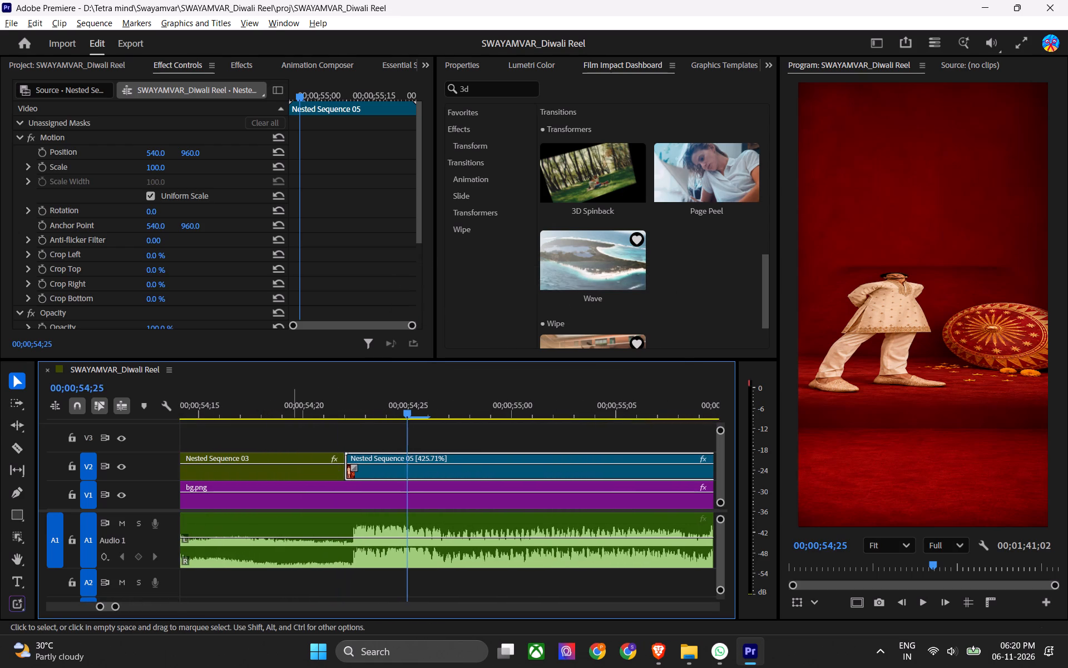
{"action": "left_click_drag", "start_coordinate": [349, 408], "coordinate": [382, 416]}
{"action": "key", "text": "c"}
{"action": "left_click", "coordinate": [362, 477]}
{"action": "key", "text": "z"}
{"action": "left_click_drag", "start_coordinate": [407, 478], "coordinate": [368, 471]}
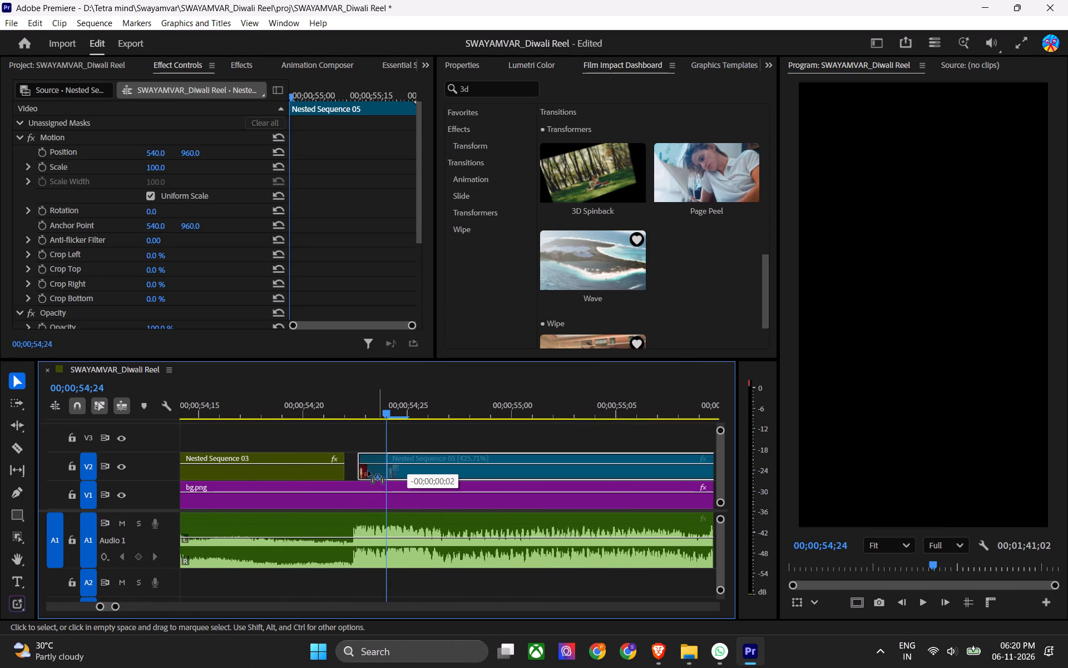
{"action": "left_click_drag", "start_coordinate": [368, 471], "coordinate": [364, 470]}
Play back the change from Nested Sequence 03 to the trimmed Nested Sequence 05.
{"action": "left_click_drag", "start_coordinate": [324, 404], "coordinate": [269, 407]}
{"action": "key", "text": "space"}
{"action": "key", "text": "space"}
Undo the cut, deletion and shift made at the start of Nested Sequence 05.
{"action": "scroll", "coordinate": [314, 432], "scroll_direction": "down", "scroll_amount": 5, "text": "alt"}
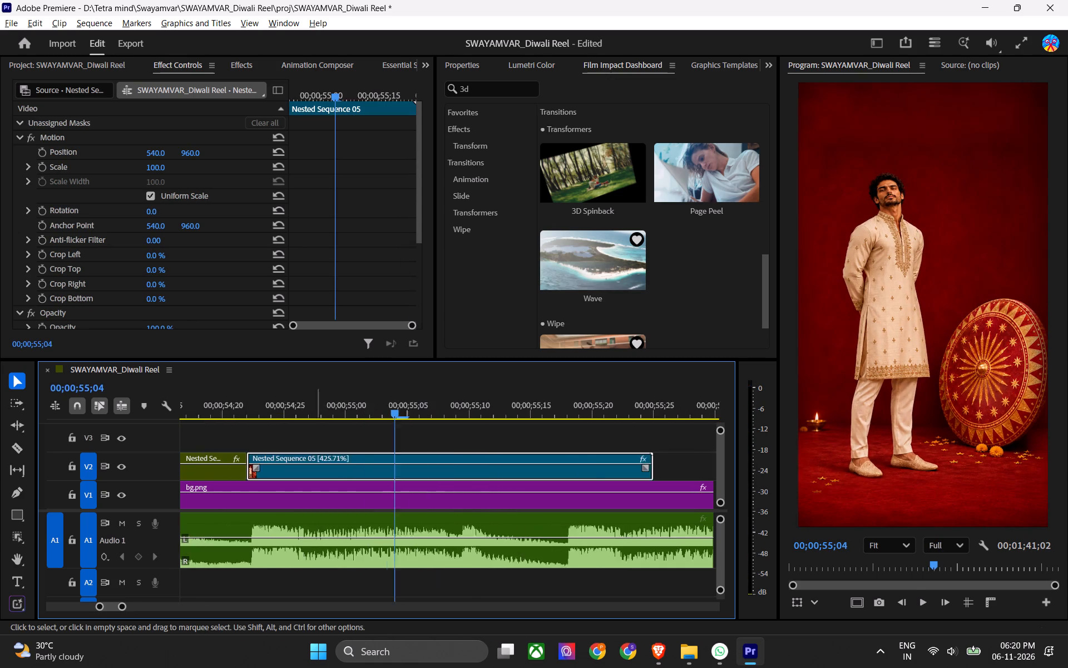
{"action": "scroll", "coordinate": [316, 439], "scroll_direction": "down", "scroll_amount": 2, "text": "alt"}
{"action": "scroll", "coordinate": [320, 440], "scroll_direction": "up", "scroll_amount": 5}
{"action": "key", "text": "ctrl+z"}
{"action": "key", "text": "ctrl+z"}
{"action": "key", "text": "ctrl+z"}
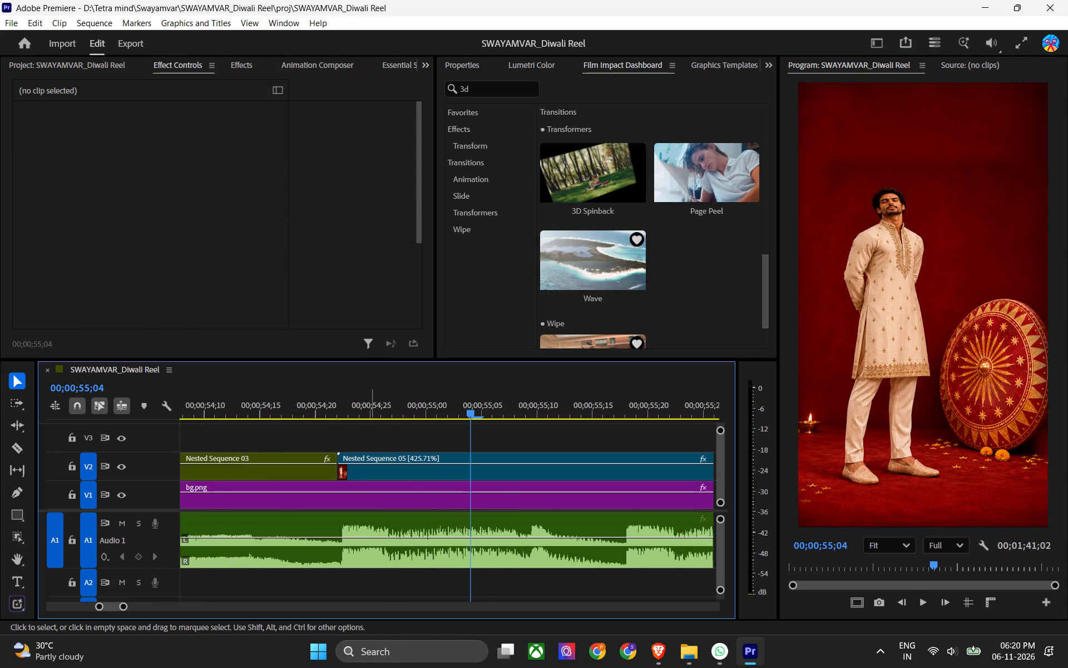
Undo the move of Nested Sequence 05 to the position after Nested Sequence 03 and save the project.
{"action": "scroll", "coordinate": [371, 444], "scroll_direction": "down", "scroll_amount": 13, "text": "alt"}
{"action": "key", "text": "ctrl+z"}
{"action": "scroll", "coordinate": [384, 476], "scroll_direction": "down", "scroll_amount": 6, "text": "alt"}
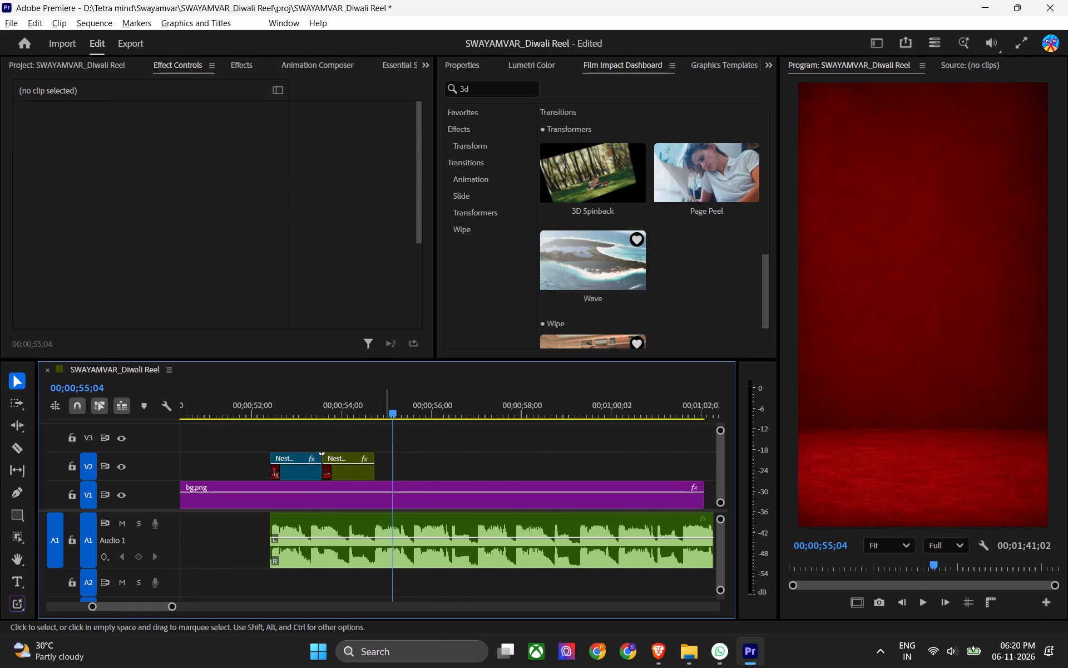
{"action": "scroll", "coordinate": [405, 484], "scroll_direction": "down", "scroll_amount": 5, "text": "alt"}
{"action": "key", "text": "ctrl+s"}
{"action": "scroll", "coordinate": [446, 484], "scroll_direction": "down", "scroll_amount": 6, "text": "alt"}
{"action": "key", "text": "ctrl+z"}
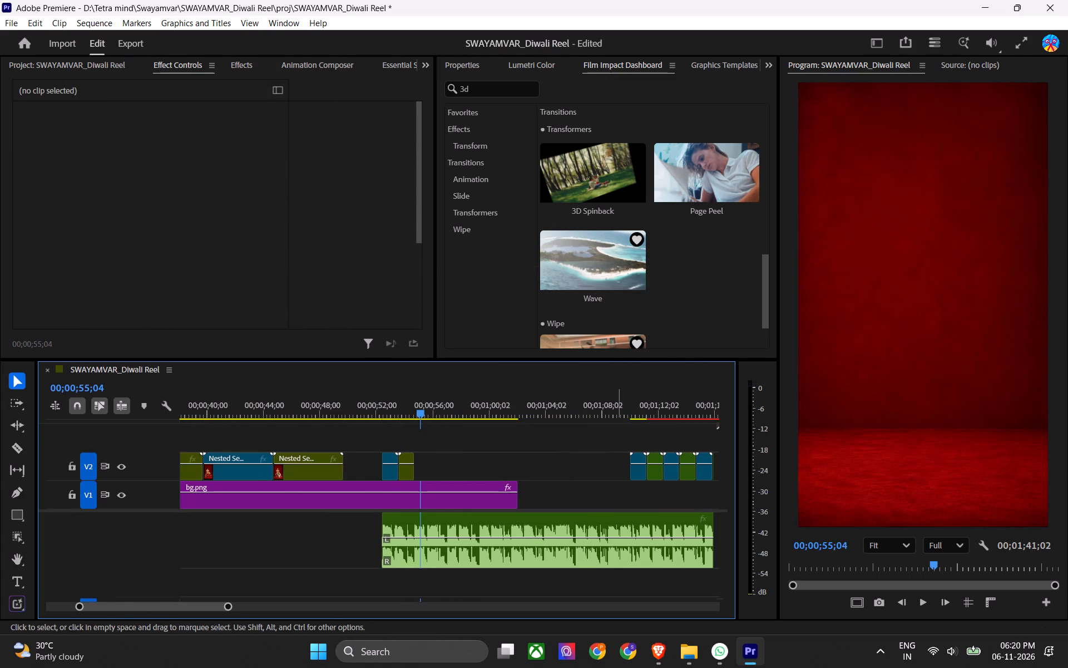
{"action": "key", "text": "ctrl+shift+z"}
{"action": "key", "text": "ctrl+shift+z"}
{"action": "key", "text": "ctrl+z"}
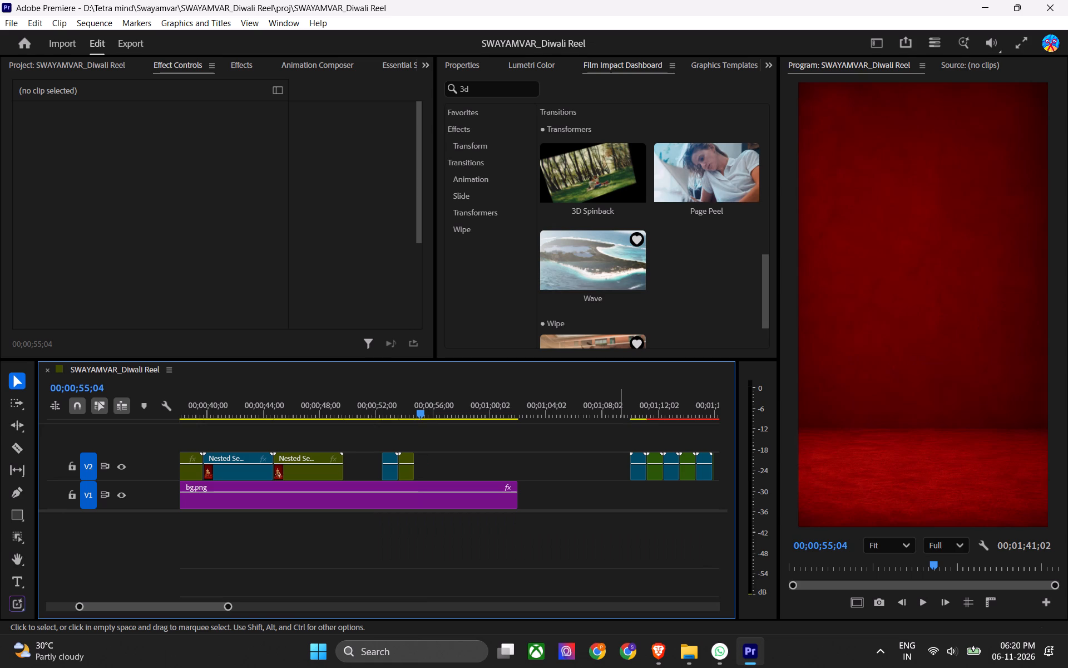
Save the project and play back Nested Sequence 02 and 03 from the start of the music to the end of Nested Sequence 03.
{"action": "left_click", "coordinate": [395, 412]}
{"action": "scroll", "coordinate": [432, 514], "scroll_direction": "up", "scroll_amount": 5, "text": "ctrl"}
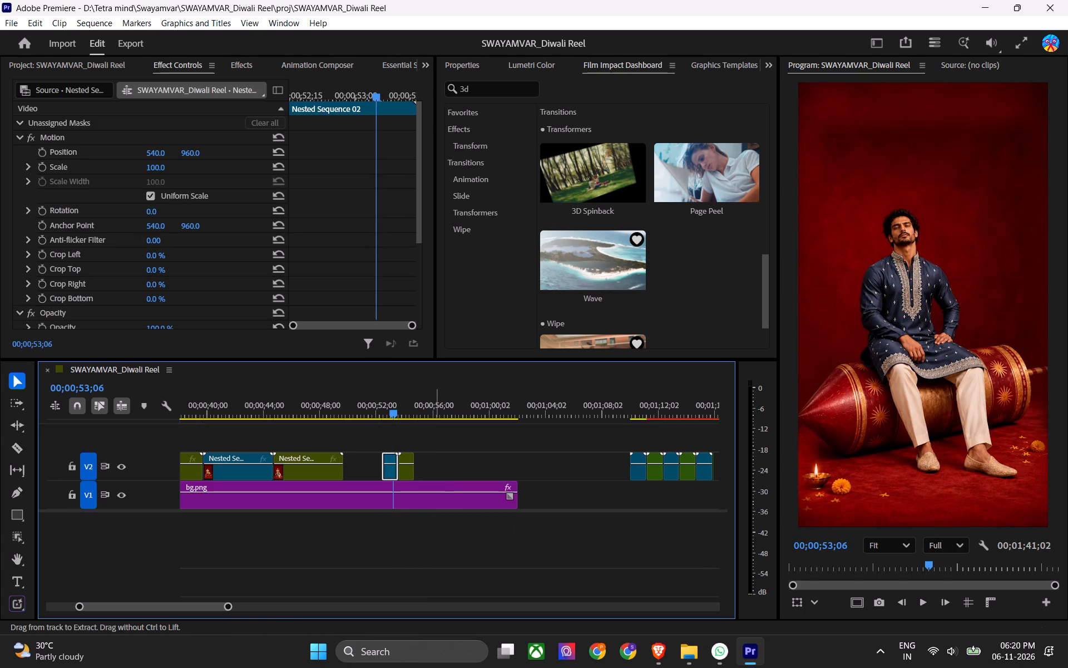
{"action": "scroll", "coordinate": [428, 548], "scroll_direction": "up", "scroll_amount": 1, "text": "ctrl"}
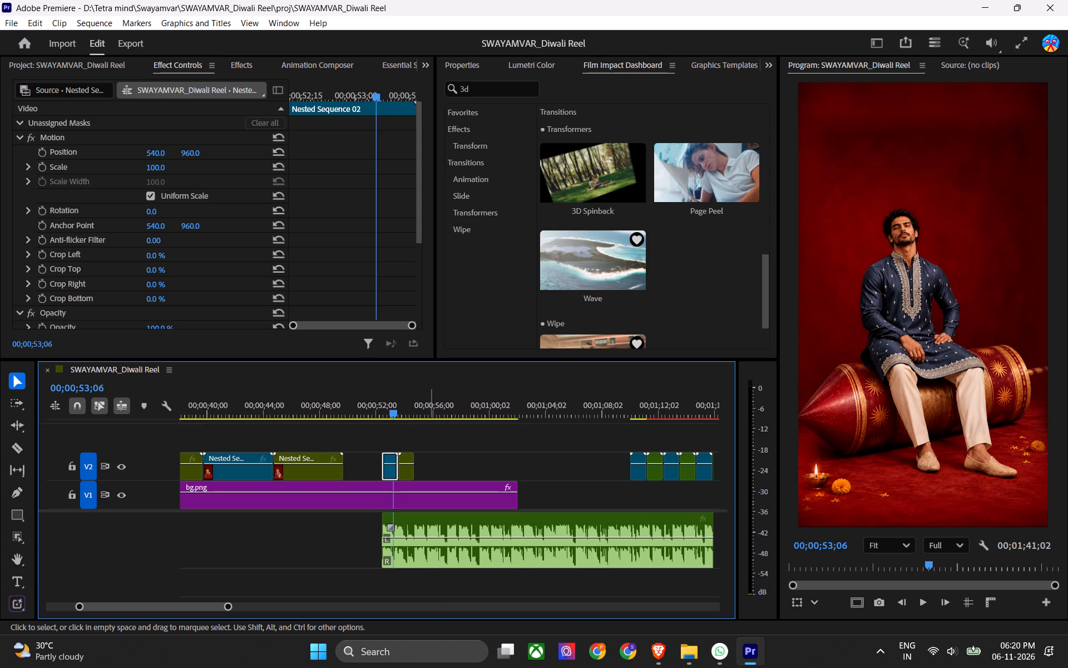
{"action": "key", "text": "ctrl+s"}
{"action": "left_click", "coordinate": [380, 404]}
{"action": "key", "text": "ctrl+s"}
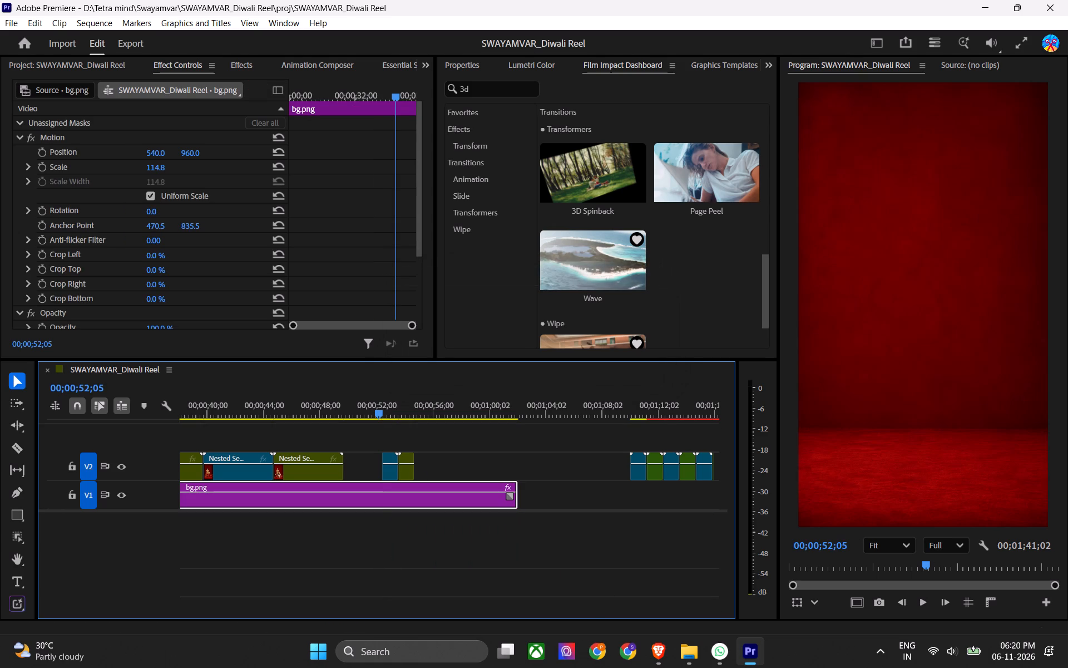
{"action": "key", "text": "Down"}
{"action": "scroll", "coordinate": [400, 560], "scroll_direction": "up", "scroll_amount": 5, "text": "ctrl"}
{"action": "scroll", "coordinate": [421, 522], "scroll_direction": "up", "scroll_amount": 4, "text": "alt"}
{"action": "scroll", "coordinate": [421, 522], "scroll_direction": "down", "scroll_amount": 1, "text": "alt"}
{"action": "scroll", "coordinate": [421, 522], "scroll_direction": "up", "scroll_amount": 4, "text": "alt"}
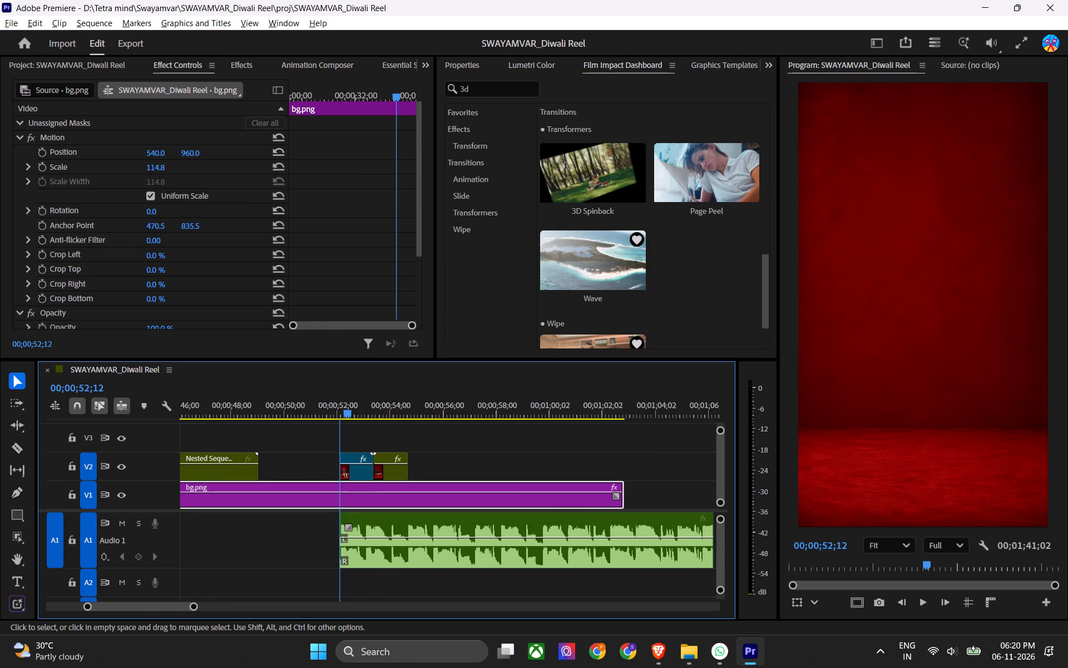
{"action": "key", "text": "space"}
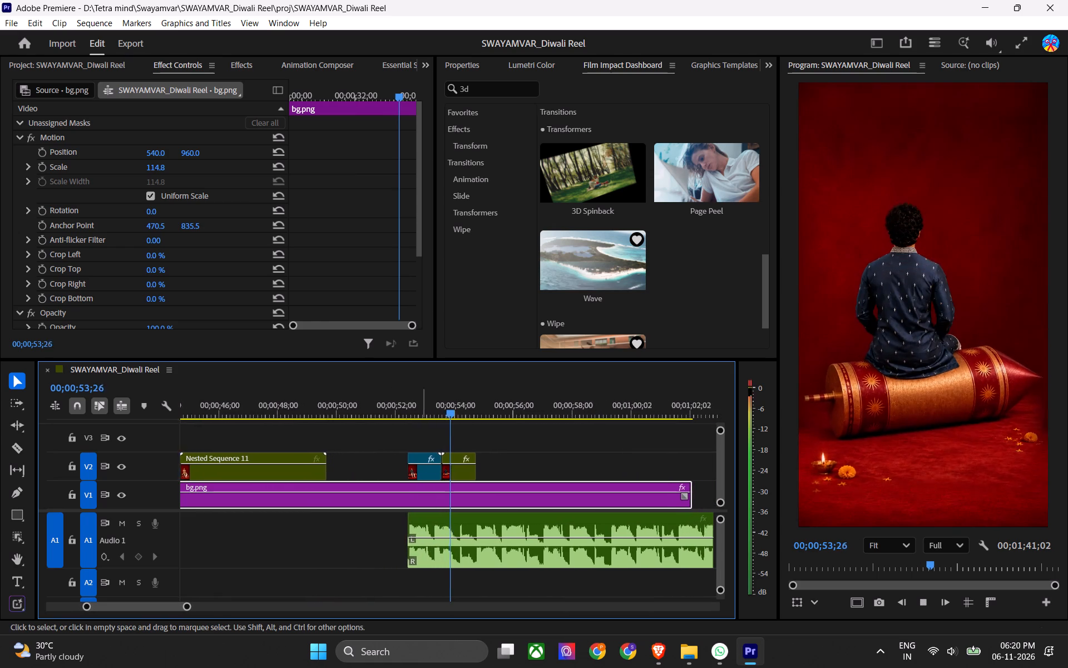
{"action": "key", "text": "space"}
{"action": "scroll", "coordinate": [473, 491], "scroll_direction": "down", "scroll_amount": 6}
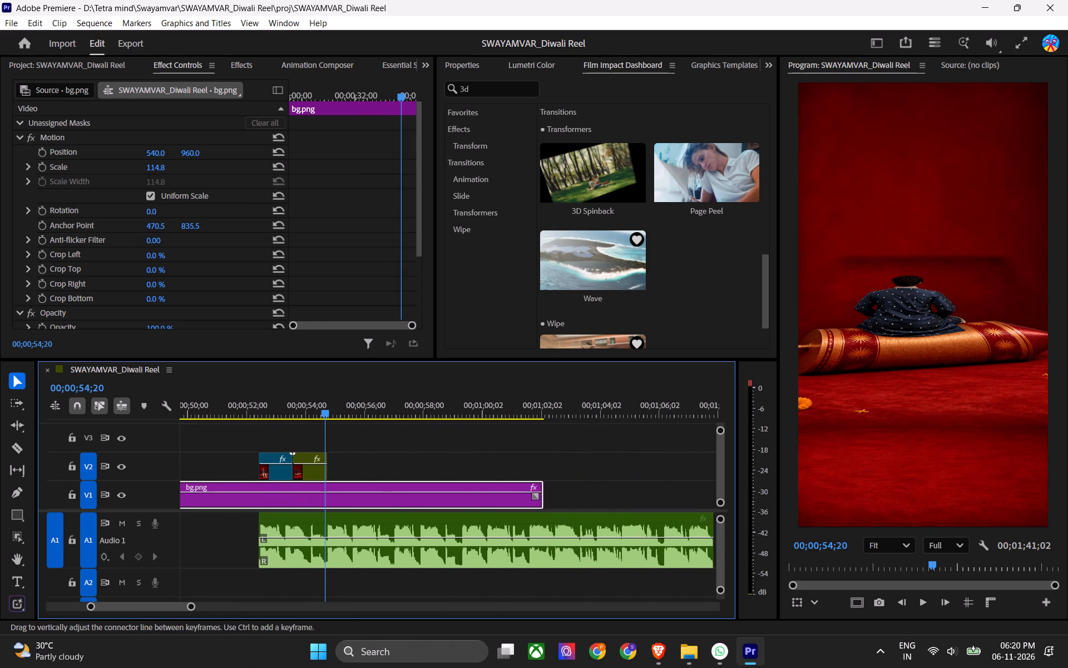
{"action": "left_click_drag", "start_coordinate": [311, 406], "coordinate": [327, 412]}
Save the project, then remove the Vertical 3D Flip Out 2 and Vertical 3D Flip In 1 effects from Nested Sequence 05.
{"action": "scroll", "coordinate": [438, 437], "scroll_direction": "down", "scroll_amount": 6}
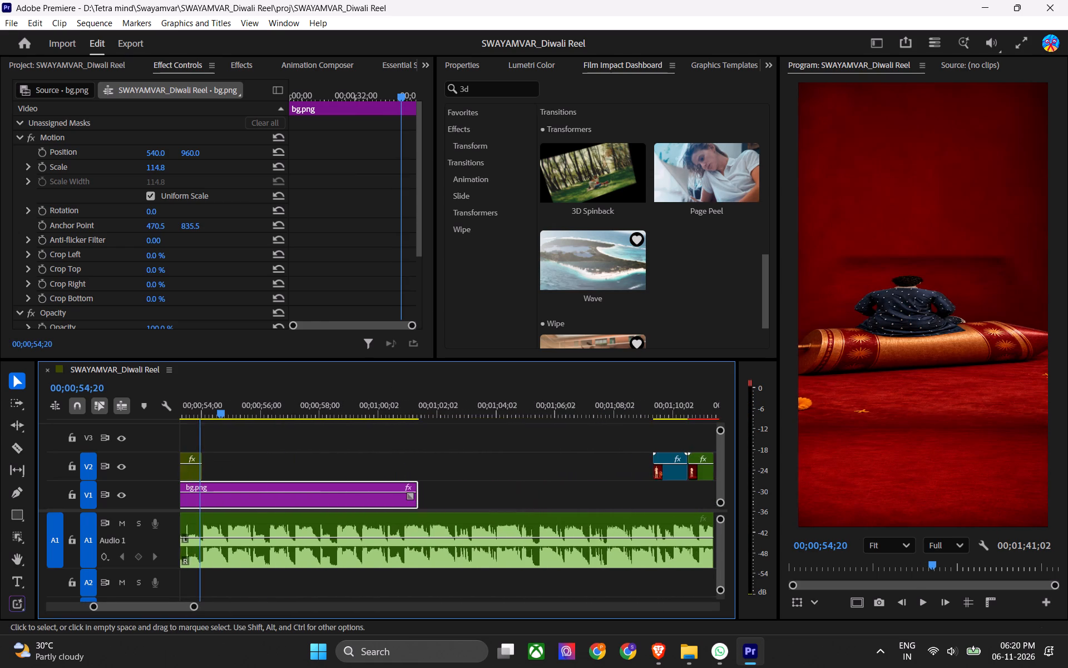
{"action": "scroll", "coordinate": [419, 446], "scroll_direction": "down", "scroll_amount": 7}
{"action": "key", "text": "ctrl+s"}
{"action": "left_click_drag", "start_coordinate": [534, 414], "coordinate": [544, 418]}
{"action": "scroll", "coordinate": [409, 288], "scroll_direction": "down", "scroll_amount": 7}
{"action": "left_click", "coordinate": [139, 290]}
{"action": "key", "text": "z"}
{"action": "left_click", "coordinate": [136, 291]}
{"action": "key", "text": "z"}
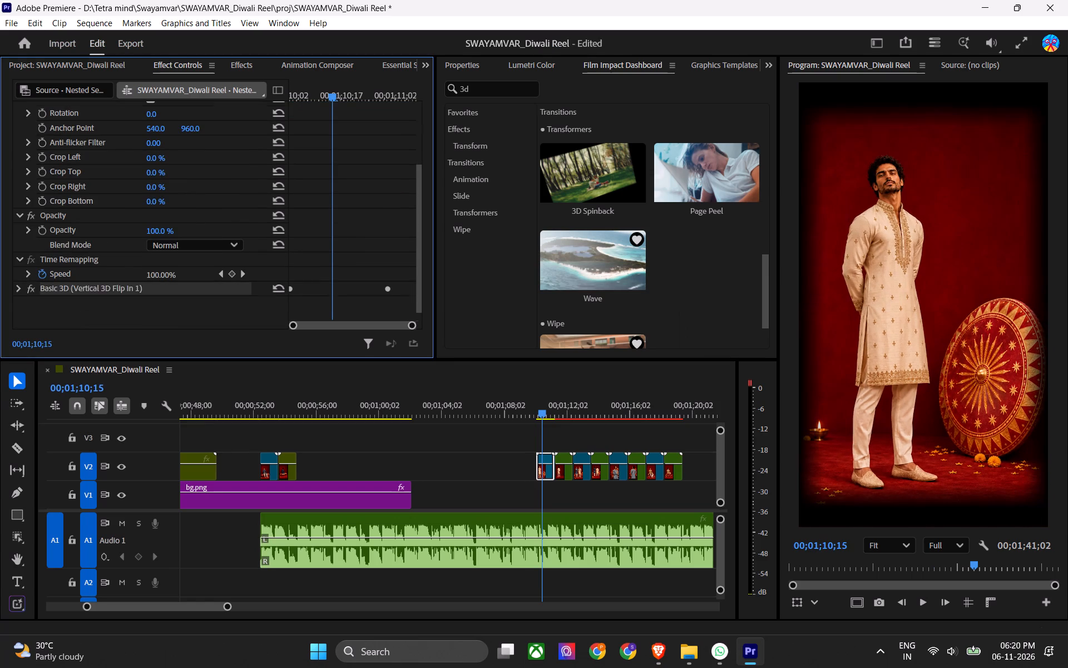
Check the separate group of nested clips starting with Nested Sequence 05 for leftover effects, look through their images, and save the project.
{"action": "left_click", "coordinate": [567, 415]}
{"action": "scroll", "coordinate": [308, 279], "scroll_direction": "down", "scroll_amount": 8}
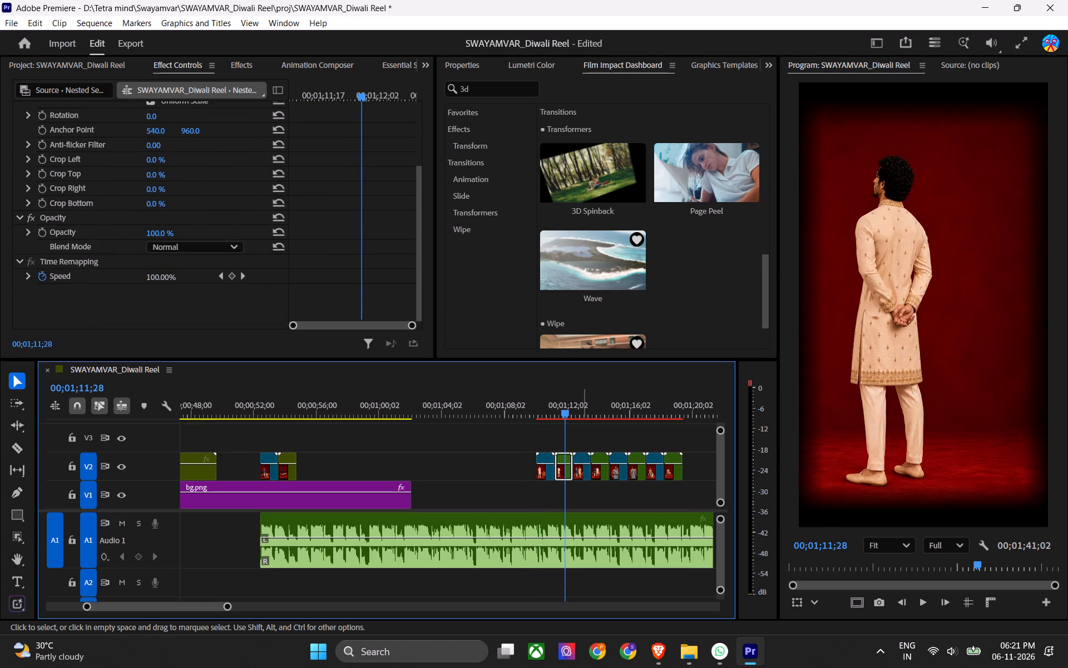
{"action": "left_click", "coordinate": [583, 421]}
{"action": "left_click_drag", "start_coordinate": [568, 400], "coordinate": [577, 404]}
{"action": "scroll", "coordinate": [410, 297], "scroll_direction": "down", "scroll_amount": 8}
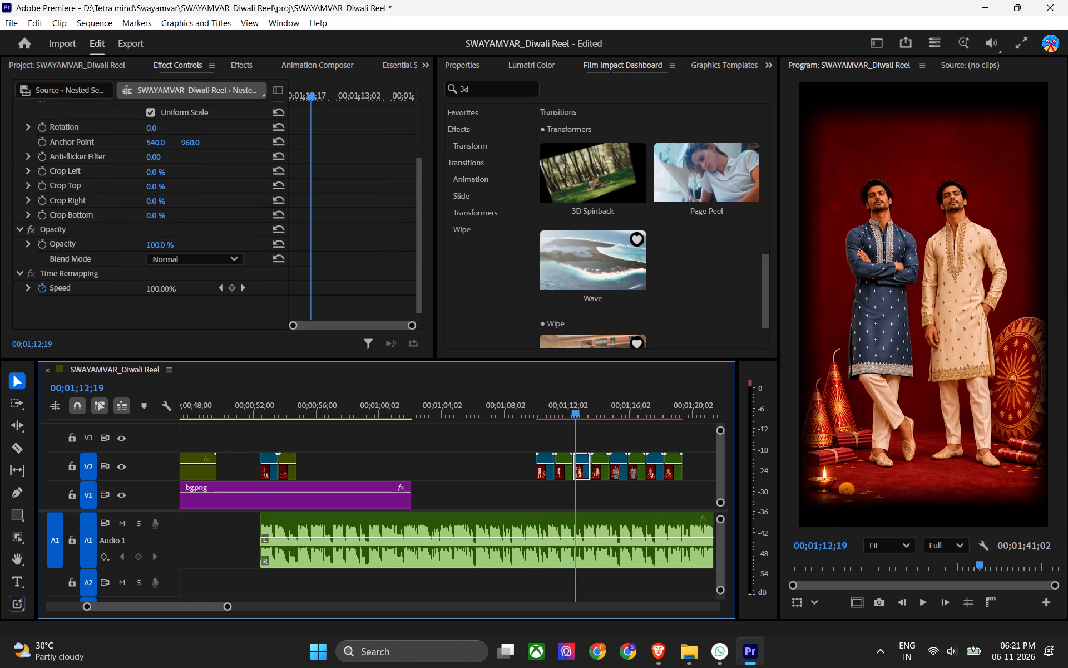
{"action": "key", "text": "ctrl+s"}
{"action": "scroll", "coordinate": [544, 470], "scroll_direction": "up", "scroll_amount": 5}
{"action": "key", "text": "ctrl+s"}
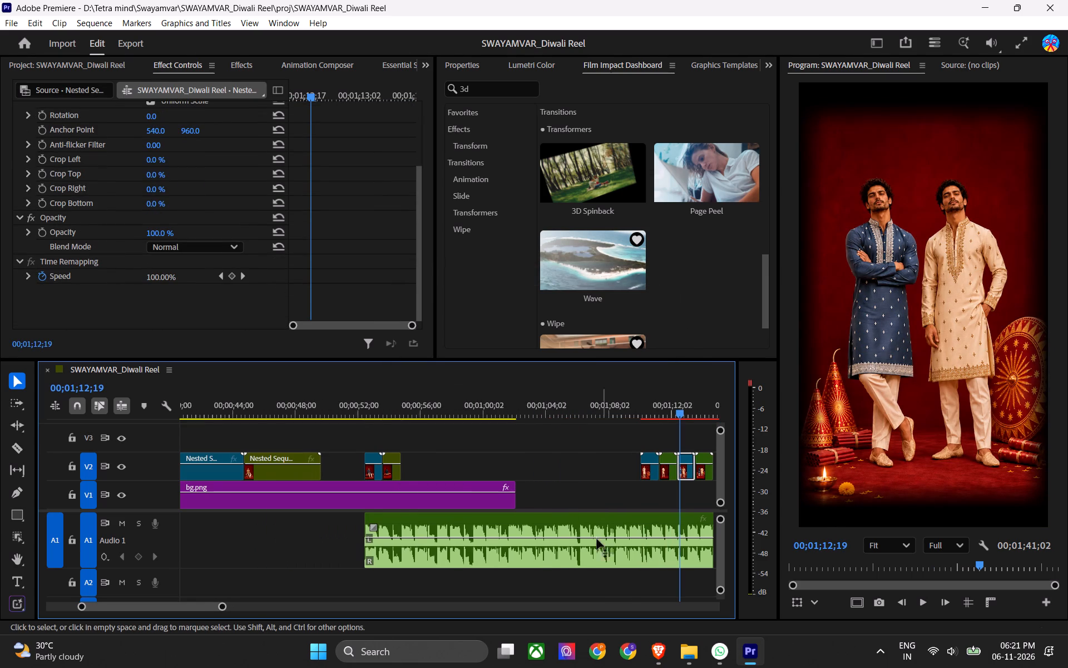
{"action": "scroll", "coordinate": [575, 512], "scroll_direction": "down", "scroll_amount": 5}
{"action": "key", "text": "ctrl+s"}
{"action": "left_click_drag", "start_coordinate": [520, 430], "coordinate": [647, 462]}
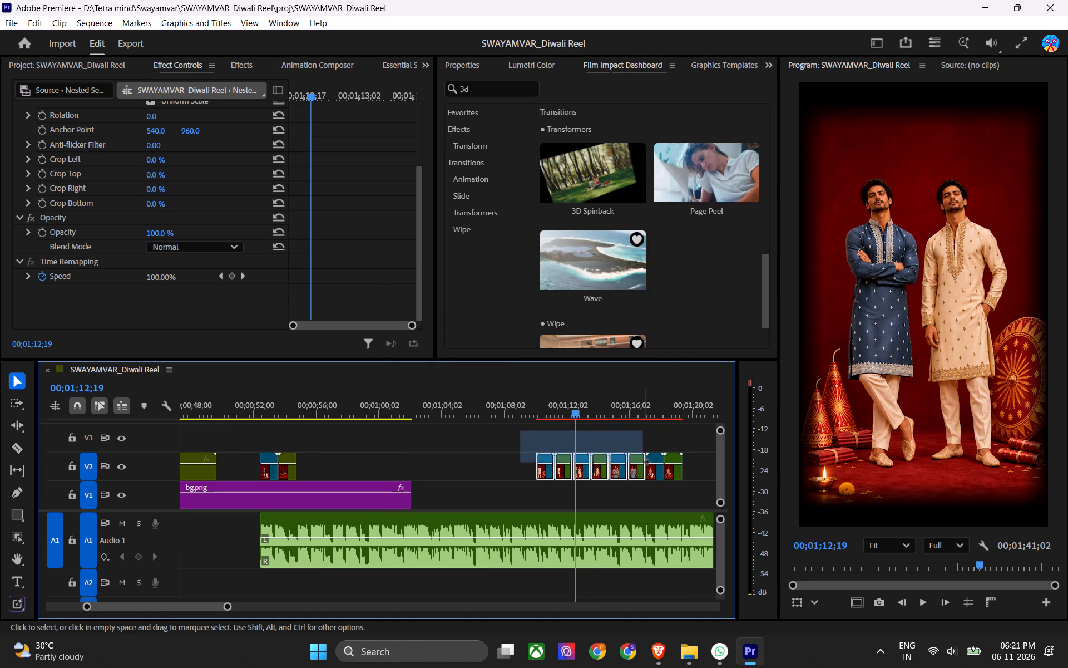
{"action": "left_click_drag", "start_coordinate": [647, 462], "coordinate": [674, 469]}
{"action": "left_click", "coordinate": [522, 437]}
{"action": "left_click_drag", "start_coordinate": [541, 407], "coordinate": [549, 412]}
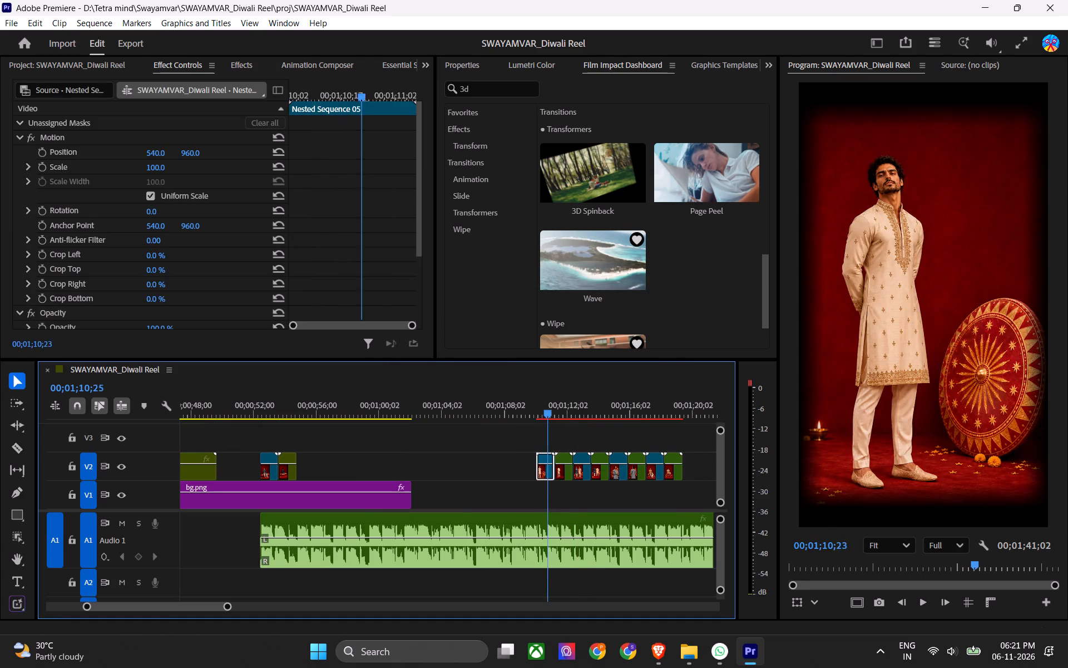
{"action": "left_click_drag", "start_coordinate": [549, 412], "coordinate": [619, 426]}
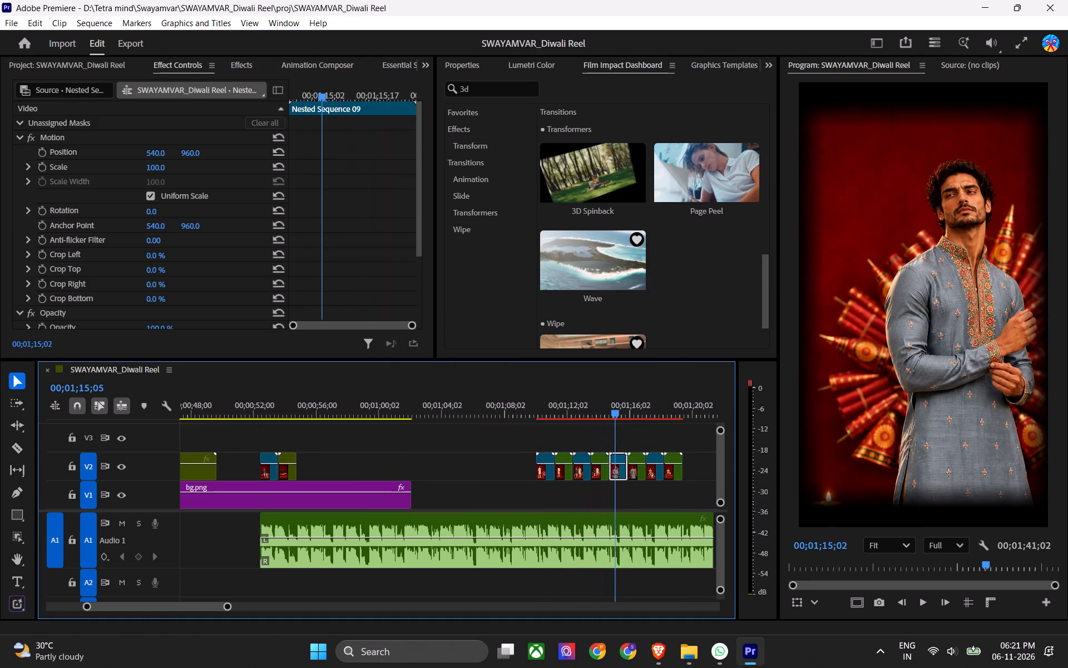
{"action": "left_click_drag", "start_coordinate": [619, 426], "coordinate": [667, 423]}
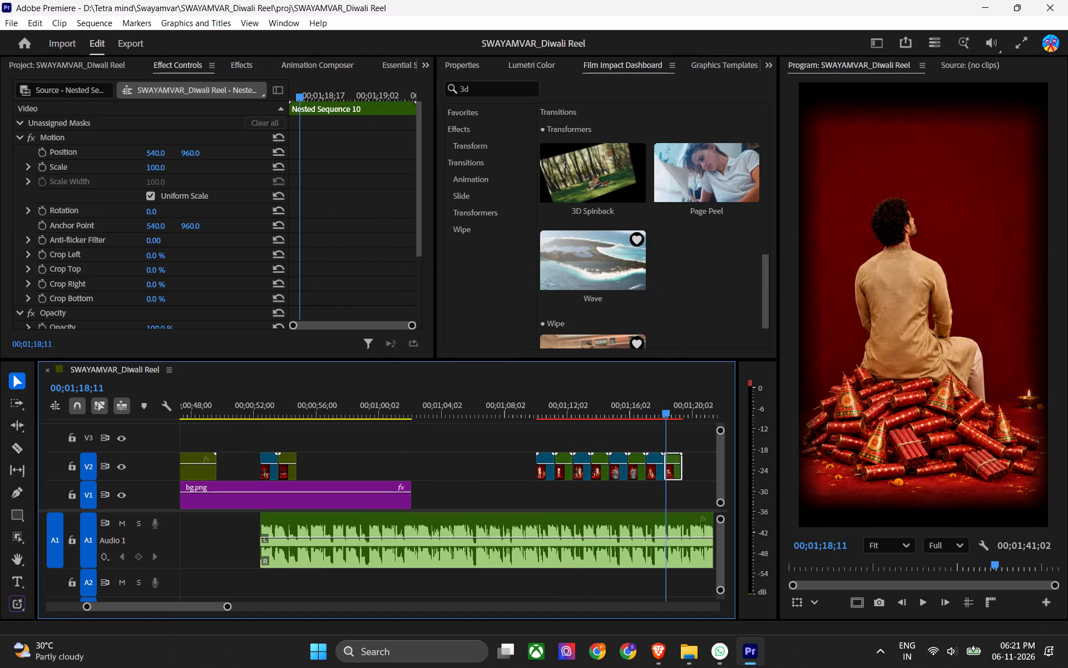
{"action": "left_click_drag", "start_coordinate": [667, 423], "coordinate": [570, 443]}
{"action": "left_click", "coordinate": [553, 502]}
{"action": "key", "text": "ctrl+s"}
Move the whole group of nested clips starting with Nested Sequence 05 so it begins directly after Nested Sequence 03.
{"action": "left_click_drag", "start_coordinate": [524, 440], "coordinate": [674, 467]}
{"action": "left_click_drag", "start_coordinate": [547, 475], "coordinate": [317, 470]}
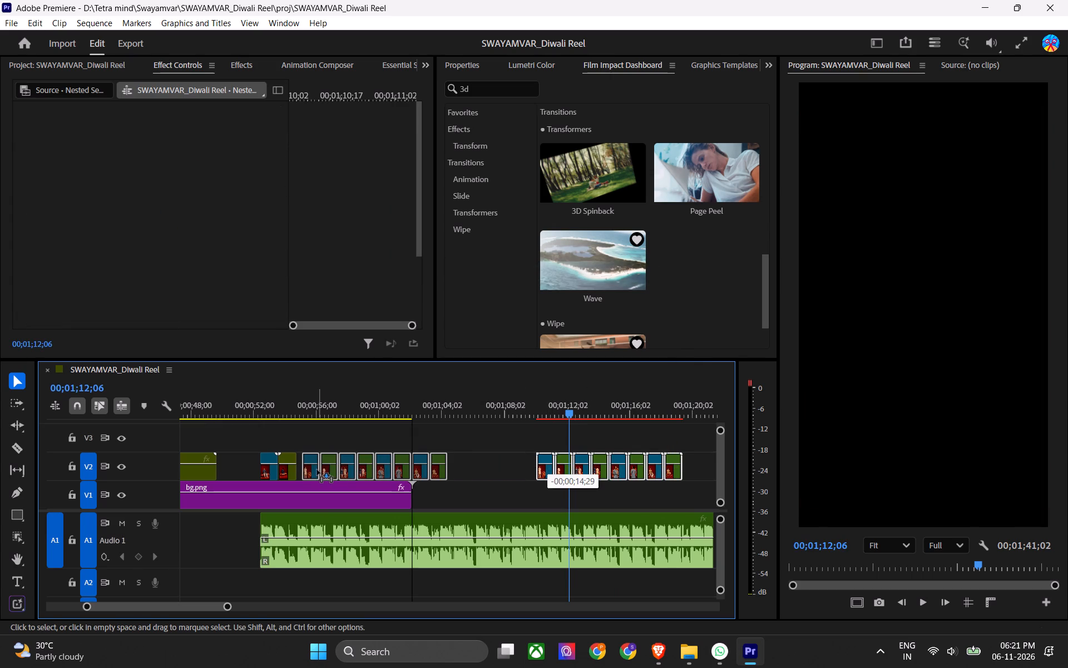
{"action": "left_click_drag", "start_coordinate": [317, 470], "coordinate": [308, 472]}
Extend bg.png to the end of the last nested clip and save the project.
{"action": "scroll", "coordinate": [291, 490], "scroll_direction": "up", "scroll_amount": 7, "text": "alt"}
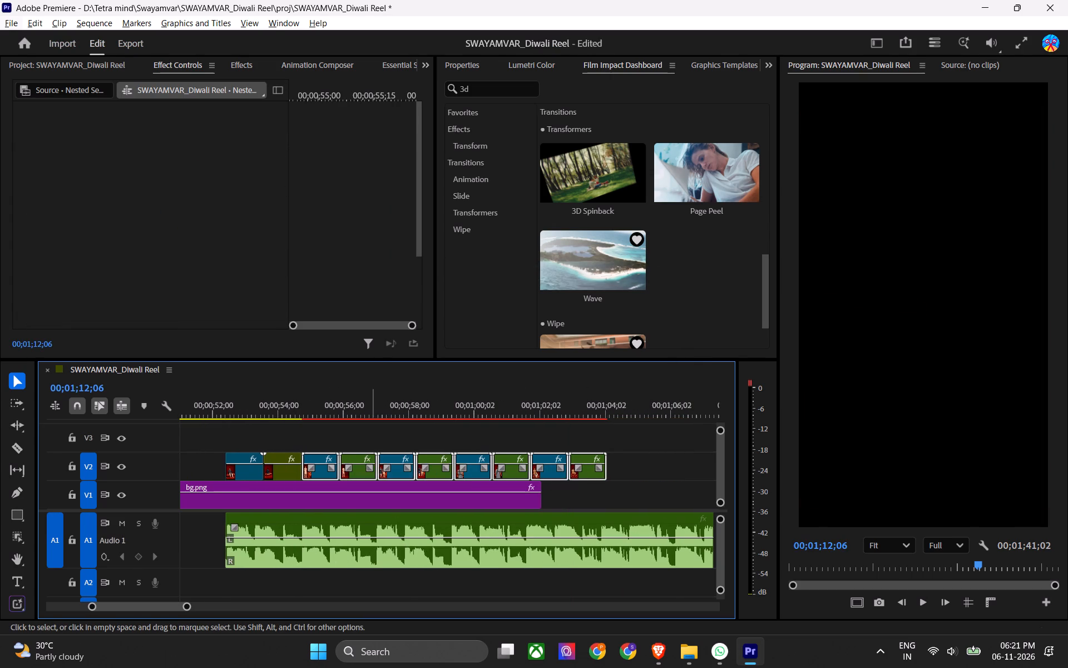
{"action": "left_click", "coordinate": [560, 504]}
{"action": "left_click_drag", "start_coordinate": [546, 494], "coordinate": [609, 495]}
{"action": "scroll", "coordinate": [276, 492], "scroll_direction": "up", "scroll_amount": 3}
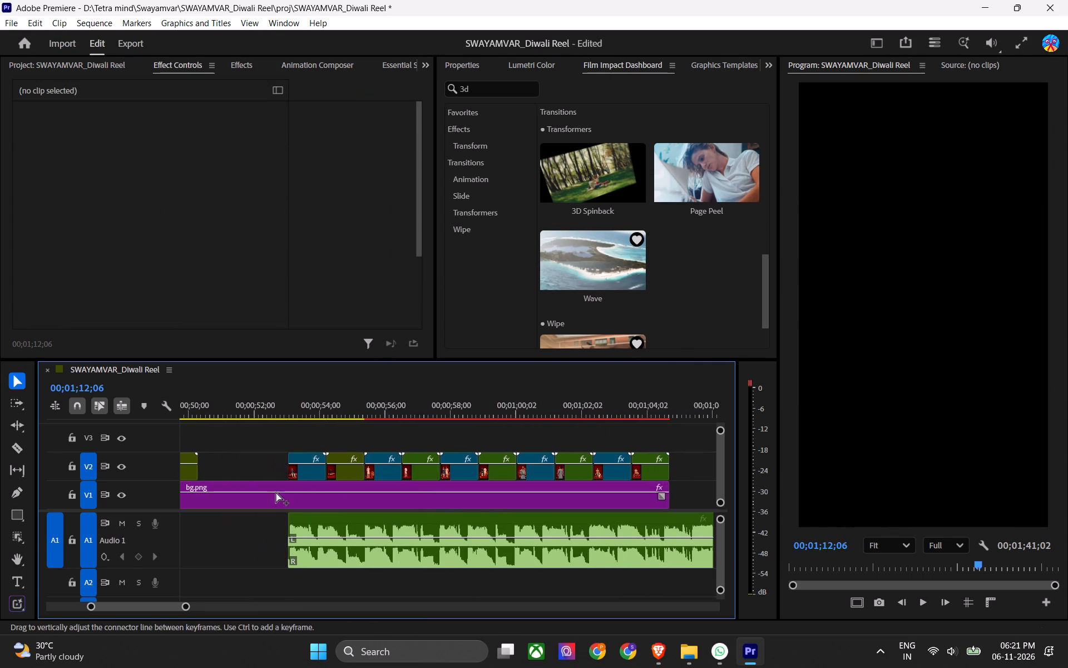
{"action": "key", "text": "ctrl+s"}
Cut bg.png at the start of the music, trim the earlier piece back to near the end of Nested Sequence 11, and save.
{"action": "left_click", "coordinate": [277, 401]}
{"action": "key", "text": "c"}
{"action": "left_click_drag", "start_coordinate": [280, 485], "coordinate": [291, 487]}
{"action": "left_click_drag", "start_coordinate": [272, 486], "coordinate": [198, 492]}
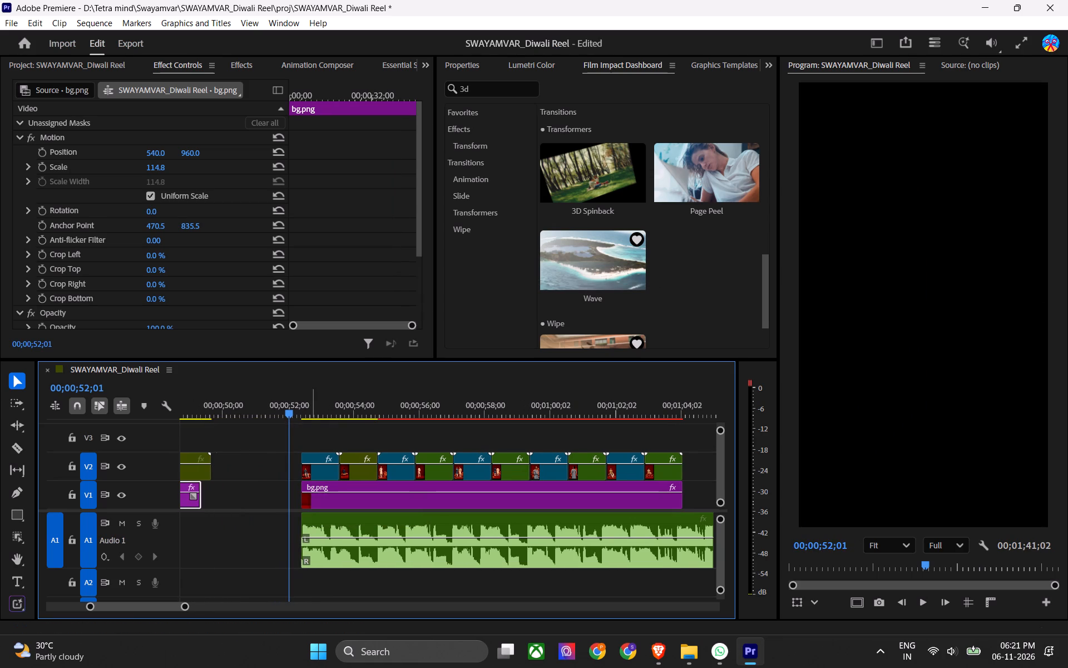
{"action": "left_click", "coordinate": [313, 403]}
{"action": "key", "text": "ctrl+s"}
Play back from the start of Nested Sequence 02 and examine the flip animation across Nested Sequence 03.
{"action": "key", "text": "Up"}
{"action": "key", "text": "ctrl+s"}
{"action": "key", "text": "space"}
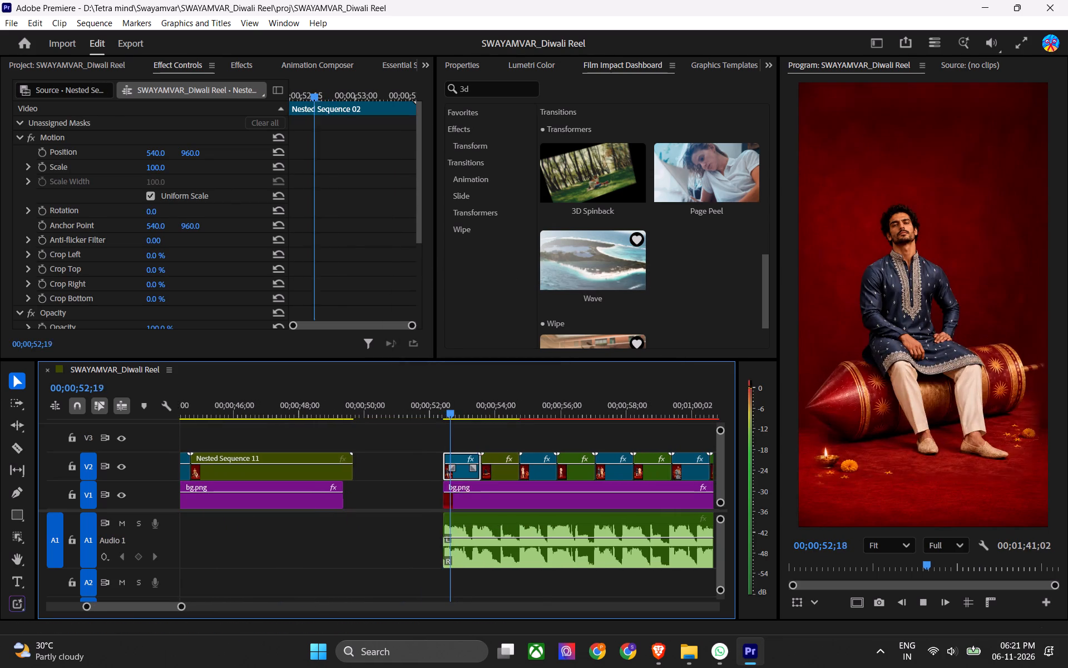
{"action": "scroll", "coordinate": [452, 487], "scroll_direction": "up", "scroll_amount": 3, "text": "alt"}
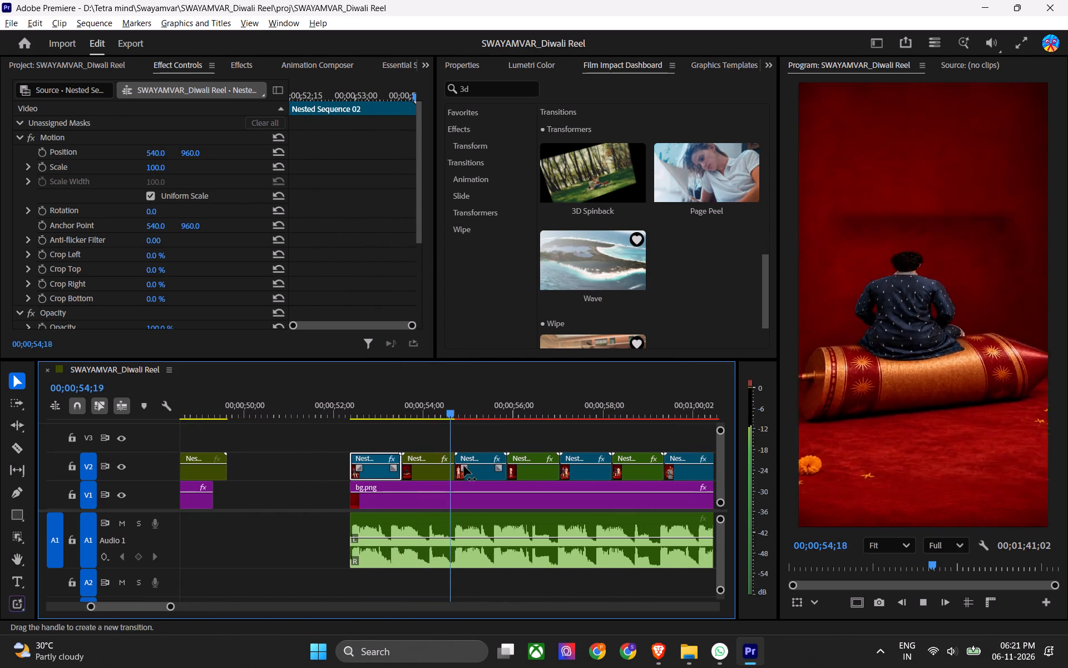
{"action": "key", "text": "space"}
{"action": "left_click", "coordinate": [453, 417]}
{"action": "key", "text": "ctrl+s"}
{"action": "left_click_drag", "start_coordinate": [435, 413], "coordinate": [433, 413]}
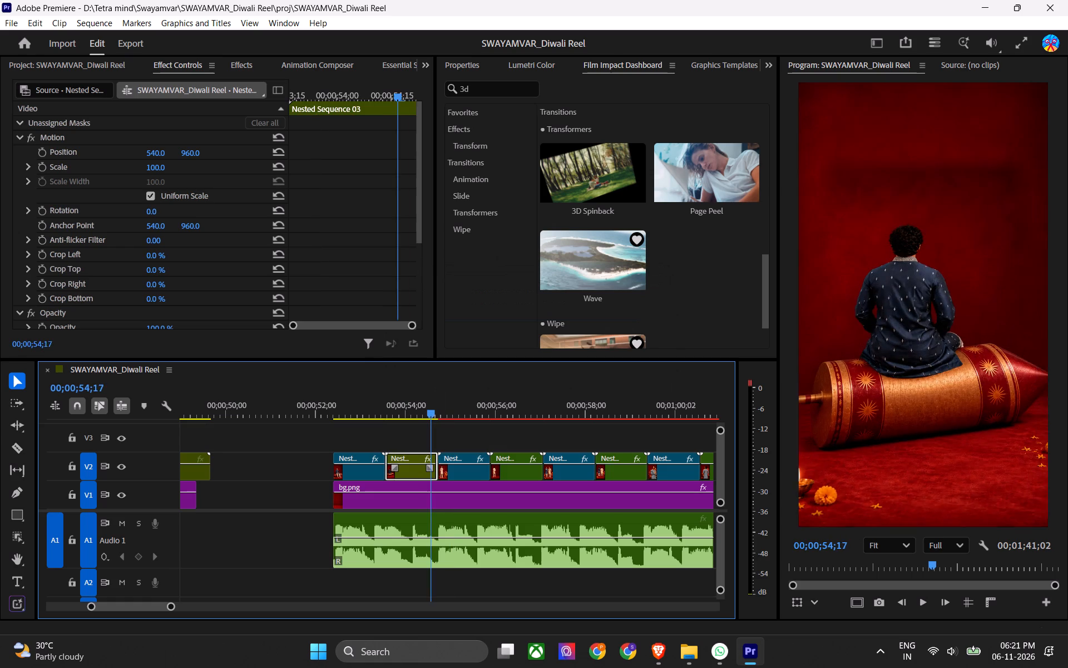
{"action": "left_click_drag", "start_coordinate": [433, 413], "coordinate": [388, 419]}
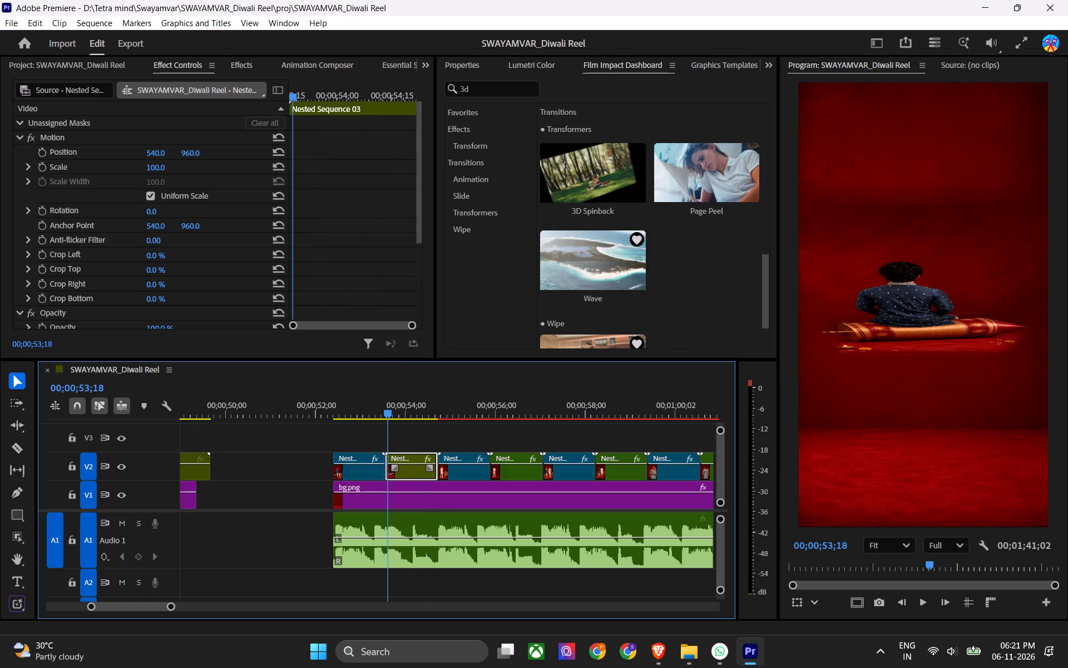
{"action": "left_click_drag", "start_coordinate": [388, 419], "coordinate": [428, 425]}
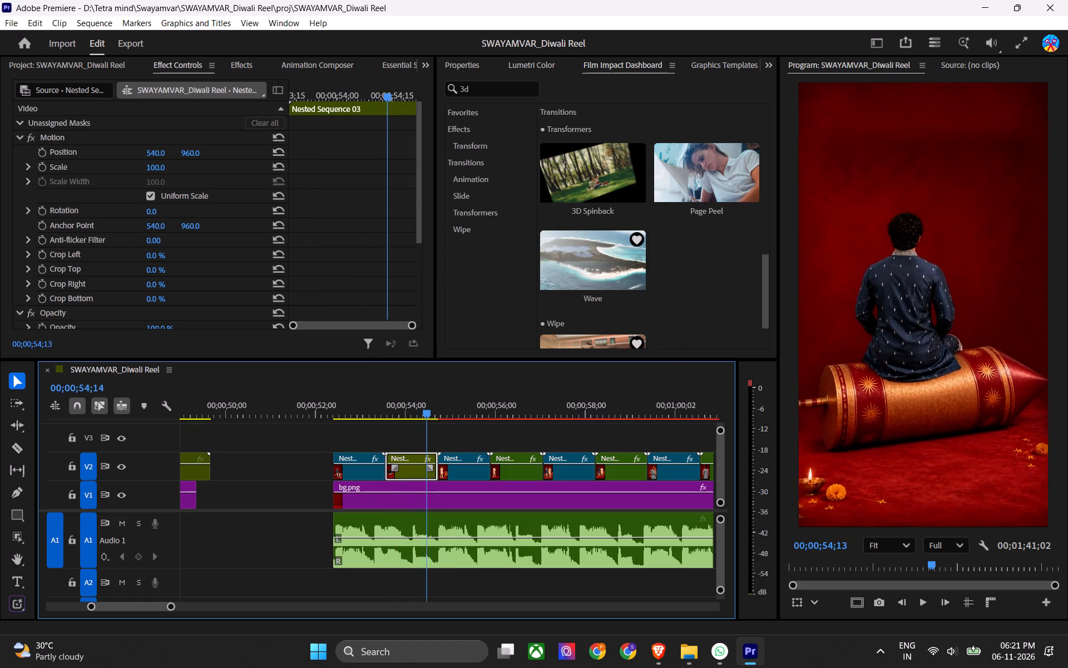
{"action": "left_click_drag", "start_coordinate": [428, 425], "coordinate": [415, 433]}
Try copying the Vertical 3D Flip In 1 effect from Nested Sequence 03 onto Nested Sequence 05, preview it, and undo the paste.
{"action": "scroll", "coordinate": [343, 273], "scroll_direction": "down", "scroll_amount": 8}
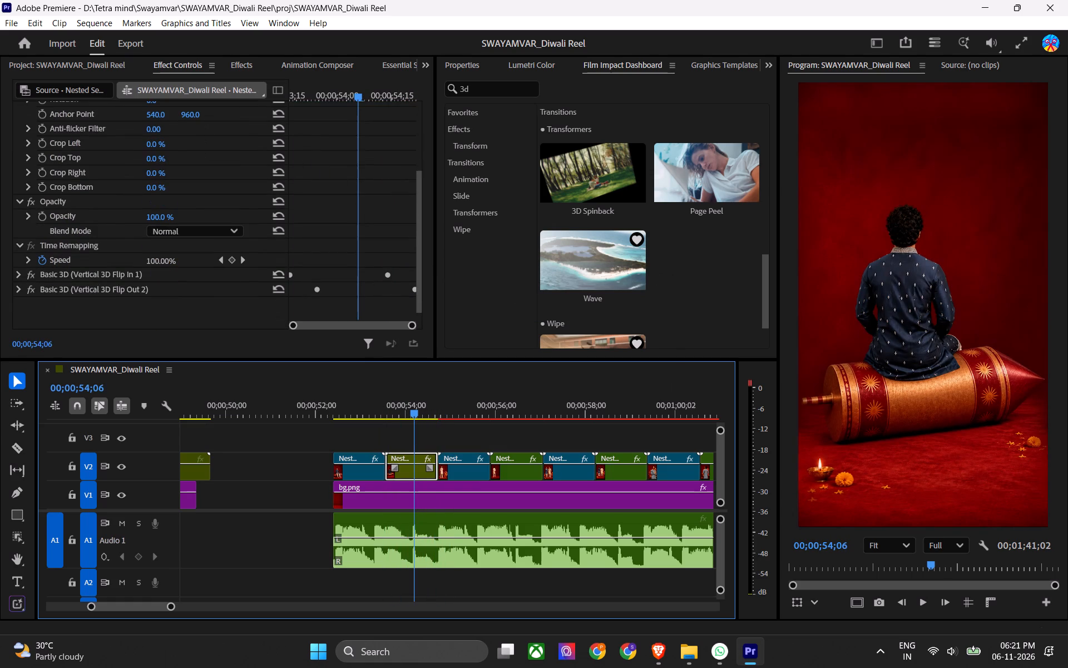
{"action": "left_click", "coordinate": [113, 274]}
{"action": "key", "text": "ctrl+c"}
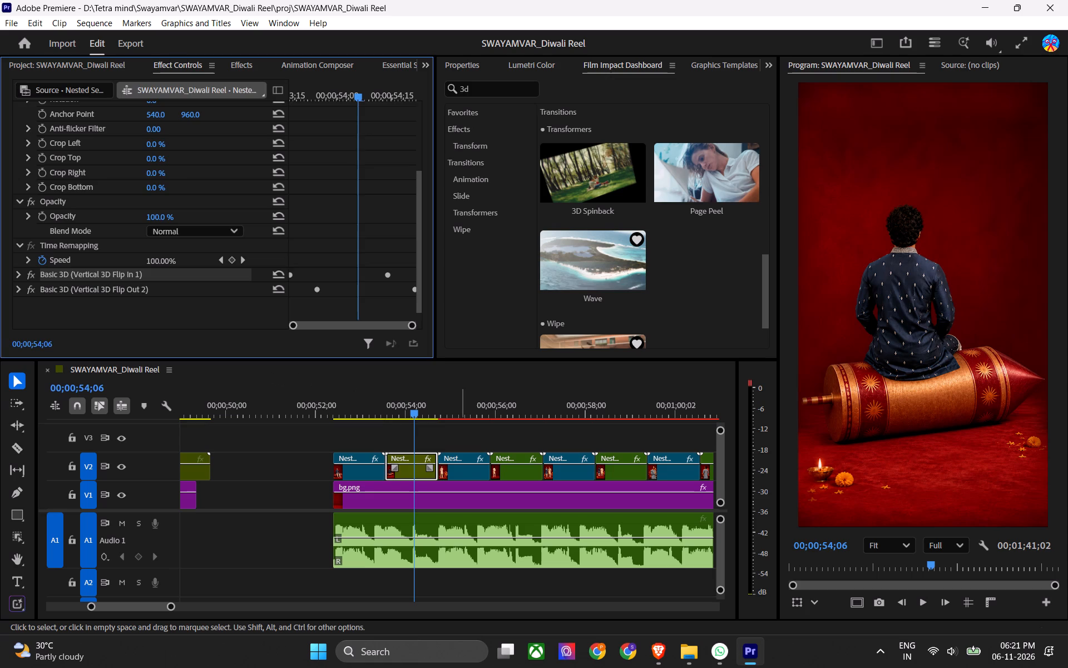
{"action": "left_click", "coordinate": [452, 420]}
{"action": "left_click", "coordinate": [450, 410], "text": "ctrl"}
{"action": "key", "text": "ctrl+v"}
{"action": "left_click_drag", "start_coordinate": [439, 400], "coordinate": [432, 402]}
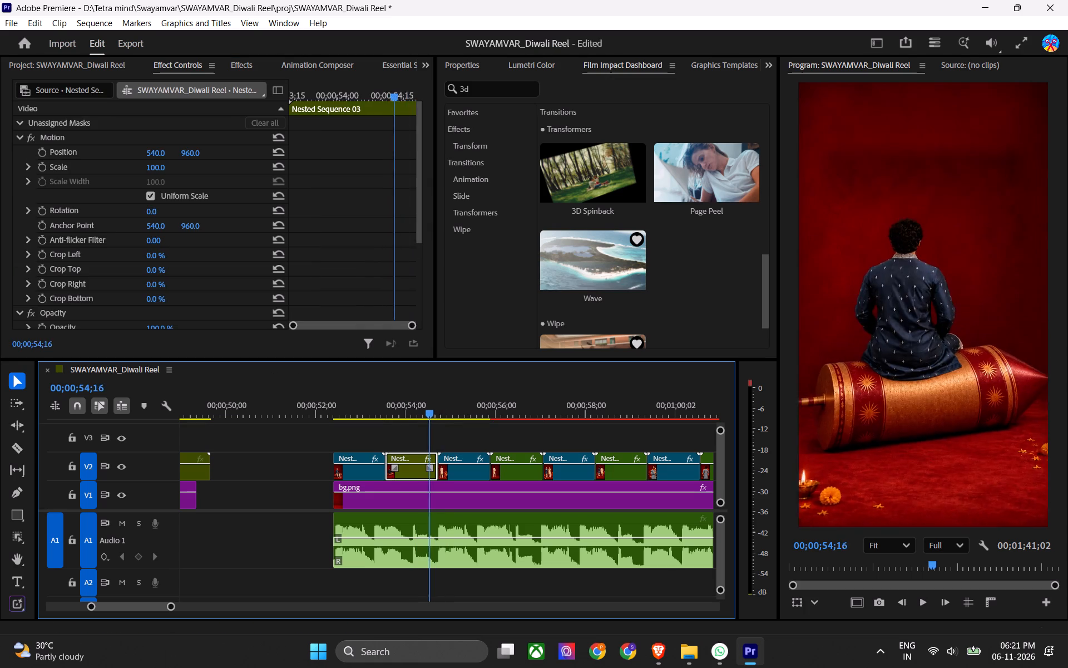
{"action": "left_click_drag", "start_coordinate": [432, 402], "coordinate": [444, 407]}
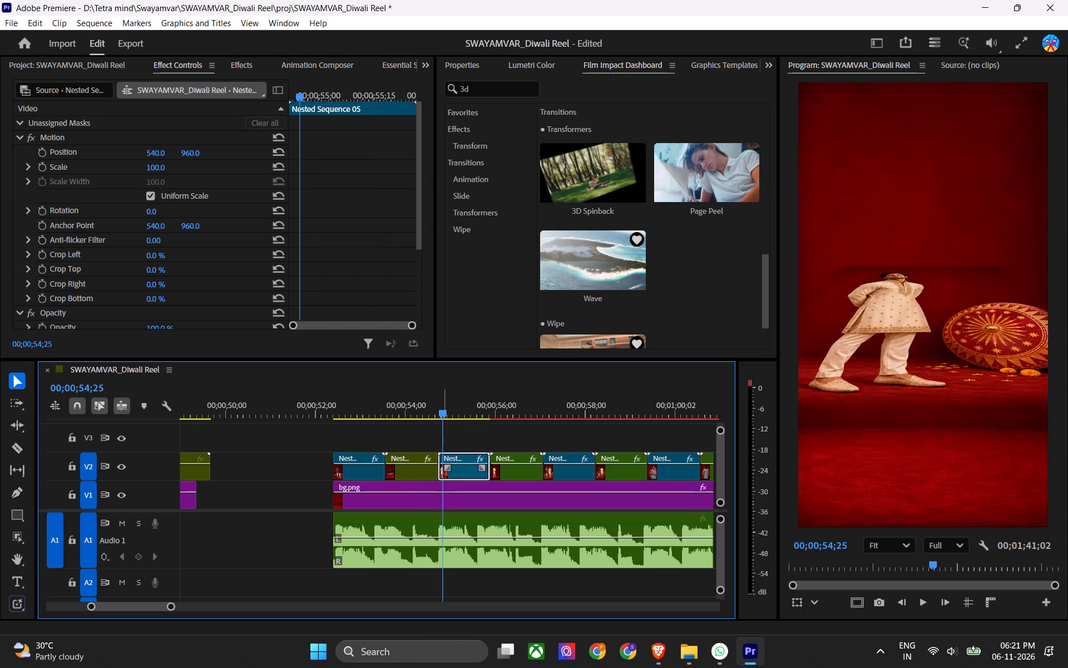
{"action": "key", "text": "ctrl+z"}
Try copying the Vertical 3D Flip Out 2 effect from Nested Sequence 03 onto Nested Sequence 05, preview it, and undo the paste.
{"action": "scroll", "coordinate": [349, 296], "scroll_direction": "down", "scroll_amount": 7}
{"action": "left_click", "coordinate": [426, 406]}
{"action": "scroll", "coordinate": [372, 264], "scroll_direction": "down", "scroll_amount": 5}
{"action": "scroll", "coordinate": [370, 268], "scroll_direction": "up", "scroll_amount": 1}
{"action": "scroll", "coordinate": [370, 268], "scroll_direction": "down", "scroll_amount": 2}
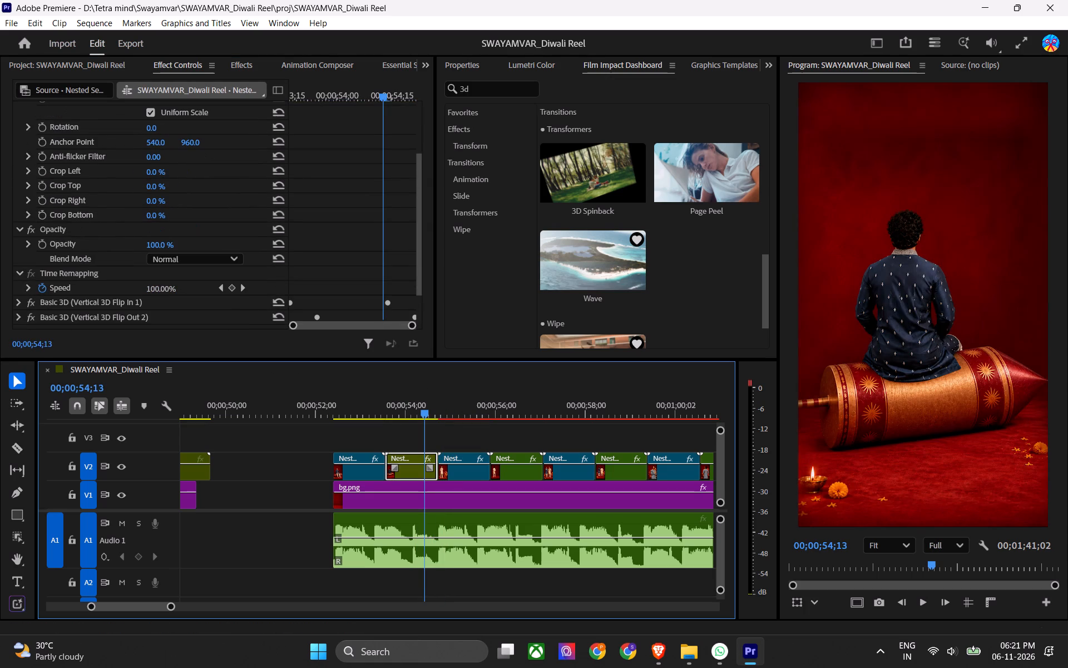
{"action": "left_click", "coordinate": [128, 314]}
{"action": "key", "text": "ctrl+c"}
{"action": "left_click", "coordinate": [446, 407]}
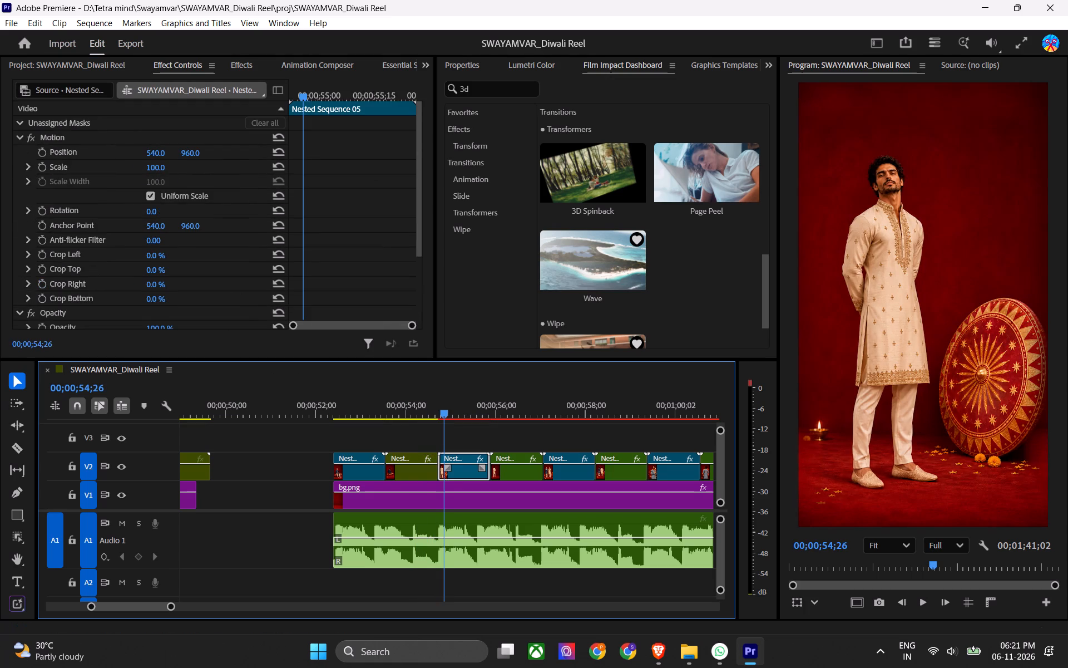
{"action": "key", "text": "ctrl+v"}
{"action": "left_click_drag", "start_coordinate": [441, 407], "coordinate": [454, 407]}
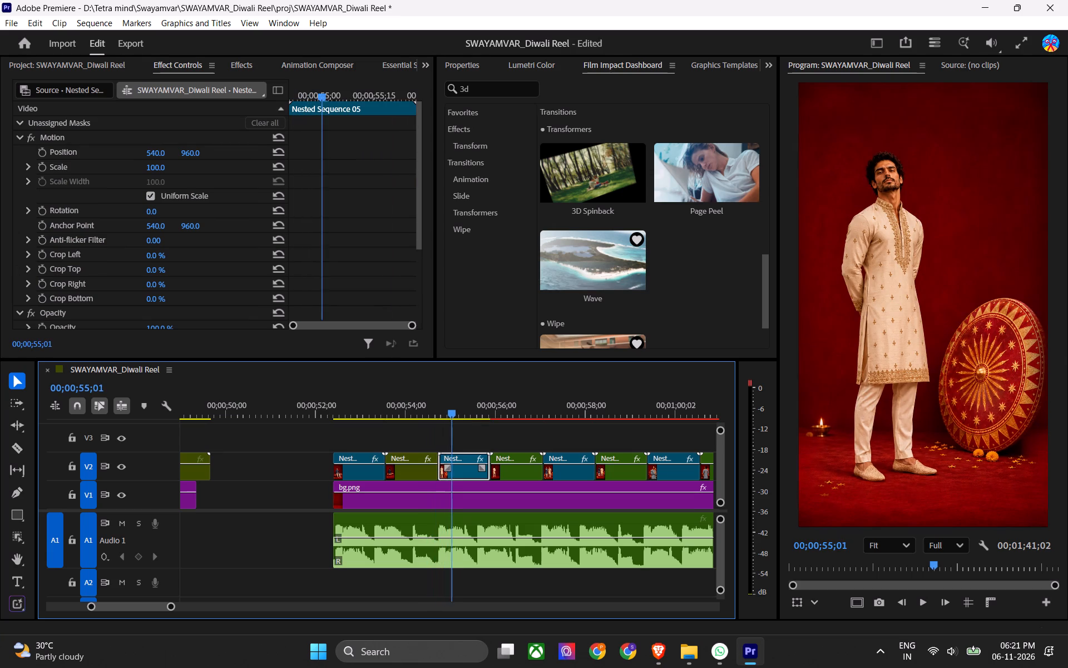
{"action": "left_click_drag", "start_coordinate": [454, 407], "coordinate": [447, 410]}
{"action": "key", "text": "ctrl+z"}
Save the project and play back from Nested Sequence 02 to the transition between Nested Sequence 03 and Nested Sequence 05.
{"action": "left_click_drag", "start_coordinate": [442, 405], "coordinate": [358, 417]}
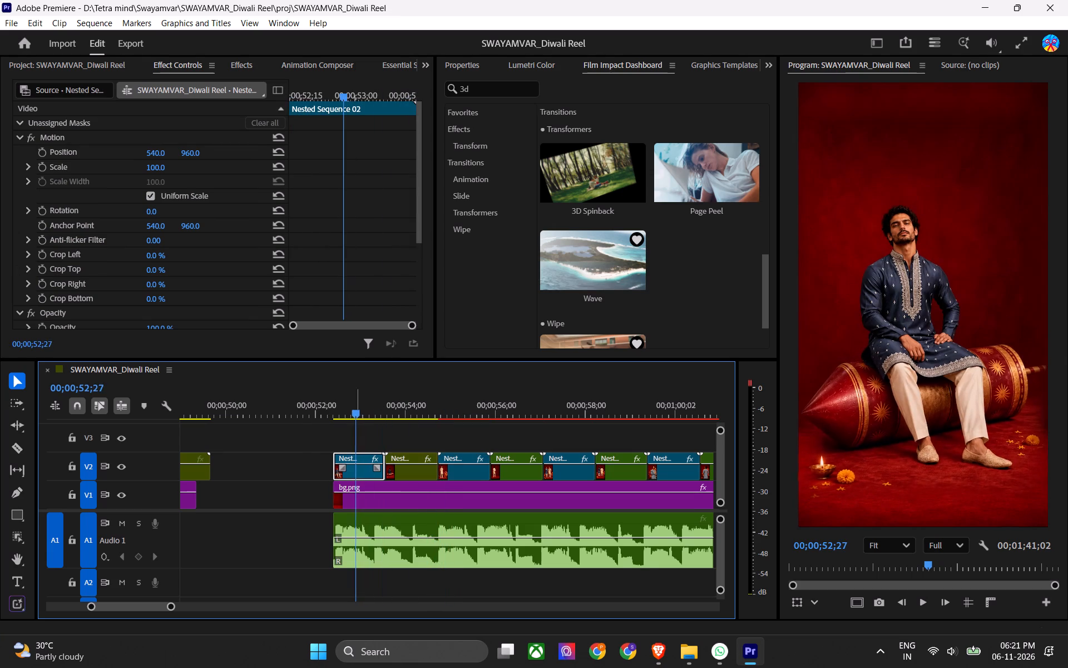
{"action": "key", "text": "ctrl+s"}
{"action": "key", "text": "space"}
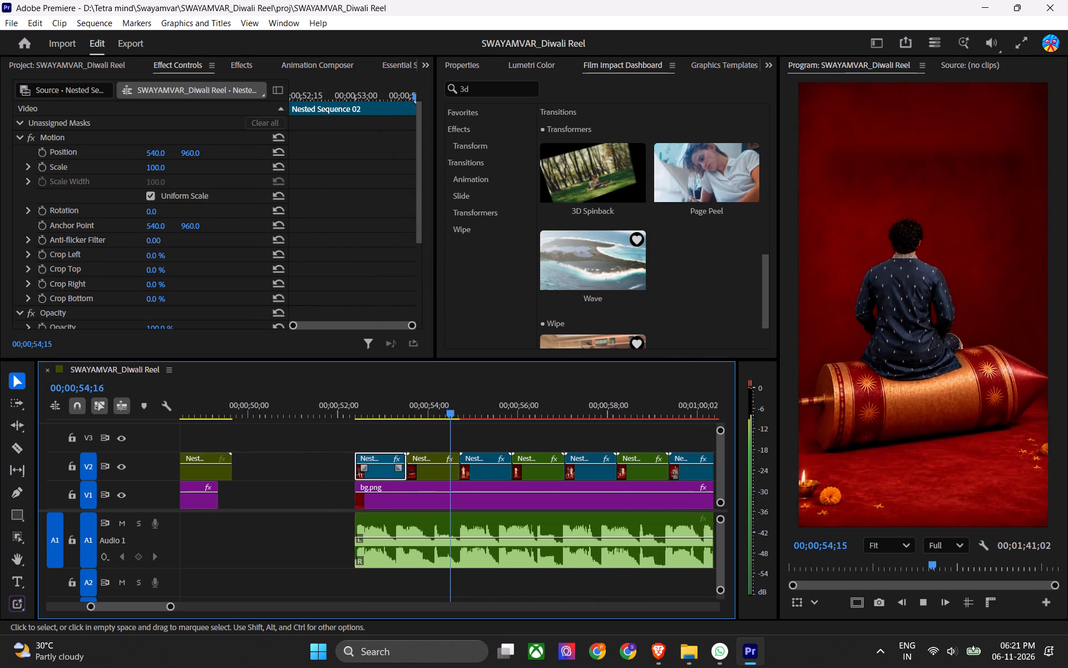
{"action": "key", "text": "space"}
{"action": "key", "text": "ctrl+s"}
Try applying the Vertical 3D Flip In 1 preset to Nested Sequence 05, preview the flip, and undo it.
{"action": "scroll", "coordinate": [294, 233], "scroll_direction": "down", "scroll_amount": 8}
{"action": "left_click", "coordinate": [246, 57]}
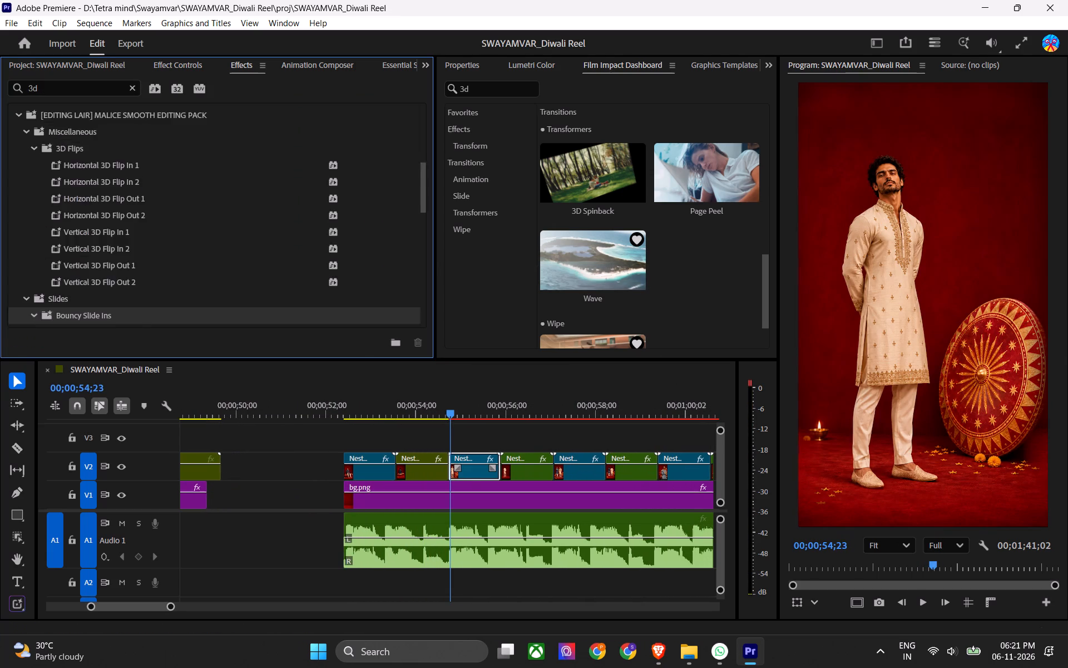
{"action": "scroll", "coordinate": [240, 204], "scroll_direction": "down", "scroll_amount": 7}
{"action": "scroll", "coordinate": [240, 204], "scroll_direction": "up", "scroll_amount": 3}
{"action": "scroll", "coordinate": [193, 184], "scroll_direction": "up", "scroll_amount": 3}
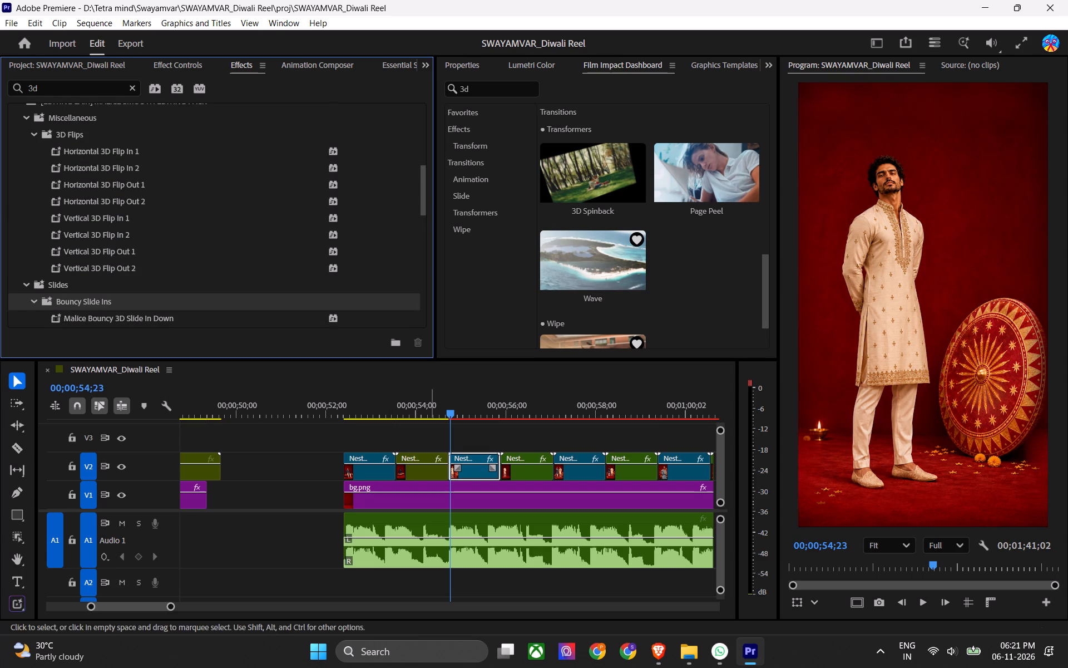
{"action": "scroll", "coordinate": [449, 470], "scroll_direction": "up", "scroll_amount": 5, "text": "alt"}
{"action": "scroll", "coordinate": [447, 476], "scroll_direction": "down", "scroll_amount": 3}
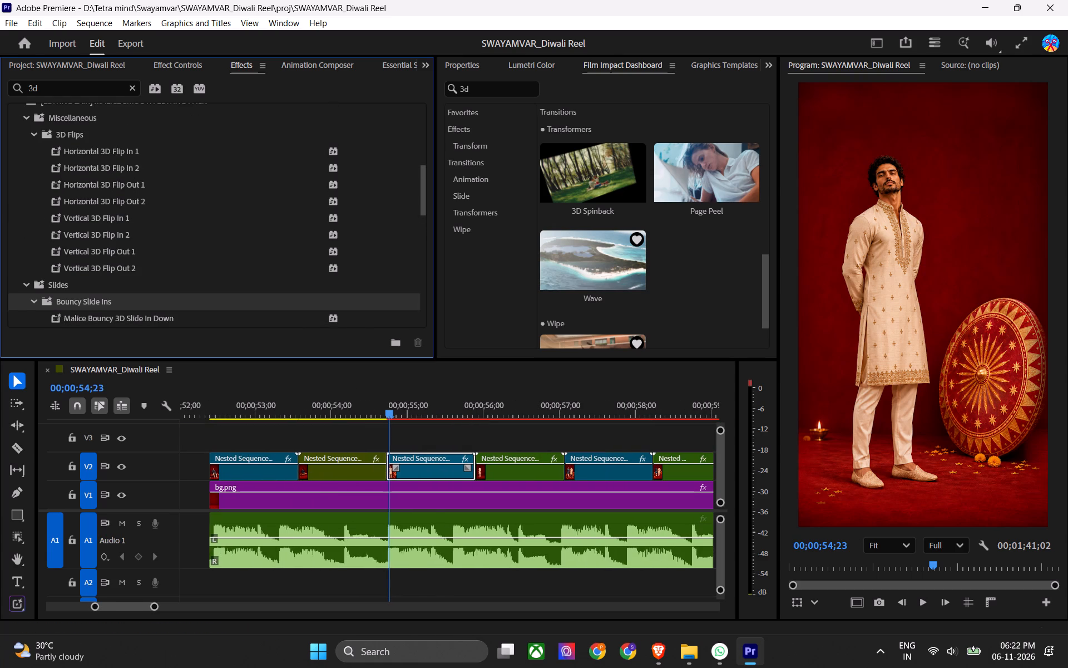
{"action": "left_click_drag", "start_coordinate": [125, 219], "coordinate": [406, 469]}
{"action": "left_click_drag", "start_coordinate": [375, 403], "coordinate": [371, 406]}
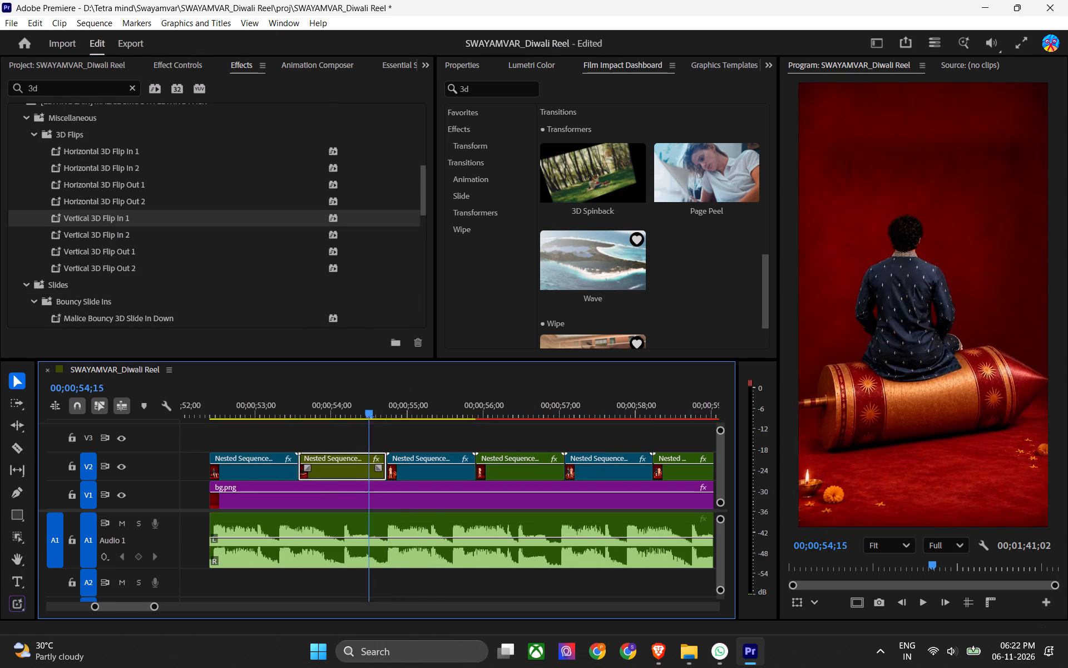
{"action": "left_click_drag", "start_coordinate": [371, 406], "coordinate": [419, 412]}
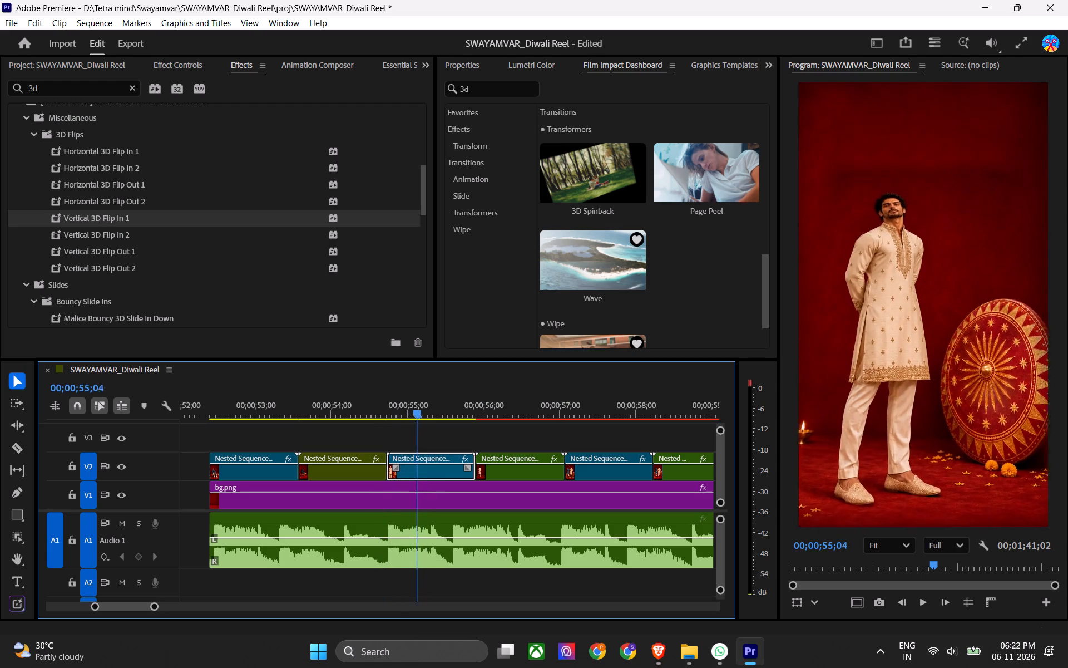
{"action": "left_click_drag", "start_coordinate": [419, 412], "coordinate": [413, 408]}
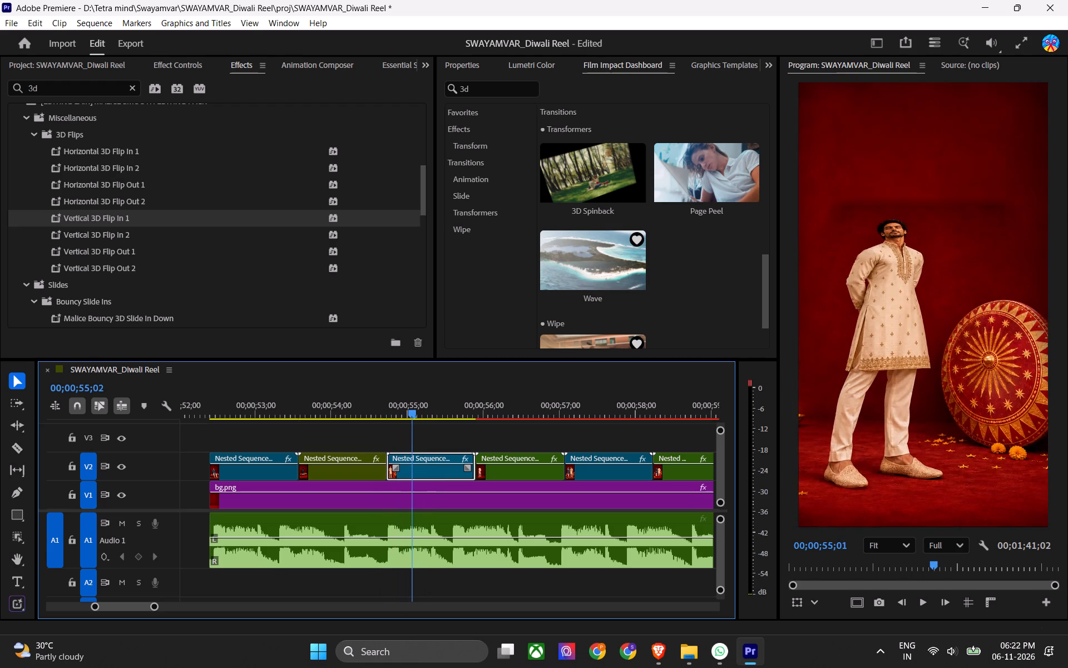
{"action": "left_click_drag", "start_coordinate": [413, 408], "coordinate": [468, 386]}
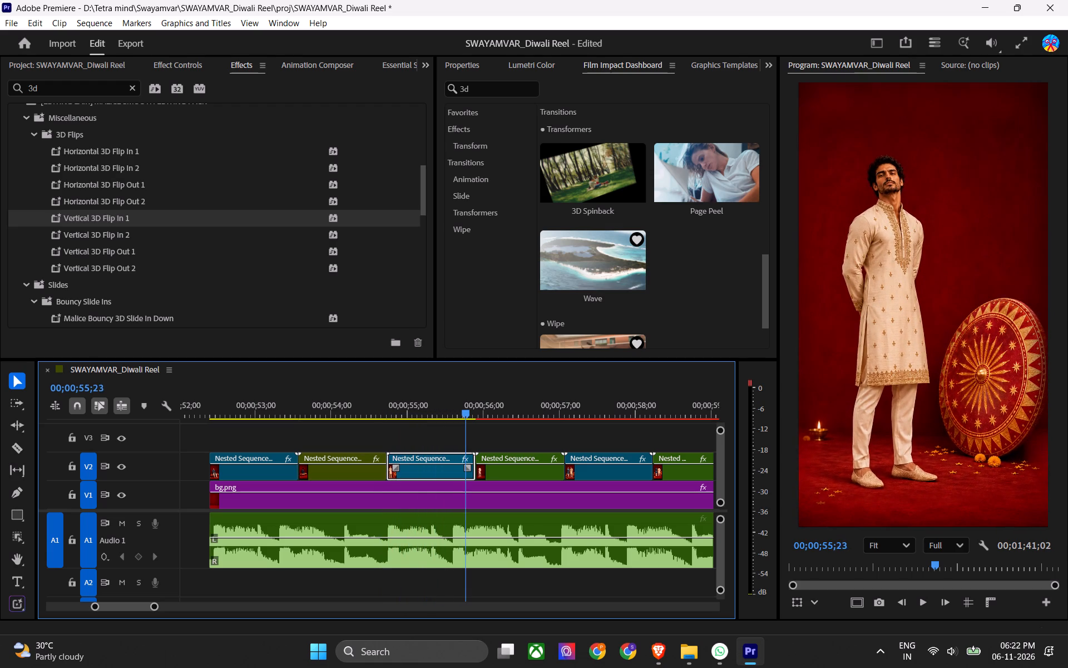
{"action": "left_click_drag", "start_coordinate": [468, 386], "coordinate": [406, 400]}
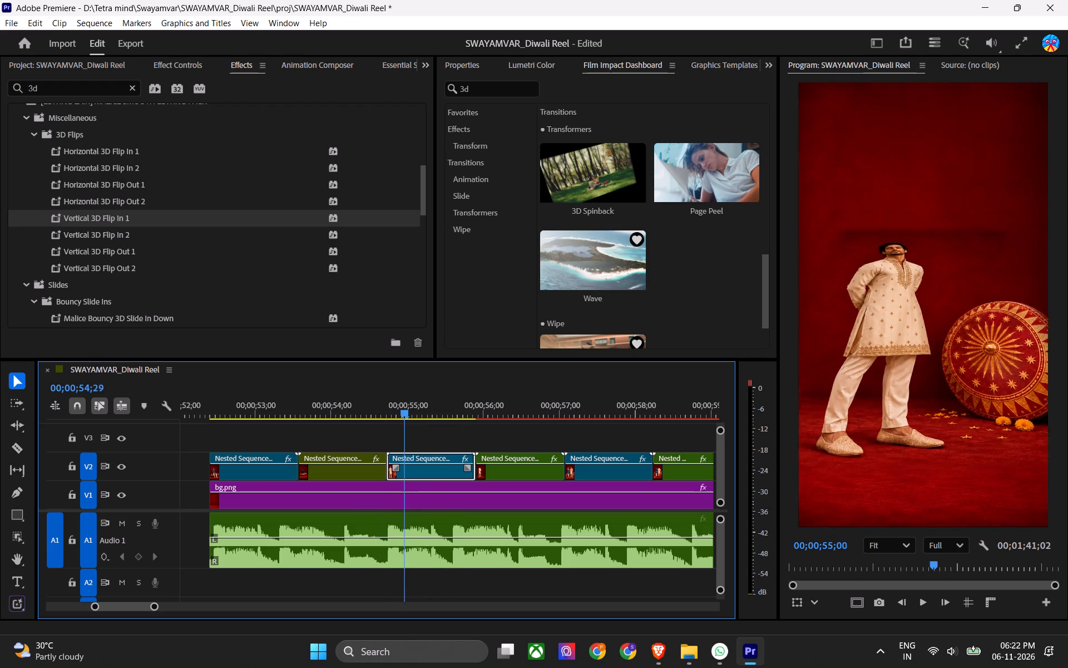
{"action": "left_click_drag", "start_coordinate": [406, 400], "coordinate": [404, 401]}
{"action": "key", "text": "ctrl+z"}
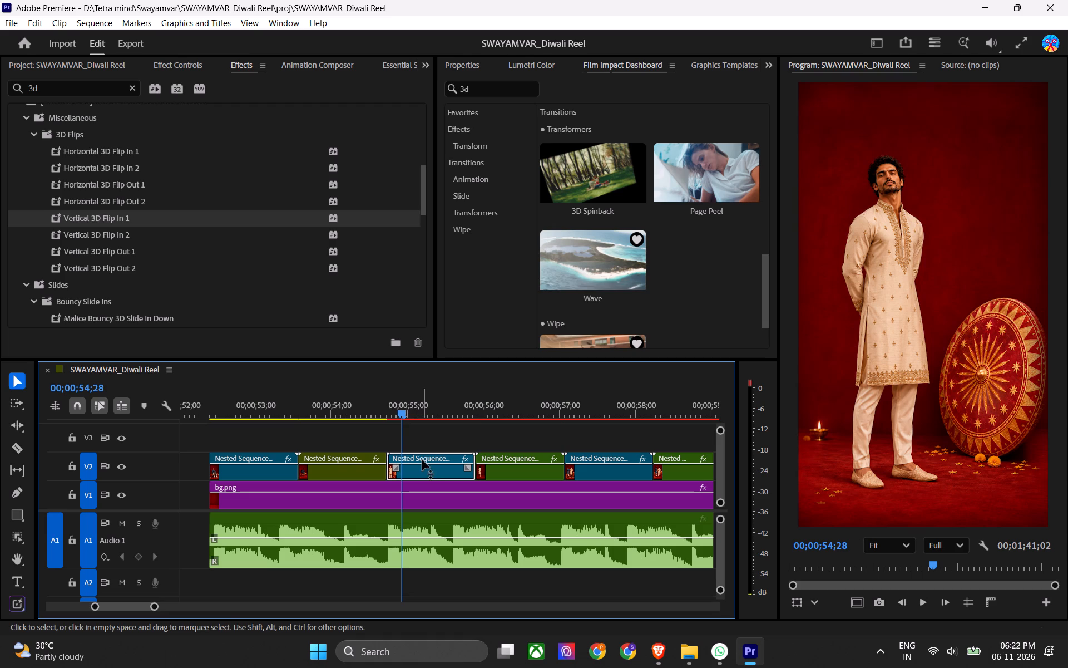
Open Nested Sequence 05, check its first frames, close it and save the project.
{"action": "left_click", "coordinate": [443, 434]}
{"action": "double_click", "coordinate": [423, 471]}
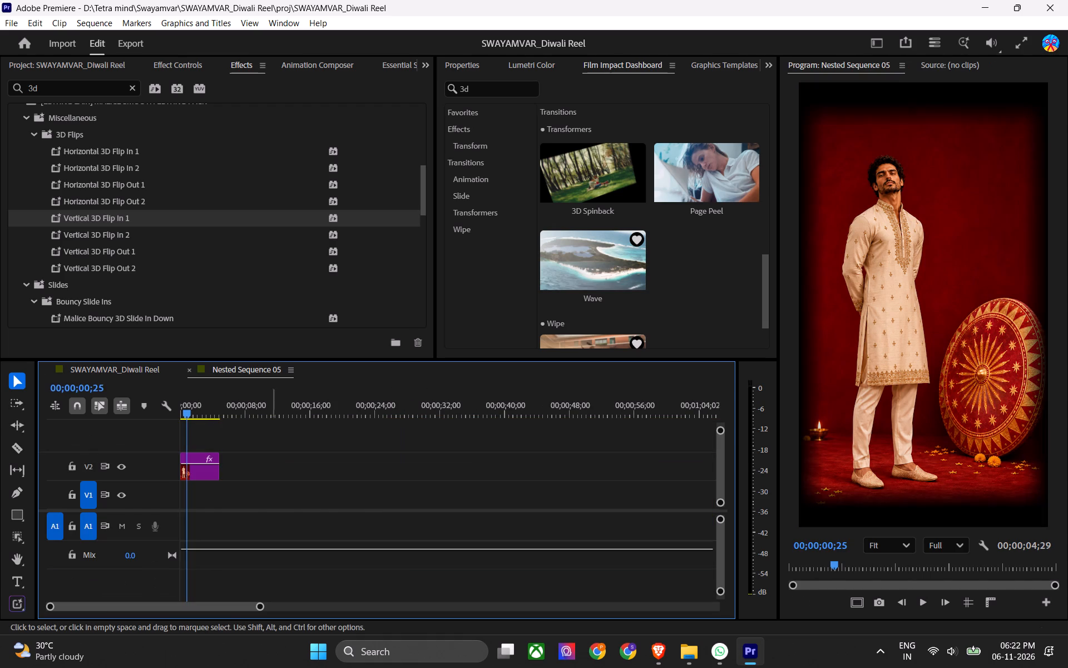
{"action": "left_click_drag", "start_coordinate": [190, 413], "coordinate": [175, 427]}
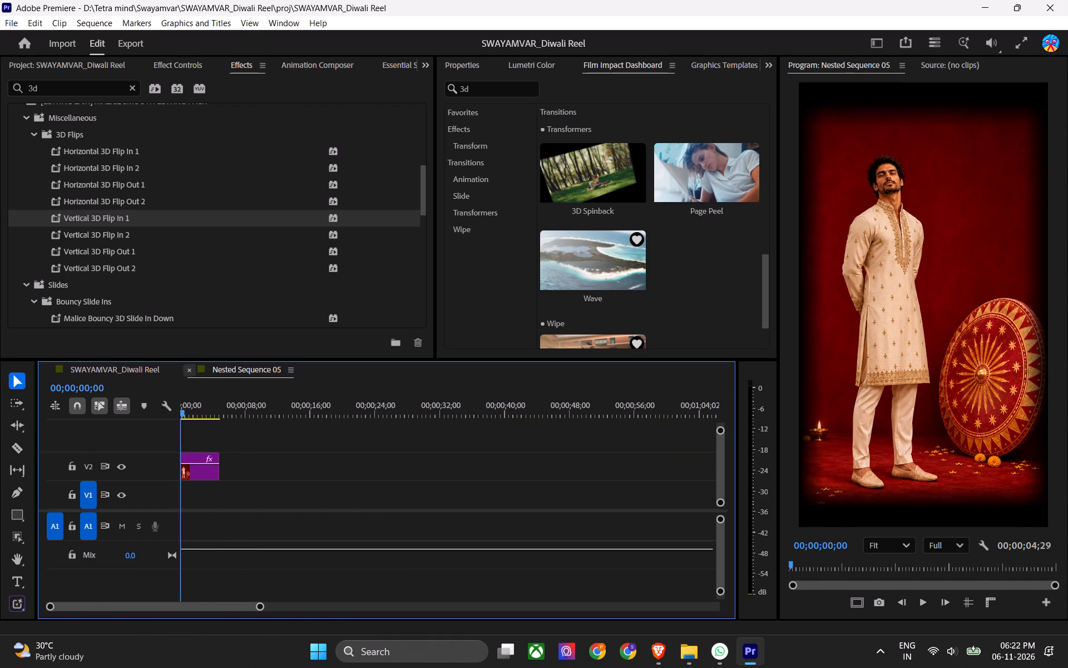
{"action": "left_click", "coordinate": [195, 371]}
{"action": "key", "text": "ctrl+s"}
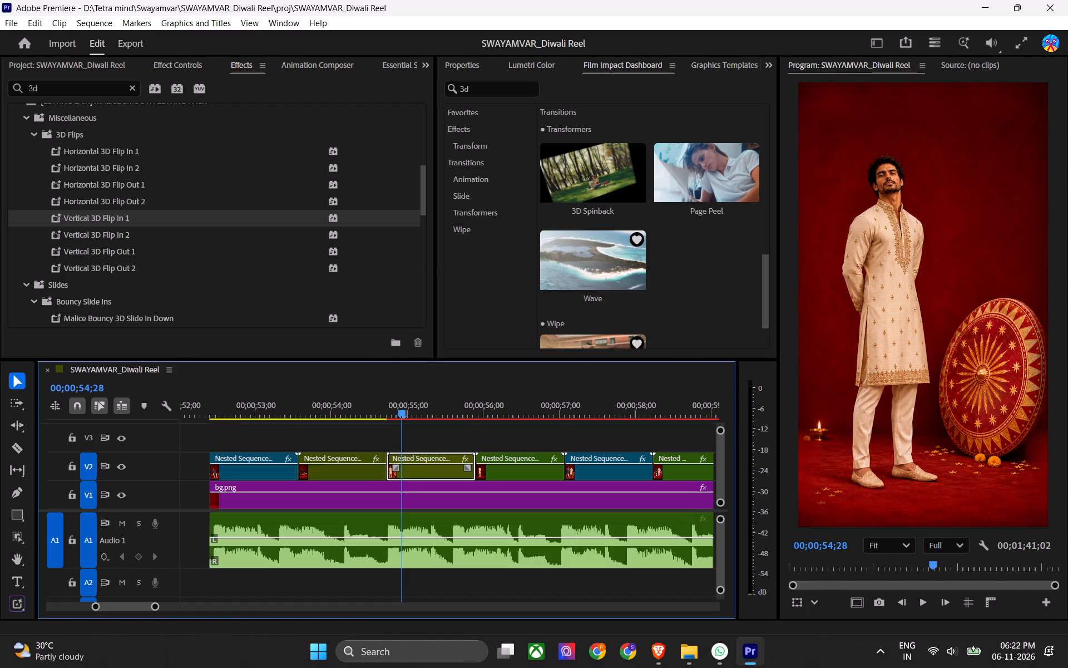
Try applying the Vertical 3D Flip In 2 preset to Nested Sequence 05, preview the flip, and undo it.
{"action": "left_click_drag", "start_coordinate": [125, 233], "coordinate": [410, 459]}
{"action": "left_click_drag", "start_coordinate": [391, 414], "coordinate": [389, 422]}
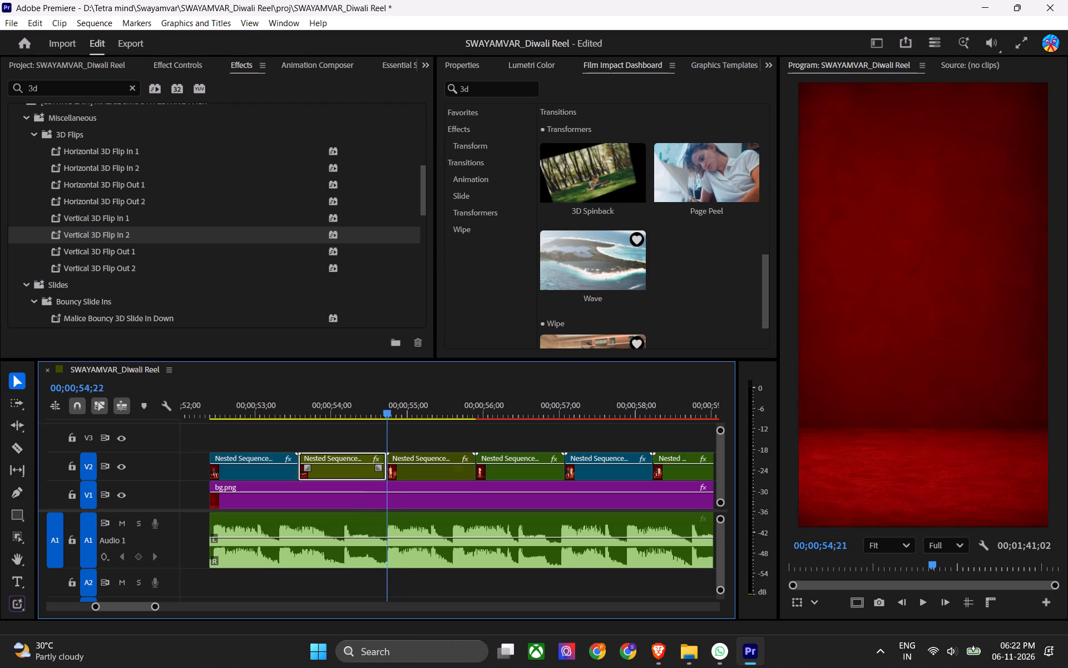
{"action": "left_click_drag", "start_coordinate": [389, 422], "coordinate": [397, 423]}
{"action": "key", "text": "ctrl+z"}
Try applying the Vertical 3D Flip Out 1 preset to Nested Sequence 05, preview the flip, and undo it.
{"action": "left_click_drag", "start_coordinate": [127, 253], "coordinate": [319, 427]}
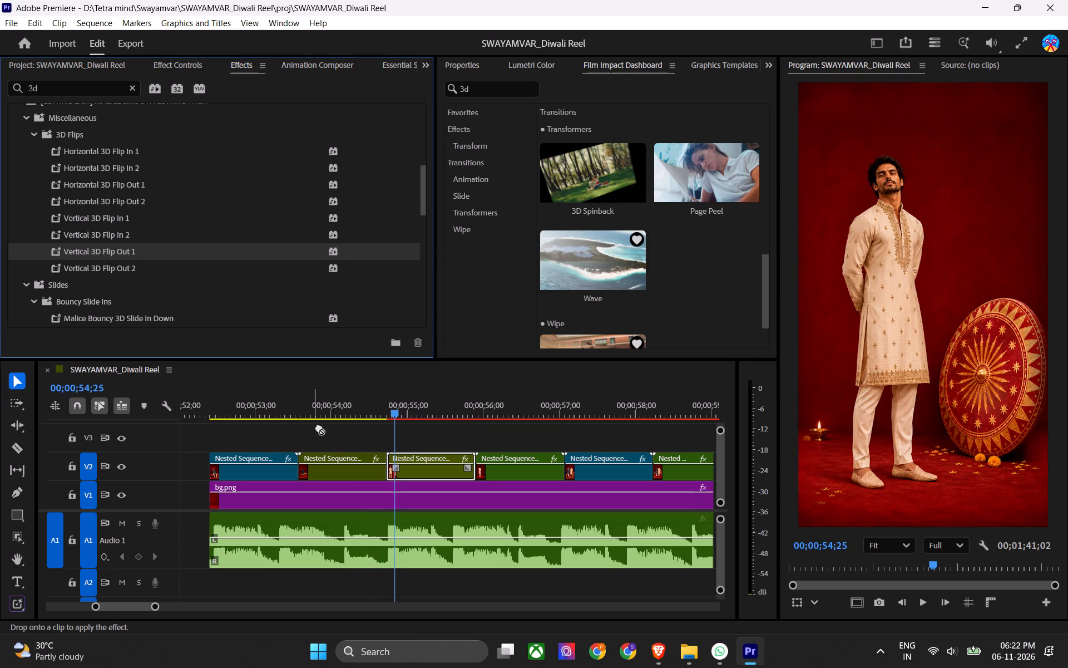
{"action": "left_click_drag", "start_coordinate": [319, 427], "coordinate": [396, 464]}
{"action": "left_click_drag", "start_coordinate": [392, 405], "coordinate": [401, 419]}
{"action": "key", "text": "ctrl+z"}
Apply the Vertical 3D Flip In 1 preset to Nested Sequence 03 and preview the cut into Nested Sequence 05.
{"action": "left_click_drag", "start_coordinate": [132, 221], "coordinate": [386, 457]}
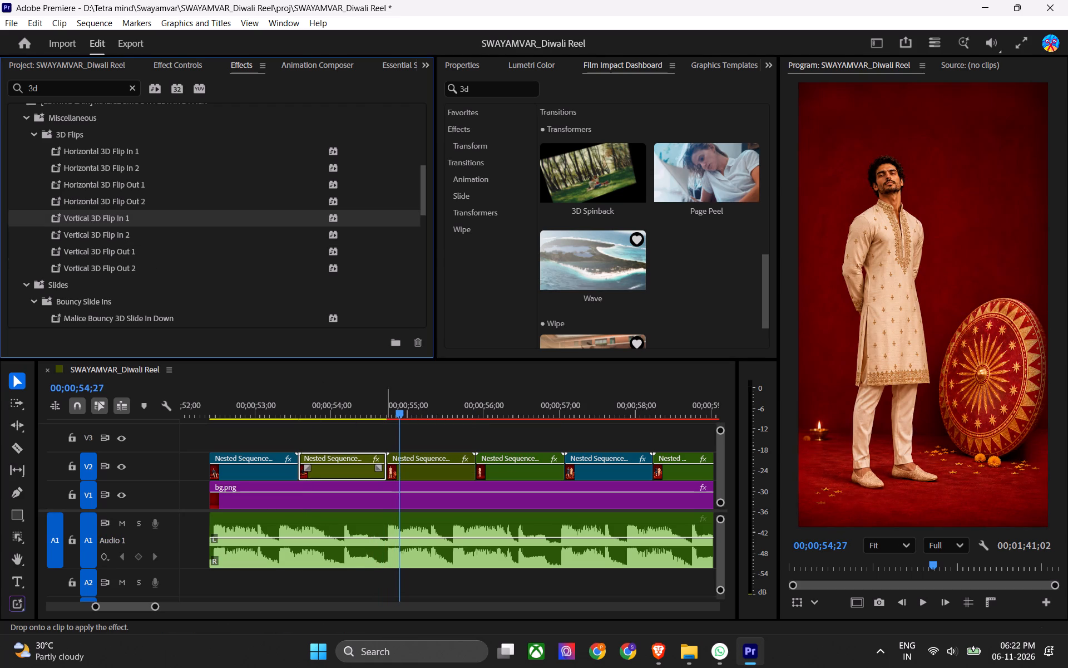
{"action": "scroll", "coordinate": [402, 499], "scroll_direction": "down", "scroll_amount": 4, "text": "alt"}
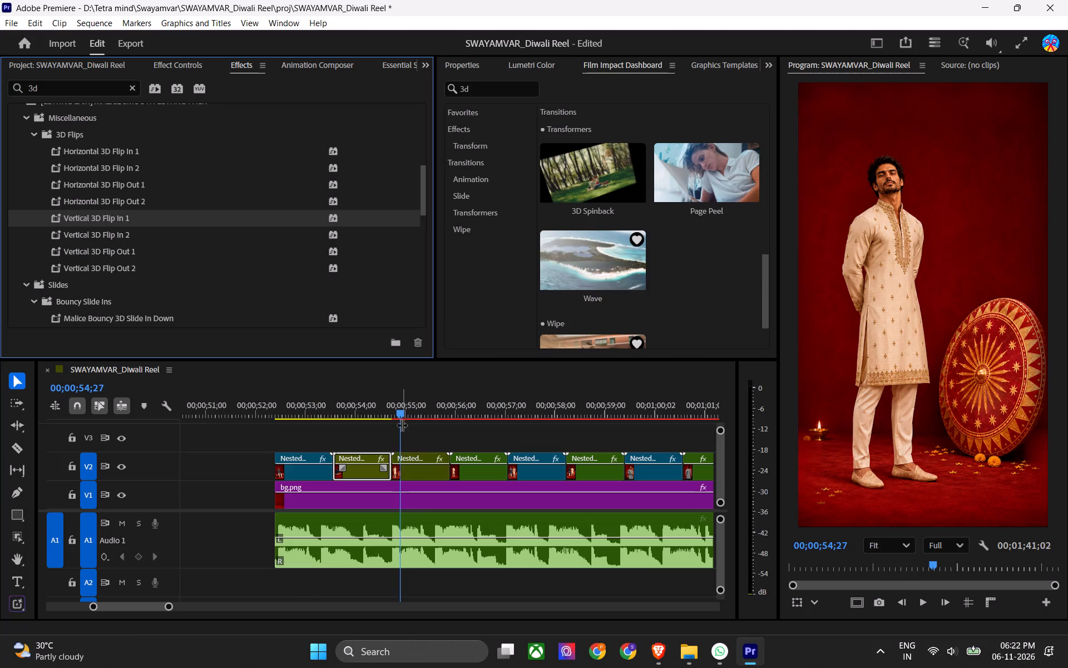
{"action": "left_click_drag", "start_coordinate": [402, 412], "coordinate": [414, 419]}
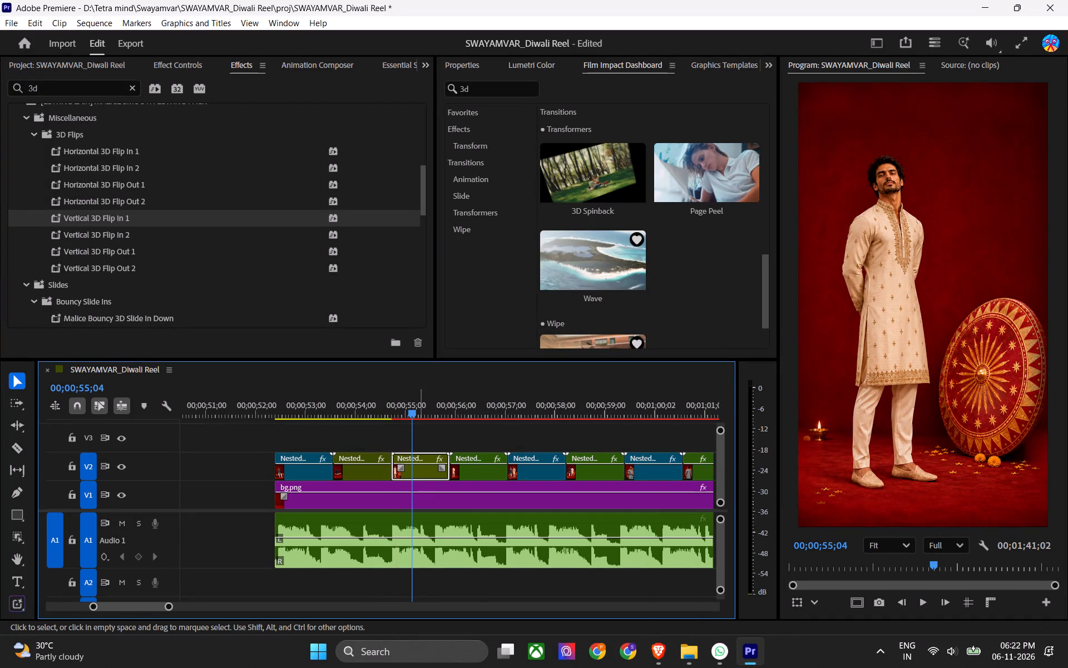
{"action": "scroll", "coordinate": [398, 475], "scroll_direction": "up", "scroll_amount": 5, "text": "alt"}
{"action": "left_click_drag", "start_coordinate": [401, 409], "coordinate": [392, 419]}
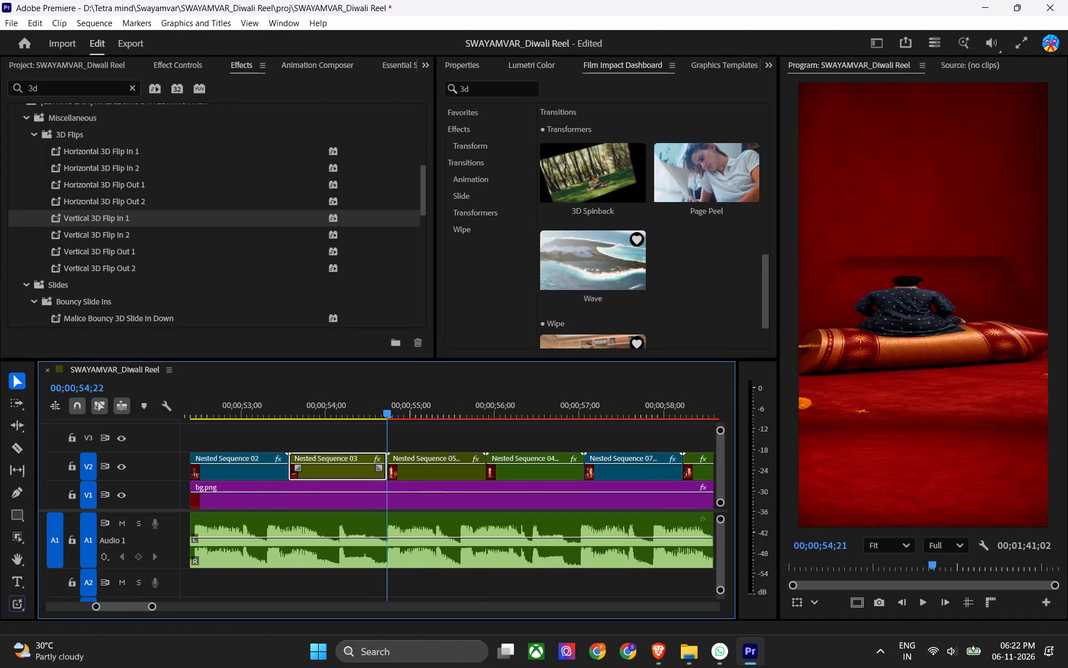
{"action": "left_click_drag", "start_coordinate": [392, 419], "coordinate": [426, 435]}
Change the Nested Sequence 05 clip's label colour to the blue used on Nested Sequence 02 and save the project.
{"action": "right_click", "coordinate": [434, 474]}
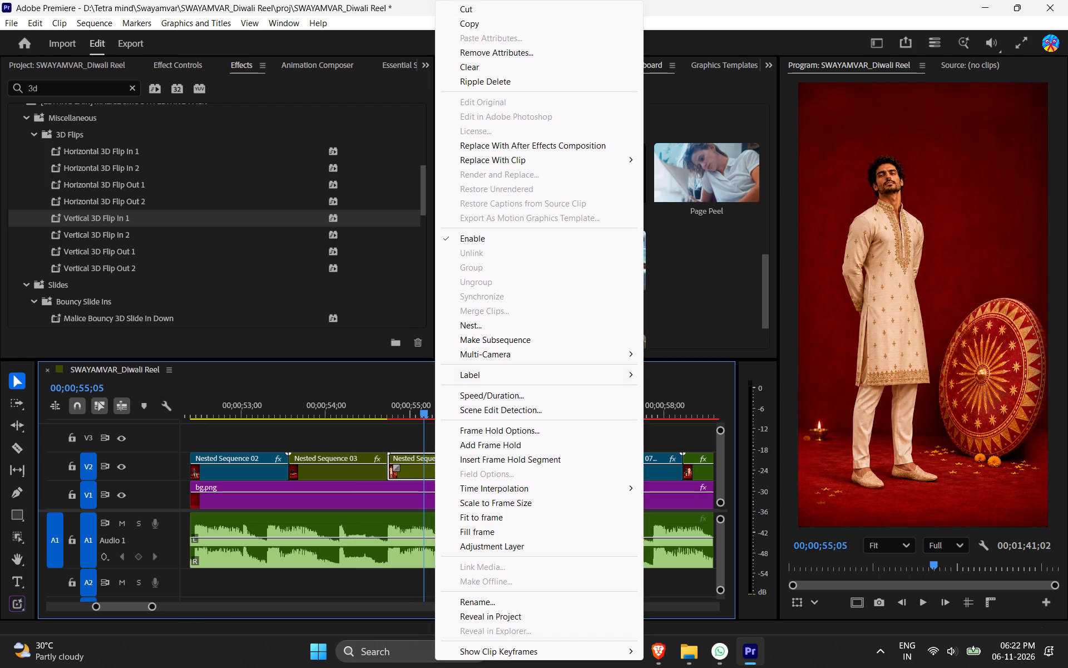
{"action": "left_click", "coordinate": [676, 409]}
{"action": "scroll", "coordinate": [445, 458], "scroll_direction": "down", "scroll_amount": 6, "text": "alt"}
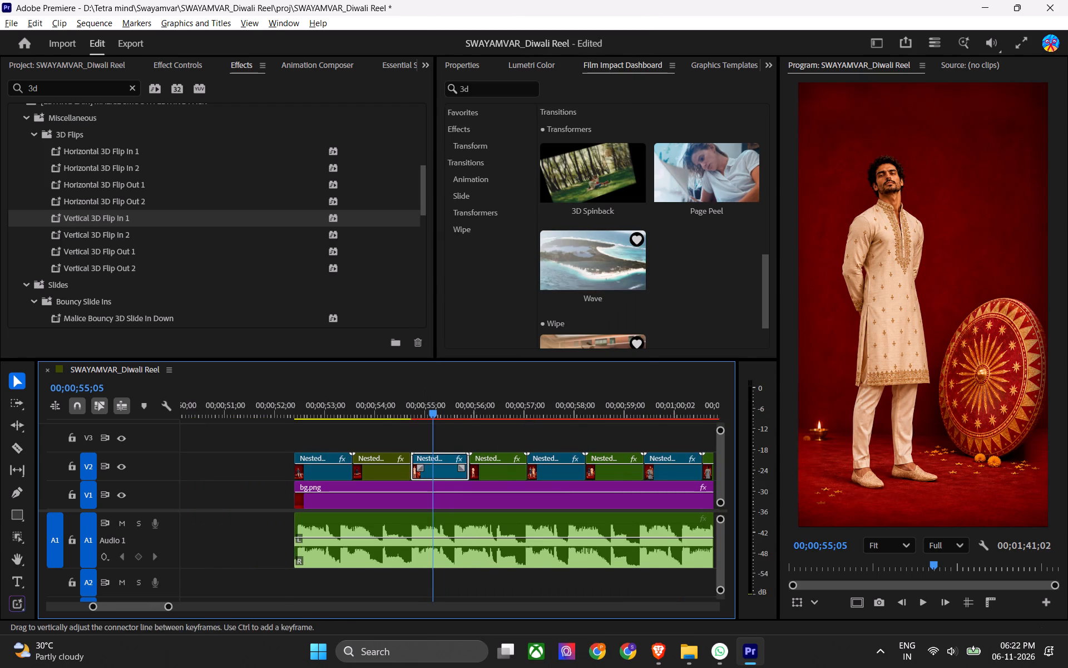
{"action": "key", "text": "ctrl+s"}
Save the project and play back the reel from the start of Nested Sequence 02 into Nested Sequence 04.
{"action": "scroll", "coordinate": [458, 496], "scroll_direction": "down", "scroll_amount": 5, "text": "alt"}
{"action": "left_click", "coordinate": [476, 433]}
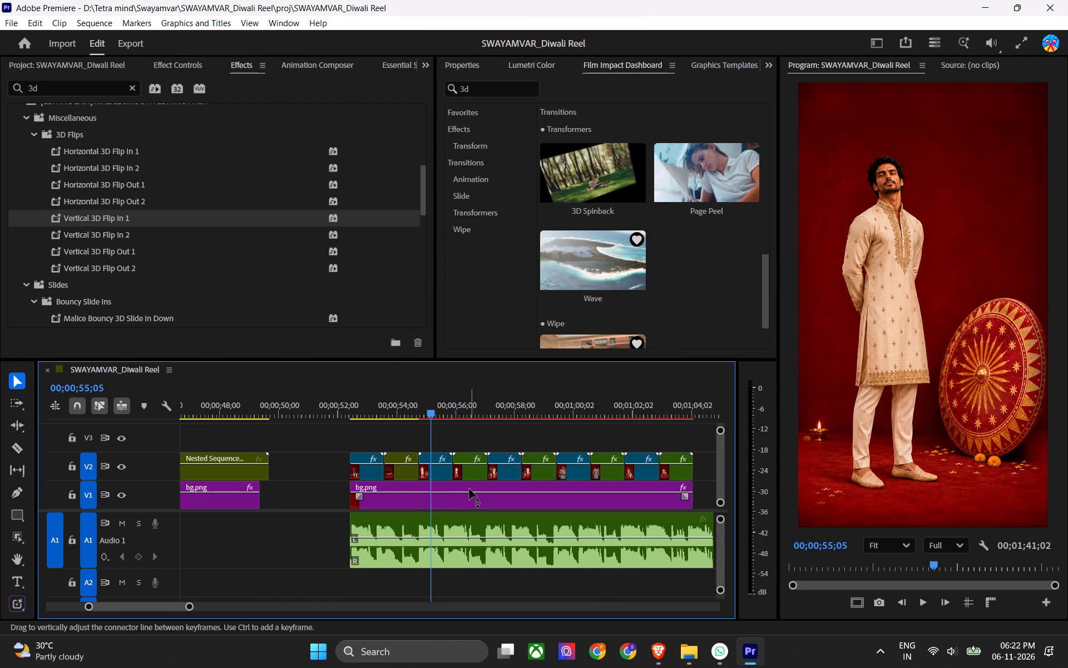
{"action": "scroll", "coordinate": [468, 492], "scroll_direction": "down", "scroll_amount": 3, "text": "alt"}
{"action": "scroll", "coordinate": [468, 492], "scroll_direction": "up", "scroll_amount": 7, "text": "alt"}
{"action": "key", "text": "ctrl+s"}
{"action": "left_click_drag", "start_coordinate": [375, 411], "coordinate": [309, 416]}
{"action": "key", "text": "Up"}
{"action": "key", "text": "ctrl+s"}
{"action": "key", "text": "space"}
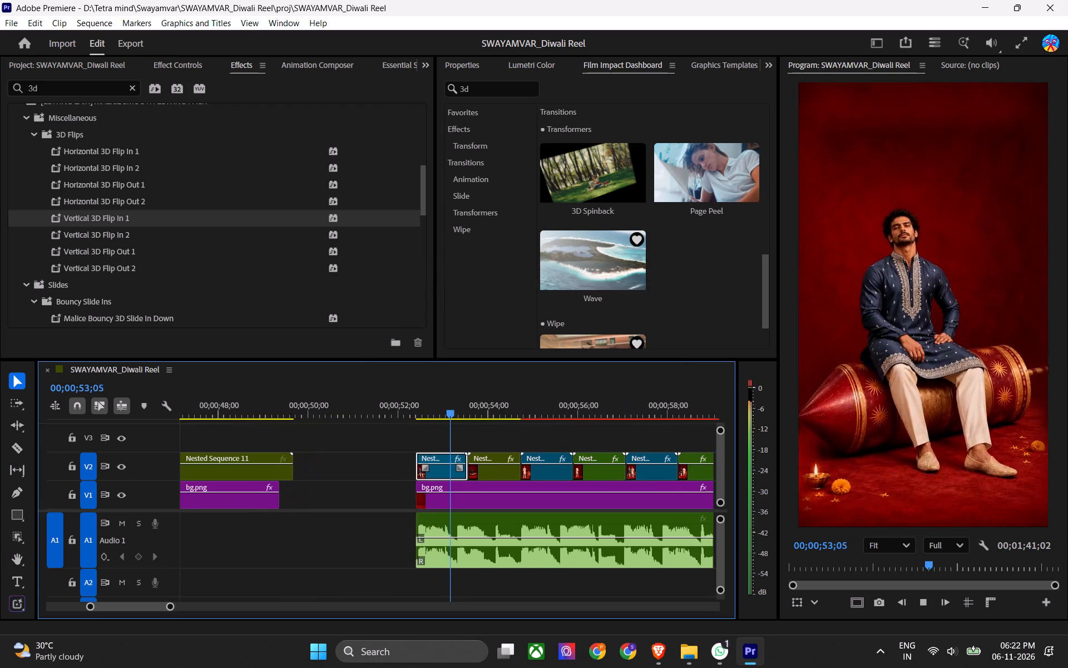
{"action": "key", "text": "space"}
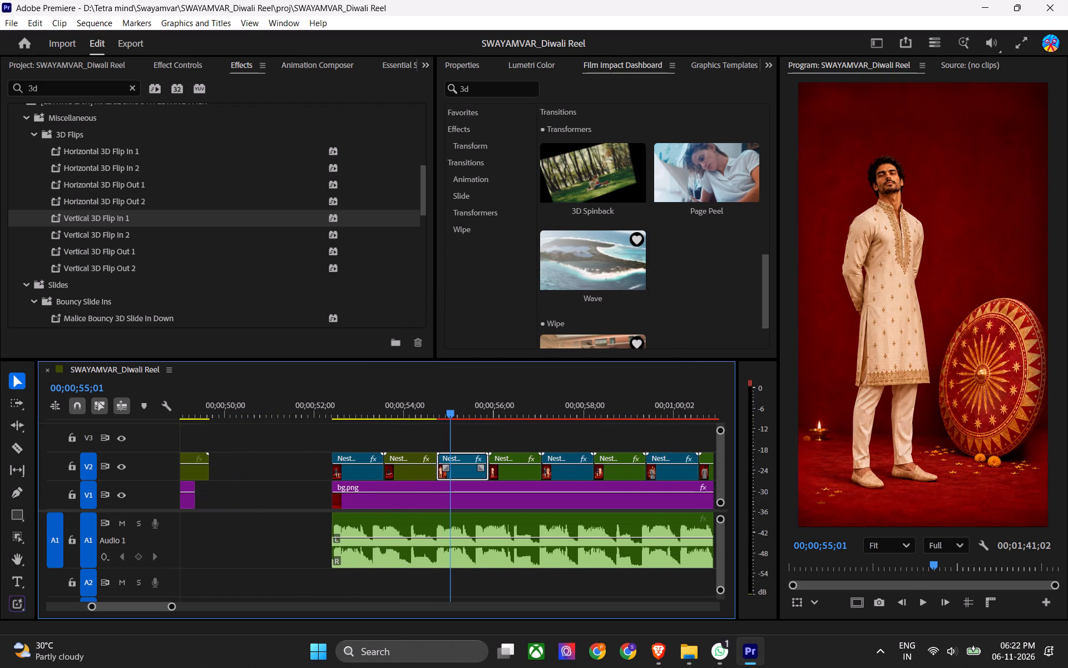
{"action": "key", "text": "ctrl+s"}
{"action": "key", "text": "space"}
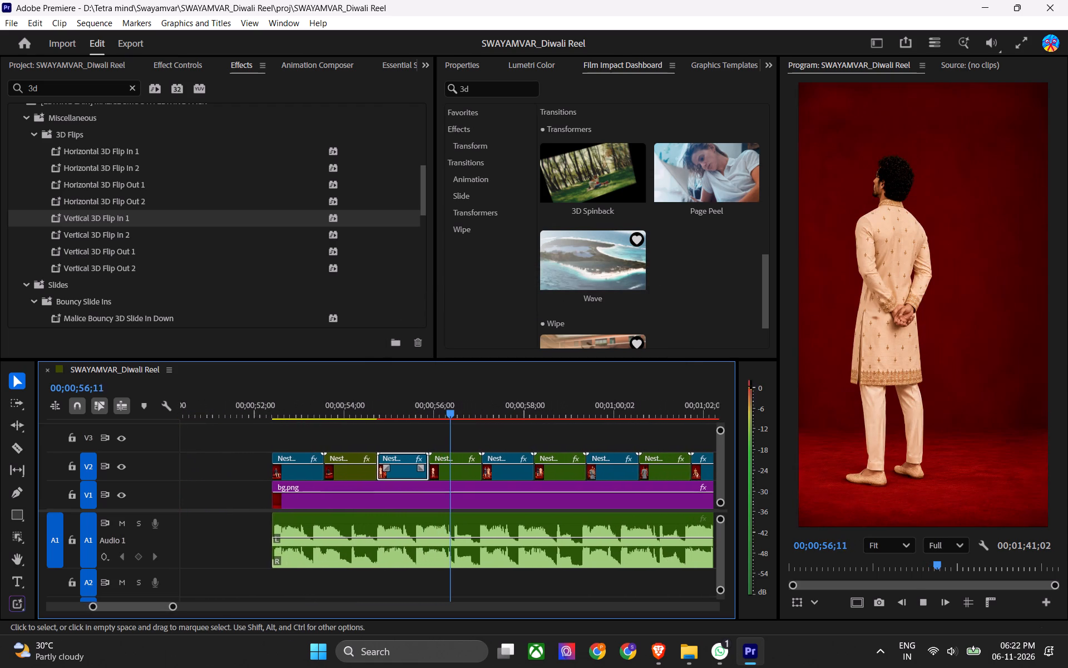
{"action": "key", "text": "space"}
Save the project and scrub through Nested Sequence 05 to examine its motion.
{"action": "scroll", "coordinate": [365, 447], "scroll_direction": "up", "scroll_amount": 3}
{"action": "key", "text": "ctrl+s"}
{"action": "left_click_drag", "start_coordinate": [400, 410], "coordinate": [427, 437]}
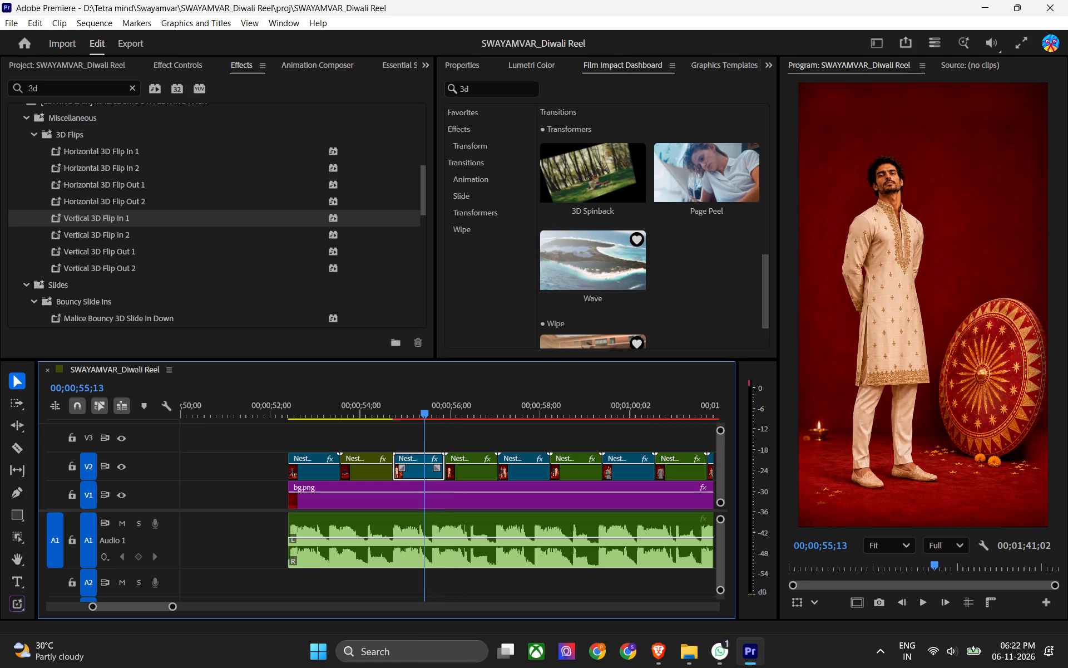
{"action": "left_click_drag", "start_coordinate": [427, 437], "coordinate": [438, 439]}
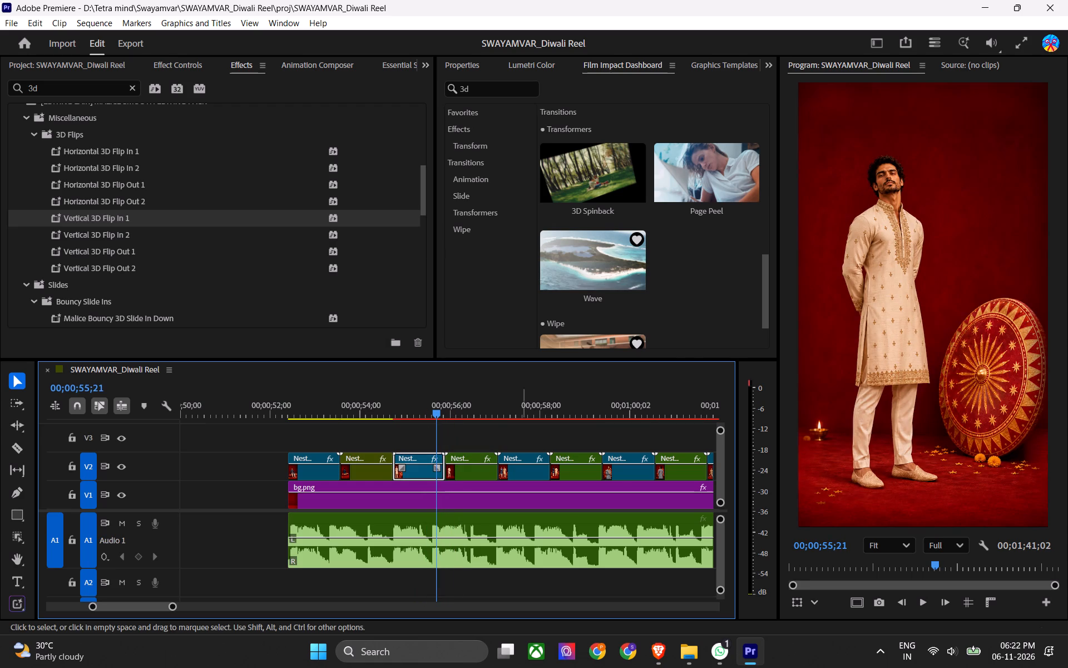
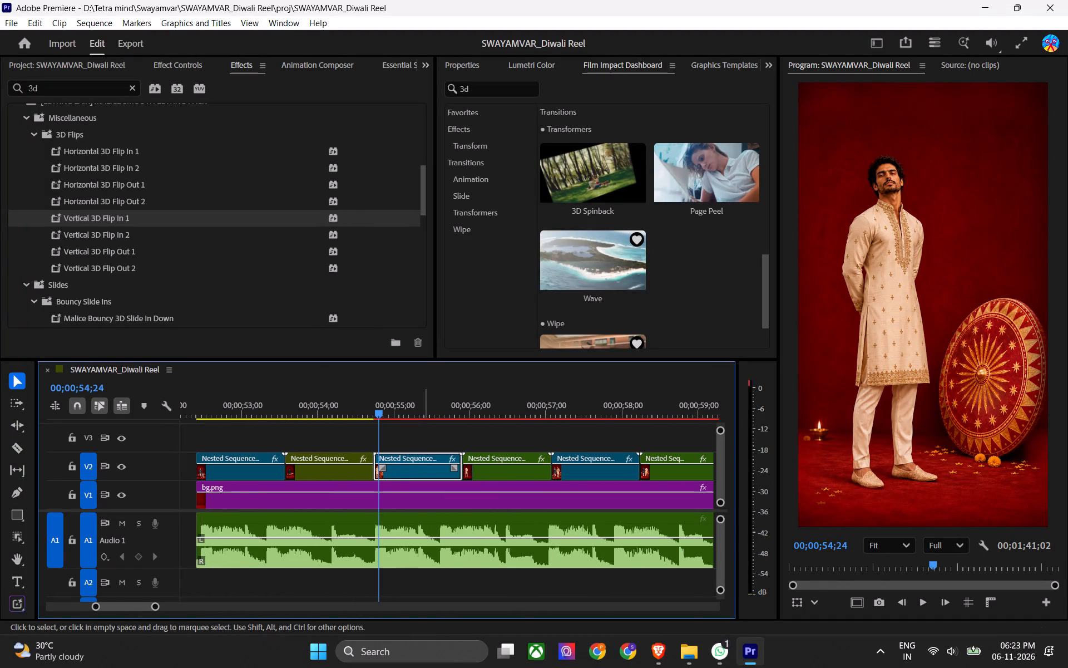
Set the speed of all V2 nested clips from Nested Sequence 05 through Nested Sequence 10 to 100% and save the project.
{"action": "scroll", "coordinate": [424, 471], "scroll_direction": "up", "scroll_amount": 7, "text": "alt"}
{"action": "scroll", "coordinate": [424, 471], "scroll_direction": "down", "scroll_amount": 14, "text": "alt"}
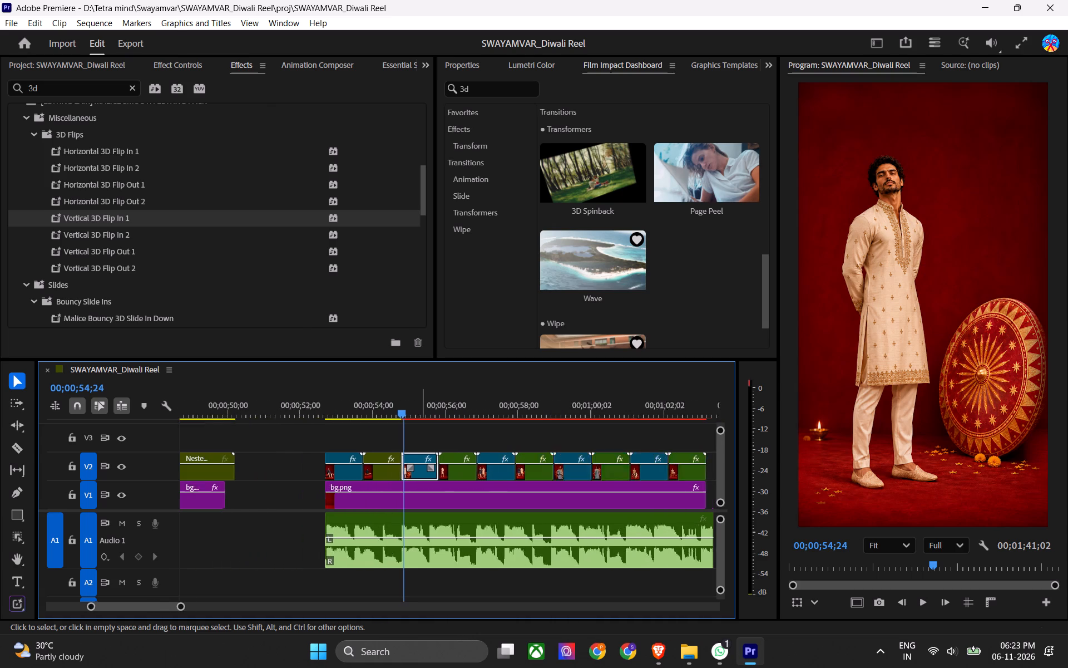
{"action": "scroll", "coordinate": [421, 475], "scroll_direction": "down", "scroll_amount": 4, "text": "alt"}
{"action": "scroll", "coordinate": [426, 475], "scroll_direction": "up", "scroll_amount": 5, "text": "alt"}
{"action": "scroll", "coordinate": [427, 475], "scroll_direction": "down", "scroll_amount": 1, "text": "alt"}
{"action": "scroll", "coordinate": [427, 475], "scroll_direction": "up", "scroll_amount": 2, "text": "alt"}
{"action": "scroll", "coordinate": [427, 475], "scroll_direction": "down", "scroll_amount": 4, "text": "alt"}
{"action": "scroll", "coordinate": [427, 475], "scroll_direction": "up", "scroll_amount": 2, "text": "alt"}
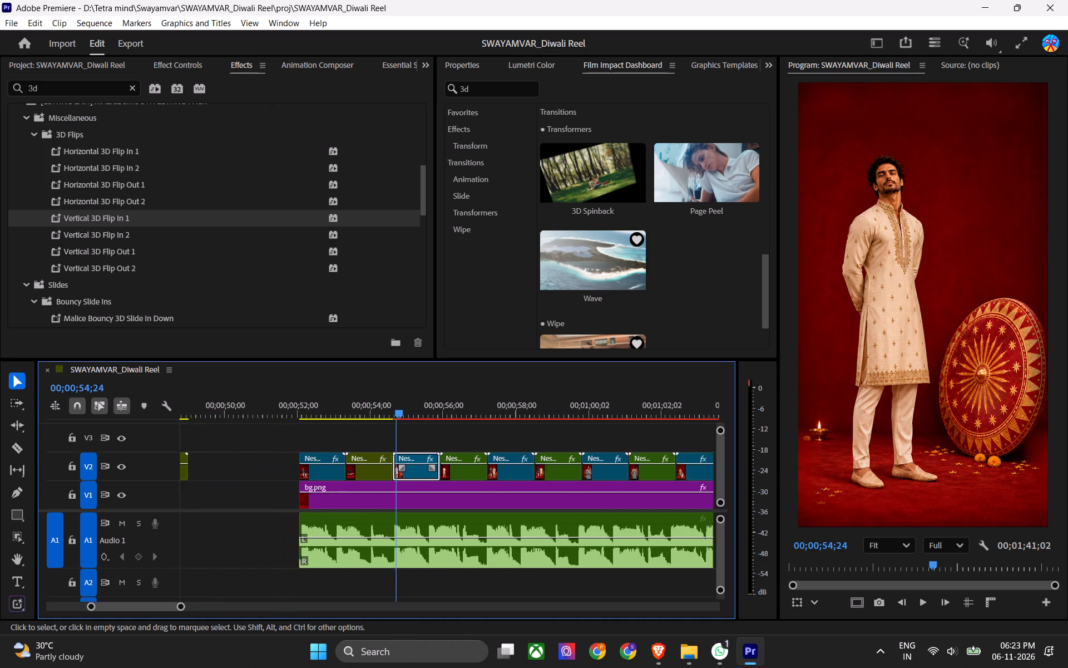
{"action": "scroll", "coordinate": [427, 475], "scroll_direction": "up", "scroll_amount": 3, "text": "alt"}
{"action": "scroll", "coordinate": [427, 475], "scroll_direction": "down", "scroll_amount": 8, "text": "alt"}
{"action": "left_click_drag", "start_coordinate": [611, 440], "coordinate": [428, 477]}
{"action": "right_click", "coordinate": [428, 477]}
{"action": "left_click", "coordinate": [418, 445]}
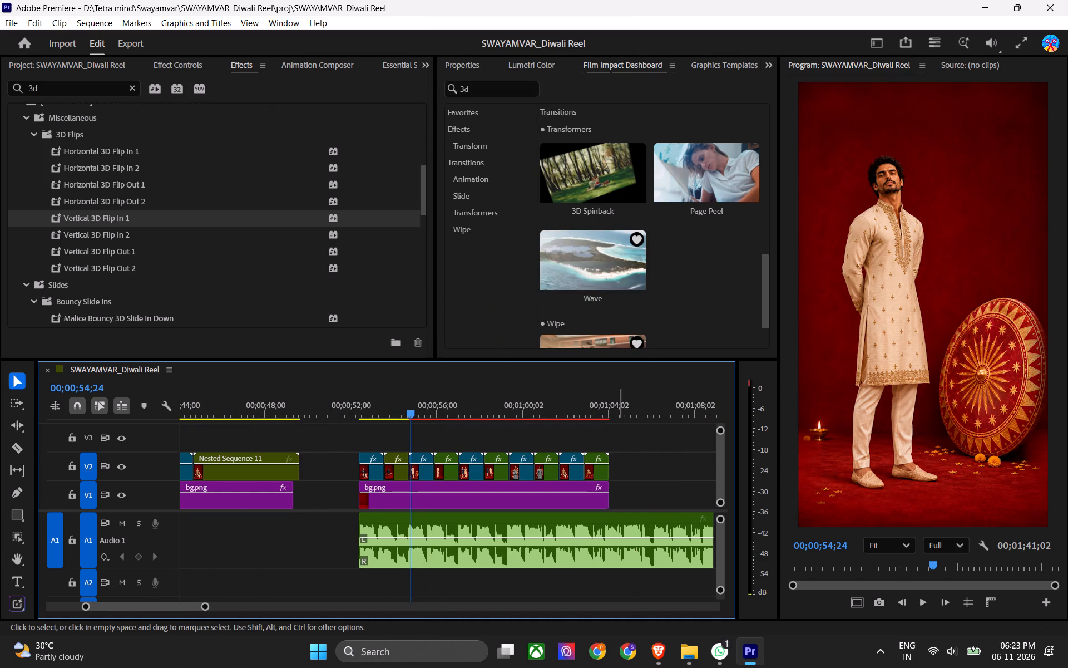
{"action": "left_click_drag", "start_coordinate": [619, 438], "coordinate": [428, 465]}
{"action": "key", "text": "ctrl+r"}
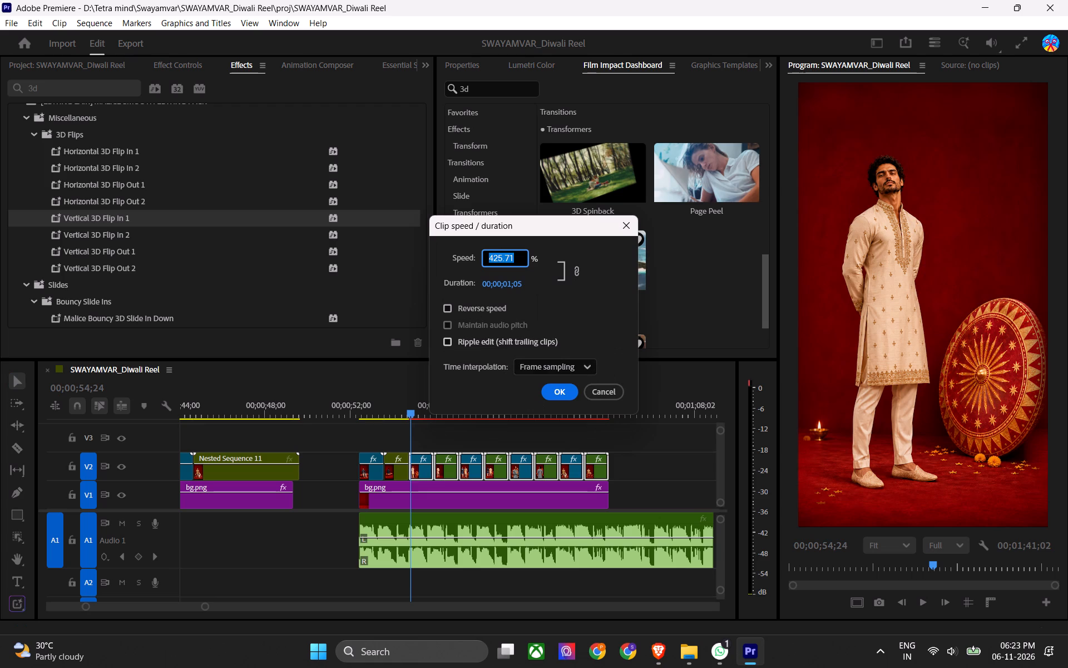
{"action": "type", "text": "100"}
{"action": "key", "text": "Return"}
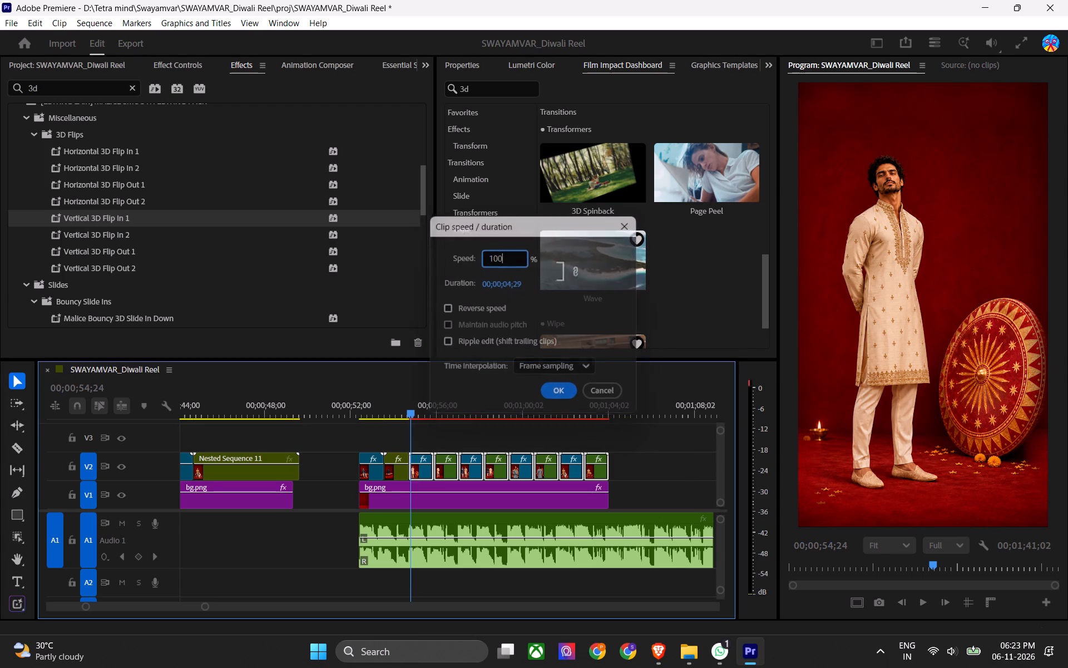
{"action": "left_click", "coordinate": [472, 435]}
{"action": "key", "text": "ctrl+s"}
Shorten Nested Sequence 10 to match the preceding blue clip using track V3, return it to V2 after that clip, and save.
{"action": "left_click", "coordinate": [562, 440]}
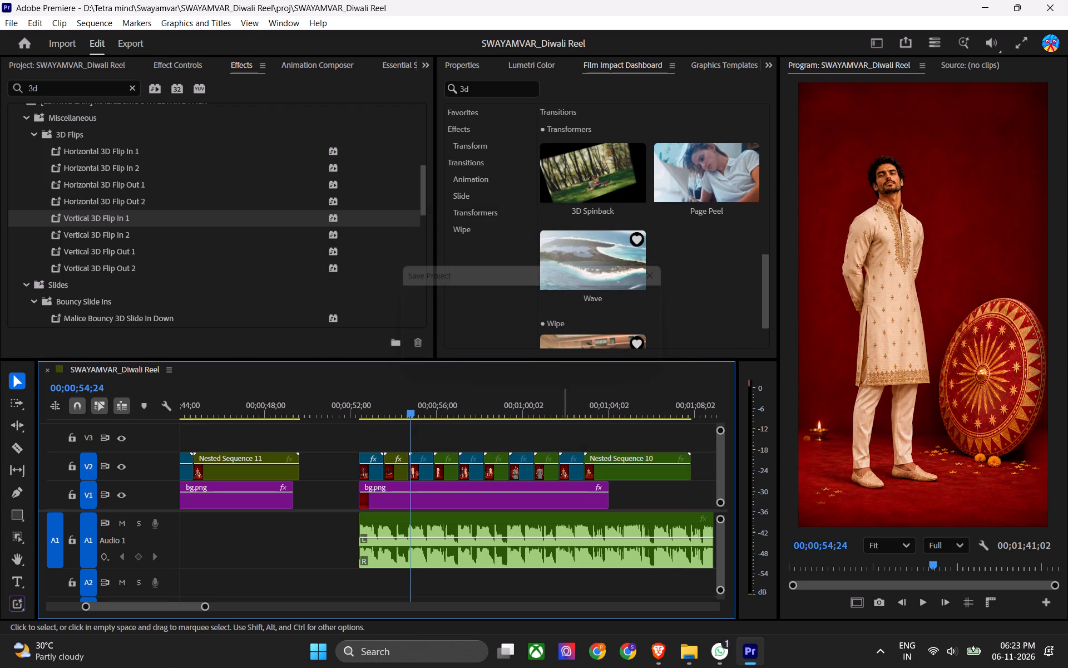
{"action": "left_click_drag", "start_coordinate": [604, 477], "coordinate": [570, 449]}
{"action": "scroll", "coordinate": [578, 461], "scroll_direction": "up", "scroll_amount": 6, "text": "alt"}
{"action": "left_click_drag", "start_coordinate": [544, 447], "coordinate": [556, 445]}
{"action": "scroll", "coordinate": [625, 446], "scroll_direction": "down", "scroll_amount": 5}
{"action": "left_click_drag", "start_coordinate": [644, 429], "coordinate": [498, 425]}
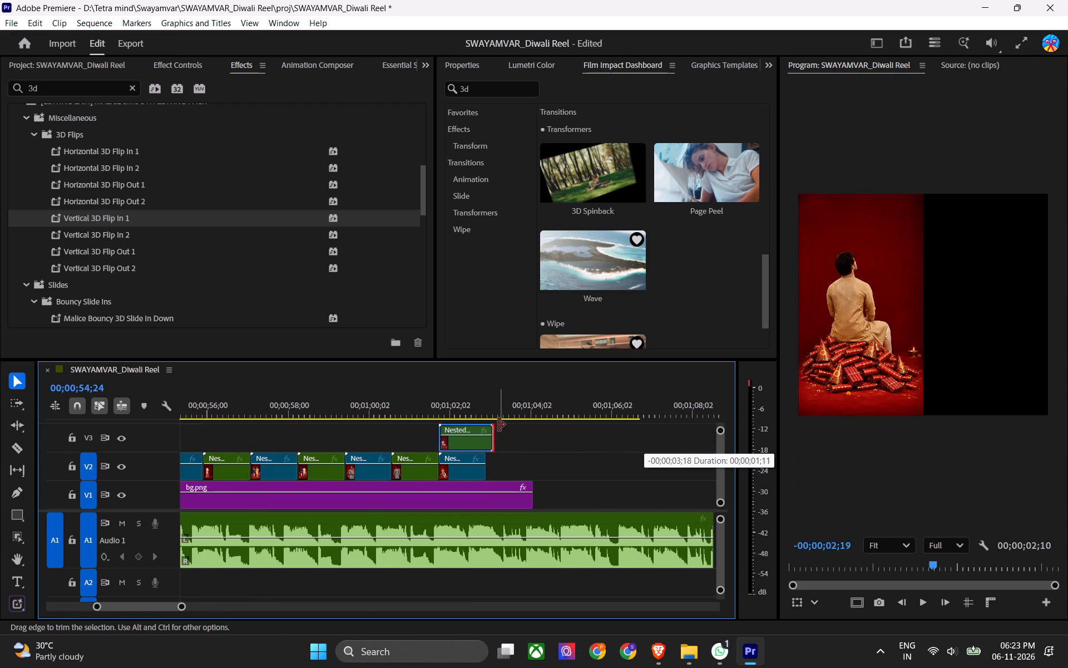
{"action": "left_click_drag", "start_coordinate": [498, 425], "coordinate": [495, 425]}
{"action": "left_click_drag", "start_coordinate": [460, 442], "coordinate": [510, 461]}
{"action": "scroll", "coordinate": [451, 464], "scroll_direction": "down", "scroll_amount": 5}
{"action": "scroll", "coordinate": [474, 480], "scroll_direction": "up", "scroll_amount": 9}
{"action": "scroll", "coordinate": [482, 482], "scroll_direction": "down", "scroll_amount": 1}
{"action": "scroll", "coordinate": [482, 482], "scroll_direction": "up", "scroll_amount": 3}
{"action": "key", "text": "ctrl+s"}
Apply the Vertical 3D Flip In 1 preset to Nested Sequence 05, preview the cut into it, and save the project.
{"action": "scroll", "coordinate": [265, 466], "scroll_direction": "up", "scroll_amount": 6, "text": "alt"}
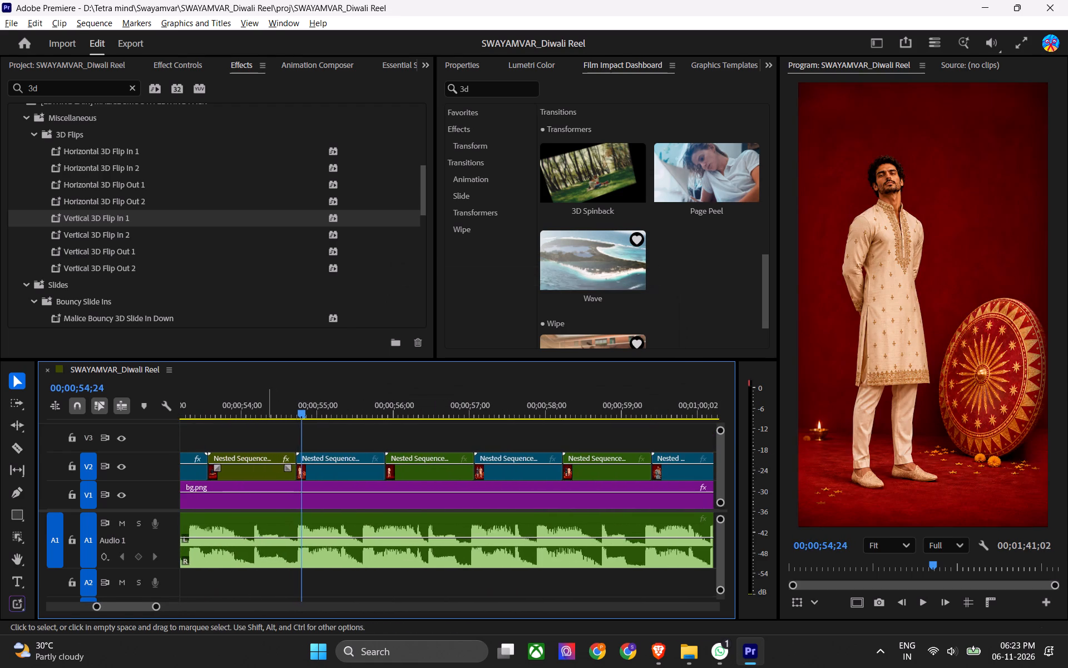
{"action": "scroll", "coordinate": [267, 468], "scroll_direction": "up", "scroll_amount": 7, "text": "alt"}
{"action": "scroll", "coordinate": [269, 477], "scroll_direction": "down", "scroll_amount": 9, "text": "alt"}
{"action": "scroll", "coordinate": [284, 490], "scroll_direction": "up", "scroll_amount": 6, "text": "alt"}
{"action": "scroll", "coordinate": [284, 494], "scroll_direction": "down", "scroll_amount": 6, "text": "alt"}
{"action": "scroll", "coordinate": [298, 494], "scroll_direction": "up", "scroll_amount": 5}
{"action": "key", "text": "ctrl+s"}
{"action": "left_click_drag", "start_coordinate": [348, 404], "coordinate": [408, 421]}
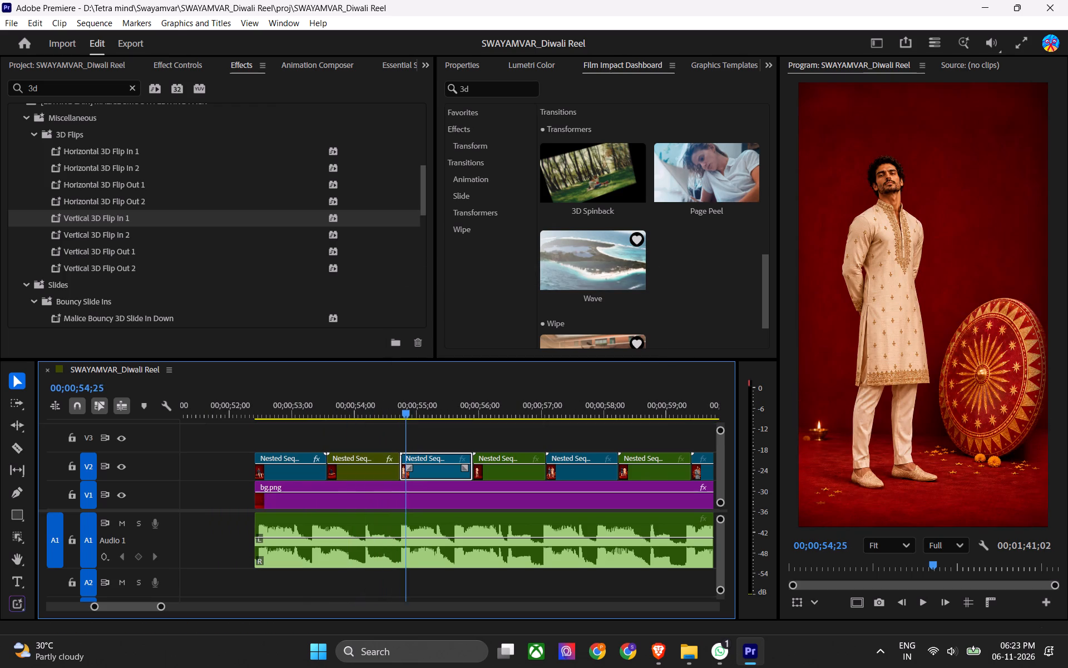
{"action": "left_click_drag", "start_coordinate": [408, 421], "coordinate": [412, 421]}
{"action": "left_click_drag", "start_coordinate": [122, 220], "coordinate": [321, 364]}
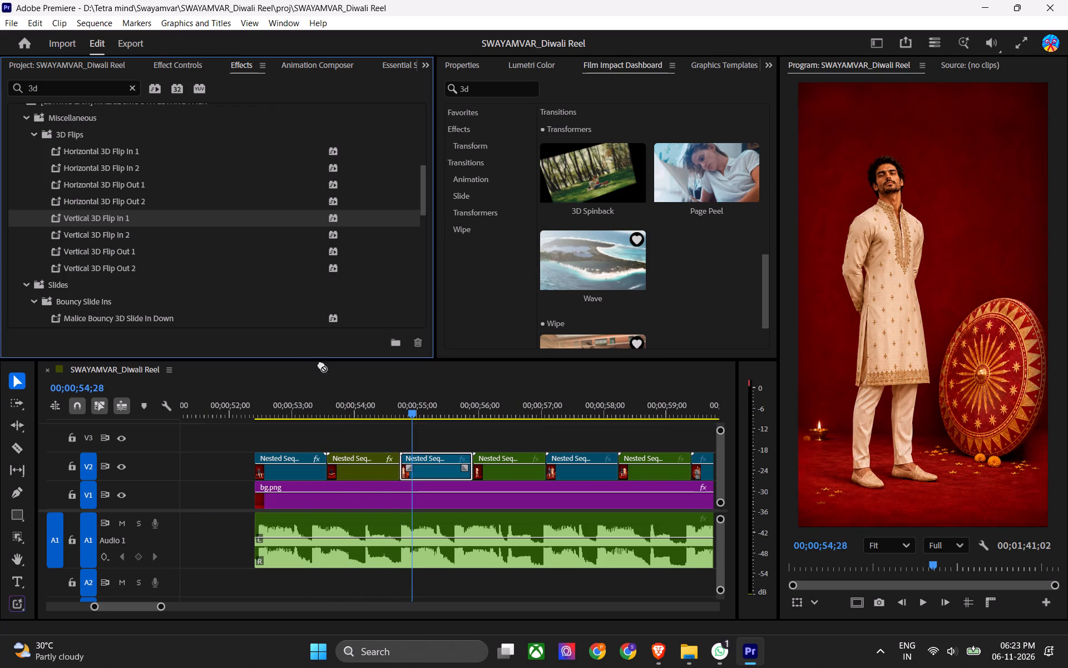
{"action": "left_click_drag", "start_coordinate": [321, 364], "coordinate": [425, 465]}
{"action": "left_click_drag", "start_coordinate": [394, 408], "coordinate": [410, 412]}
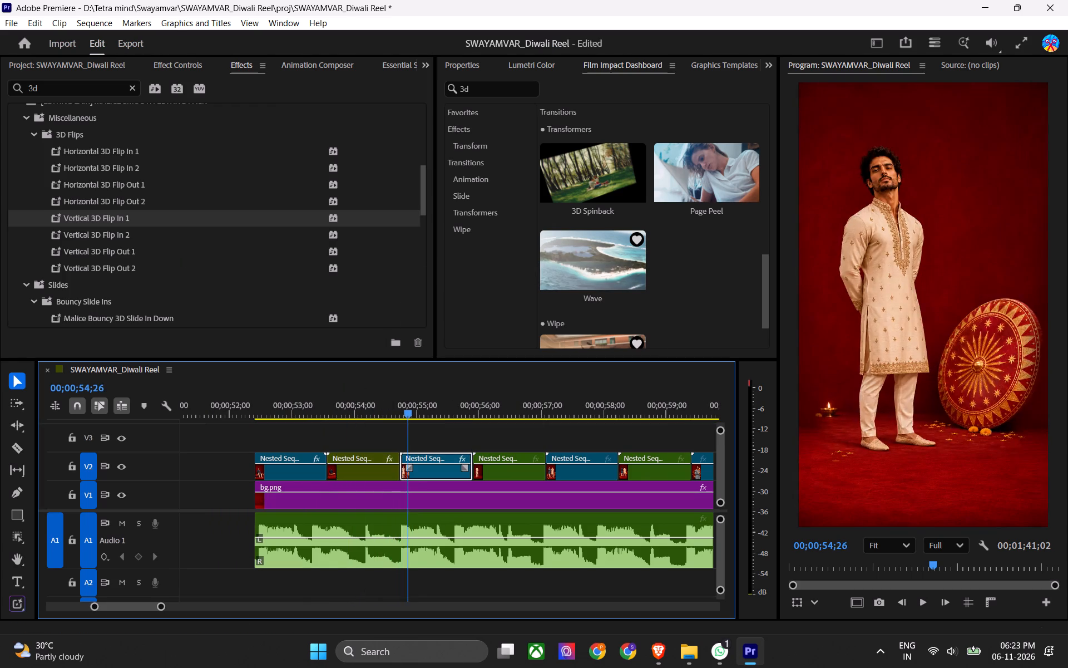
{"action": "left_click_drag", "start_coordinate": [410, 412], "coordinate": [385, 417]}
{"action": "key", "text": "space"}
{"action": "key", "text": "space"}
{"action": "key", "text": "ctrl+s"}
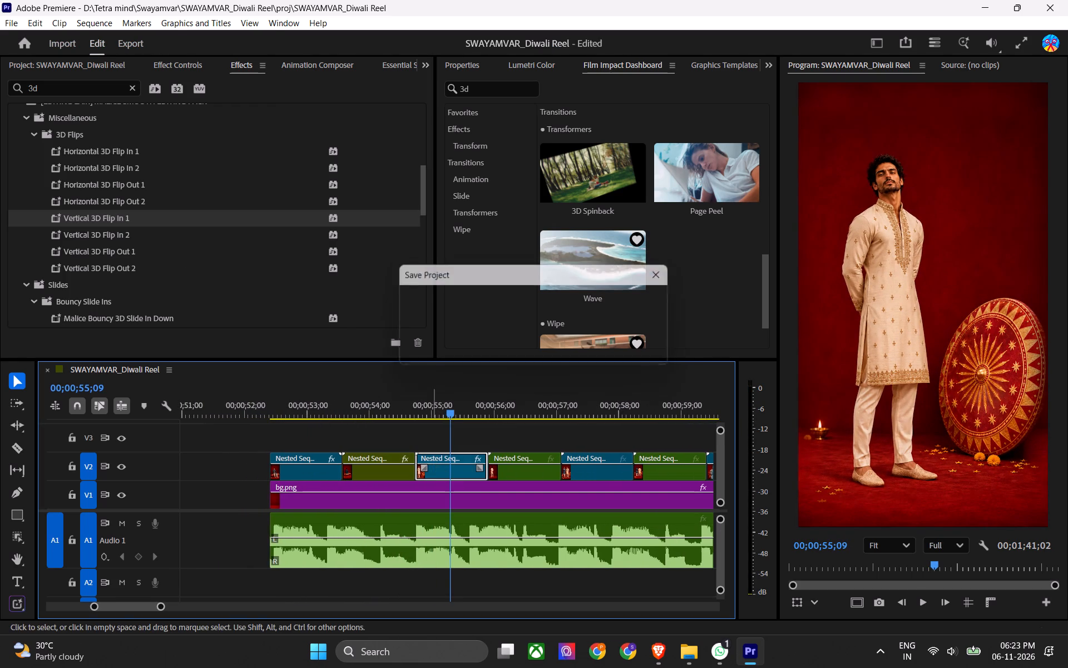
Apply the Vertical 3D Flip In 1 preset to the three blue nested clips on V2 after Nested Sequence 05.
{"action": "scroll", "coordinate": [413, 453], "scroll_direction": "down", "scroll_amount": 10, "text": "alt"}
{"action": "left_click", "coordinate": [479, 476]}
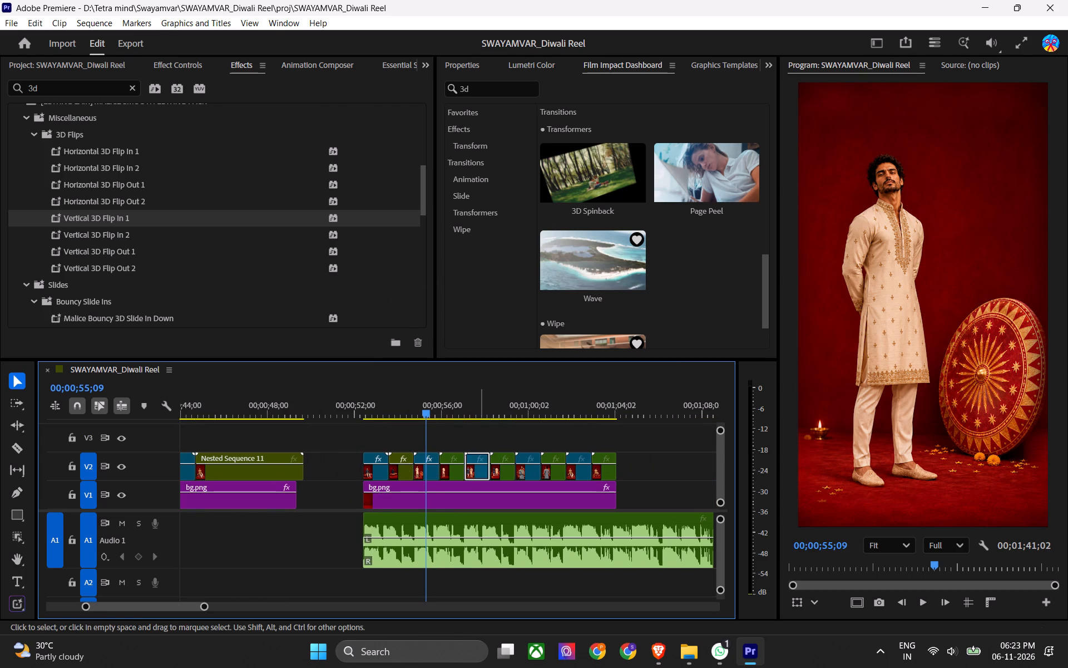
{"action": "left_click", "coordinate": [530, 470], "text": "shift"}
{"action": "left_click", "coordinate": [577, 472], "text": "shift"}
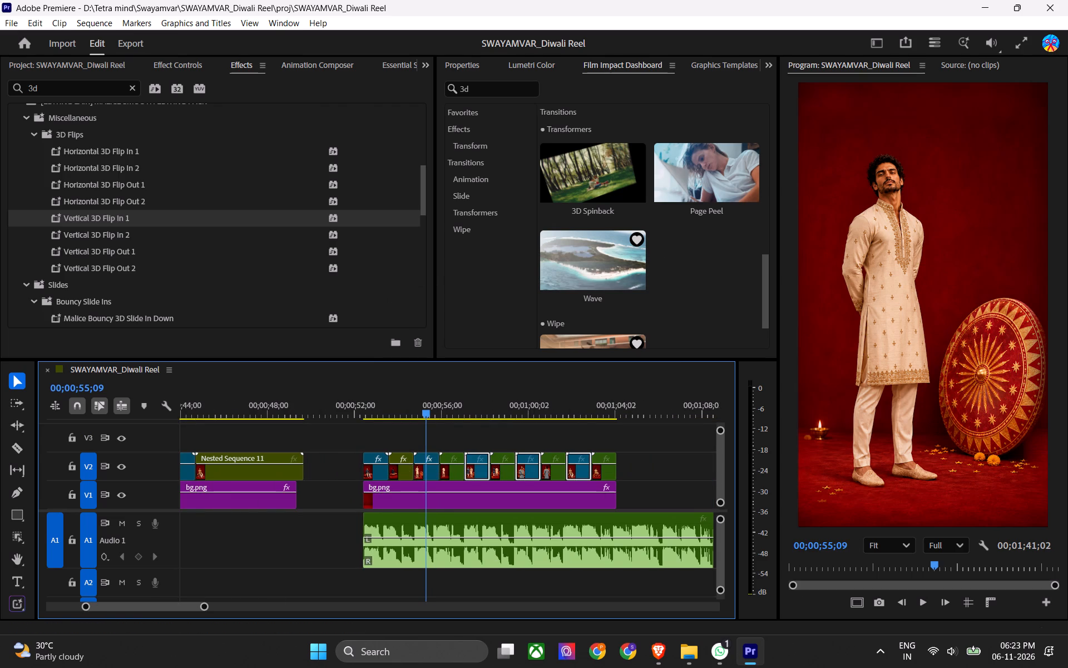
{"action": "left_click_drag", "start_coordinate": [116, 219], "coordinate": [476, 470]}
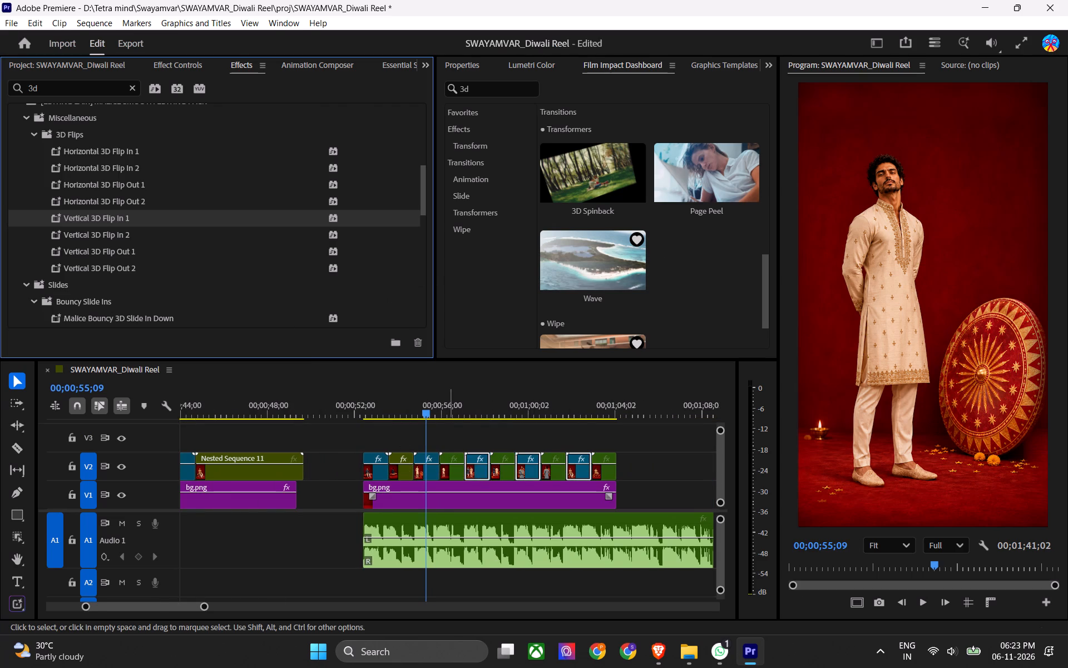
{"action": "scroll", "coordinate": [448, 485], "scroll_direction": "up", "scroll_amount": 8, "text": "alt"}
{"action": "left_click_drag", "start_coordinate": [400, 412], "coordinate": [409, 416]}
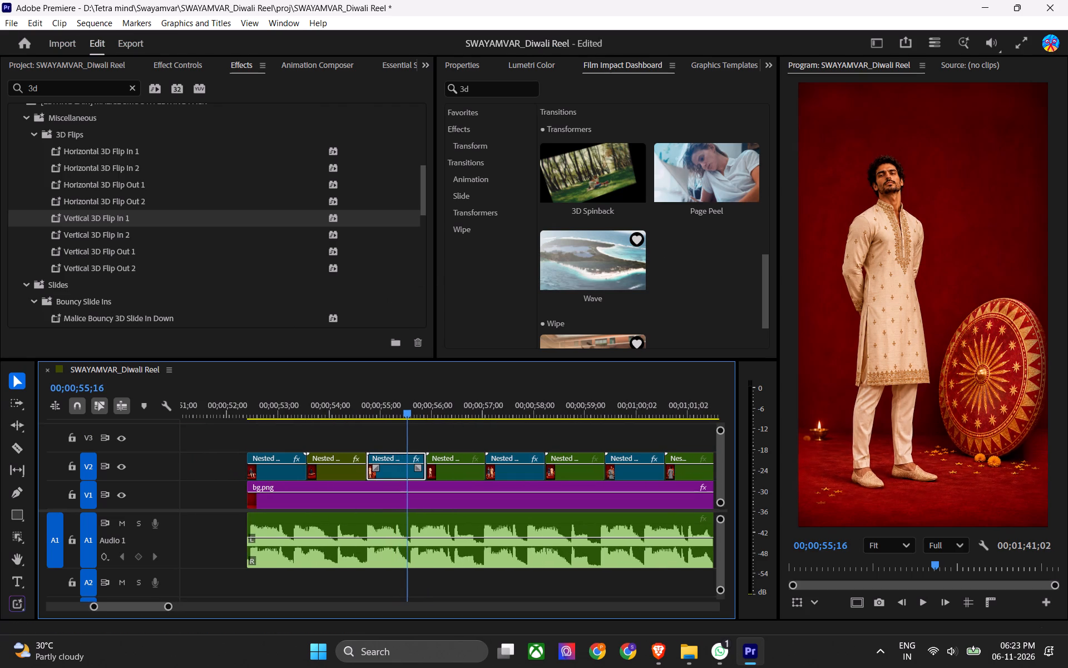
Copy the Basic 3D (Vertical 3D Flip Out 2) effect from Nested Sequence 02 onto Nested Sequence 05 and scrub through its motion.
{"action": "left_click", "coordinate": [291, 410]}
{"action": "scroll", "coordinate": [278, 302], "scroll_direction": "down", "scroll_amount": 7}
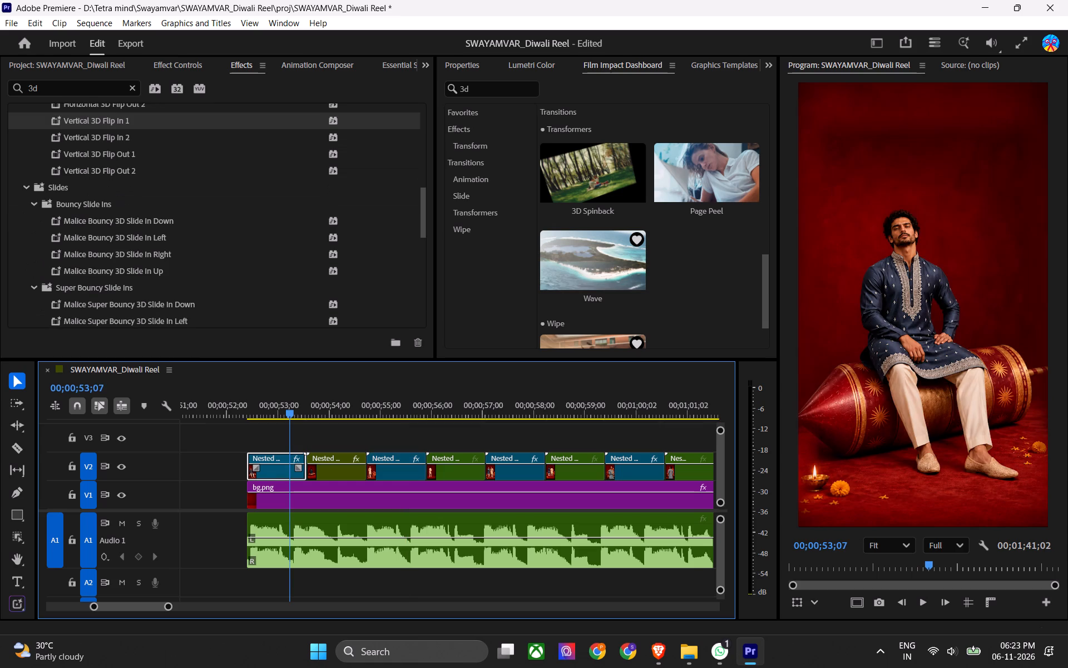
{"action": "left_click", "coordinate": [186, 62]}
{"action": "scroll", "coordinate": [302, 263], "scroll_direction": "down", "scroll_amount": 8}
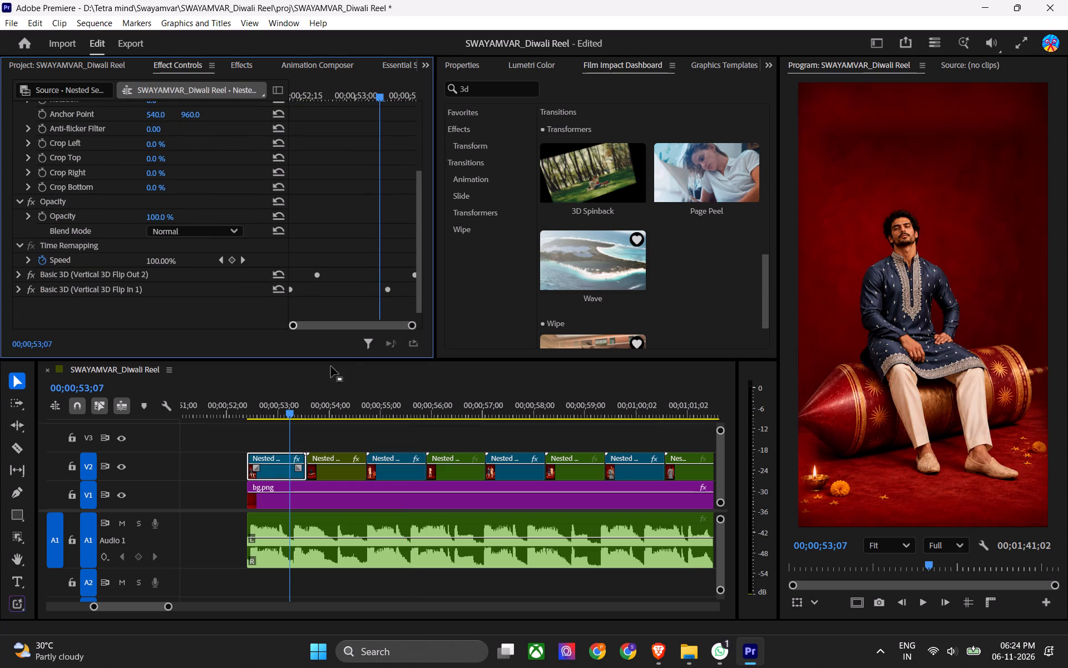
{"action": "left_click", "coordinate": [130, 288]}
{"action": "key", "text": "ctrl+c"}
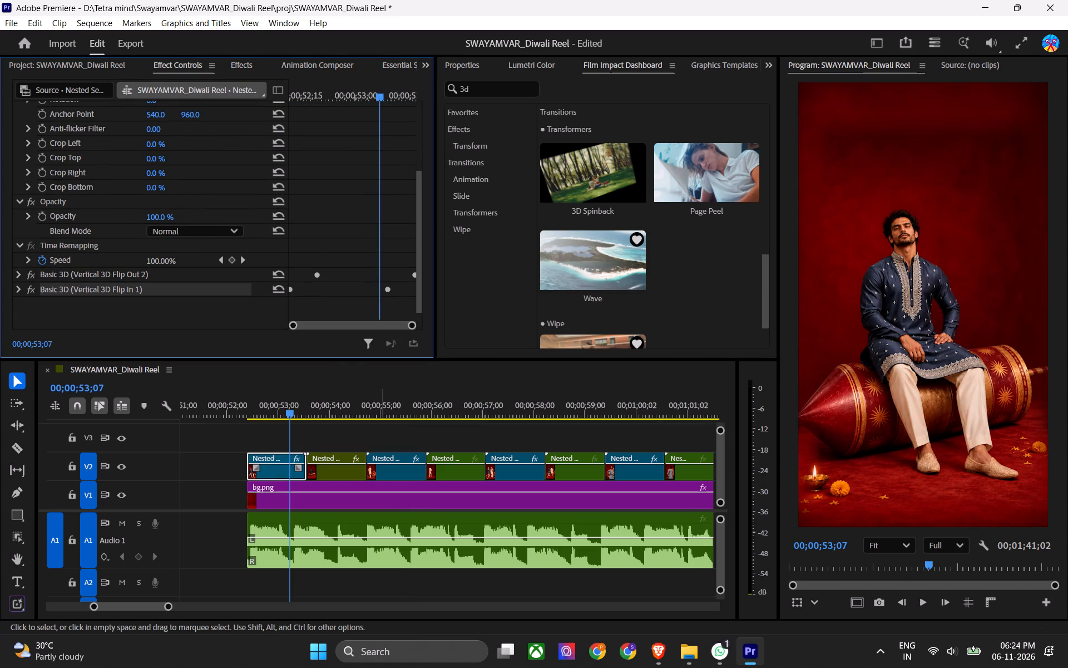
{"action": "left_click", "coordinate": [150, 272]}
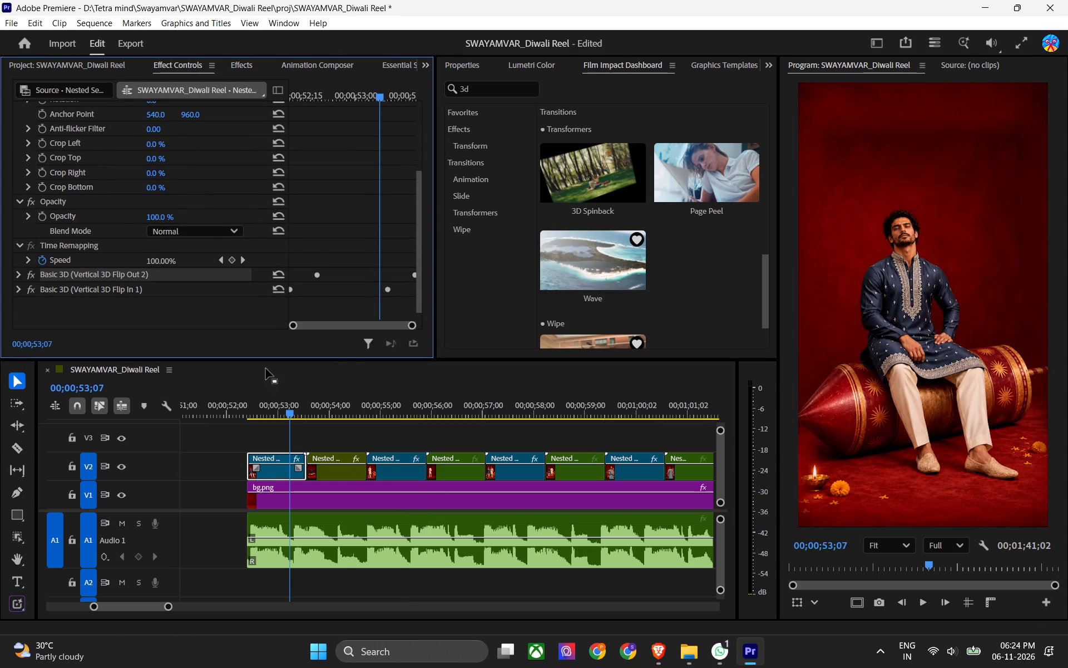
{"action": "key", "text": "ctrl+c"}
{"action": "left_click", "coordinate": [389, 406]}
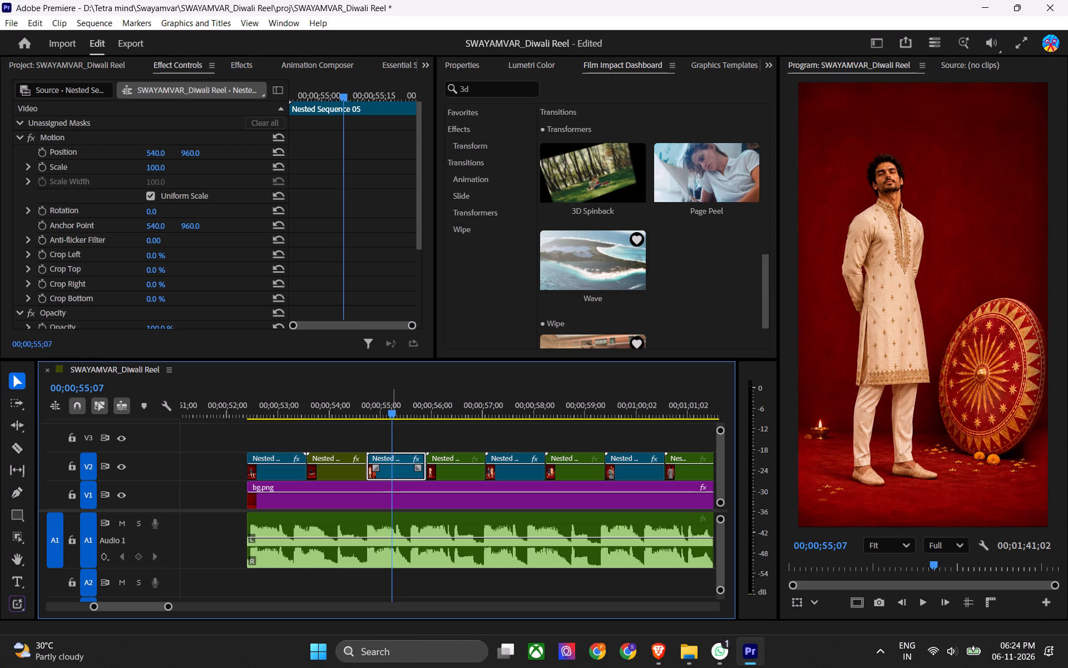
{"action": "key", "text": "ctrl+v"}
{"action": "left_click", "coordinate": [393, 406]}
{"action": "left_click_drag", "start_coordinate": [393, 407], "coordinate": [399, 415]}
{"action": "left_click_drag", "start_coordinate": [399, 415], "coordinate": [404, 418]}
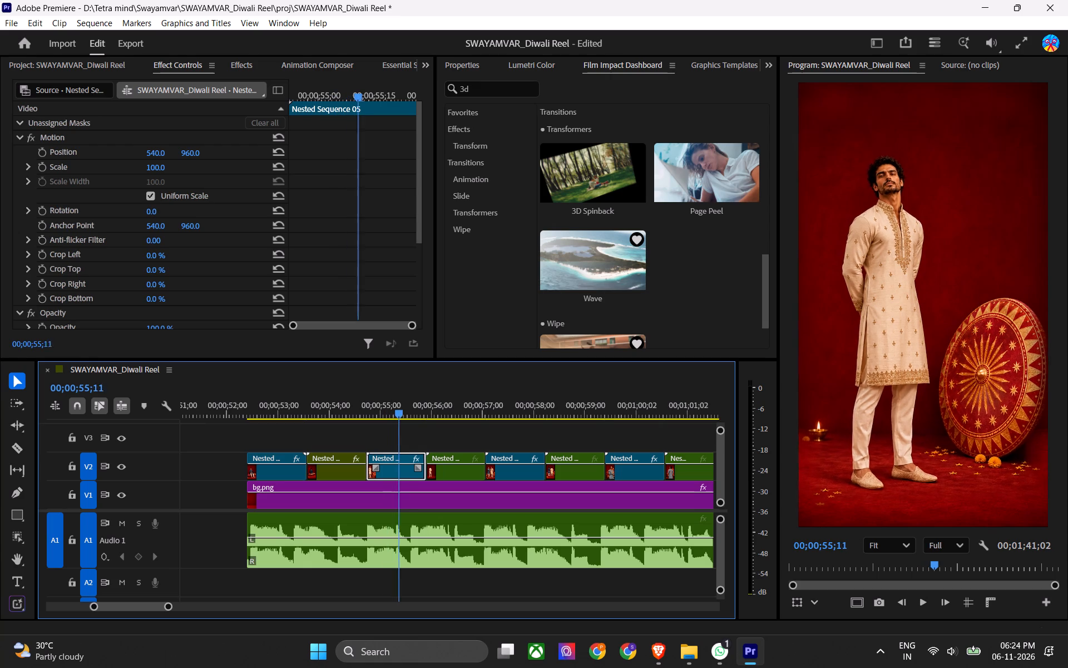
{"action": "left_click_drag", "start_coordinate": [404, 418], "coordinate": [416, 430]}
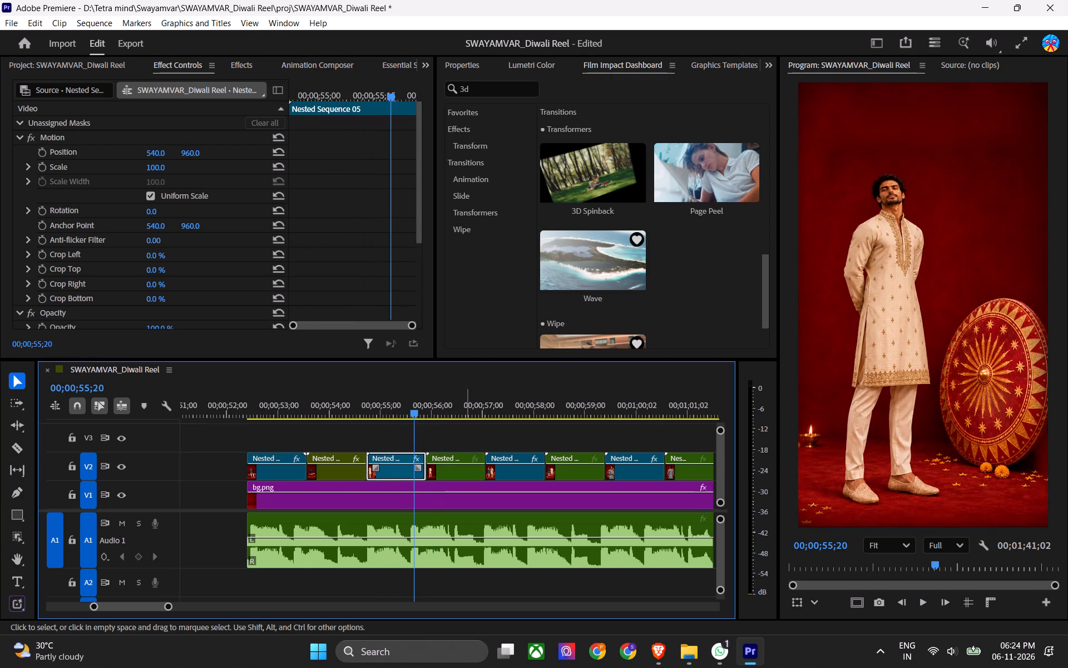
Paste the copied Vertical 3D Flip Out 2 effect onto the three blue nested clips after Nested Sequence 05.
{"action": "scroll", "coordinate": [481, 470], "scroll_direction": "down", "scroll_amount": 4, "text": "alt"}
{"action": "left_click", "coordinate": [498, 477]}
{"action": "scroll", "coordinate": [554, 488], "scroll_direction": "down", "scroll_amount": 4}
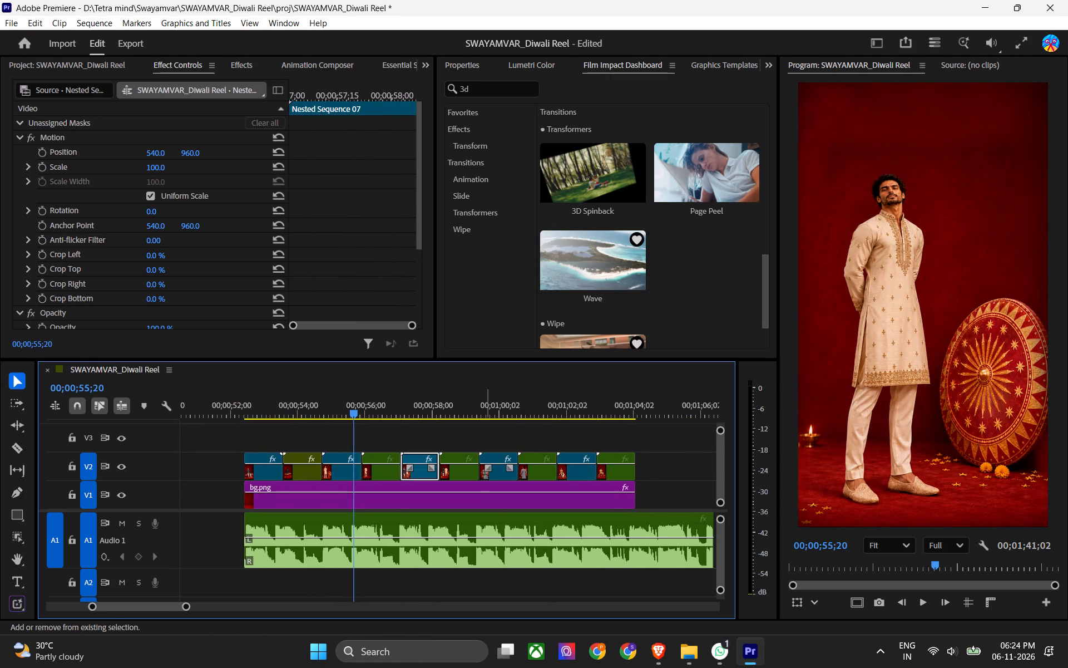
{"action": "left_click", "coordinate": [493, 475], "text": "shift"}
{"action": "left_click", "coordinate": [571, 475], "text": "shift"}
{"action": "key", "text": "ctrl+v"}
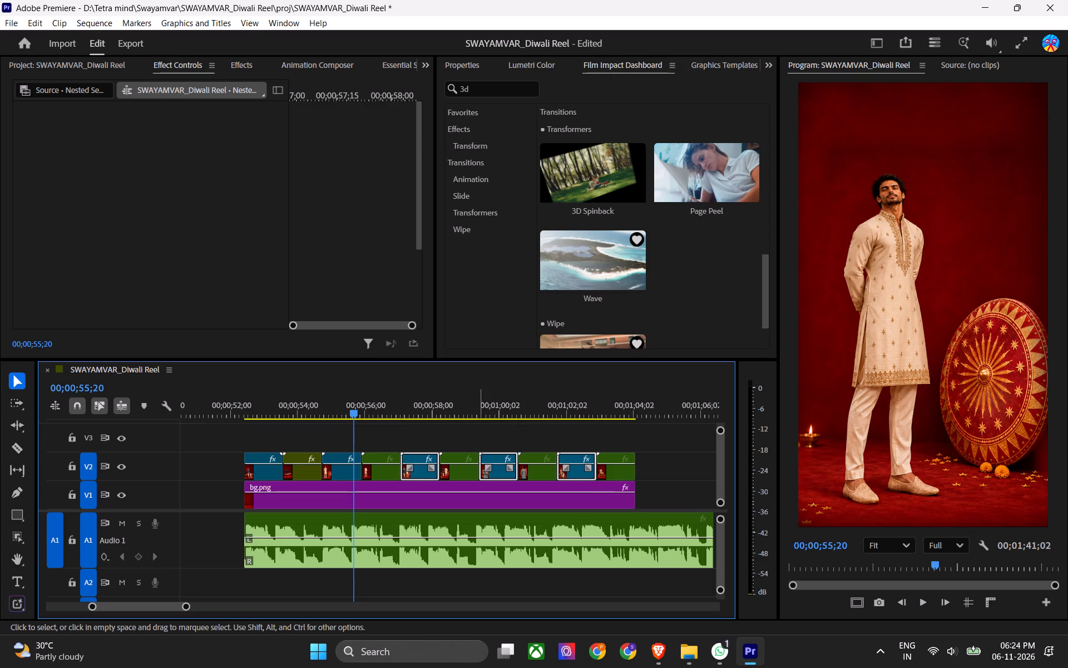
Copy the three Basic 3D flip effects from the olive Nested Sequence 03 clip onto the green clip right after Nested Sequence 05.
{"action": "left_click", "coordinate": [313, 414]}
{"action": "scroll", "coordinate": [296, 309], "scroll_direction": "down", "scroll_amount": 2}
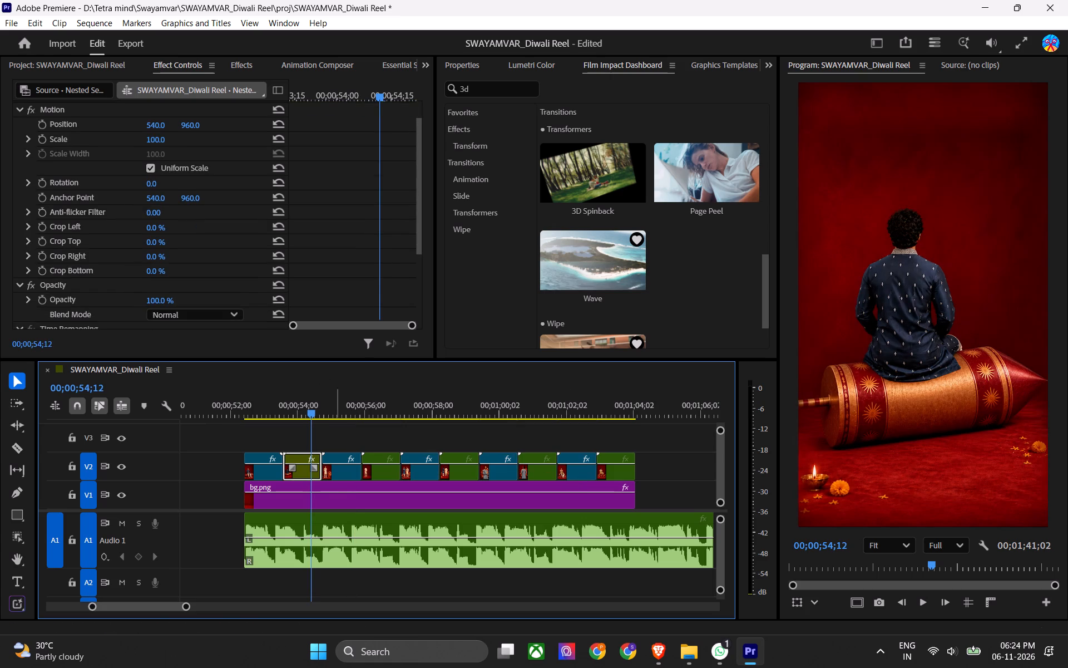
{"action": "left_click_drag", "start_coordinate": [343, 406], "coordinate": [357, 417]}
{"action": "scroll", "coordinate": [302, 242], "scroll_direction": "down", "scroll_amount": 6}
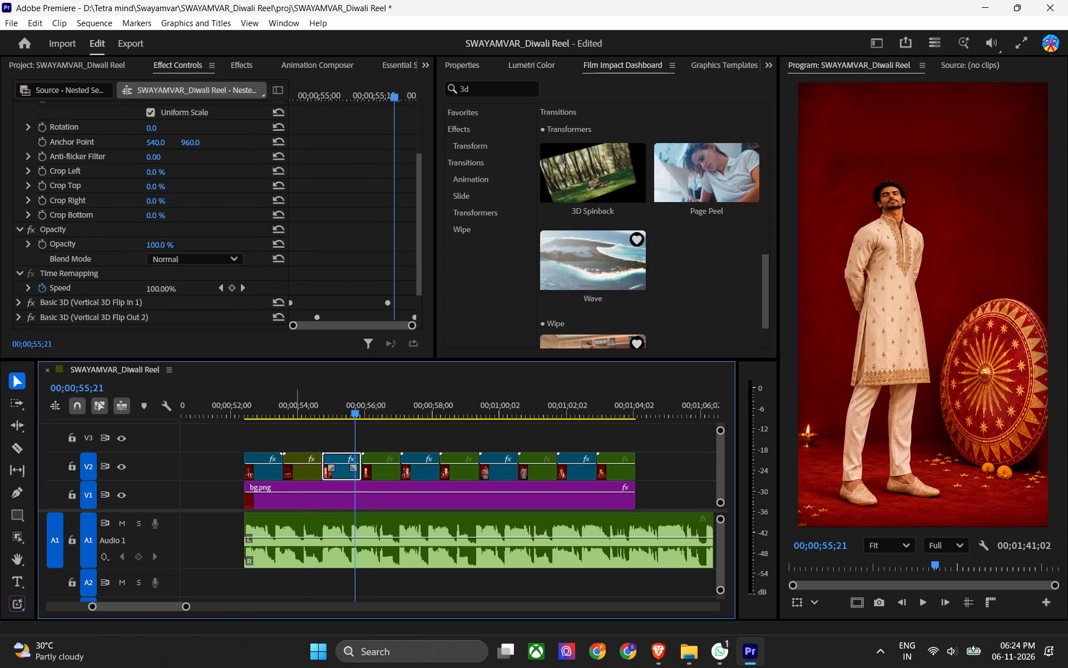
{"action": "left_click", "coordinate": [304, 408]}
{"action": "scroll", "coordinate": [337, 225], "scroll_direction": "down", "scroll_amount": 11}
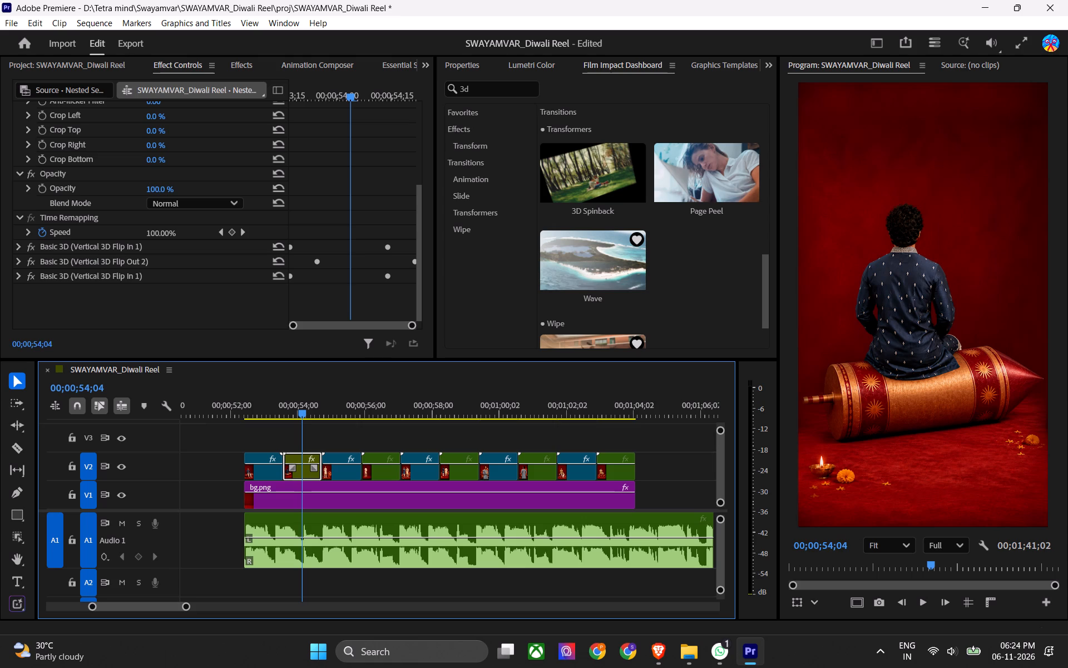
{"action": "left_click", "coordinate": [130, 242]}
{"action": "left_click", "coordinate": [151, 279], "text": "shift"}
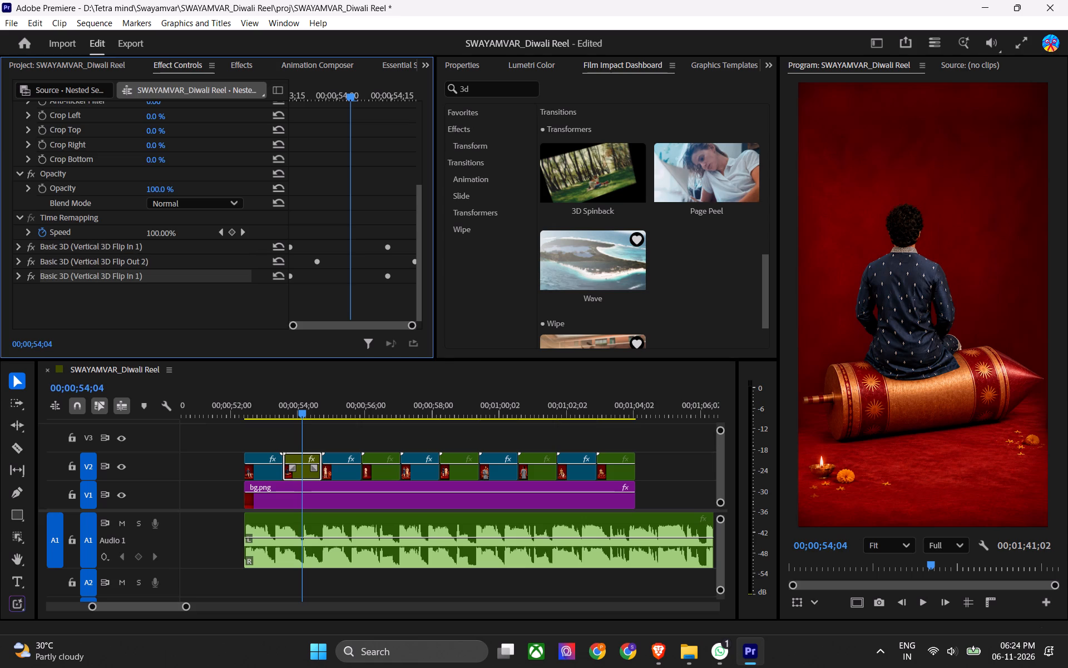
{"action": "left_click", "coordinate": [149, 251]}
{"action": "left_click", "coordinate": [154, 261], "text": "shift"}
{"action": "left_click", "coordinate": [155, 254]}
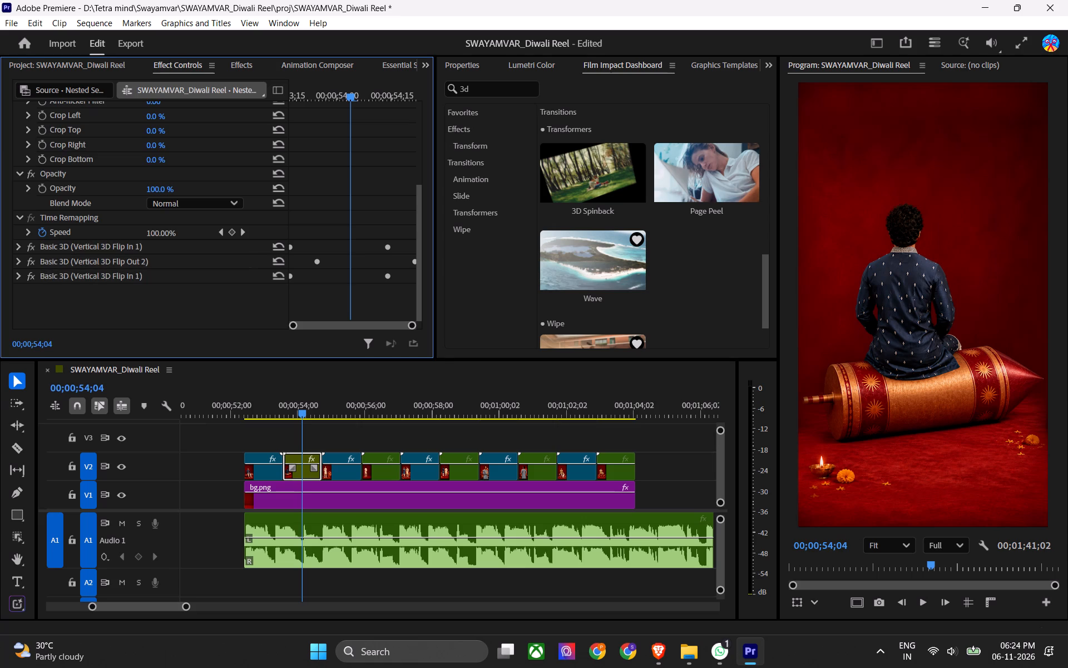
{"action": "left_click", "coordinate": [155, 250]}
{"action": "left_click", "coordinate": [154, 267], "text": "shift"}
{"action": "left_click", "coordinate": [156, 252]}
{"action": "left_click", "coordinate": [151, 248]}
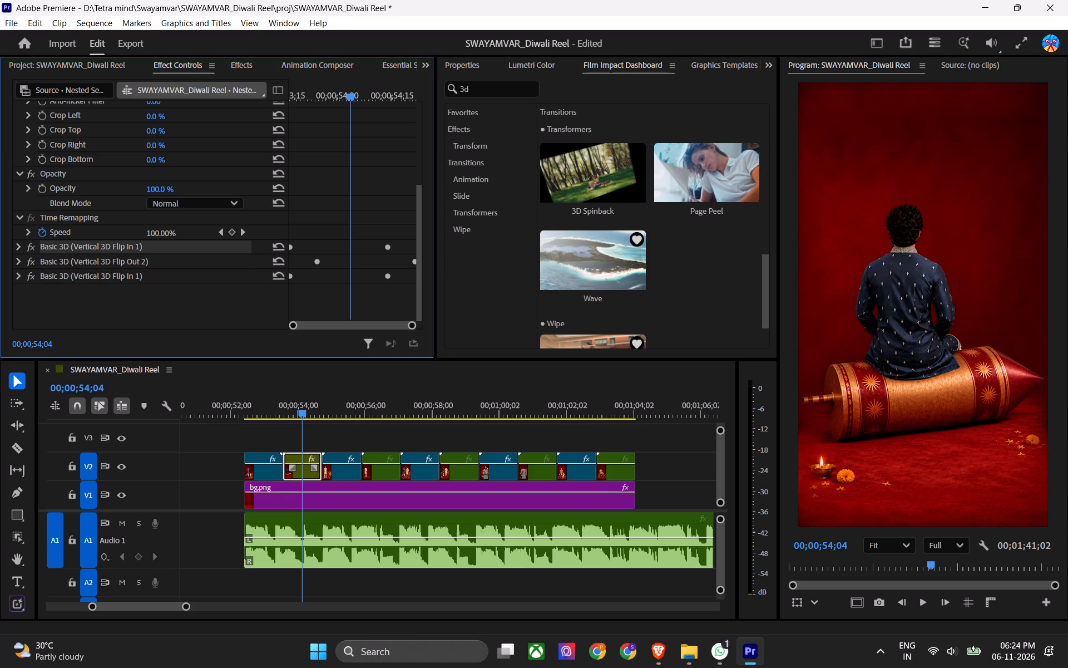
{"action": "left_click", "coordinate": [149, 266], "text": "ctrl"}
{"action": "left_click", "coordinate": [151, 274], "text": "ctrl"}
{"action": "key", "text": "ctrl+c"}
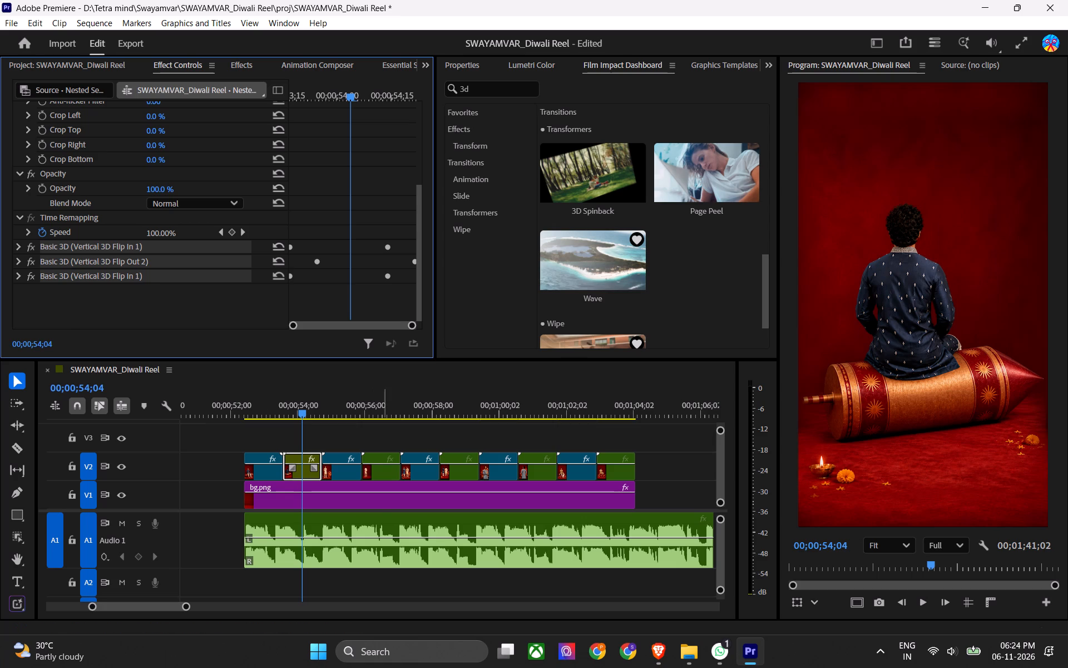
{"action": "left_click", "coordinate": [385, 405]}
{"action": "key", "text": "ctrl+v"}
{"action": "scroll", "coordinate": [324, 283], "scroll_direction": "down", "scroll_amount": 8}
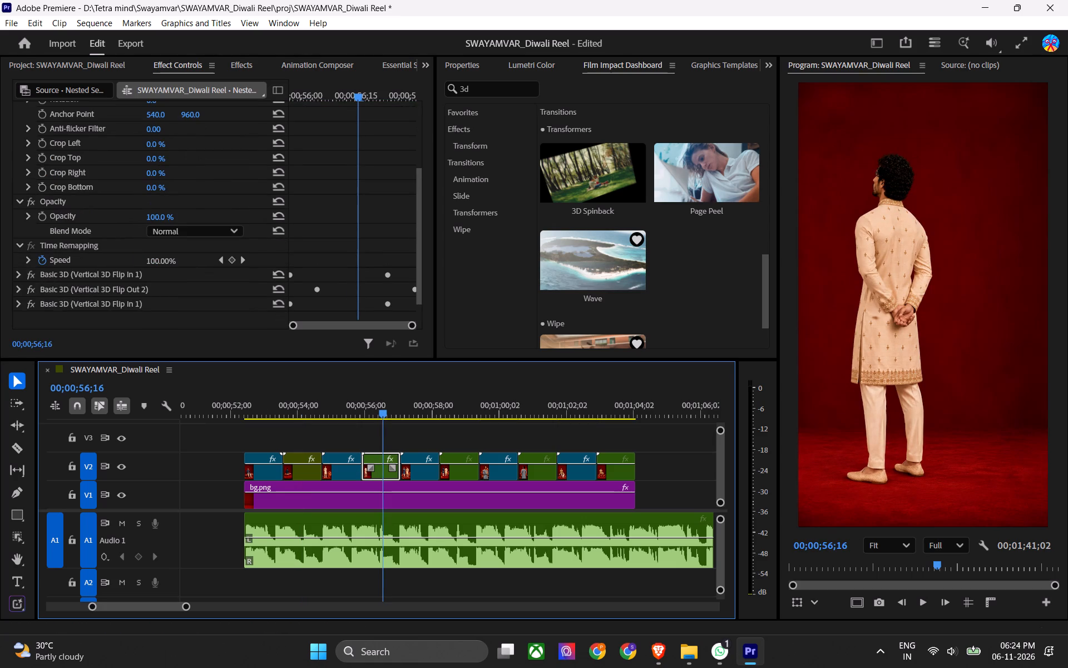
Paste the copied Basic 3D flip effects onto the three remaining green nested clips on V2.
{"action": "left_click", "coordinate": [466, 473]}
{"action": "left_click", "coordinate": [536, 473], "text": "shift"}
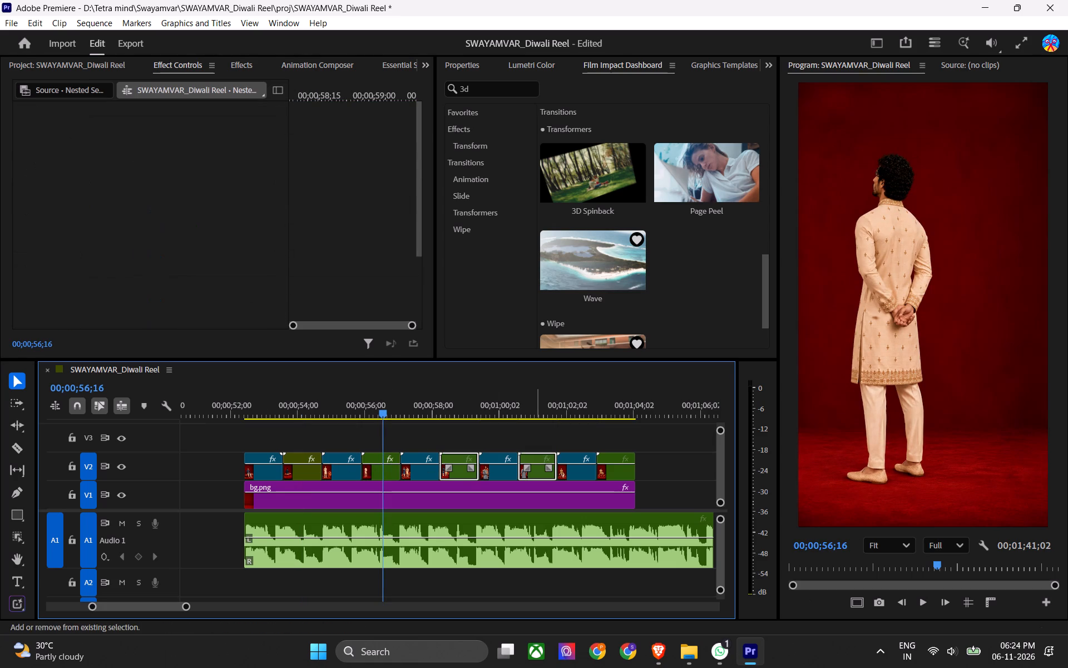
{"action": "left_click", "coordinate": [612, 477], "text": "shift"}
{"action": "key", "text": "ctrl+v"}
{"action": "left_click_drag", "start_coordinate": [355, 406], "coordinate": [338, 413]}
{"action": "key", "text": "space"}
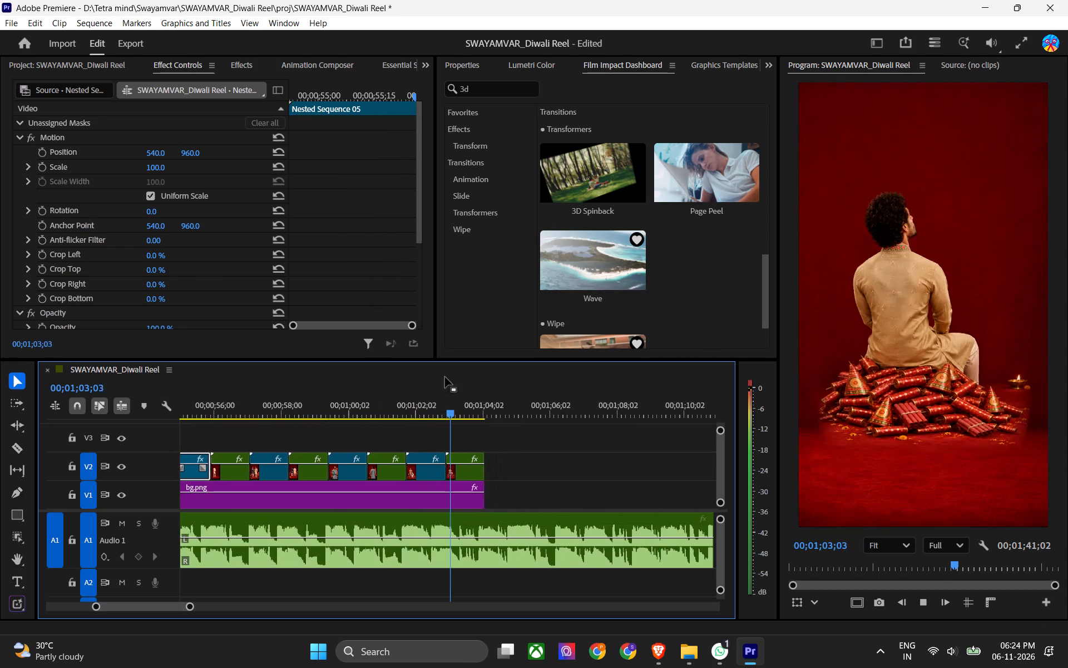
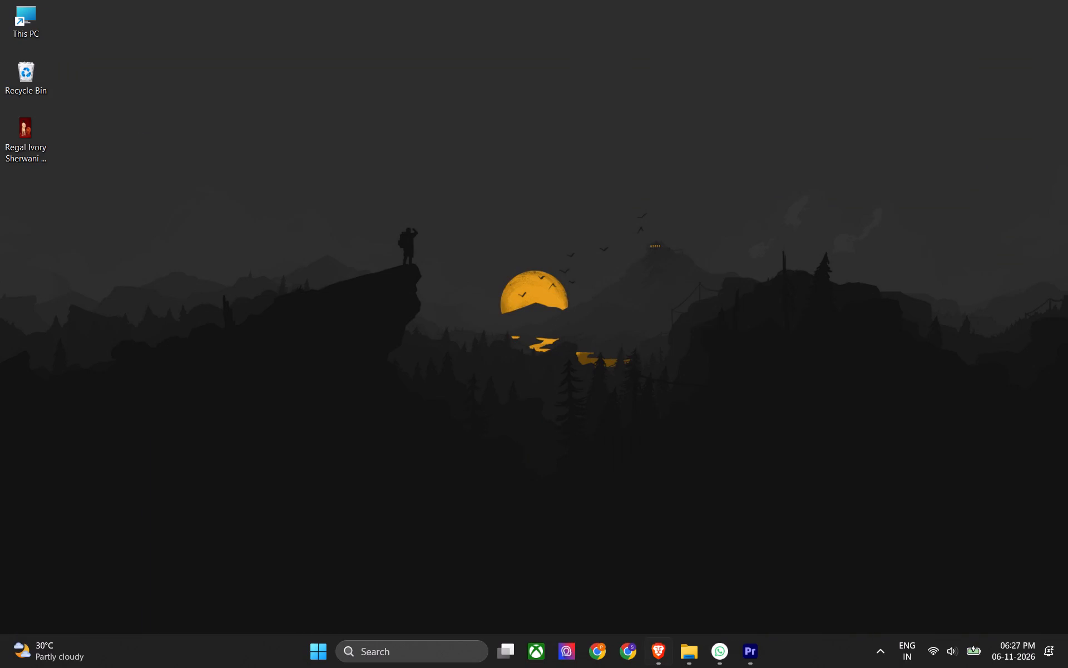
Move the Regal Ivory Sherwani image from the desktop into the footage folder of SWAYAMVAR_Diwali Reel.
{"action": "left_click", "coordinate": [678, 656]}
{"action": "left_click", "coordinate": [805, 532]}
{"action": "left_click", "coordinate": [704, 561]}
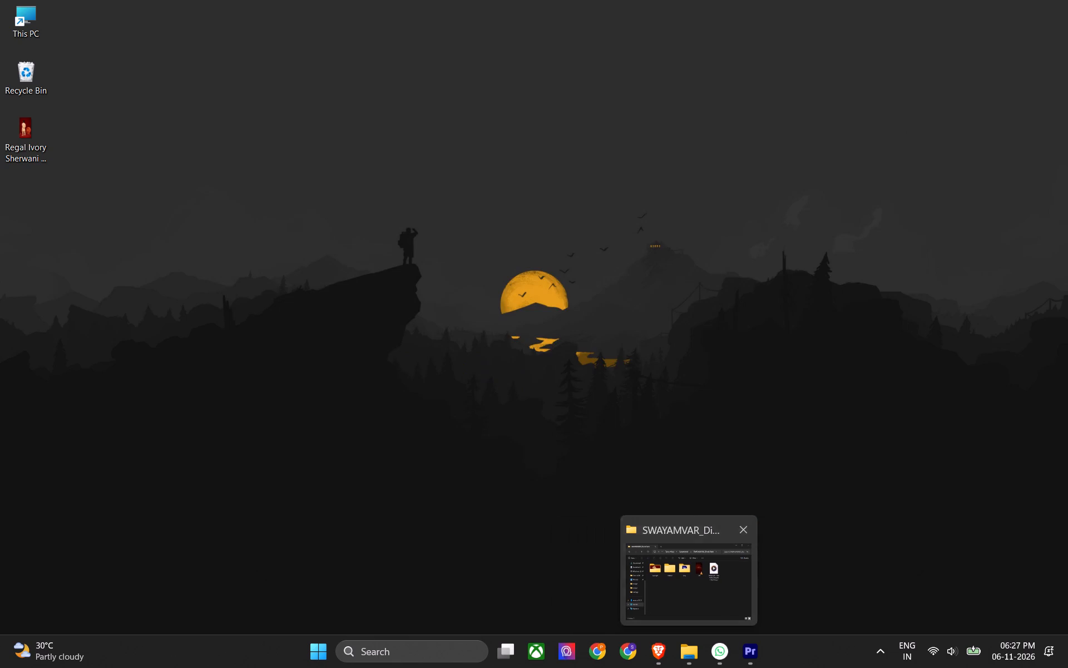
{"action": "left_click", "coordinate": [600, 419]}
{"action": "double_click", "coordinate": [381, 266]}
{"action": "left_click_drag", "start_coordinate": [31, 204], "coordinate": [19, 145]}
{"action": "key", "text": "ctrl+x"}
{"action": "left_click", "coordinate": [389, 430]}
{"action": "key", "text": "ctrl+v"}
{"action": "left_click", "coordinate": [651, 489]}
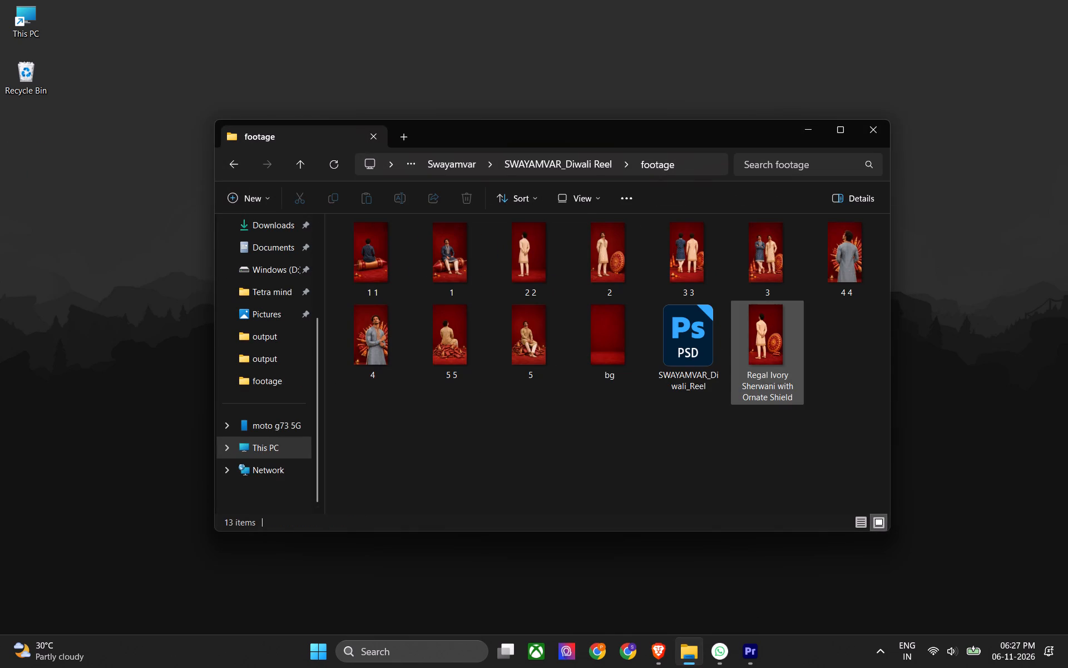
{"action": "left_click", "coordinate": [768, 340]}
In Premiere Pro, replace 2 2.png inside Nested Sequence 04 with the Regal Ivory Sherwani image, save, and close the nested sequence.
{"action": "left_click", "coordinate": [747, 651]}
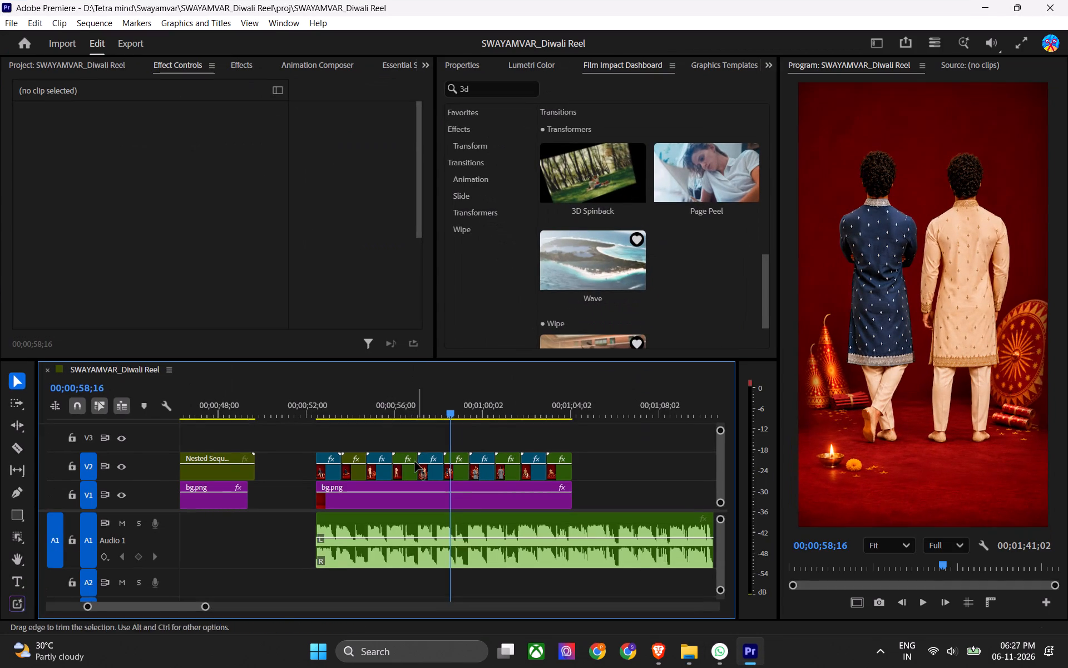
{"action": "scroll", "coordinate": [414, 462], "scroll_direction": "up", "scroll_amount": 6, "text": "alt"}
{"action": "left_click_drag", "start_coordinate": [413, 406], "coordinate": [406, 409]}
{"action": "double_click", "coordinate": [392, 467]}
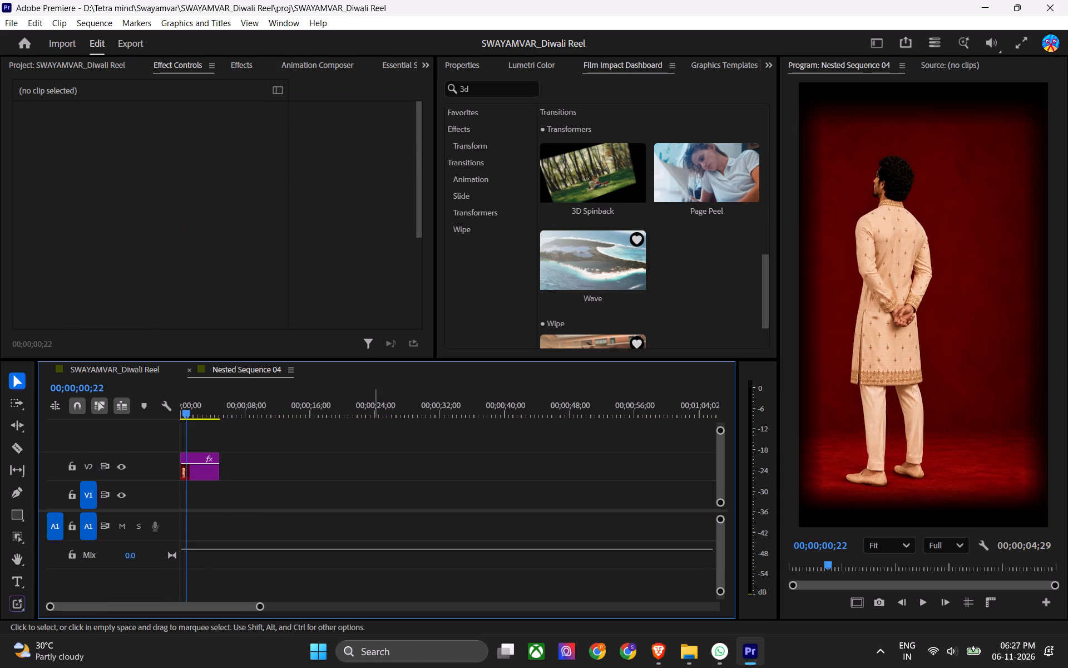
{"action": "left_click", "coordinate": [197, 409]}
{"action": "scroll", "coordinate": [217, 452], "scroll_direction": "up", "scroll_amount": 2, "text": "alt"}
{"action": "scroll", "coordinate": [217, 455], "scroll_direction": "down", "scroll_amount": 1, "text": "alt"}
{"action": "scroll", "coordinate": [217, 455], "scroll_direction": "up", "scroll_amount": 6, "text": "alt"}
{"action": "left_click", "coordinate": [210, 474]}
{"action": "left_click", "coordinate": [218, 475]}
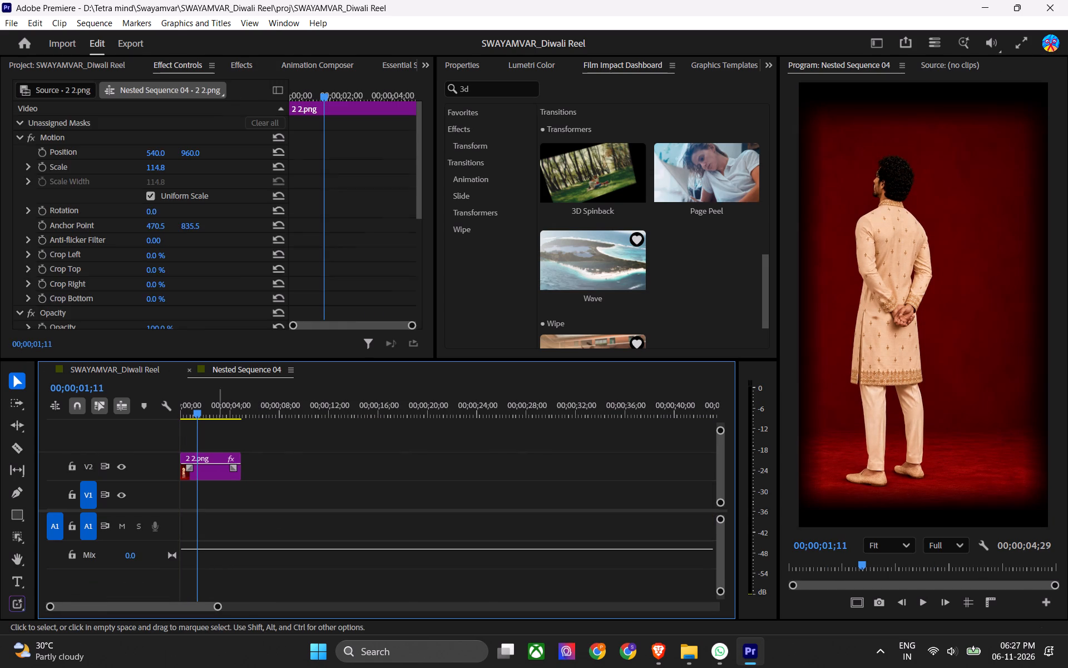
{"action": "key", "text": "alt+Tab"}
{"action": "left_click_drag", "start_coordinate": [751, 345], "coordinate": [336, 439]}
{"action": "key", "text": "alt+Tab"}
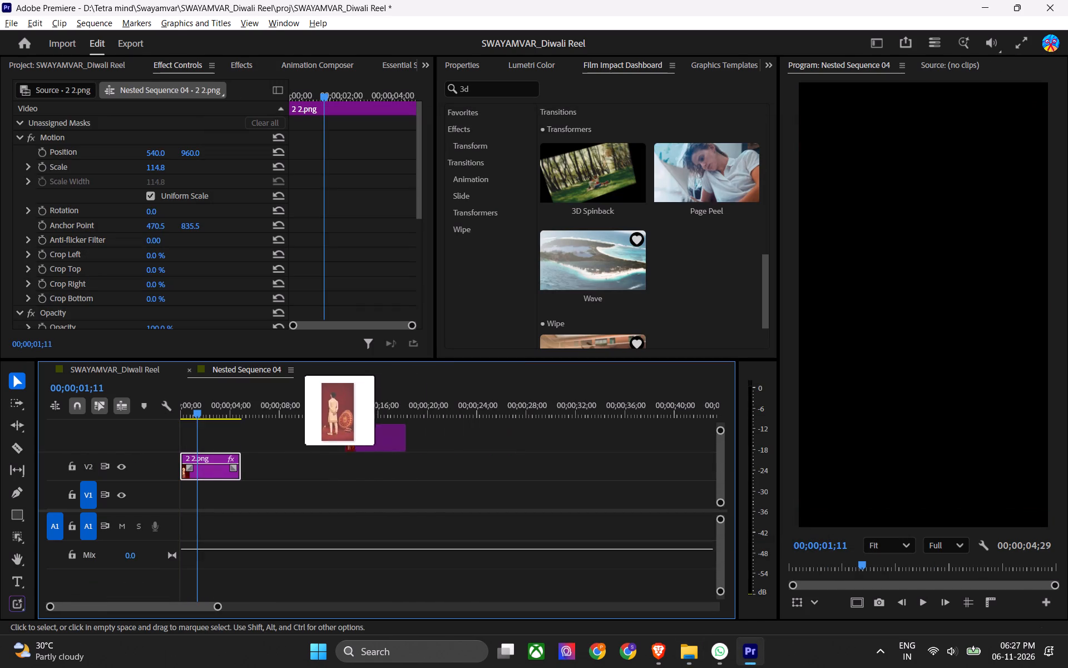
{"action": "left_click_drag", "start_coordinate": [336, 439], "coordinate": [215, 475]}
{"action": "key", "text": "ctrl+s"}
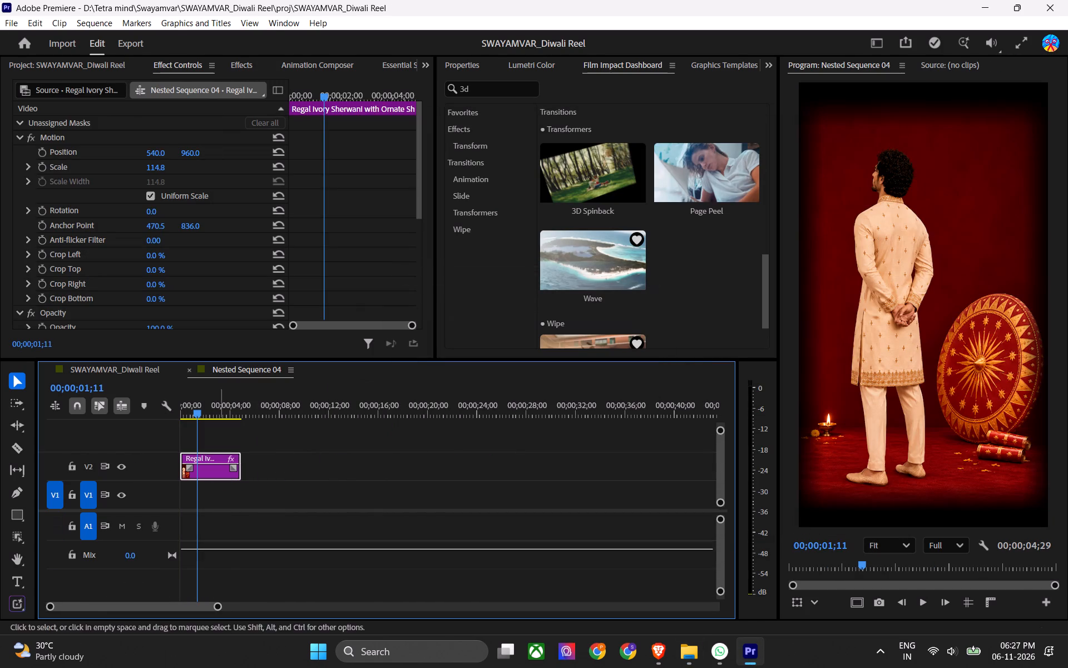
{"action": "left_click", "coordinate": [189, 371]}
{"action": "key", "text": "ctrl+s"}
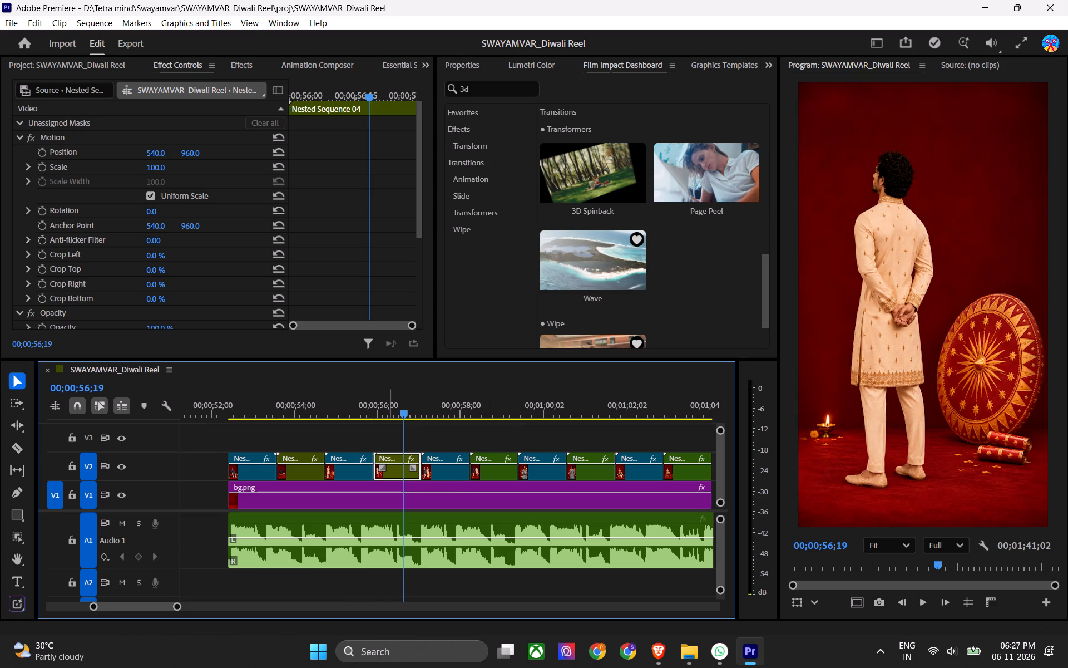
Play back the reel from just before the updated clip to the last nested clip, and review the ending.
{"action": "left_click_drag", "start_coordinate": [382, 411], "coordinate": [368, 417]}
{"action": "key", "text": "space"}
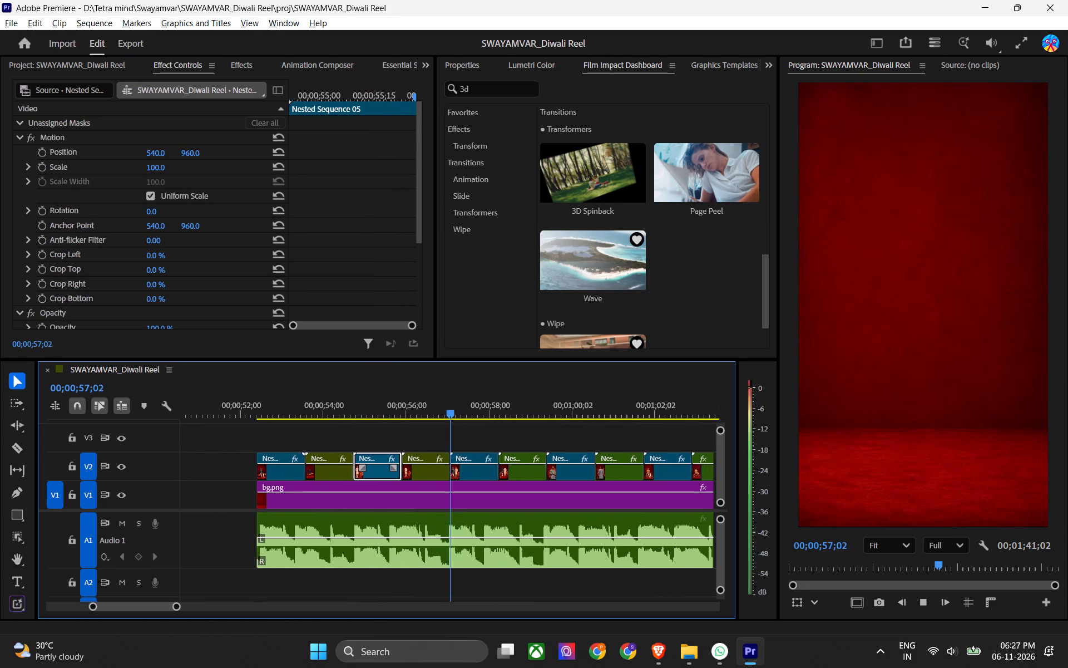
{"action": "scroll", "coordinate": [417, 424], "scroll_direction": "down", "scroll_amount": 4, "text": "alt"}
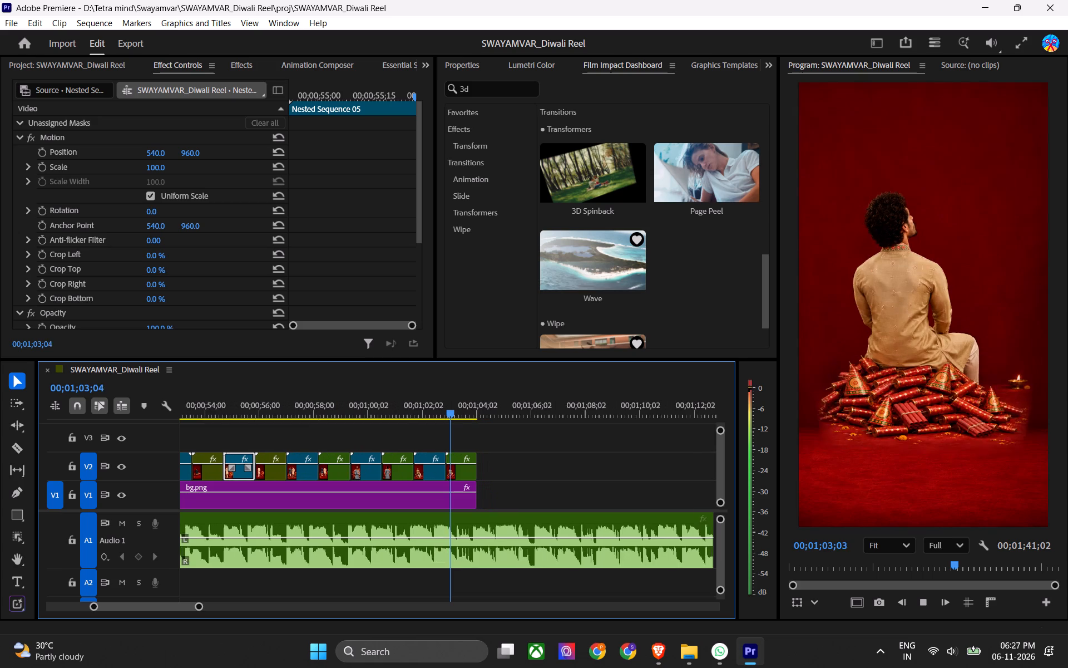
{"action": "key", "text": "space"}
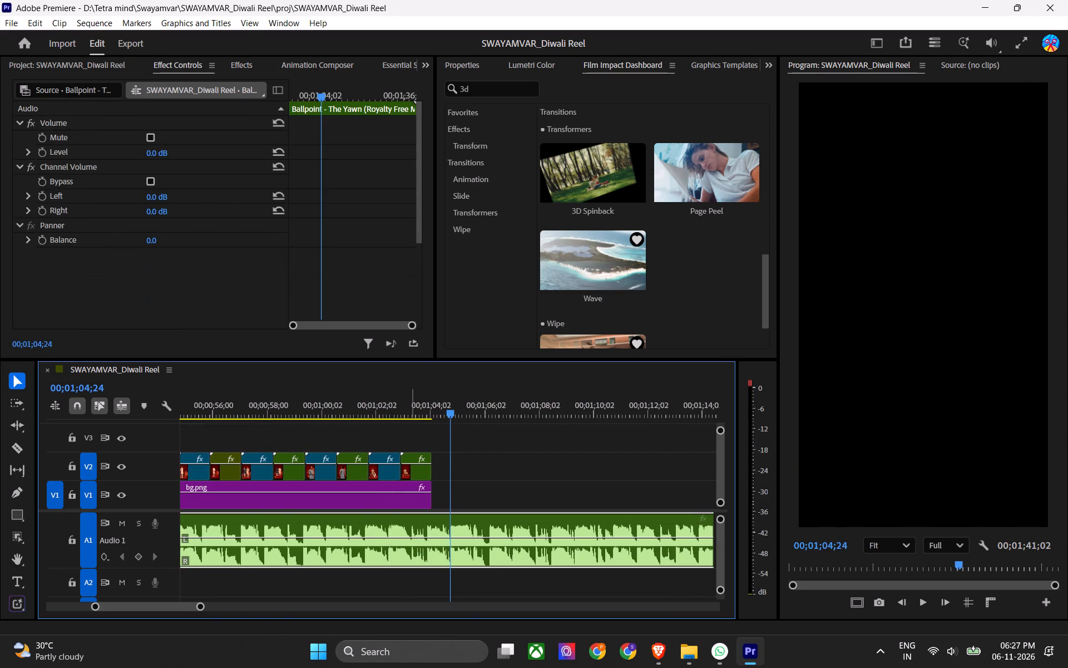
{"action": "left_click_drag", "start_coordinate": [414, 397], "coordinate": [407, 400]}
{"action": "key", "text": "space"}
{"action": "key", "text": "space"}
{"action": "scroll", "coordinate": [458, 464], "scroll_direction": "up", "scroll_amount": 7, "text": "alt"}
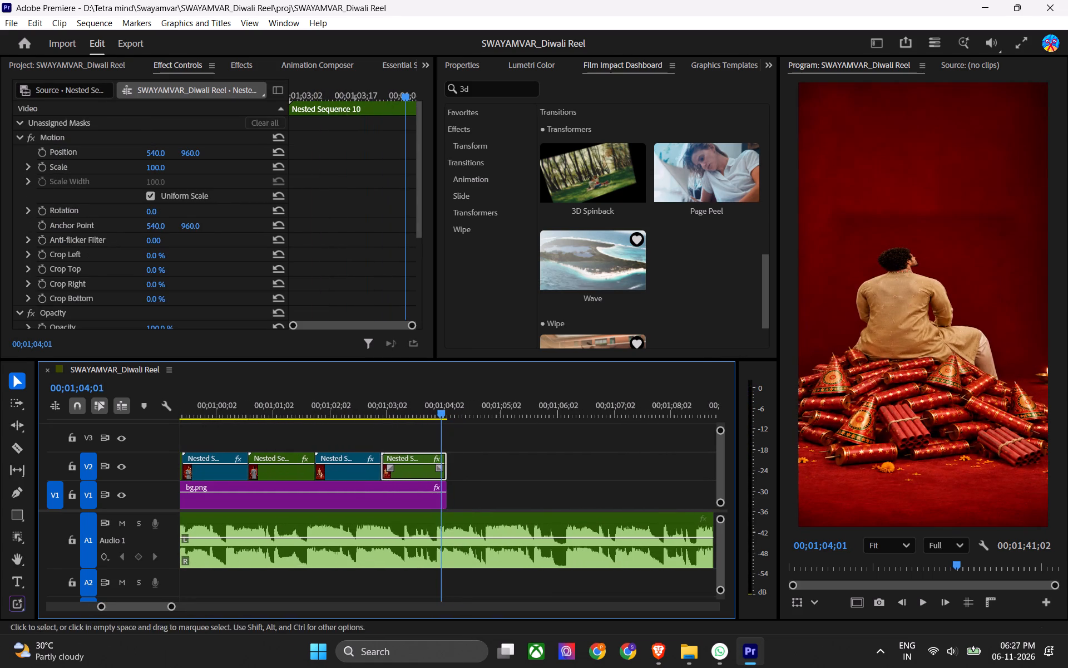
Place the playhead at the end of the last nested clip and save the project.
{"action": "key", "text": "ctrl+s"}
{"action": "left_click", "coordinate": [454, 409]}
{"action": "key", "text": "ctrl+s"}
{"action": "key", "text": "Up"}
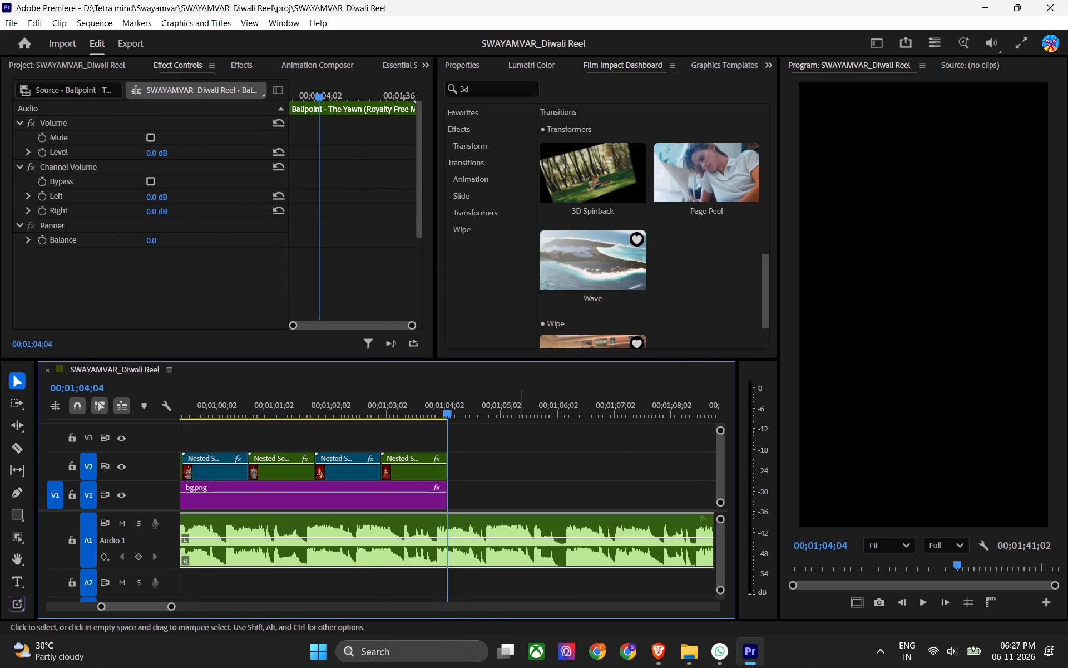
{"action": "key", "text": "ctrl+s"}
{"action": "key", "text": "ctrl+s"}
{"action": "scroll", "coordinate": [305, 71], "scroll_direction": "up", "scroll_amount": 3}
{"action": "left_click", "coordinate": [321, 293]}
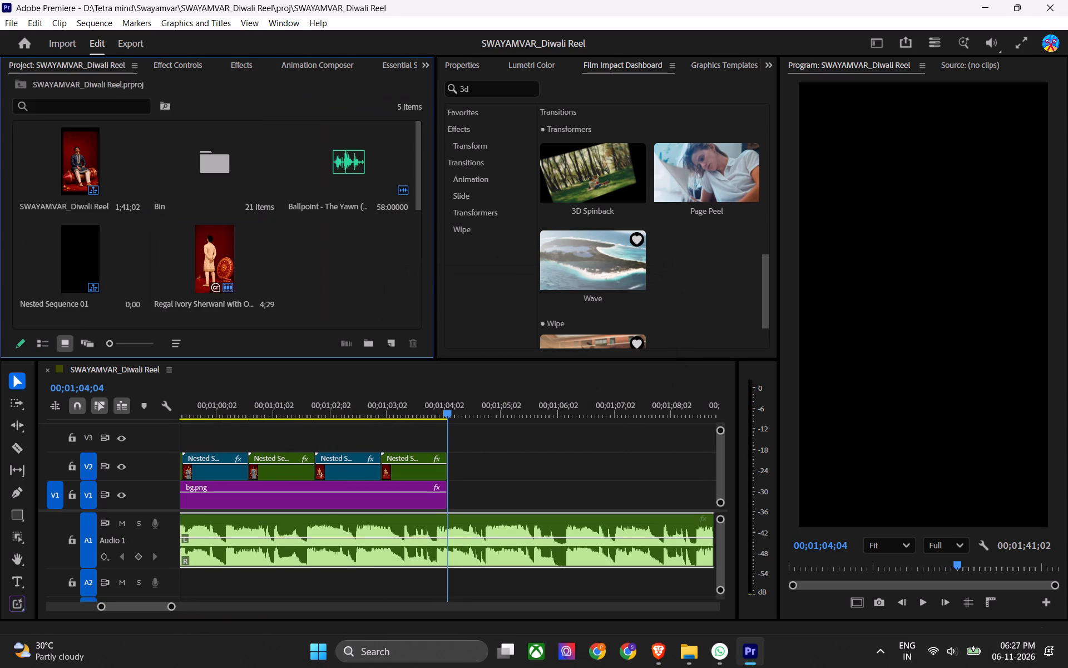
{"action": "key", "text": "ctrl+s"}
{"action": "key", "text": "ctrl+s"}
{"action": "key", "text": "ctrl+s"}
{"action": "scroll", "coordinate": [380, 467], "scroll_direction": "down", "scroll_amount": 5, "text": "alt"}
{"action": "key", "text": "ctrl+s"}
{"action": "left_click", "coordinate": [356, 281]}
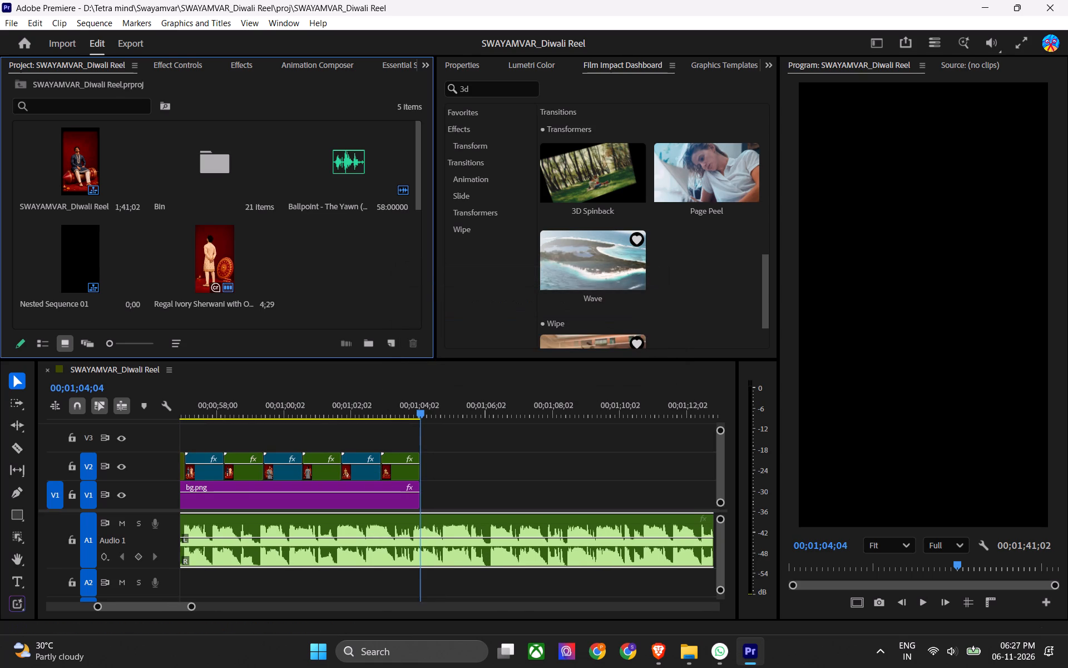
Trim the end of the music clip on A1 to 00;01;06;10.
{"action": "left_click", "coordinate": [674, 648]}
{"action": "left_click", "coordinate": [624, 581]}
{"action": "scroll", "coordinate": [370, 488], "scroll_direction": "down", "scroll_amount": 4, "text": "alt"}
{"action": "scroll", "coordinate": [372, 491], "scroll_direction": "up", "scroll_amount": 5}
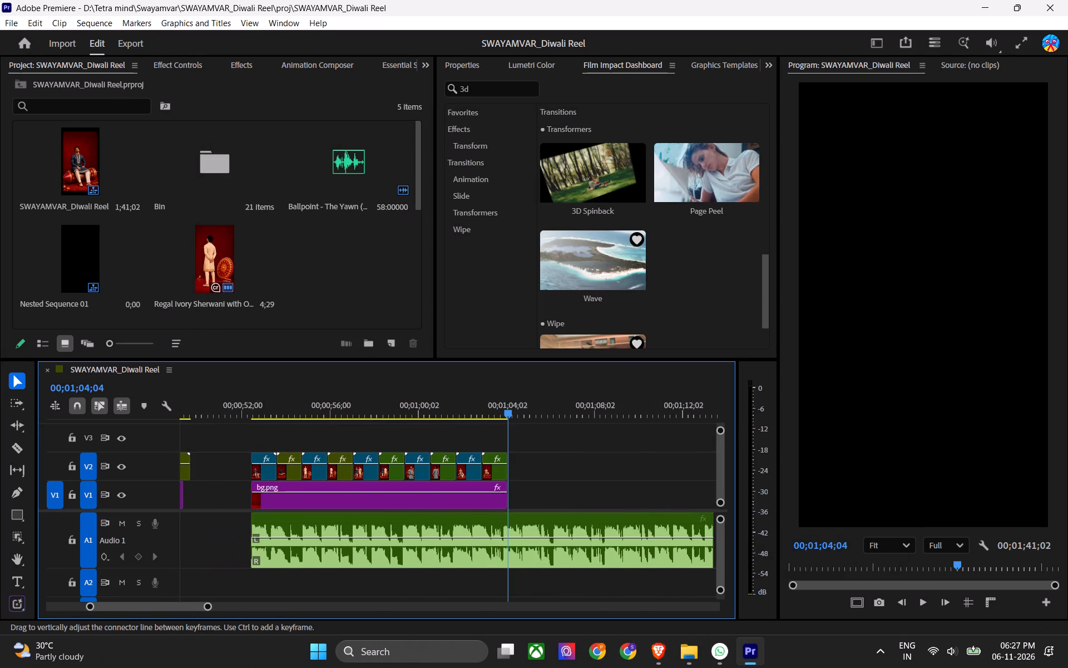
{"action": "key", "text": "w"}
{"action": "left_click", "coordinate": [552, 416]}
{"action": "key", "text": "ctrl+z"}
{"action": "left_click", "coordinate": [558, 405]}
{"action": "key", "text": "w"}
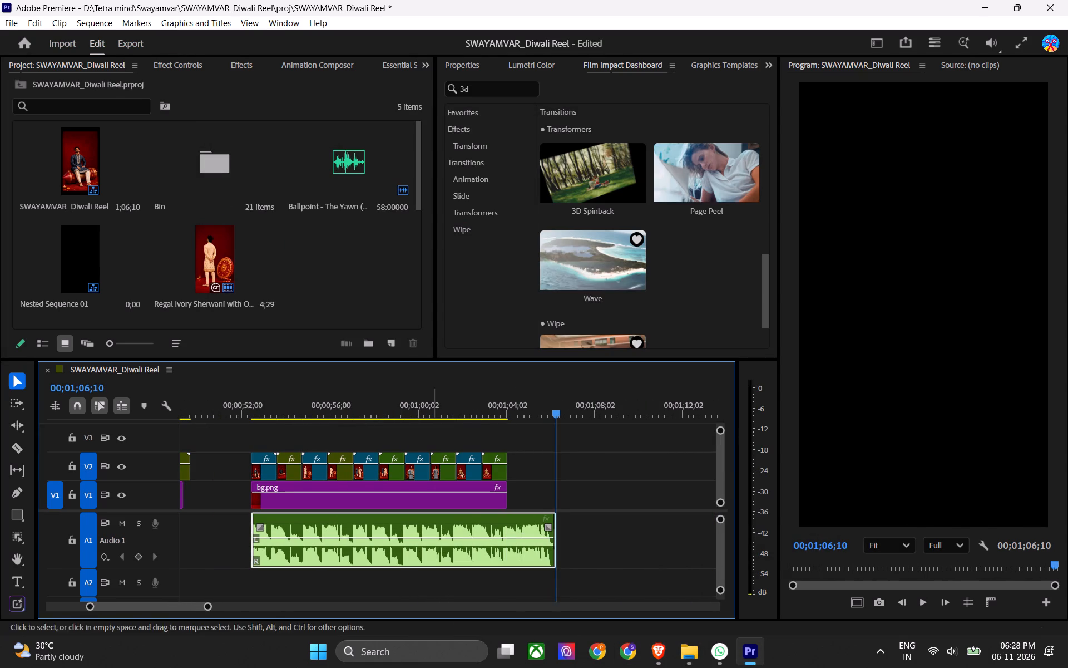
Save the project and play the reel back from the first nested clip through to the end.
{"action": "left_click_drag", "start_coordinate": [382, 413], "coordinate": [255, 417]}
{"action": "key", "text": "Up"}
{"action": "key", "text": "ctrl+s"}
{"action": "key", "text": "space"}
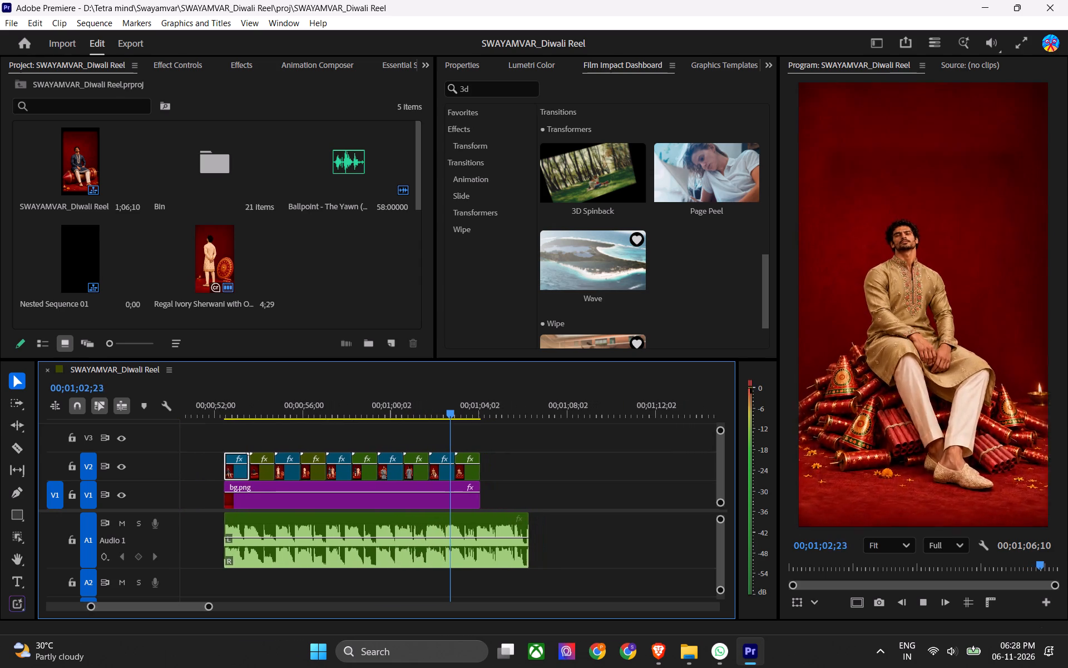
{"action": "key", "text": "space"}
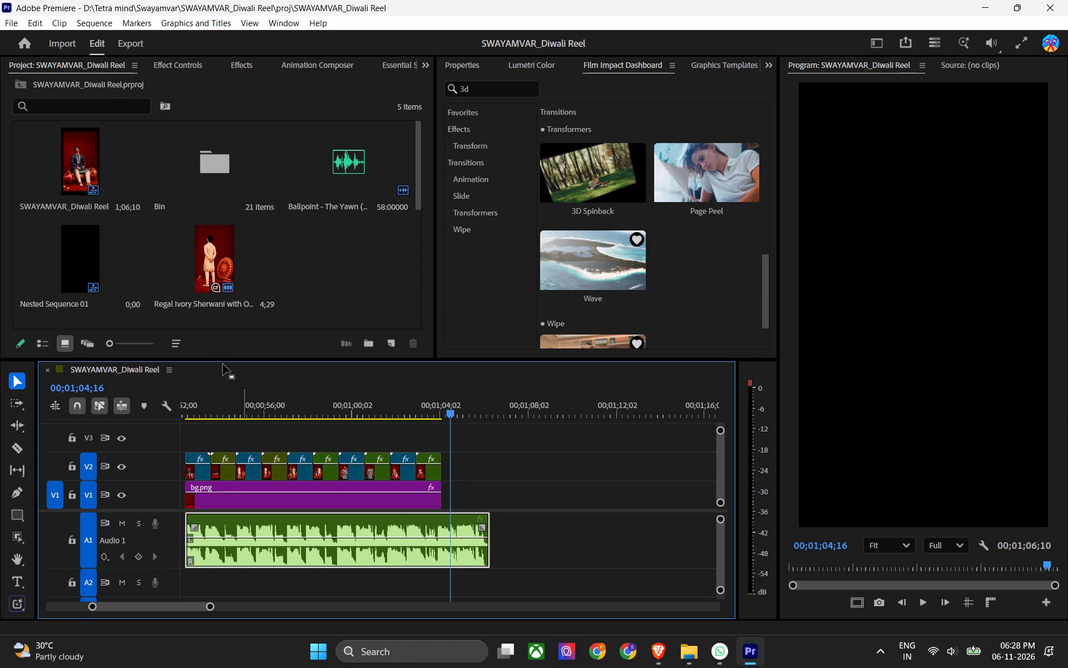
Import the Swayamvar copy logo image from the Swayamvar folder into the project and save.
{"action": "left_click", "coordinate": [310, 258]}
{"action": "left_click", "coordinate": [686, 659]}
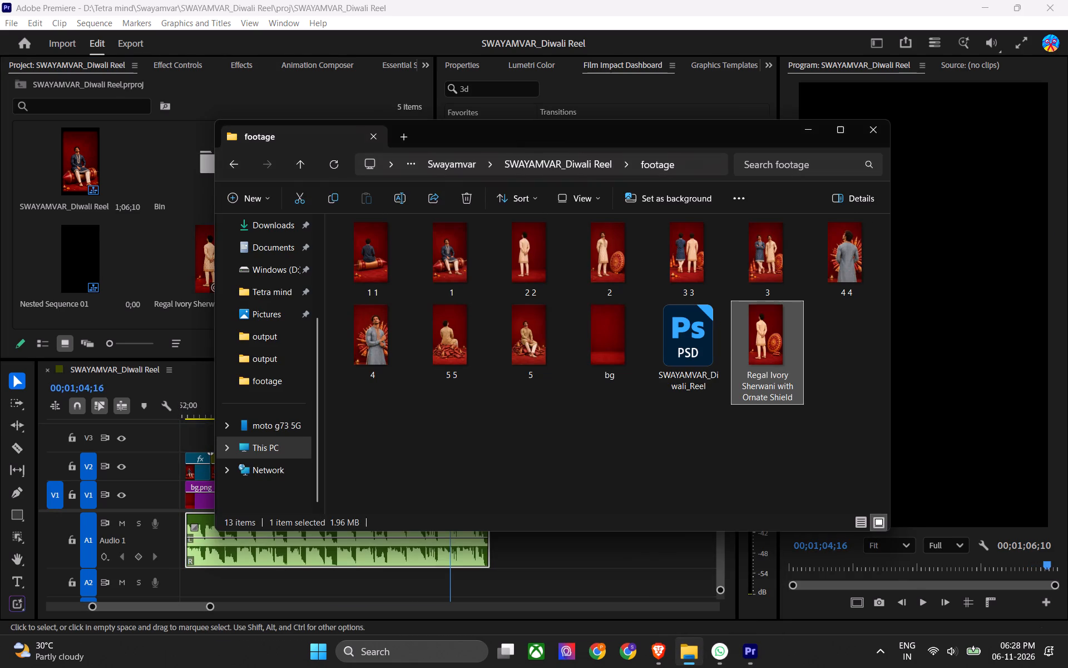
{"action": "left_click", "coordinate": [680, 423]}
{"action": "left_click", "coordinate": [306, 165]}
{"action": "left_click", "coordinate": [528, 385]}
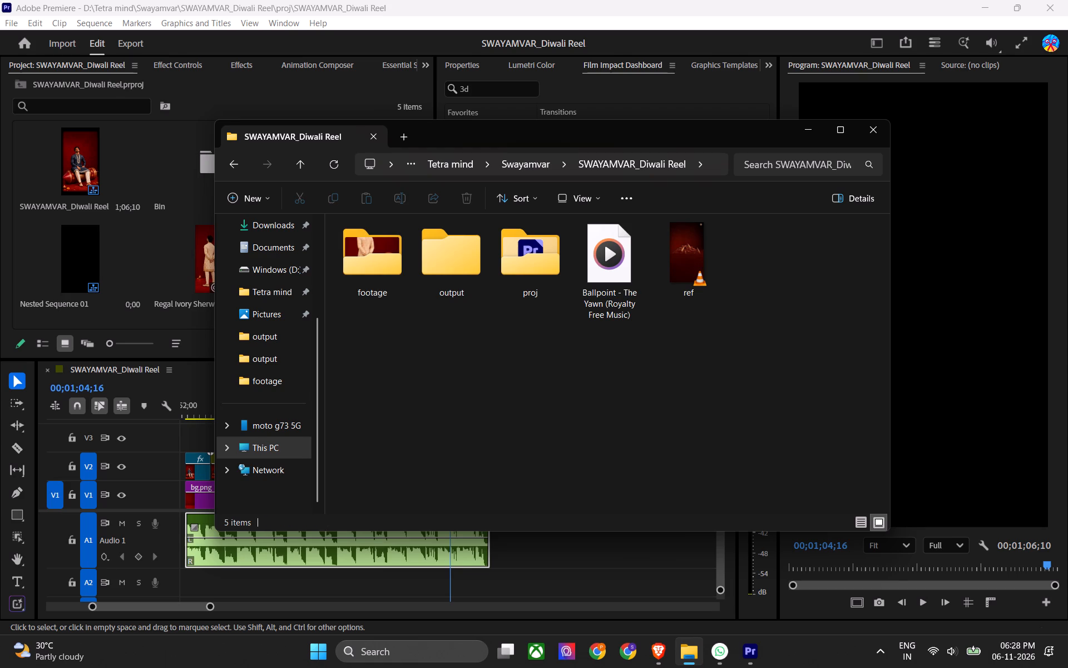
{"action": "left_click", "coordinate": [308, 168]}
{"action": "left_click", "coordinate": [510, 390]}
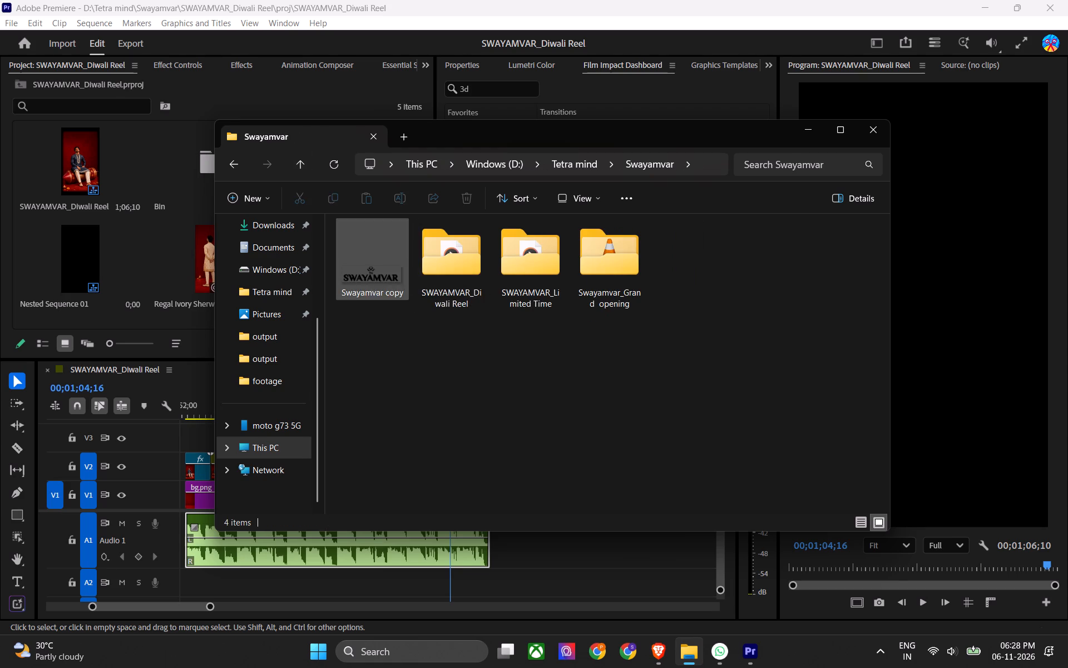
{"action": "left_click_drag", "start_coordinate": [387, 281], "coordinate": [351, 284]}
{"action": "key", "text": "alt+Tab"}
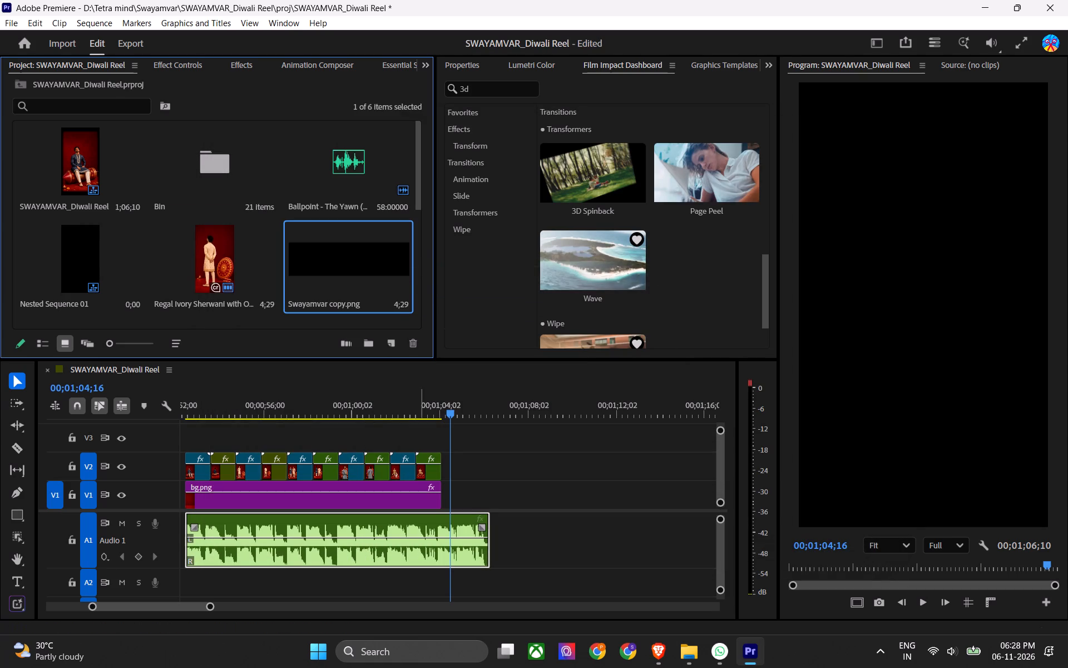
{"action": "key", "text": "ctrl+s"}
{"action": "scroll", "coordinate": [331, 270], "scroll_direction": "down", "scroll_amount": 4}
{"action": "left_click", "coordinate": [278, 274]}
{"action": "key", "text": "ctrl+s"}
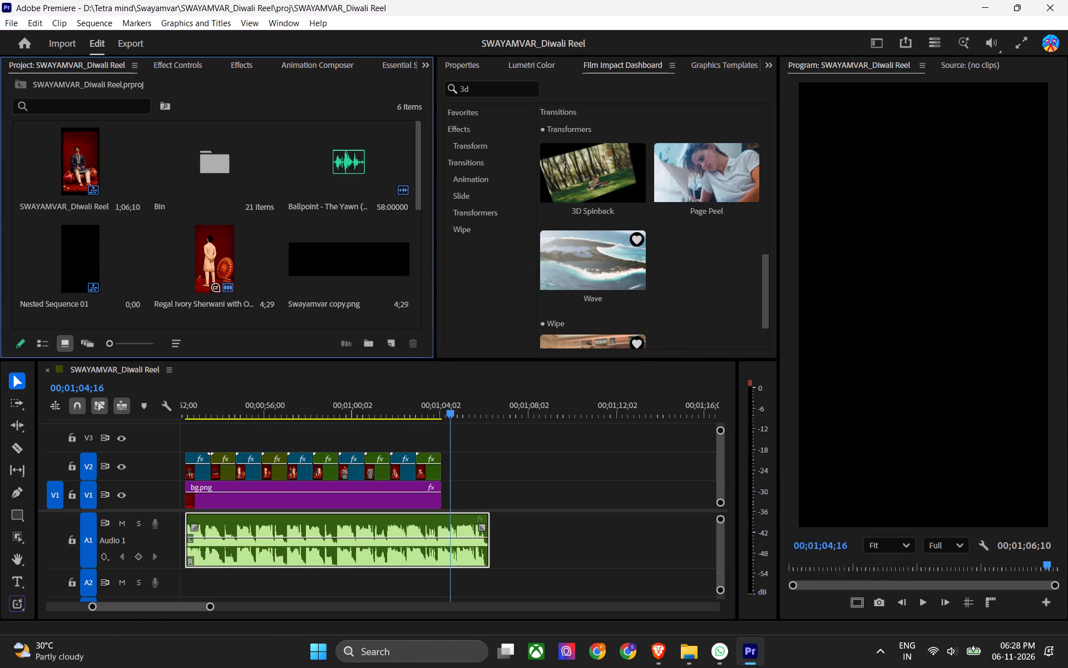
Extend the end of the bg.png clip on V1 by just over one second past the last nested clip, and save.
{"action": "scroll", "coordinate": [258, 258], "scroll_direction": "up", "scroll_amount": 5}
{"action": "left_click_drag", "start_coordinate": [446, 492], "coordinate": [476, 492]}
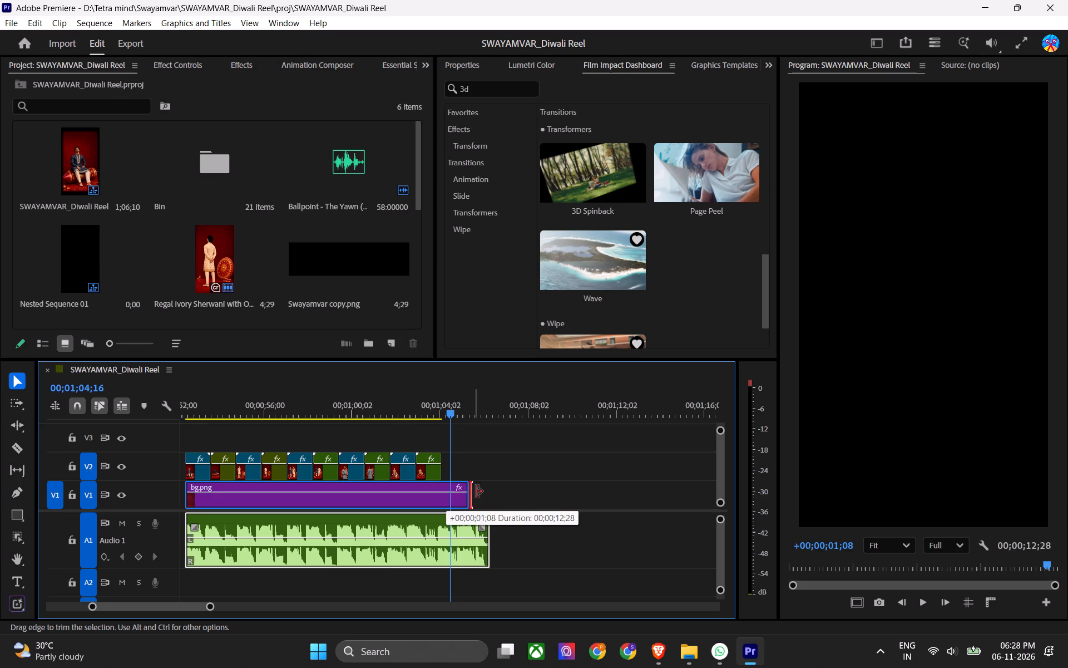
{"action": "left_click_drag", "start_coordinate": [476, 492], "coordinate": [477, 490]}
{"action": "scroll", "coordinate": [477, 497], "scroll_direction": "up", "scroll_amount": 7, "text": "alt"}
{"action": "key", "text": "ctrl+s"}
Place the Swayamvar copy.png logo on V2 above the extended background, starting at the playhead at 00;01;04;16.
{"action": "left_click_drag", "start_coordinate": [342, 268], "coordinate": [448, 471]}
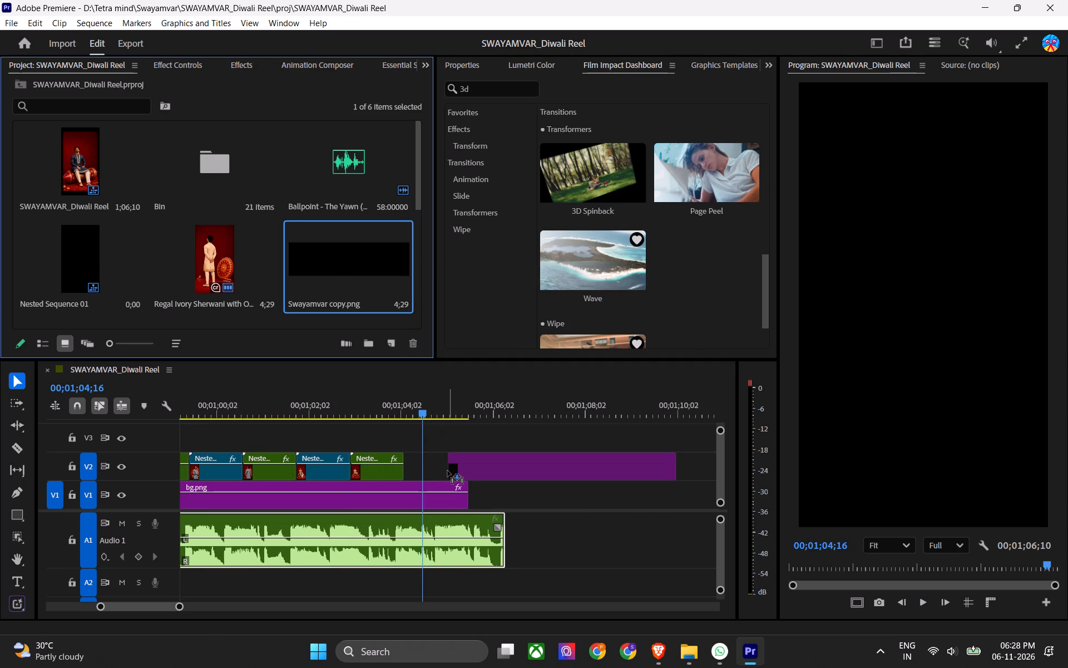
{"action": "left_click_drag", "start_coordinate": [448, 471], "coordinate": [421, 474]}
{"action": "left_click", "coordinate": [447, 471]}
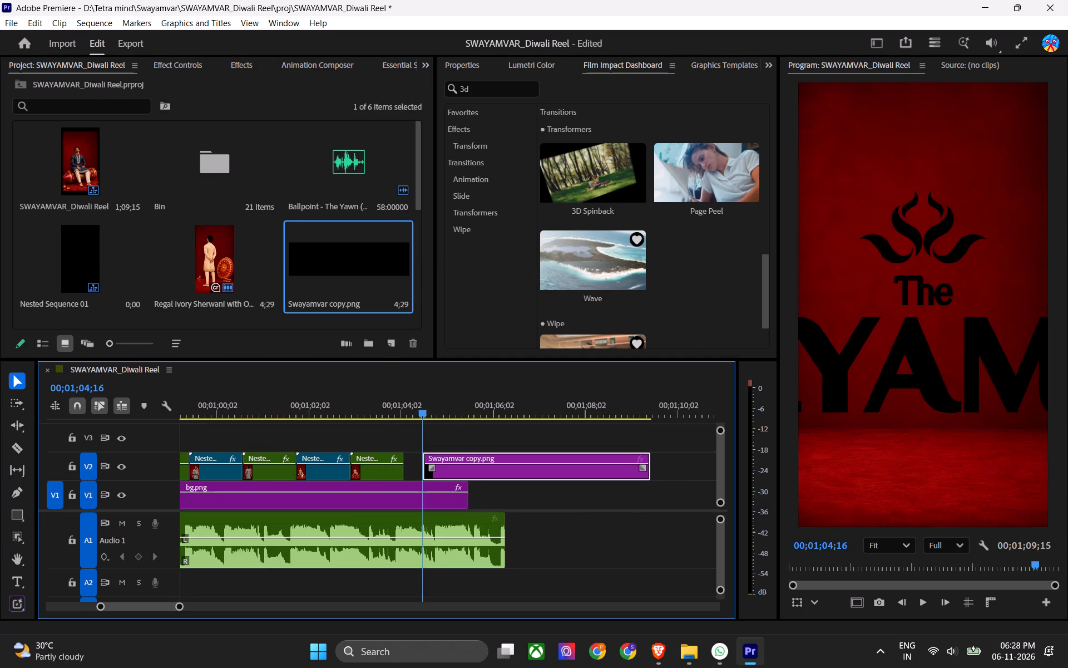
Find the Tint effect and apply it to the Swayamvar copy.png logo clip on V2.
{"action": "key", "text": "shift+percent"}
{"action": "key", "text": "shift+dollar"}
{"action": "double_click", "coordinate": [87, 86]}
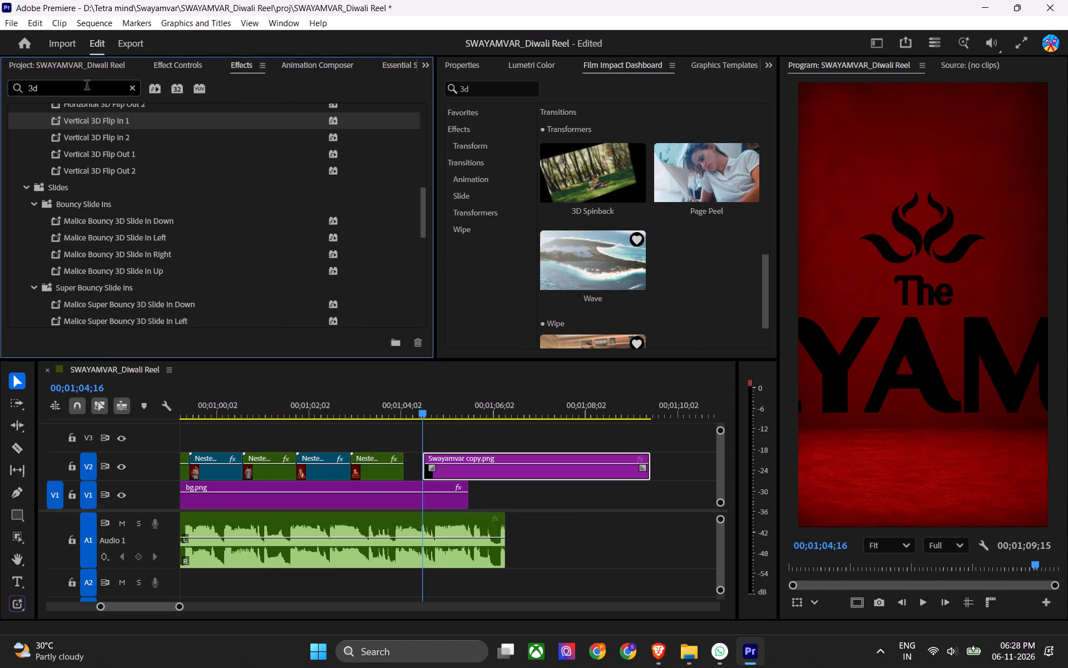
{"action": "type", "text": "tint"}
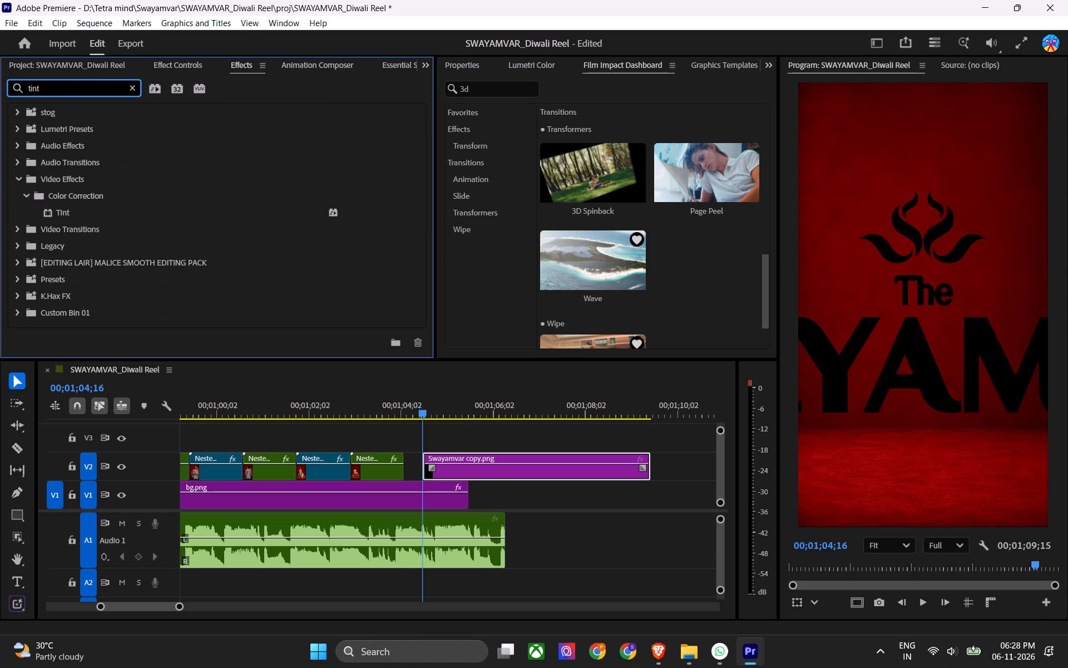
{"action": "left_click_drag", "start_coordinate": [70, 215], "coordinate": [446, 464]}
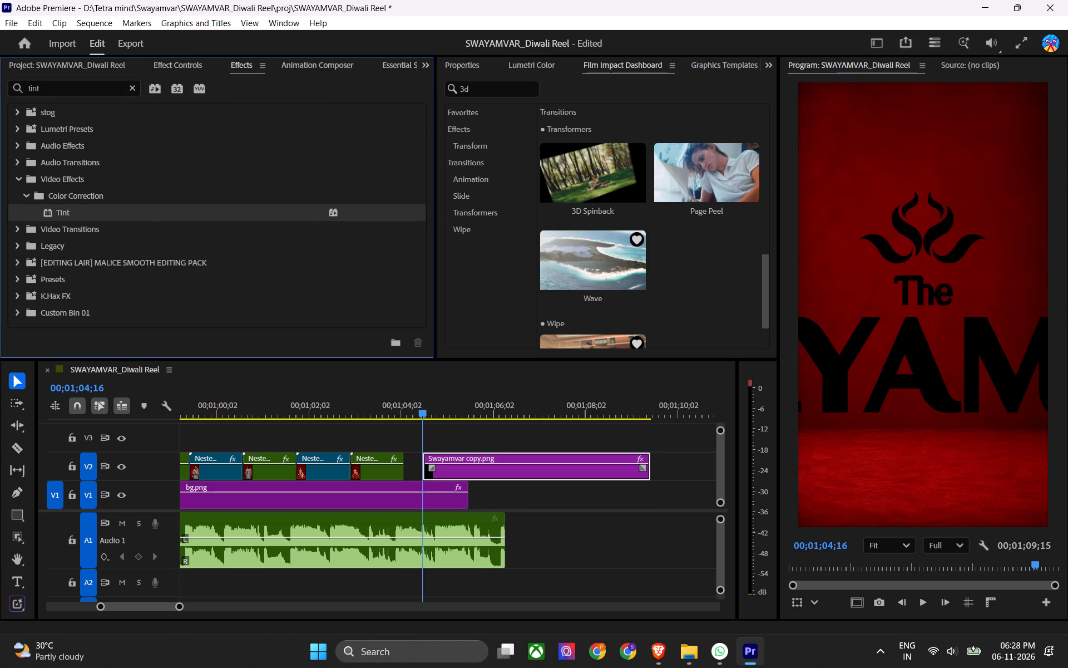
Set the logo clip's Tint Map Black To colour to white.
{"action": "left_click", "coordinate": [159, 63]}
{"action": "scroll", "coordinate": [280, 205], "scroll_direction": "down", "scroll_amount": 11}
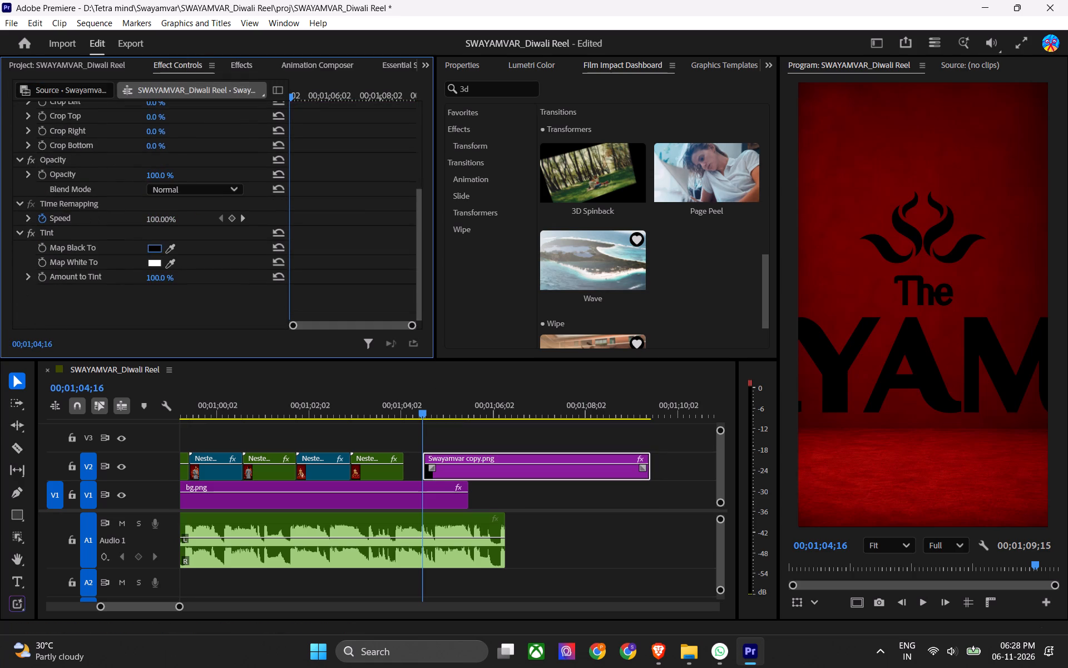
{"action": "left_click", "coordinate": [155, 251]}
{"action": "left_click_drag", "start_coordinate": [385, 284], "coordinate": [338, 449]}
{"action": "left_click", "coordinate": [637, 424]}
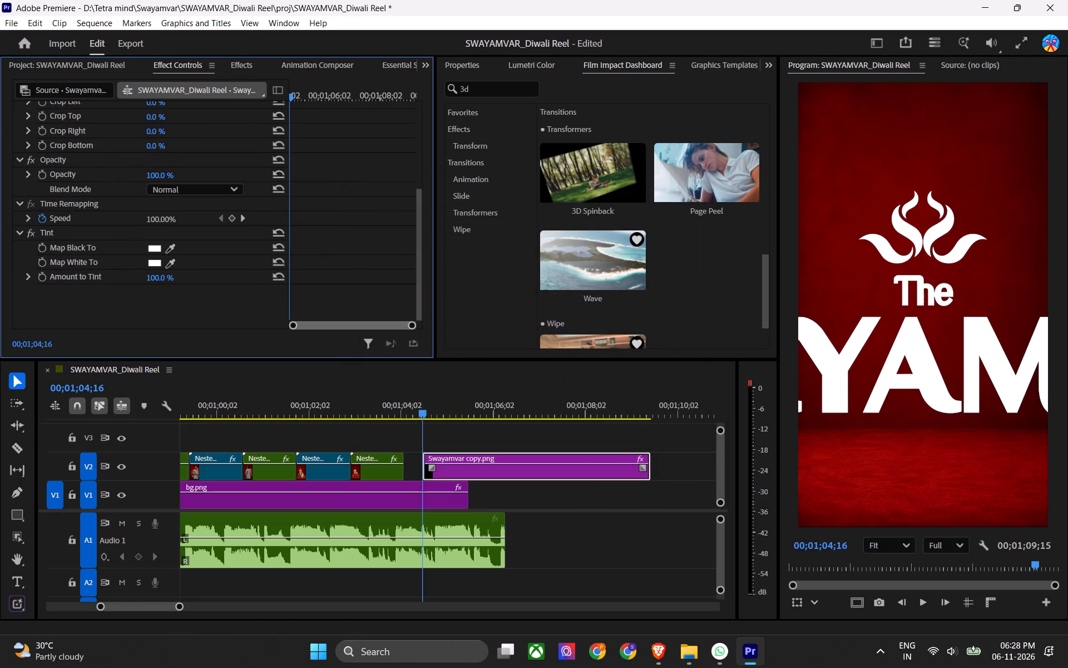
Set the logo clip's Tint Map White To colour to white and save.
{"action": "left_click", "coordinate": [156, 265]}
{"action": "left_click_drag", "start_coordinate": [413, 340], "coordinate": [333, 463]}
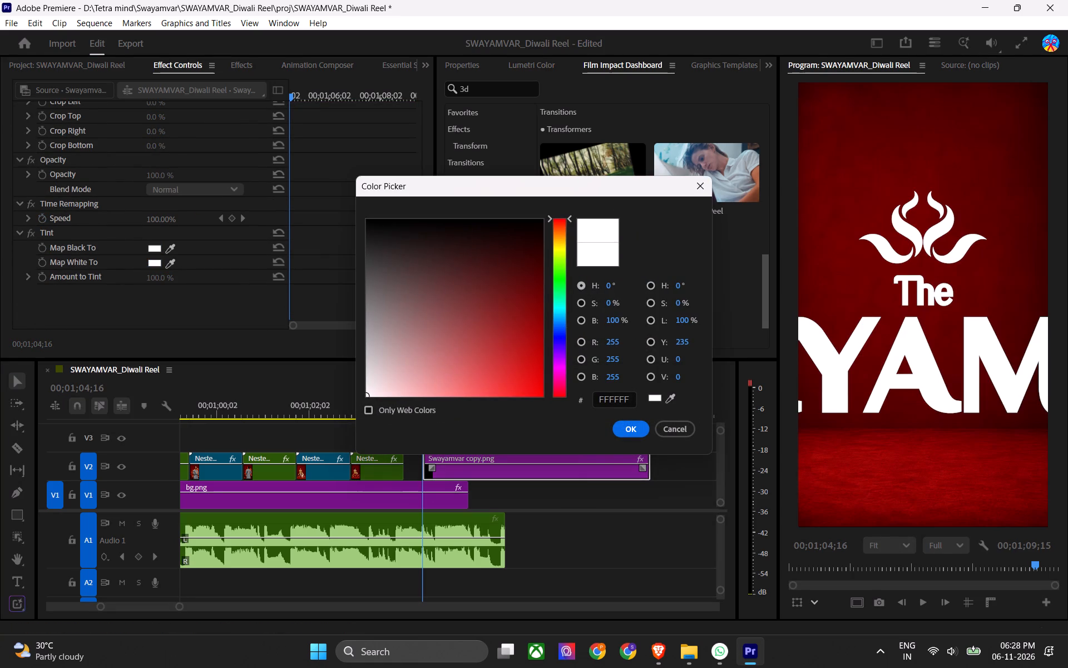
{"action": "left_click", "coordinate": [644, 427]}
{"action": "key", "text": "ctrl+s"}
Fit the Swayamvar copy.png logo clip to the frame, reduce its scale to 13%, and save.
{"action": "left_click", "coordinate": [458, 463]}
{"action": "key", "text": "4"}
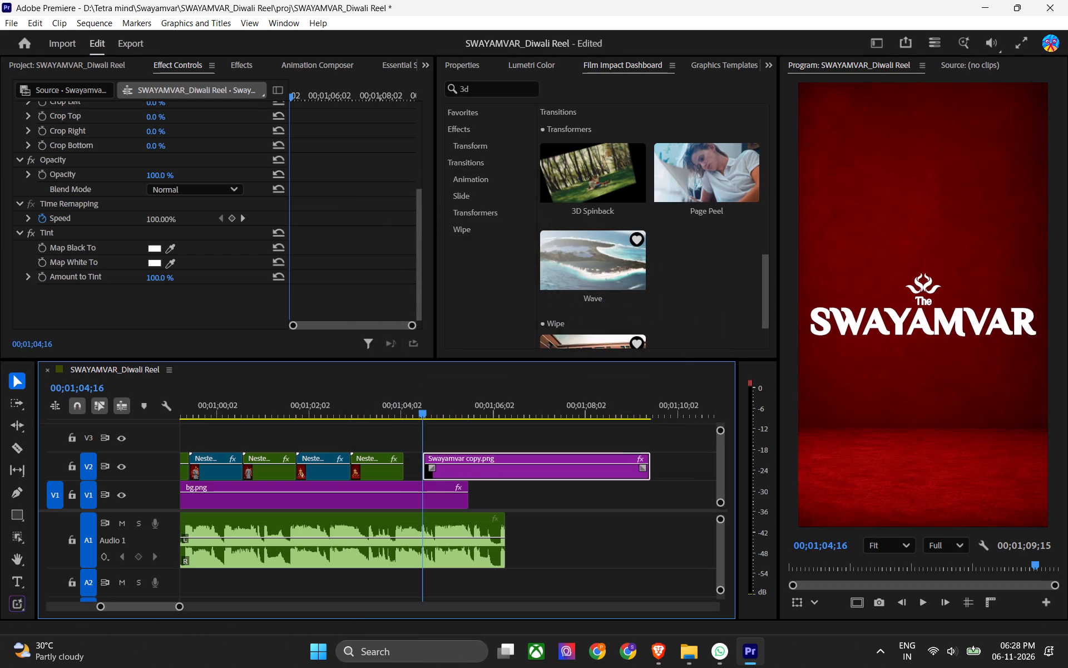
{"action": "key", "text": "ctrl+s"}
{"action": "scroll", "coordinate": [562, 51], "scroll_direction": "up", "scroll_amount": 5}
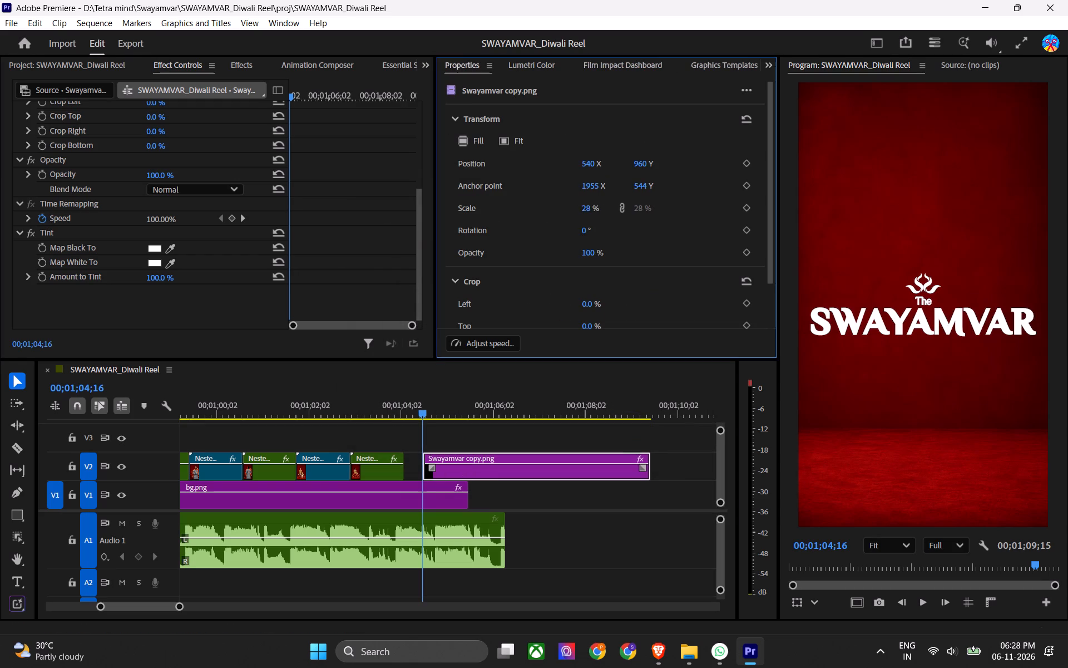
{"action": "left_click_drag", "start_coordinate": [589, 211], "coordinate": [497, 218], "text": "ctrl"}
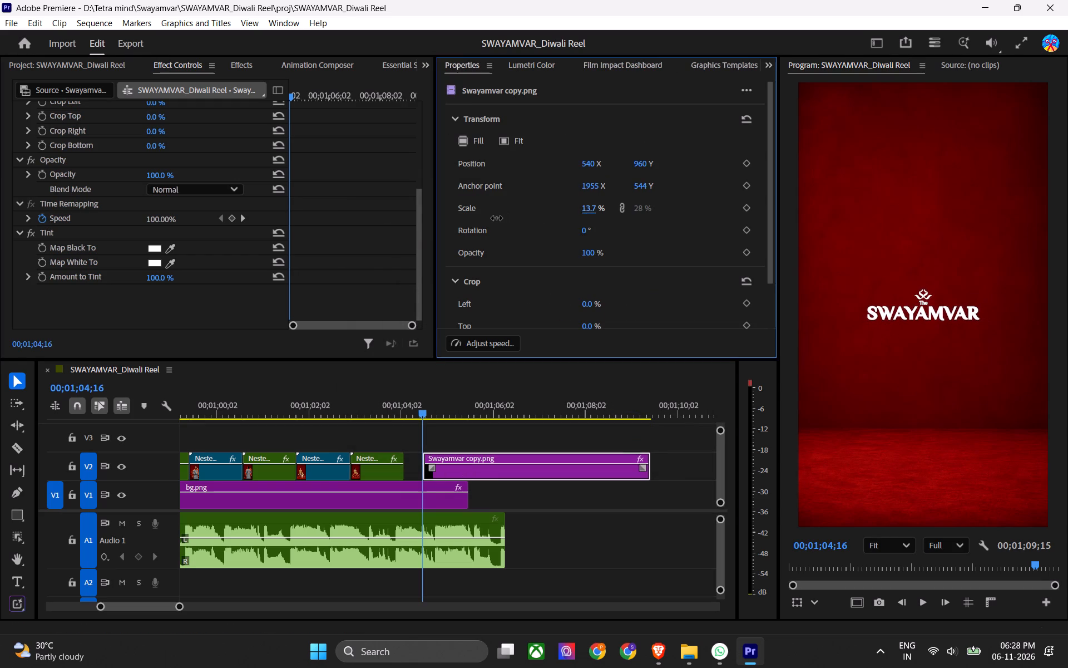
{"action": "left_click_drag", "start_coordinate": [497, 218], "coordinate": [496, 219], "text": "ctrl"}
{"action": "key", "text": "ctrl+s"}
Raise the logo slightly in the frame to a Position Y of 949.1 and save.
{"action": "left_click_drag", "start_coordinate": [640, 166], "coordinate": [584, 176], "text": "ctrl"}
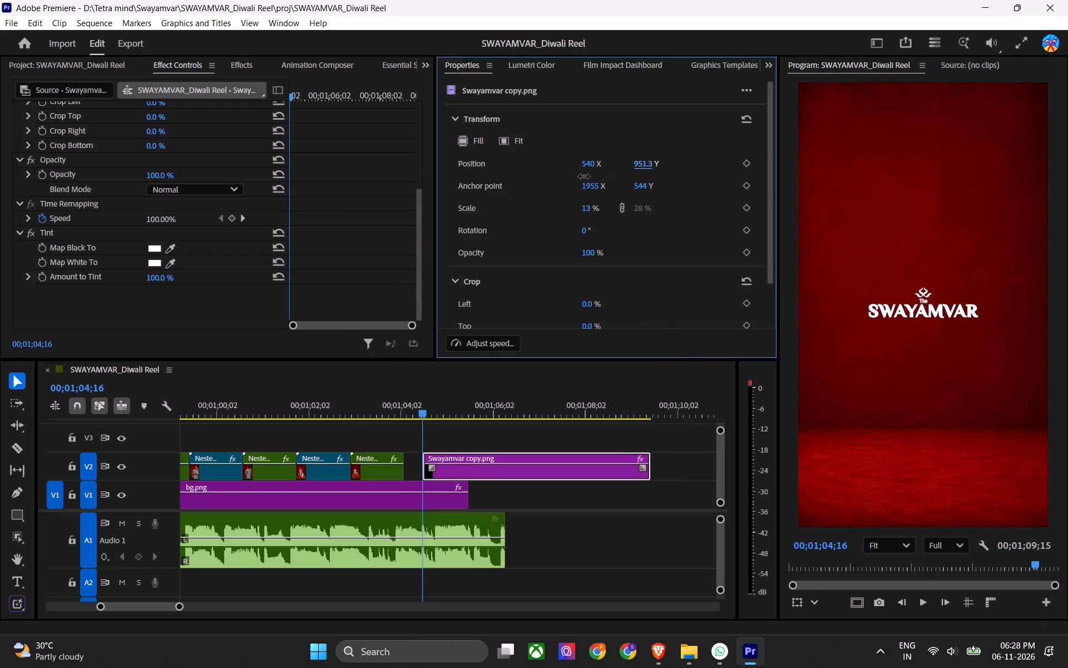
{"action": "left_click_drag", "start_coordinate": [584, 176], "coordinate": [571, 176], "text": "ctrl"}
{"action": "key", "text": "ctrl+s"}
Make the music, the logo clip and the bg.png background all end together at 00;01;06;06.
{"action": "scroll", "coordinate": [481, 467], "scroll_direction": "down", "scroll_amount": 3, "text": "alt"}
{"action": "scroll", "coordinate": [457, 507], "scroll_direction": "up", "scroll_amount": 5, "text": "alt"}
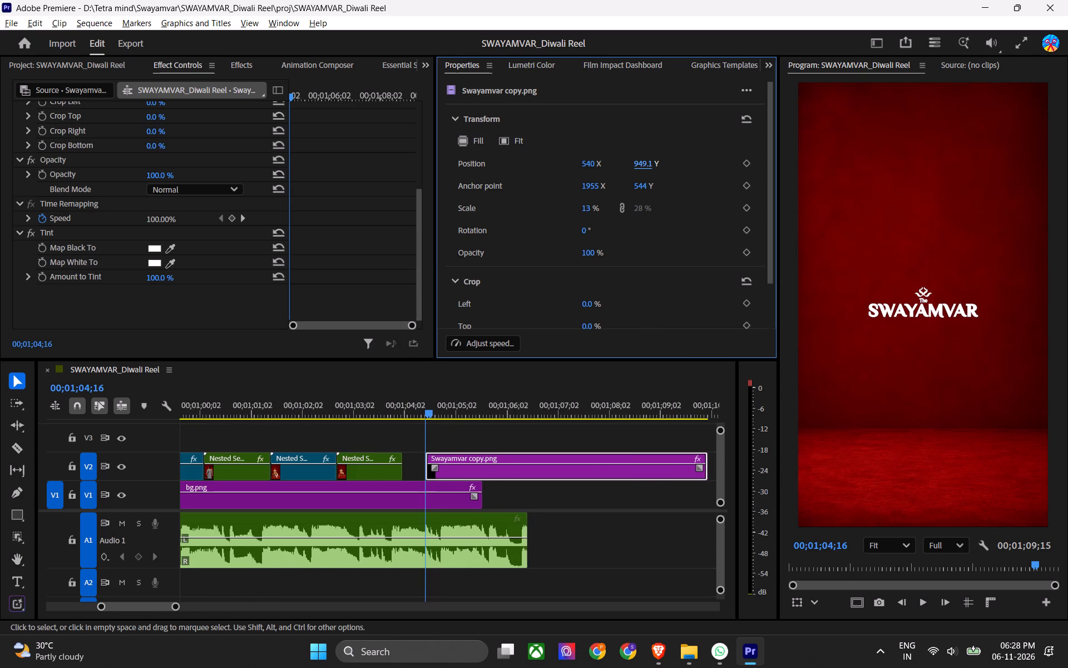
{"action": "left_click_drag", "start_coordinate": [486, 492], "coordinate": [516, 485]}
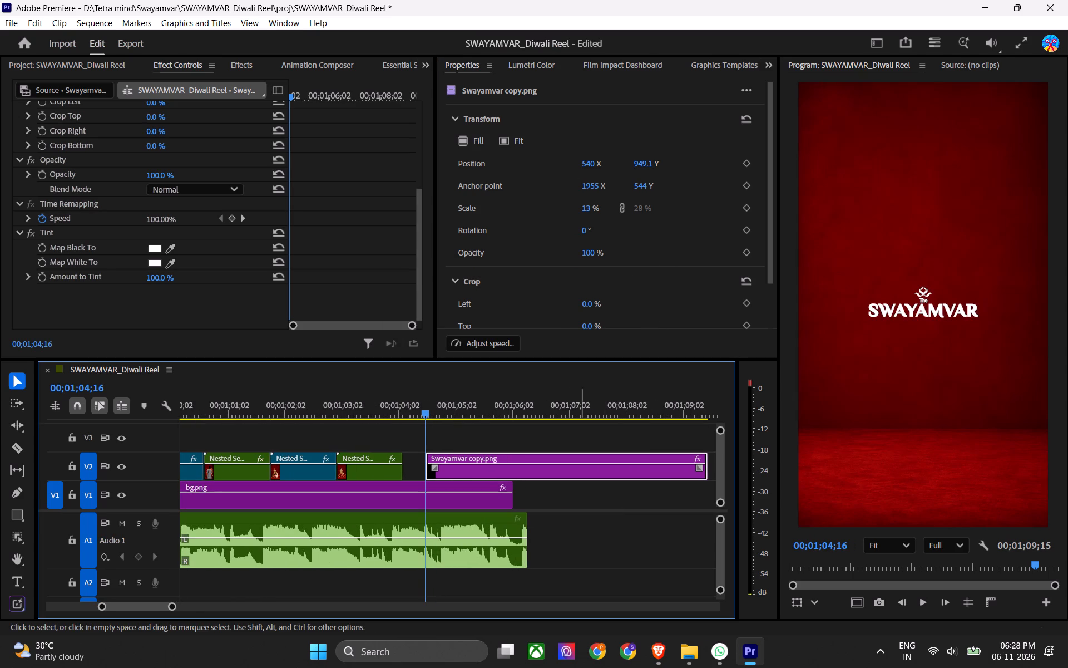
{"action": "key", "text": "space"}
{"action": "left_click", "coordinate": [486, 410]}
{"action": "key", "text": "space"}
{"action": "key", "text": "space"}
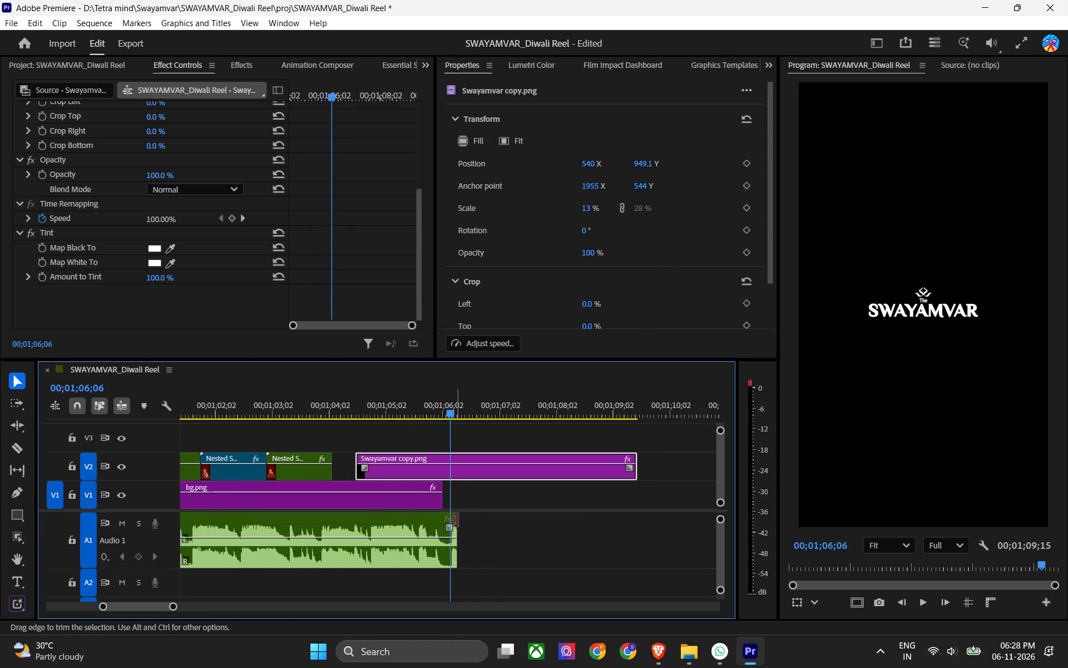
{"action": "left_click_drag", "start_coordinate": [461, 519], "coordinate": [455, 520]}
{"action": "left_click_drag", "start_coordinate": [640, 458], "coordinate": [453, 465]}
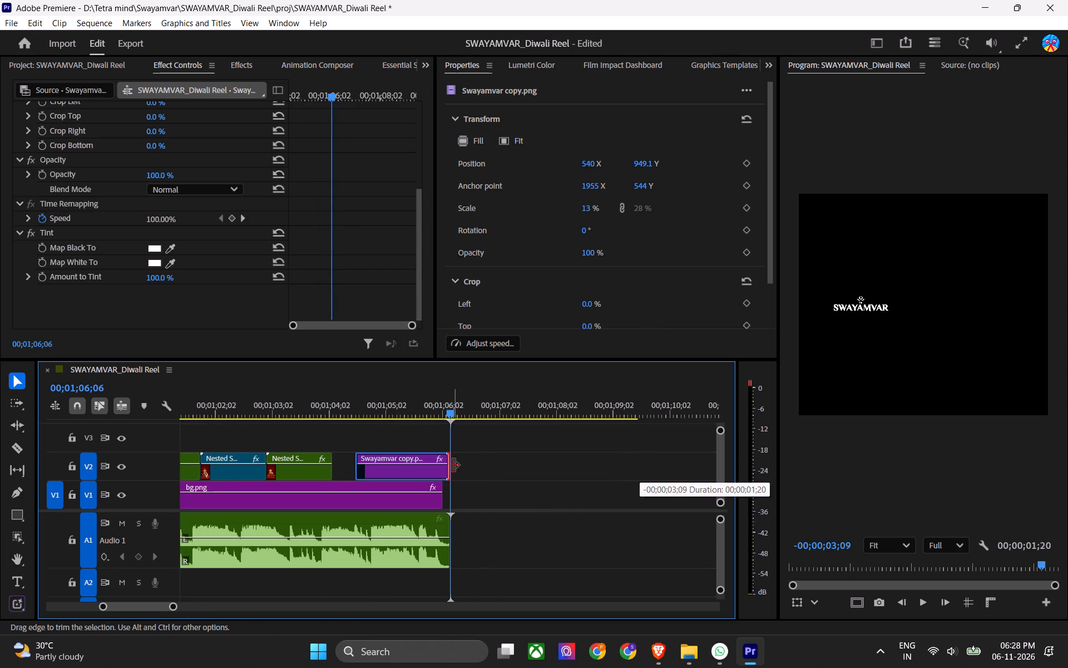
{"action": "left_click_drag", "start_coordinate": [453, 465], "coordinate": [448, 467]}
{"action": "left_click_drag", "start_coordinate": [446, 484], "coordinate": [454, 483]}
Extend the start of the logo clip on V2 back to the end of the last nested clip.
{"action": "left_click_drag", "start_coordinate": [360, 457], "coordinate": [344, 460]}
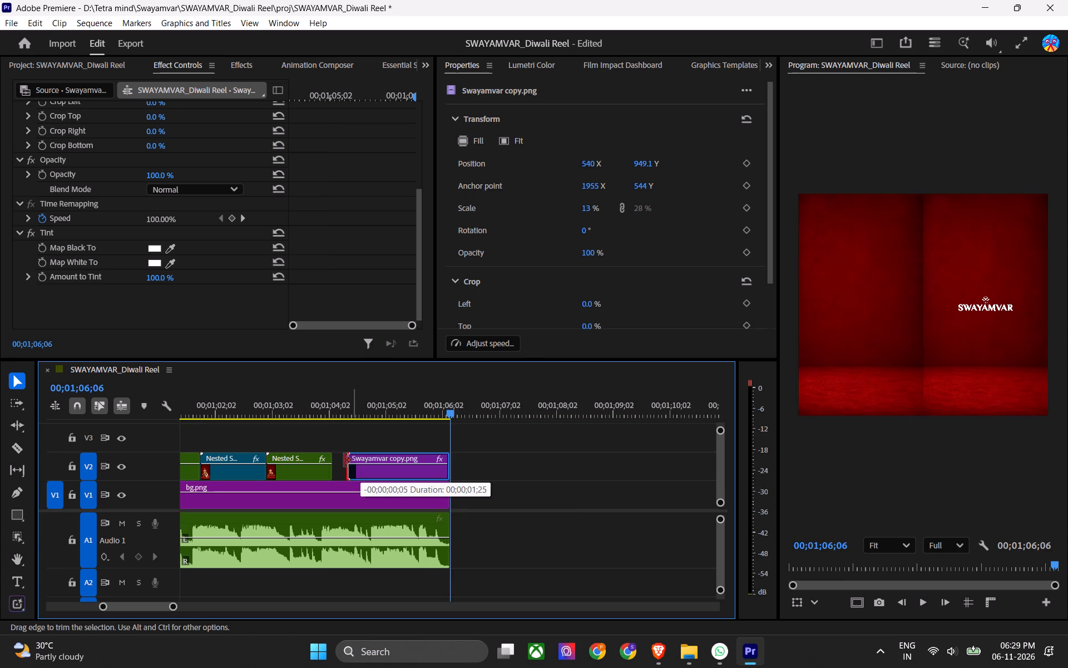
{"action": "left_click_drag", "start_coordinate": [344, 460], "coordinate": [338, 462]}
Split the bg.png clip on V1 at the logo clip's start, 00;01;04;04.
{"action": "left_click", "coordinate": [342, 397]}
{"action": "key", "text": "Up"}
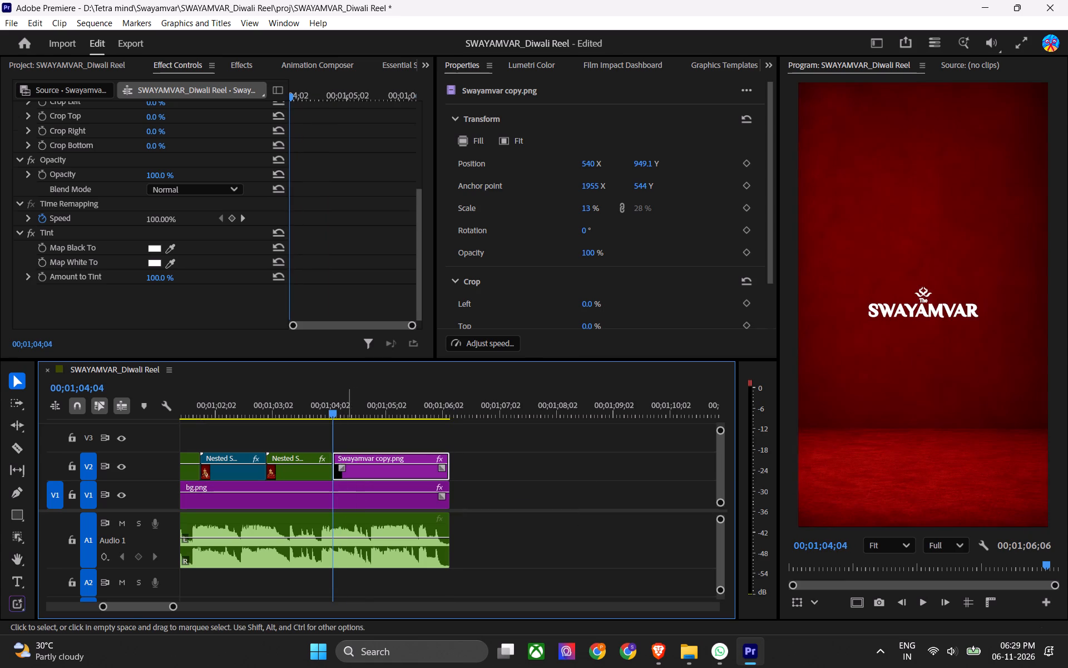
{"action": "left_click", "coordinate": [350, 484]}
{"action": "key", "text": "c"}
Nest the logo clip together with the bg.png segment beneath it, keeping the suggested sequence name, and save.
{"action": "left_click_drag", "start_coordinate": [387, 431], "coordinate": [409, 490]}
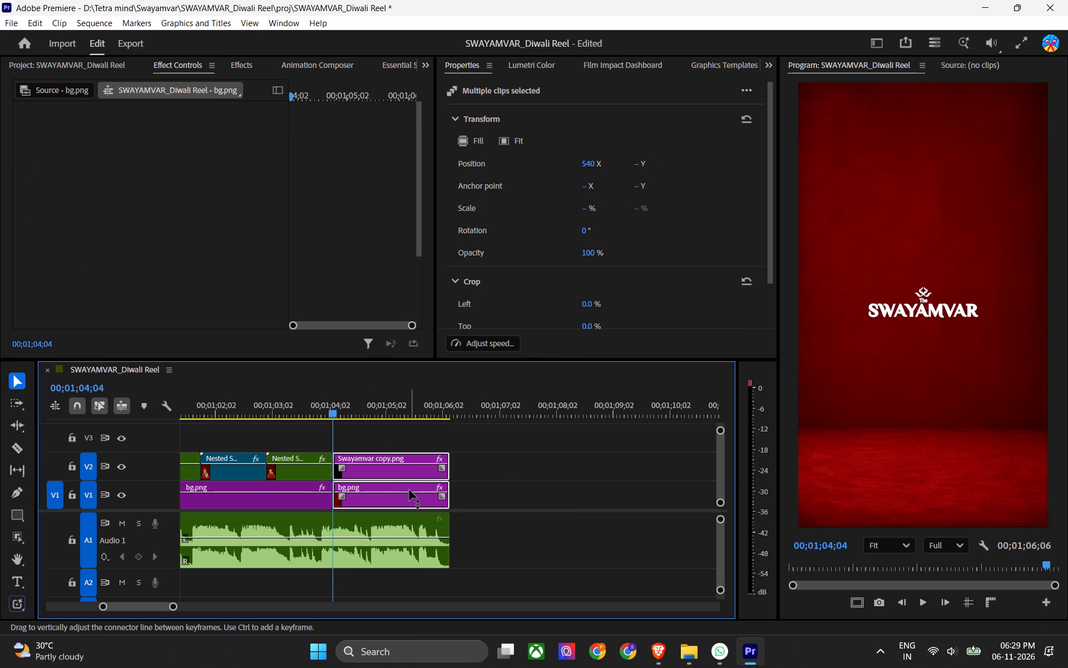
{"action": "key", "text": "shift+n"}
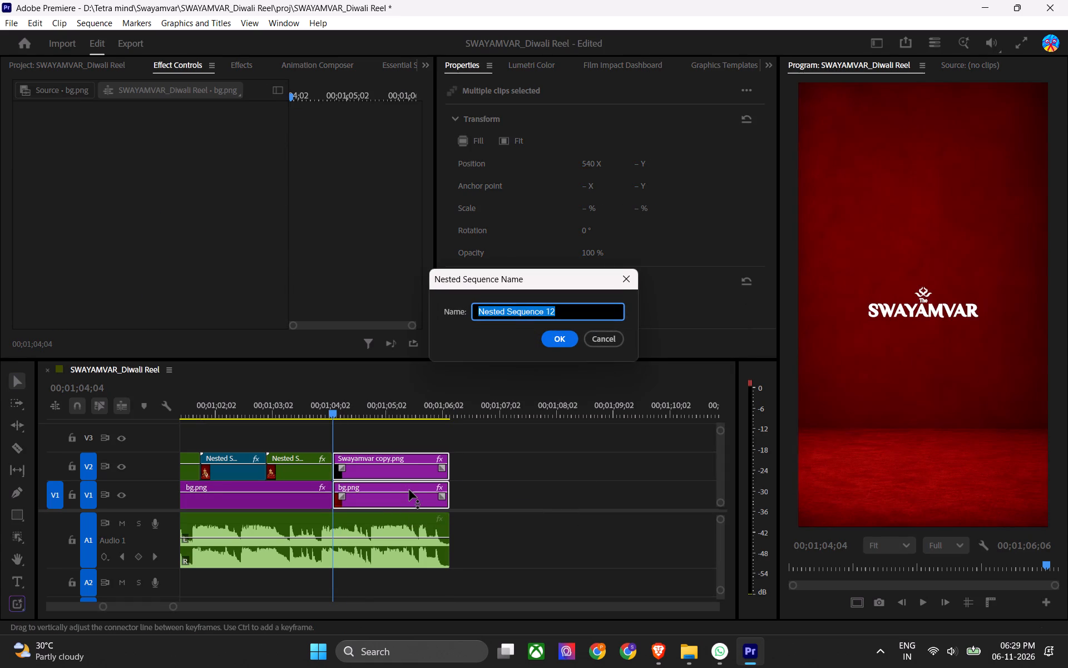
{"action": "key", "text": "Return"}
{"action": "left_click", "coordinate": [404, 449]}
{"action": "left_click_drag", "start_coordinate": [309, 408], "coordinate": [327, 415]}
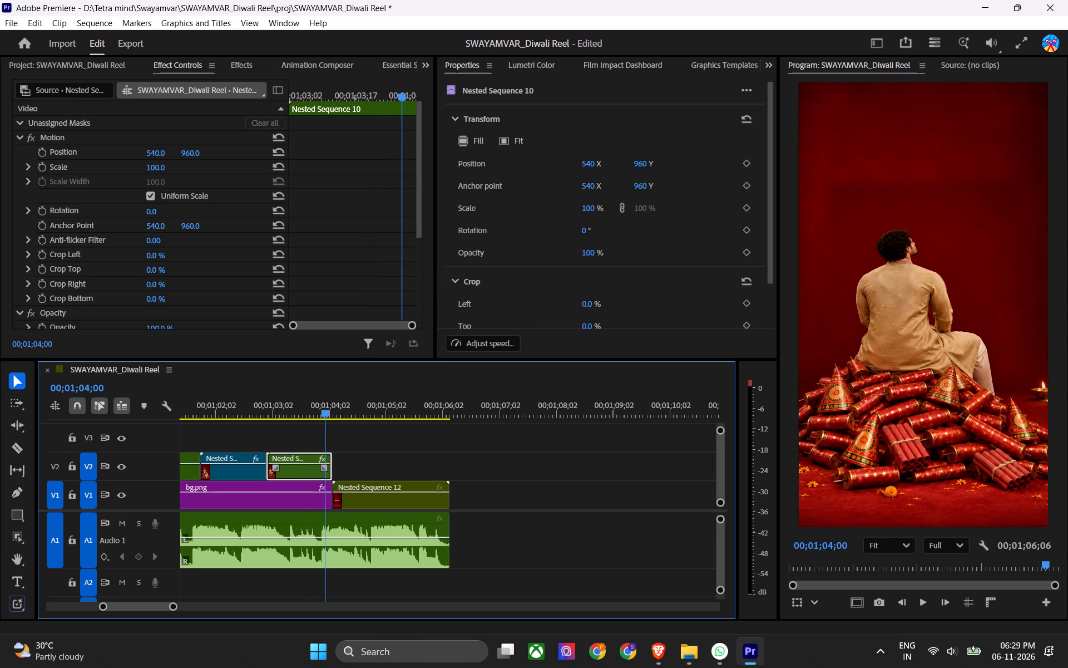
{"action": "left_click_drag", "start_coordinate": [327, 415], "coordinate": [310, 425]}
{"action": "scroll", "coordinate": [309, 449], "scroll_direction": "up", "scroll_amount": 3}
{"action": "key", "text": "ctrl+s"}
Copy the Basic 3D (Vertical 3D Flip In 1) effect from Nested Sequence 11 onto the nested logo clip and play the transition.
{"action": "left_click", "coordinate": [307, 404]}
{"action": "scroll", "coordinate": [324, 323], "scroll_direction": "down", "scroll_amount": 6}
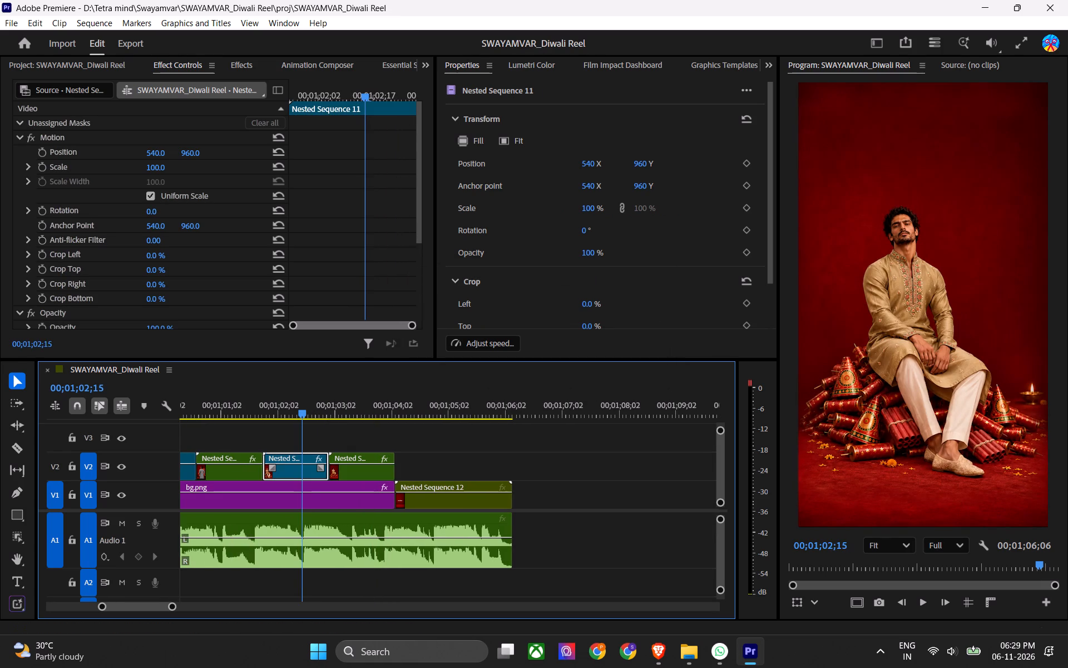
{"action": "scroll", "coordinate": [324, 323], "scroll_direction": "down", "scroll_amount": 1}
{"action": "scroll", "coordinate": [325, 264], "scroll_direction": "down", "scroll_amount": 3}
{"action": "scroll", "coordinate": [325, 271], "scroll_direction": "up", "scroll_amount": 1}
{"action": "scroll", "coordinate": [325, 271], "scroll_direction": "down", "scroll_amount": 7}
{"action": "left_click", "coordinate": [137, 262]}
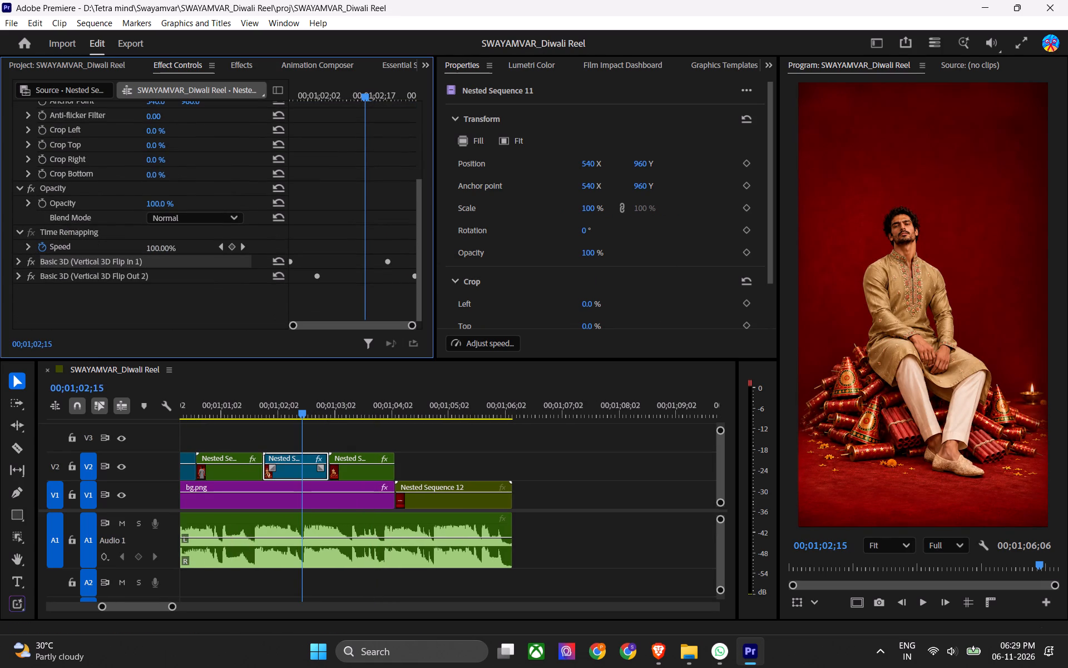
{"action": "key", "text": "ctrl+c"}
{"action": "left_click", "coordinate": [406, 403]}
{"action": "key", "text": "ctrl+v"}
{"action": "left_click_drag", "start_coordinate": [391, 390], "coordinate": [380, 394]}
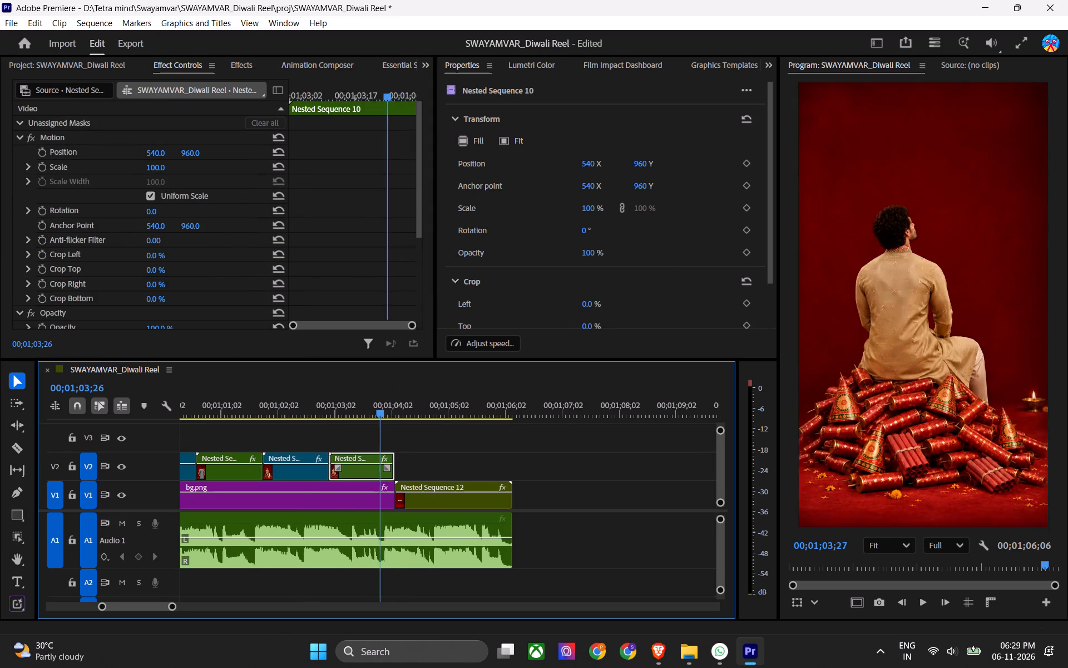
{"action": "left_click_drag", "start_coordinate": [380, 394], "coordinate": [380, 396]}
{"action": "key", "text": "space"}
{"action": "key", "text": "space"}
Move the nested logo clip up to V2, extend bg.png on V1 beneath it to the same end, and save.
{"action": "left_click_drag", "start_coordinate": [454, 484], "coordinate": [454, 472]}
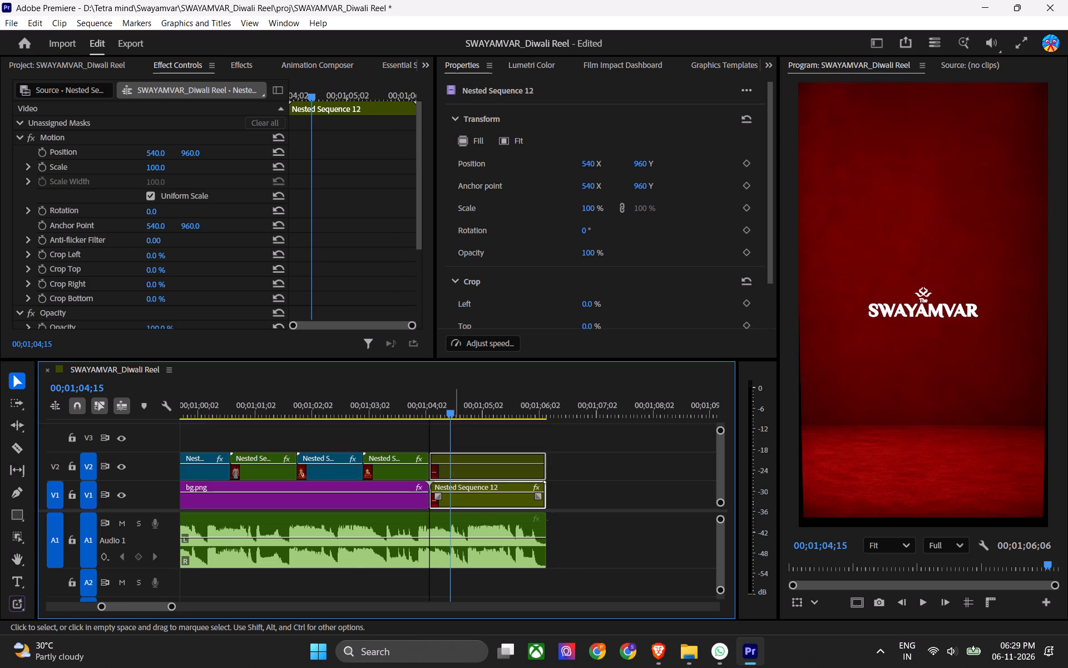
{"action": "left_click_drag", "start_coordinate": [436, 486], "coordinate": [547, 482]}
{"action": "left_click_drag", "start_coordinate": [544, 478], "coordinate": [550, 480]}
{"action": "left_click", "coordinate": [547, 484]}
{"action": "key", "text": "ctrl+s"}
Play back the flip transition from the last back-view clip into the logo end card several times.
{"action": "left_click_drag", "start_coordinate": [439, 420], "coordinate": [405, 414]}
{"action": "left_click", "coordinate": [405, 414]}
{"action": "key", "text": "space"}
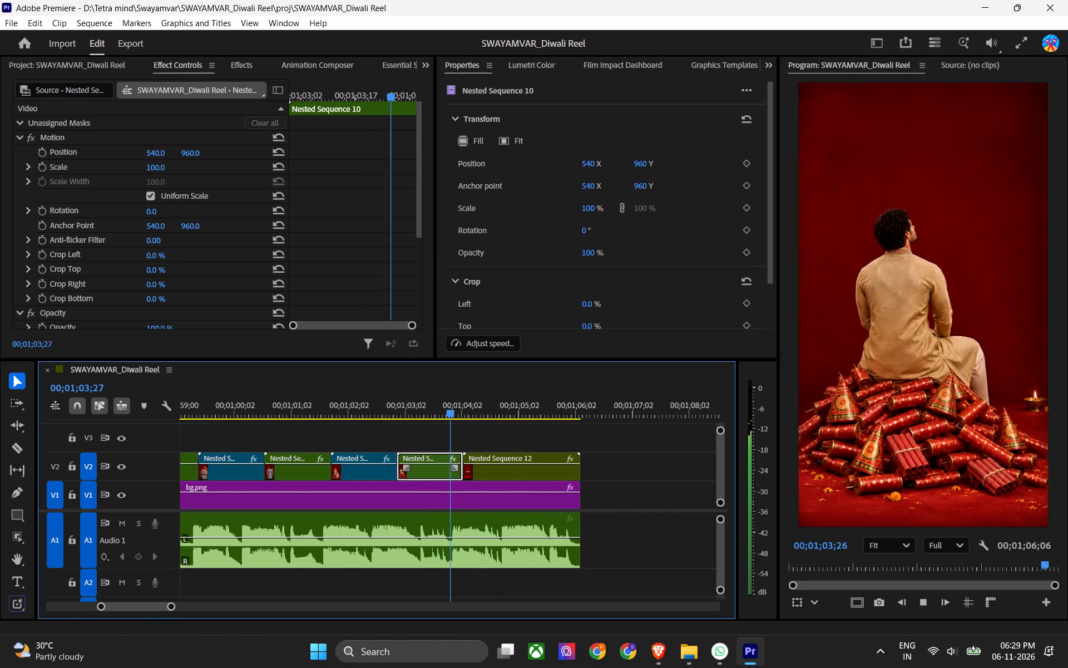
{"action": "key", "text": "space"}
{"action": "left_click_drag", "start_coordinate": [433, 405], "coordinate": [397, 412]}
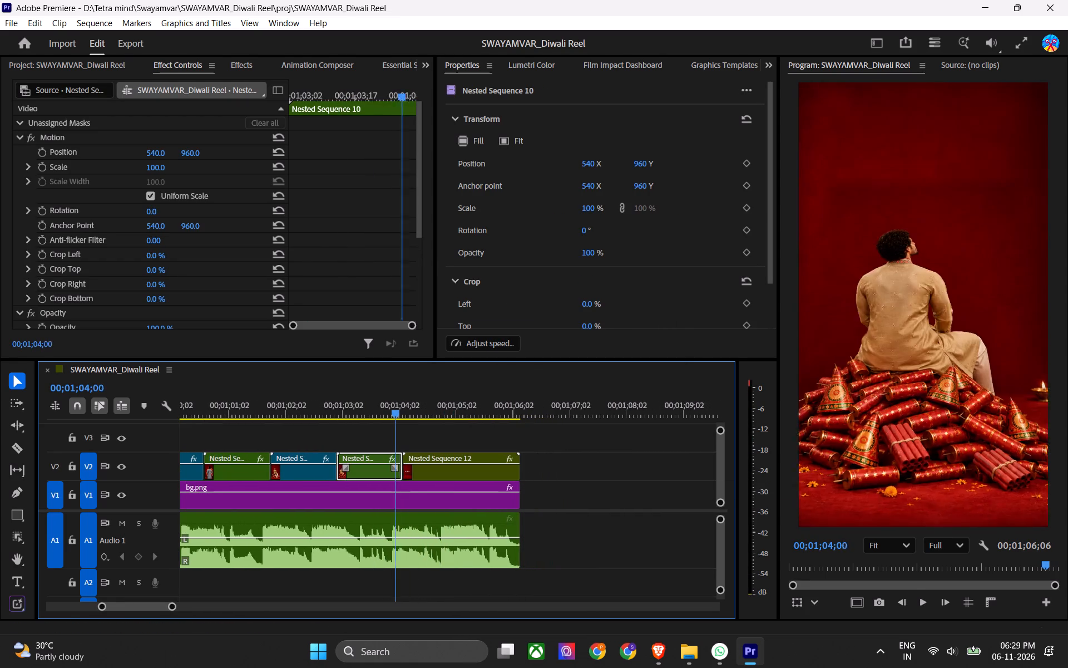
{"action": "left_click_drag", "start_coordinate": [397, 412], "coordinate": [390, 413]}
{"action": "key", "text": "space"}
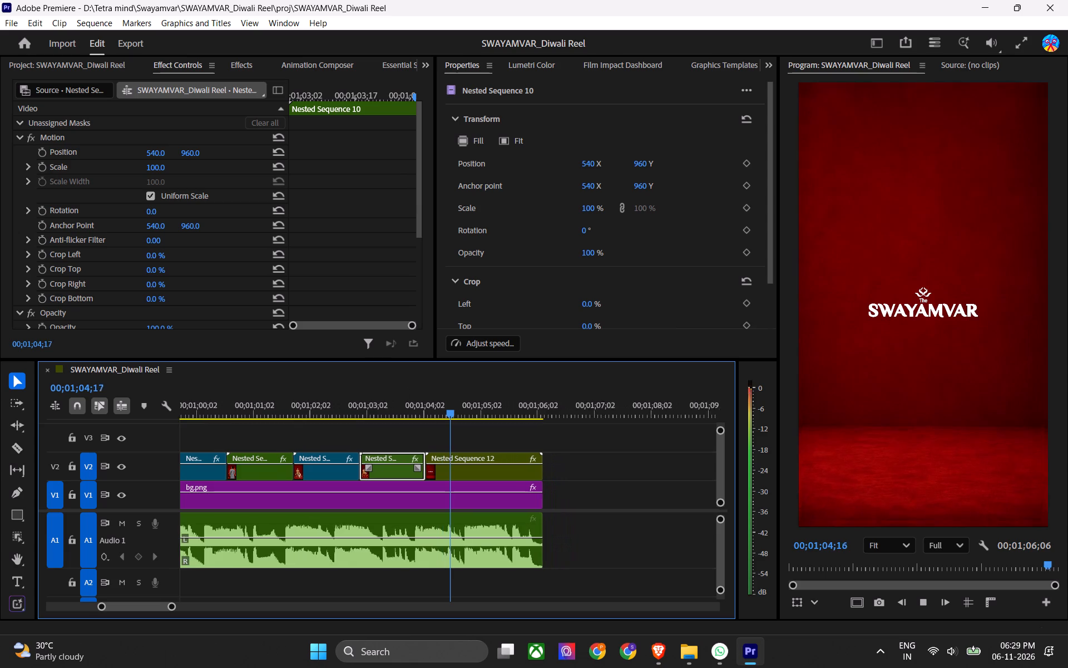
{"action": "key", "text": "space"}
{"action": "left_click_drag", "start_coordinate": [373, 411], "coordinate": [347, 423]}
{"action": "key", "text": "space"}
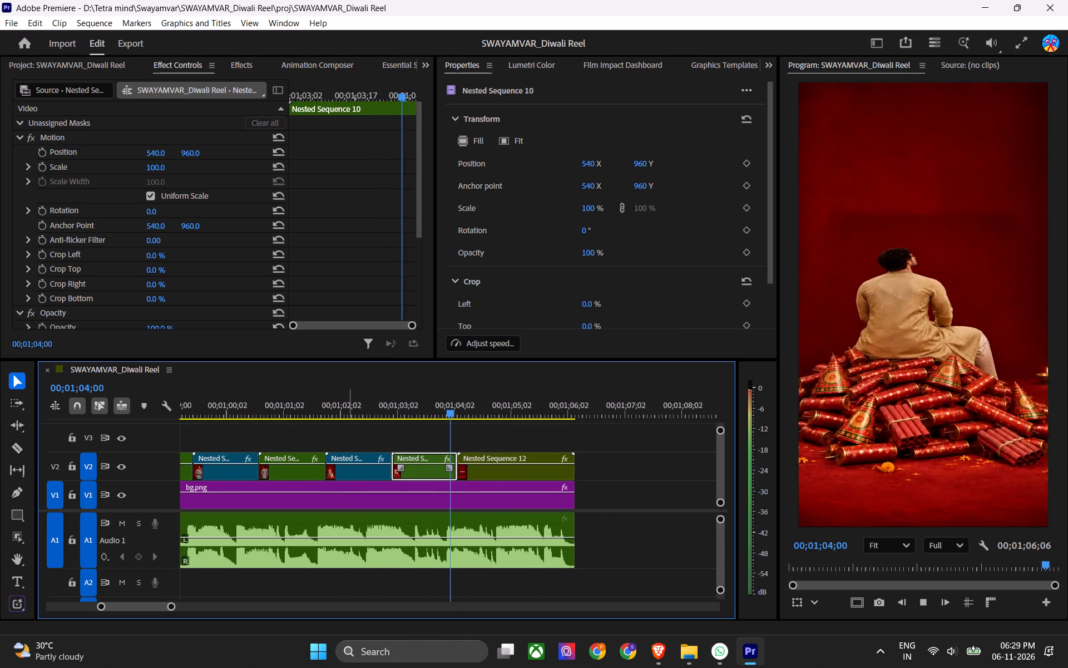
{"action": "key", "text": "space"}
Open the nested logo sequence, find the Crop effect, and apply it to the bg.png clip on V1.
{"action": "double_click", "coordinate": [449, 458]}
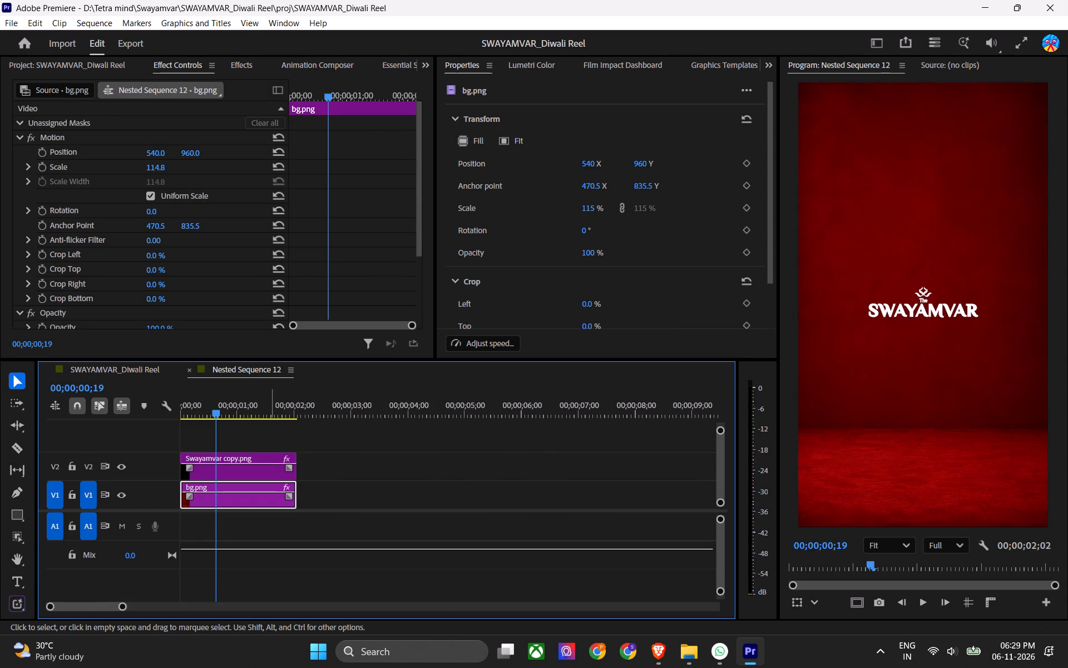
{"action": "left_click", "coordinate": [255, 494]}
{"action": "key", "text": "ctrl+s"}
{"action": "left_click", "coordinate": [235, 55]}
{"action": "left_click", "coordinate": [239, 68]}
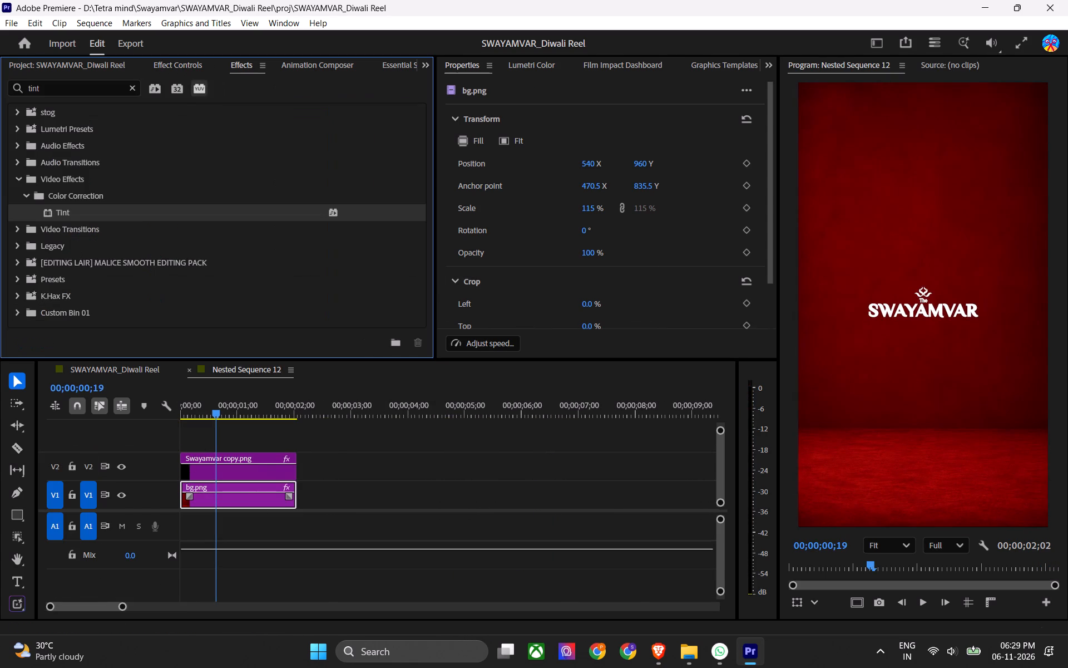
{"action": "left_click", "coordinate": [135, 90]}
{"action": "left_click", "coordinate": [112, 91]}
{"action": "key", "text": "c"}
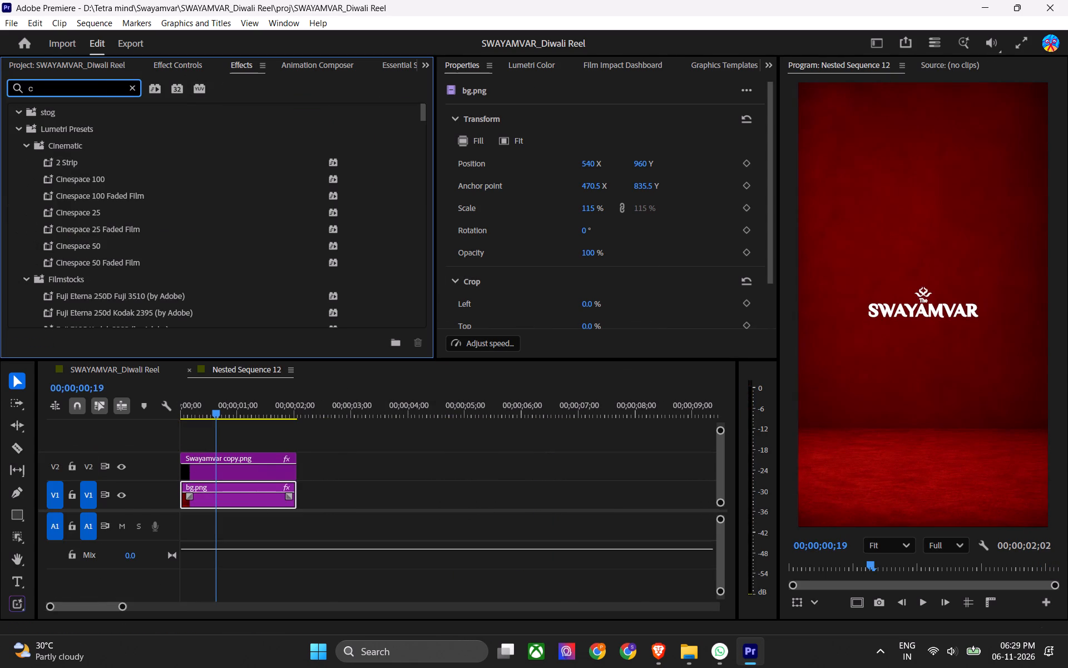
{"action": "type", "text": "ro"}
{"action": "key", "text": "p"}
{"action": "left_click_drag", "start_coordinate": [79, 277], "coordinate": [215, 434]}
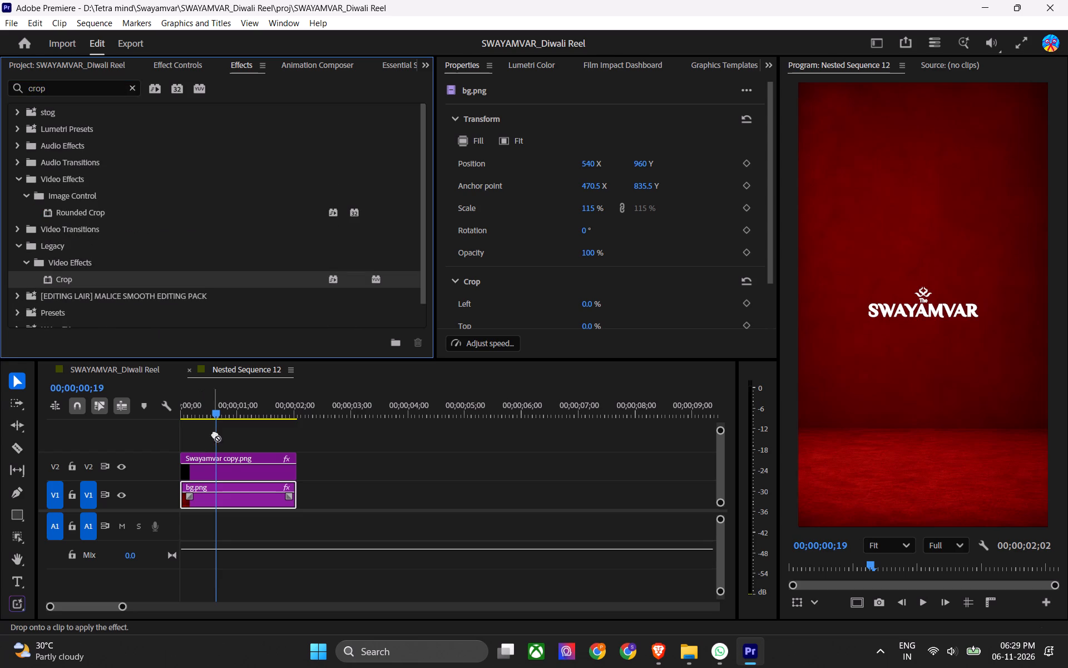
{"action": "left_click_drag", "start_coordinate": [215, 434], "coordinate": [233, 487]}
Set the bg.png Crop effect's left, top, right and bottom values to 20% each.
{"action": "left_click", "coordinate": [190, 71]}
{"action": "scroll", "coordinate": [286, 195], "scroll_direction": "down", "scroll_amount": 14}
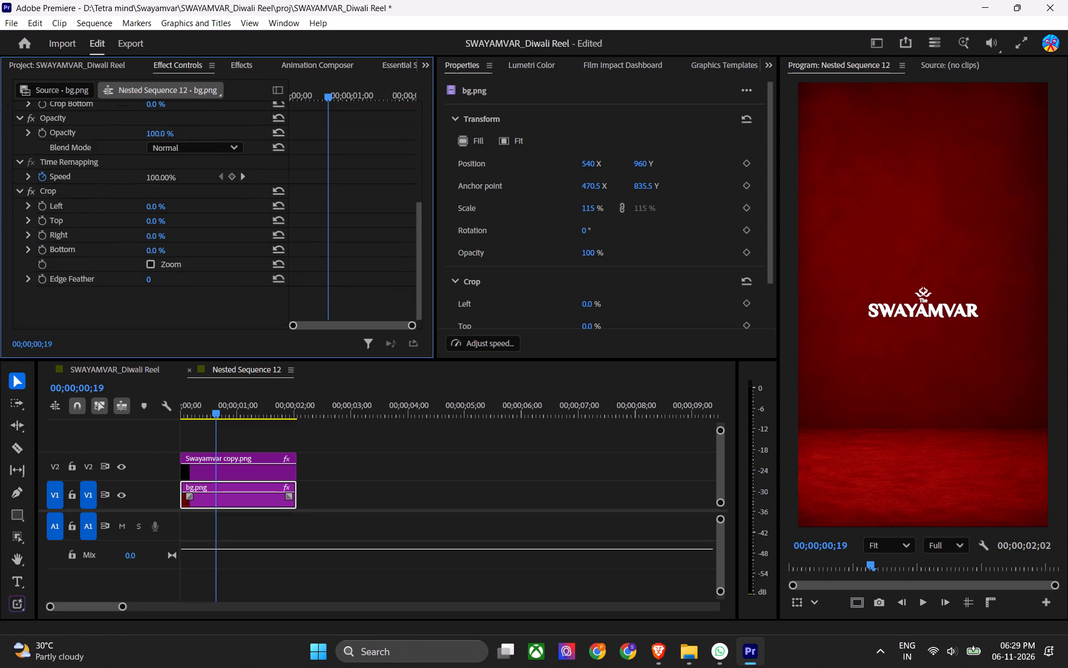
{"action": "left_click_drag", "start_coordinate": [161, 252], "coordinate": [186, 253], "text": "ctrl"}
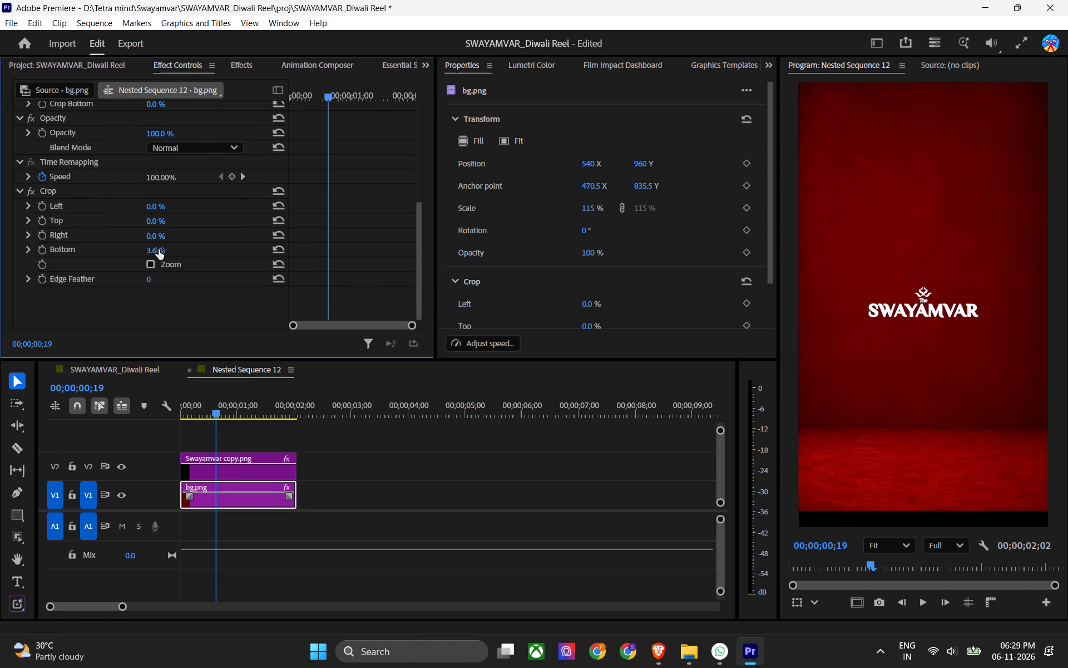
{"action": "left_click", "coordinate": [150, 253]}
{"action": "type", "text": "20"}
{"action": "key", "text": "Return"}
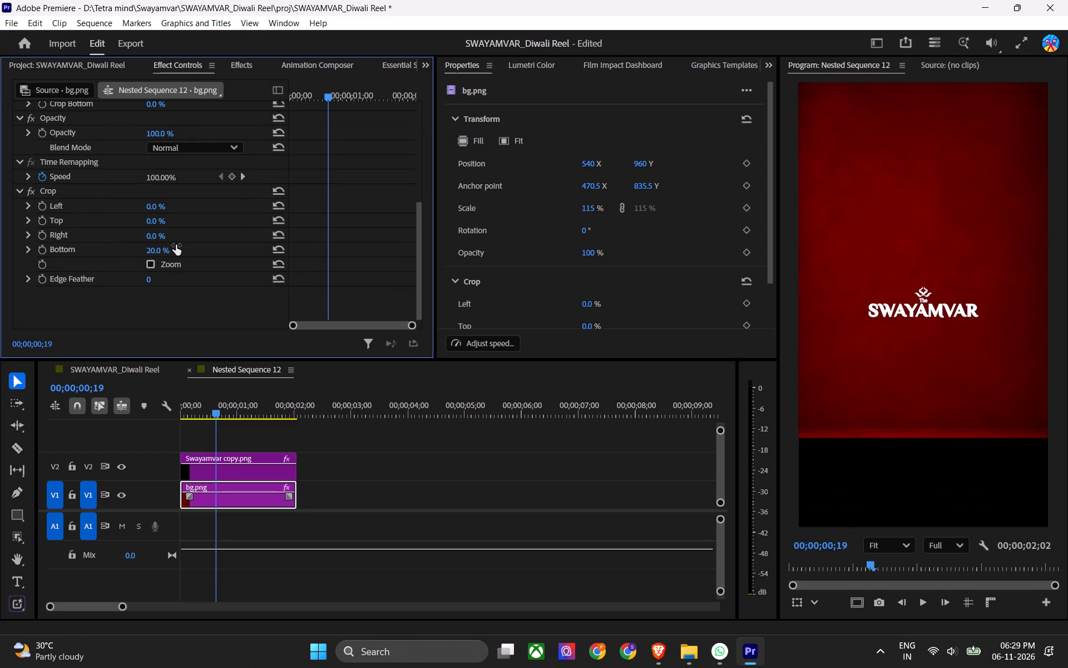
{"action": "left_click", "coordinate": [160, 236]}
{"action": "type", "text": "20"}
{"action": "key", "text": "Return"}
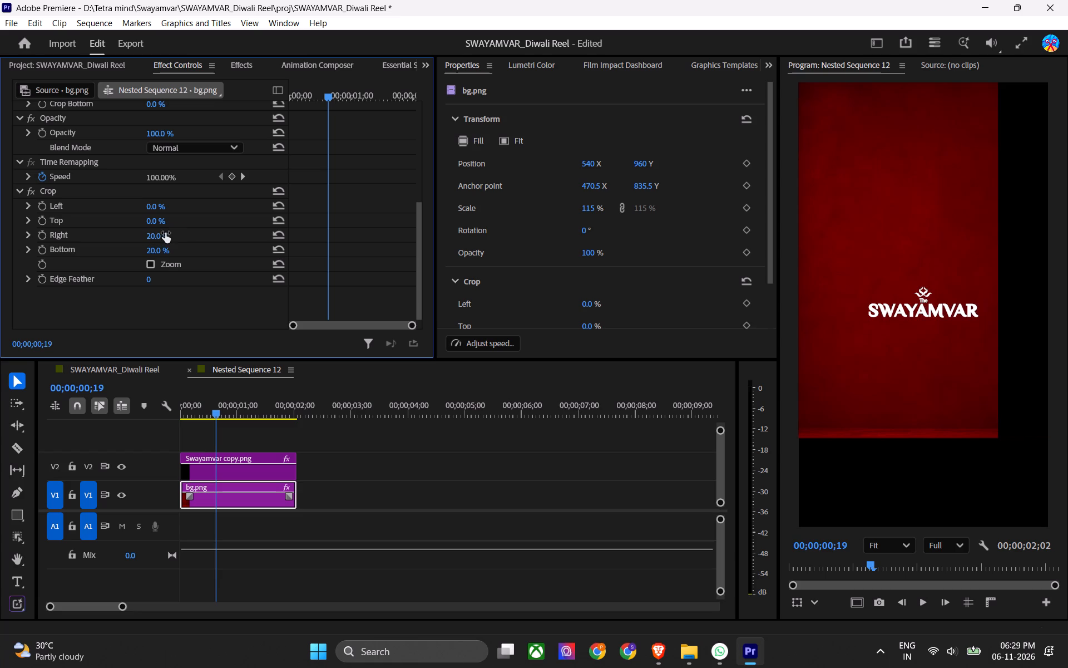
{"action": "left_click", "coordinate": [159, 223]}
{"action": "type", "text": "20"}
{"action": "key", "text": "Return"}
{"action": "left_click", "coordinate": [157, 206]}
{"action": "type", "text": "20"}
{"action": "key", "text": "Return"}
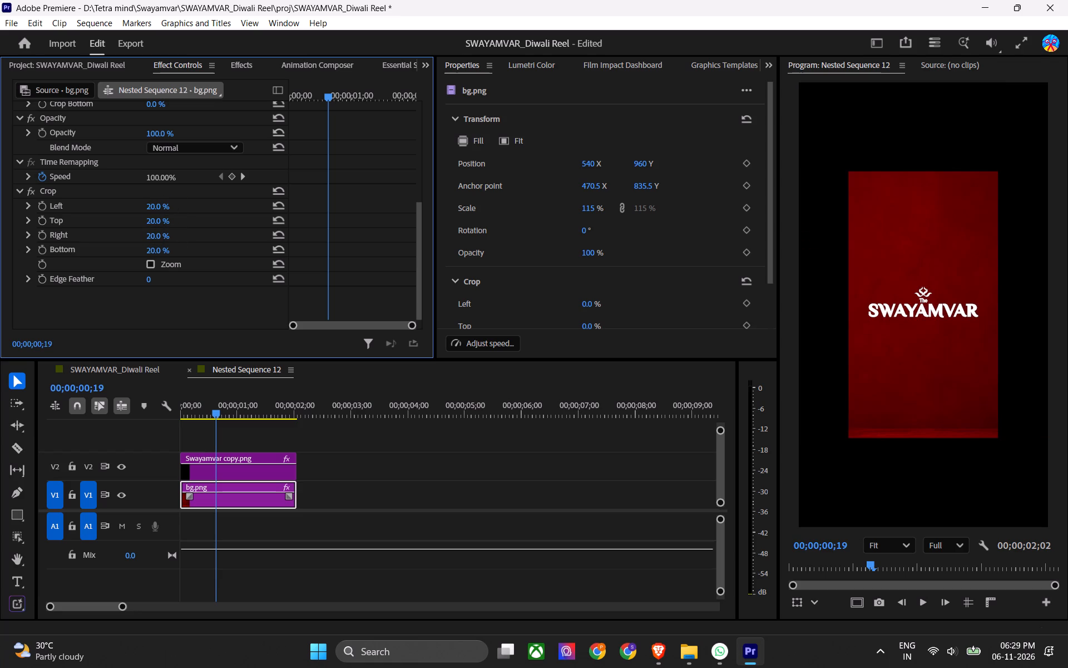
Set the Crop effect's Edge Feather on bg.png to 365 and save.
{"action": "left_click_drag", "start_coordinate": [154, 280], "coordinate": [264, 286]}
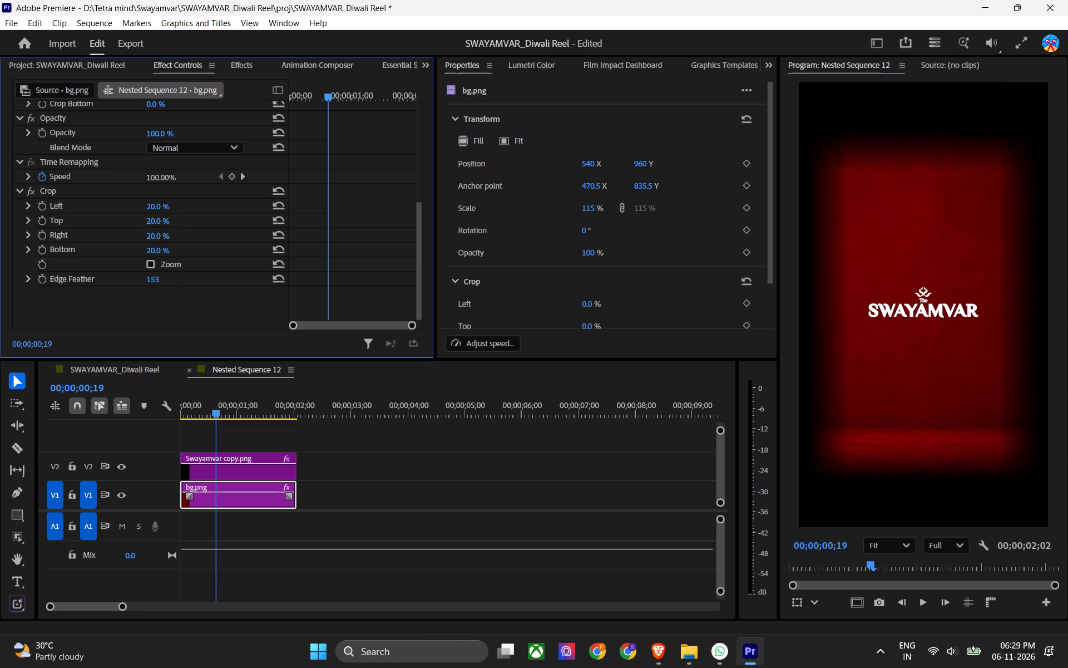
{"action": "left_click_drag", "start_coordinate": [264, 286], "coordinate": [409, 287]}
{"action": "key", "text": "ctrl+s"}
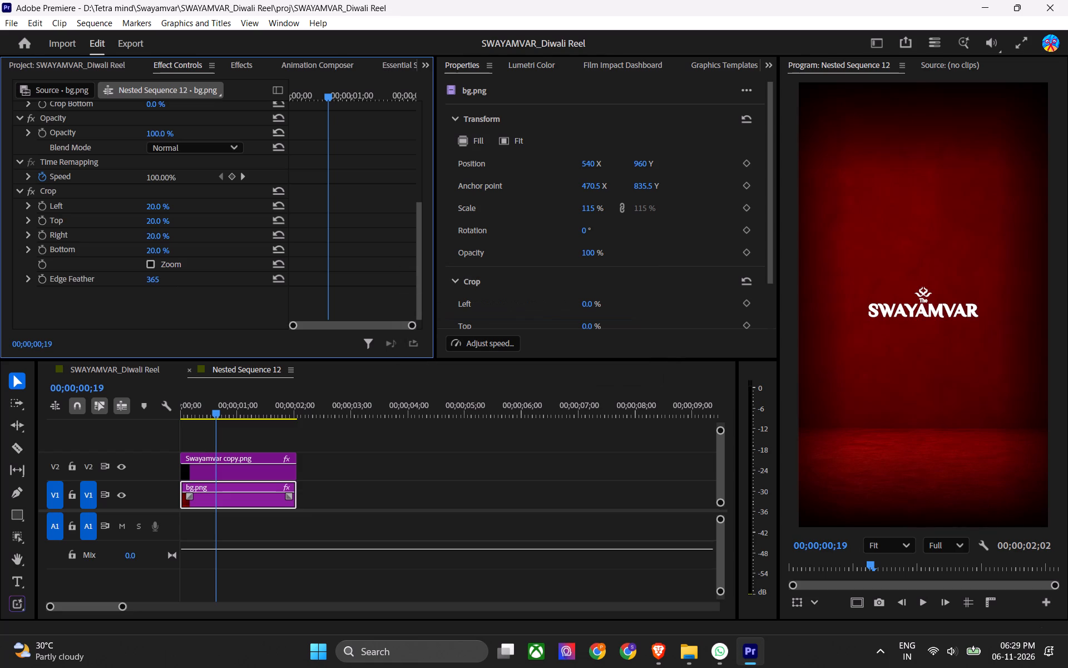
Close the nested logo sequence, save, and play the main reel through the flip into the logo end card.
{"action": "left_click", "coordinate": [192, 375]}
{"action": "key", "text": "ctrl+s"}
{"action": "left_click_drag", "start_coordinate": [425, 406], "coordinate": [372, 405]}
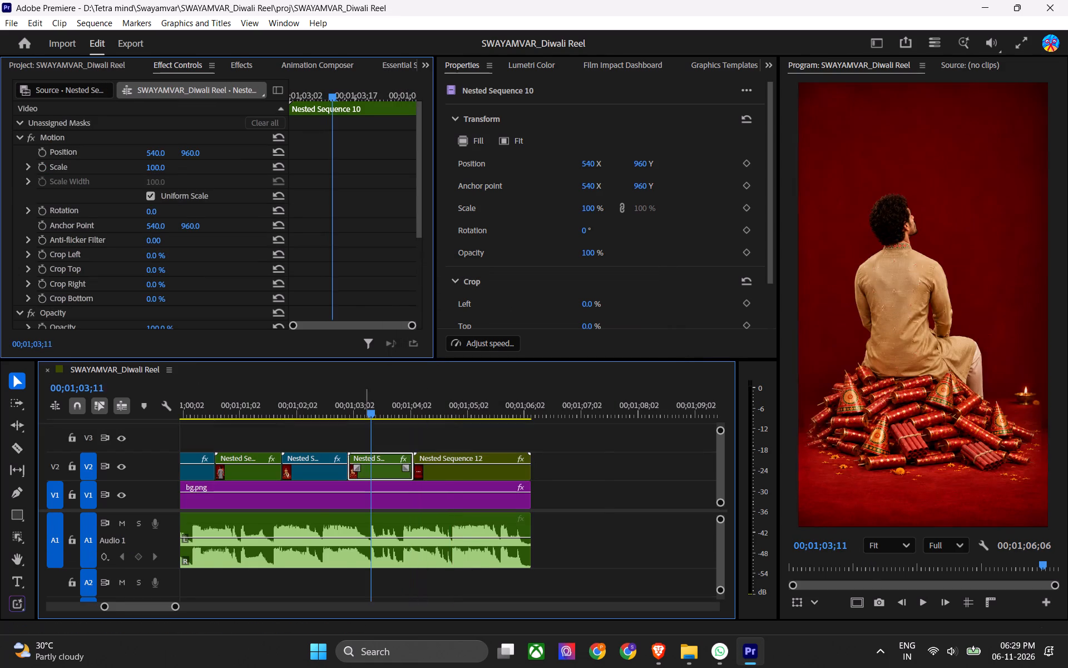
{"action": "key", "text": "space"}
{"action": "key", "text": "space"}
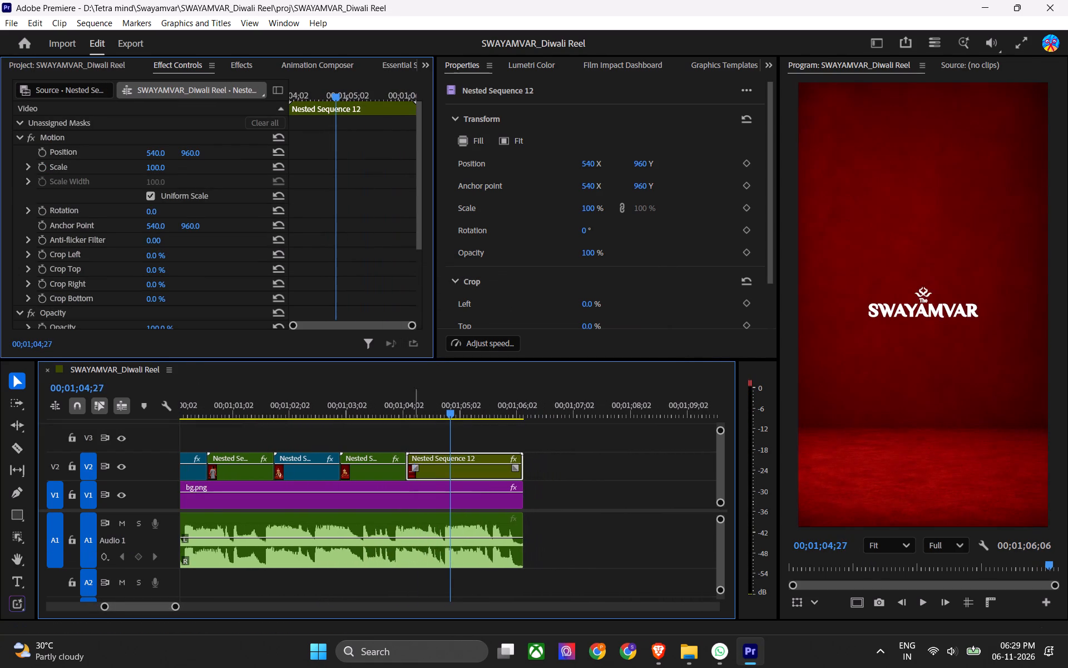
Cut the Basic 3D (Vertical 3D Flip In) effect from the Nested Sequence 12 logo clip.
{"action": "left_click_drag", "start_coordinate": [416, 411], "coordinate": [439, 412]}
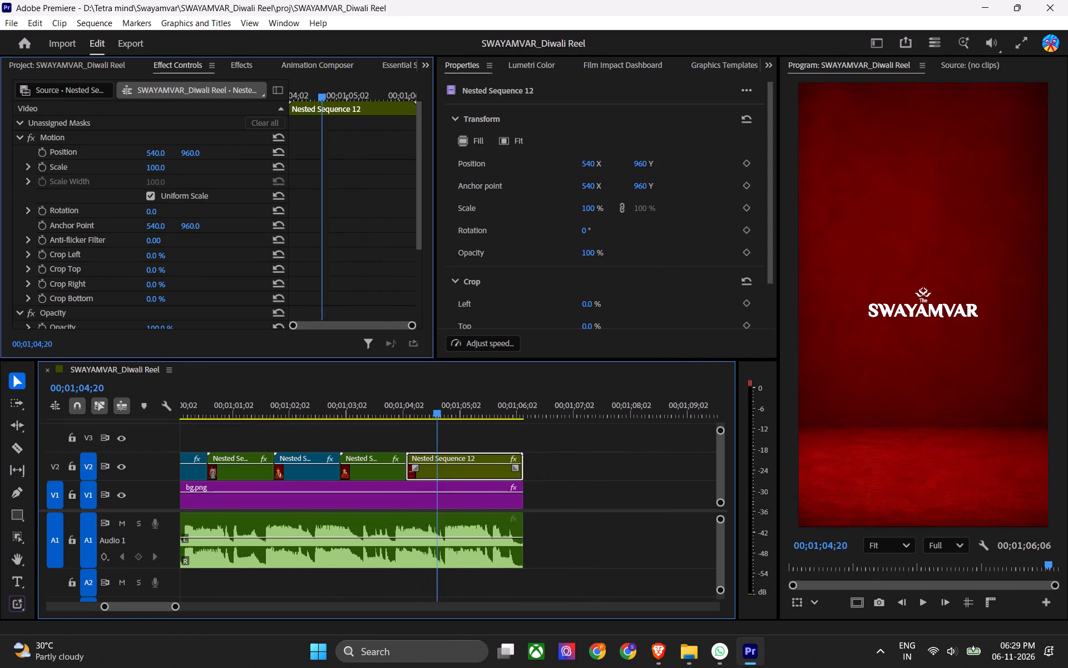
{"action": "left_click_drag", "start_coordinate": [439, 412], "coordinate": [429, 424]}
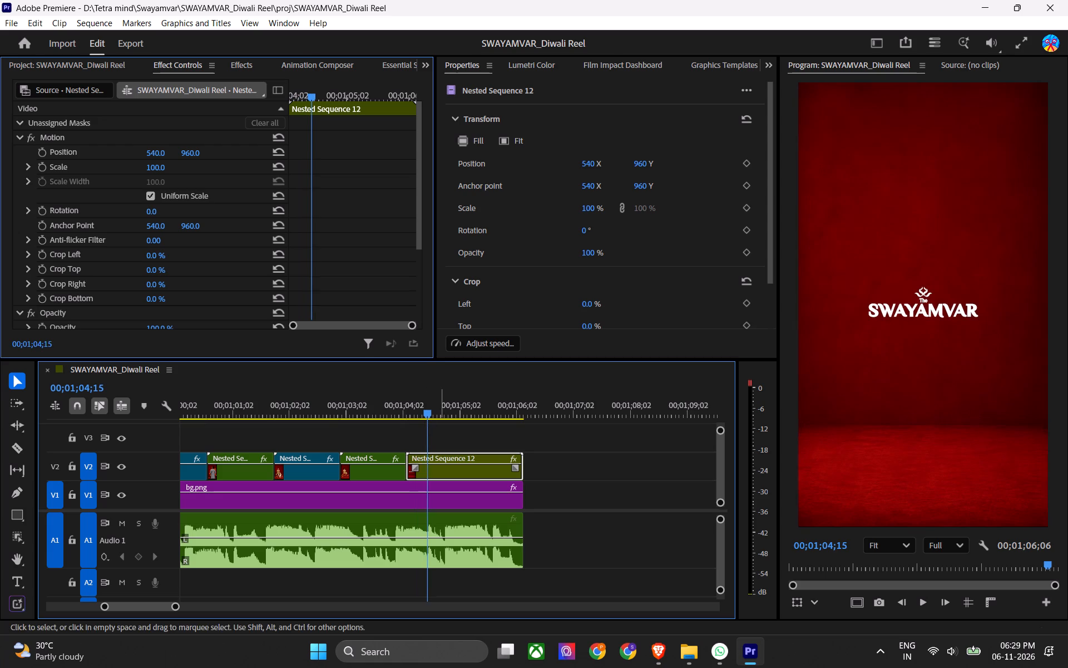
{"action": "scroll", "coordinate": [337, 289], "scroll_direction": "down", "scroll_amount": 6}
{"action": "left_click", "coordinate": [110, 303]}
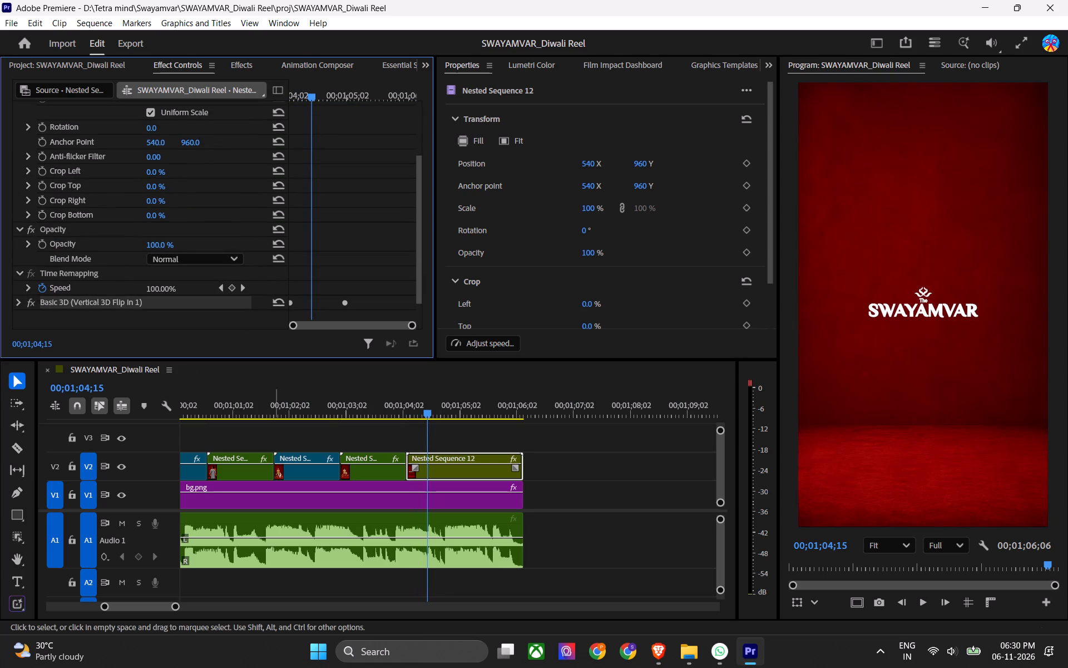
{"action": "key", "text": "ctrl+x"}
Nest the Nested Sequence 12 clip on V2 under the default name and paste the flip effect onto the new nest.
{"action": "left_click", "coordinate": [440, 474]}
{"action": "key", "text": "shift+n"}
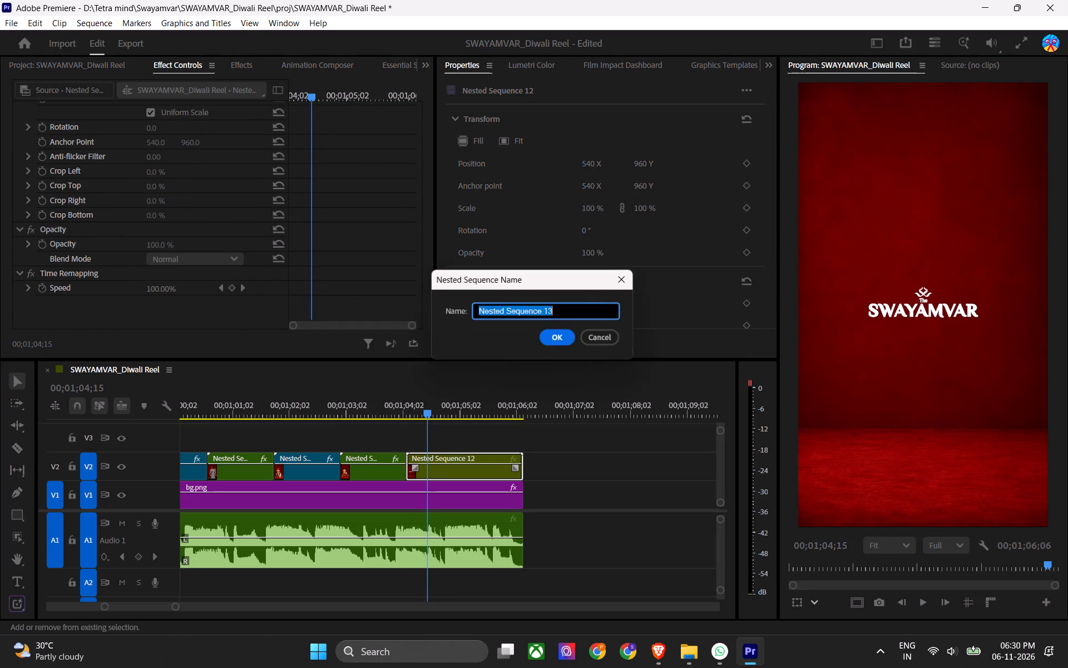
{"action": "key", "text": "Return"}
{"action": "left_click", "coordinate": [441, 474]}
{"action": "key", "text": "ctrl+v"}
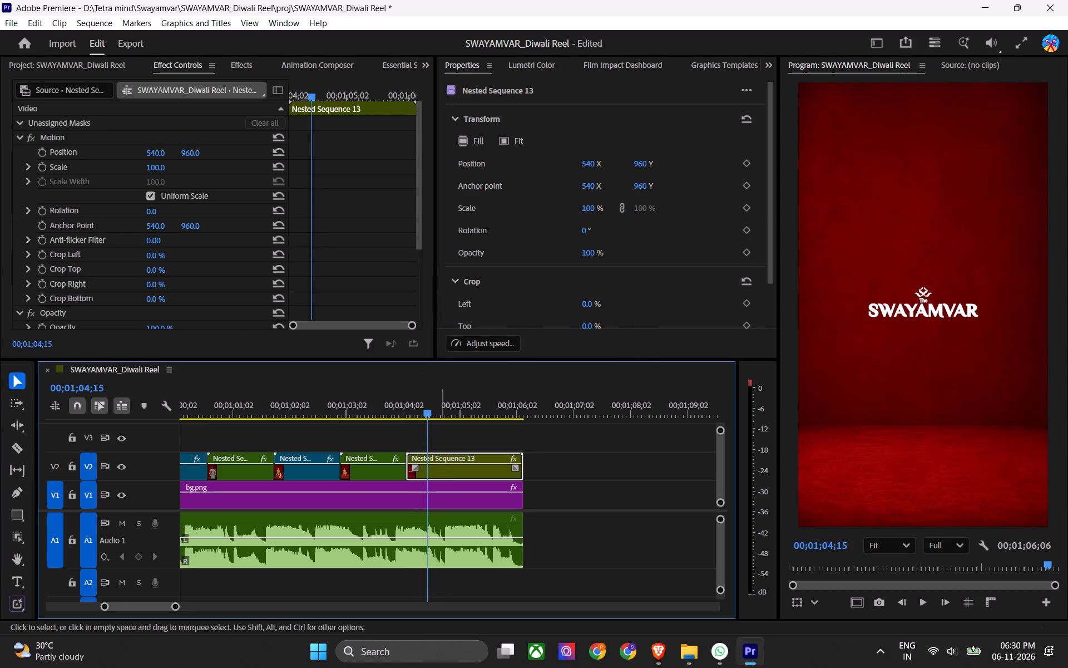
Scrub the transition into the logo end card and examine the contents of Nested Sequence 13.
{"action": "left_click_drag", "start_coordinate": [415, 407], "coordinate": [399, 423]}
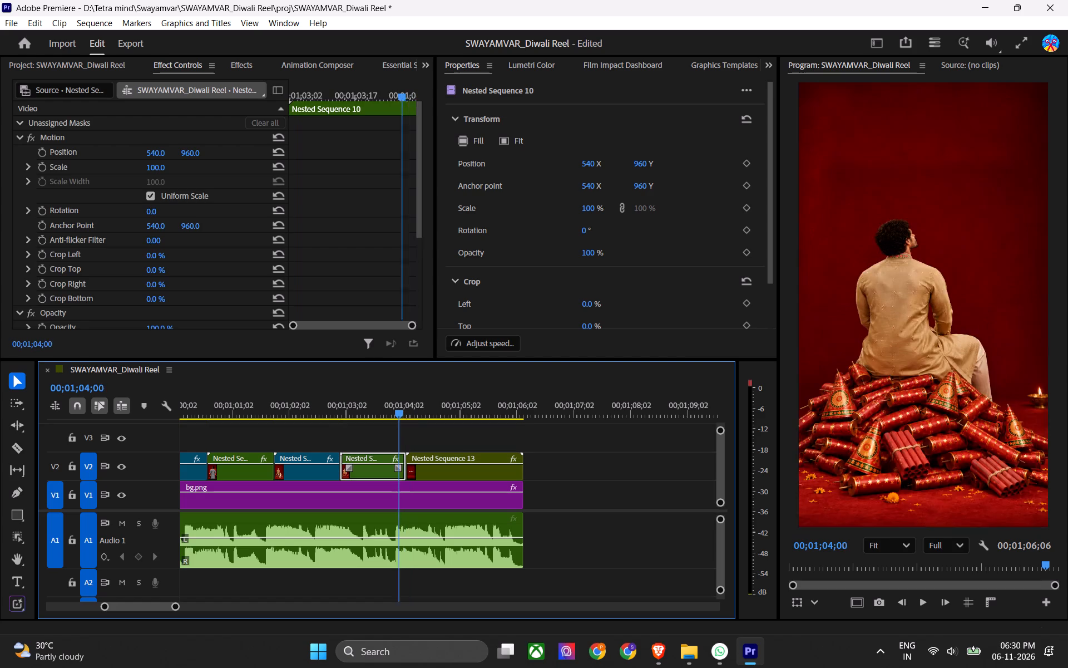
{"action": "left_click_drag", "start_coordinate": [399, 423], "coordinate": [418, 419]}
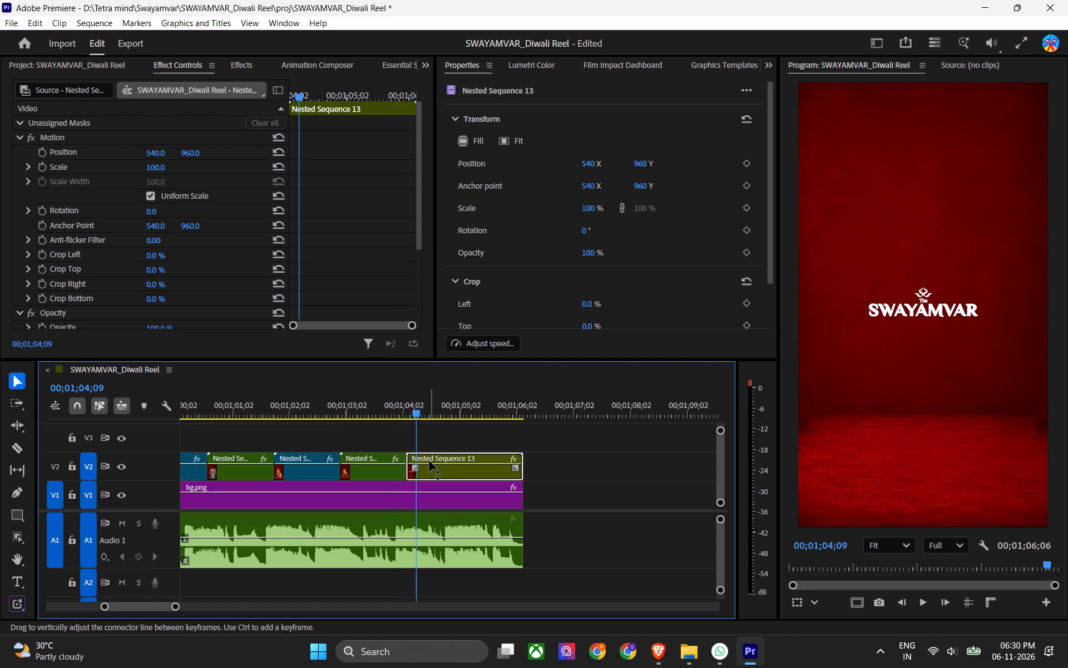
{"action": "double_click", "coordinate": [431, 459]}
{"action": "left_click_drag", "start_coordinate": [232, 408], "coordinate": [253, 412]}
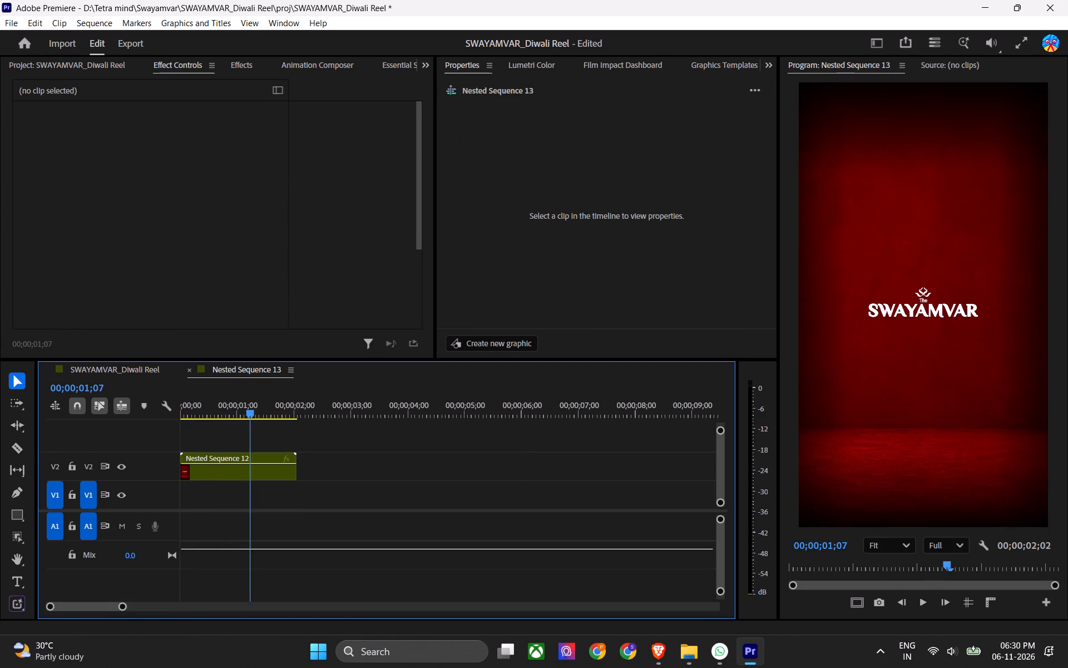
{"action": "left_click_drag", "start_coordinate": [253, 412], "coordinate": [235, 420]}
{"action": "left_click", "coordinate": [261, 455]}
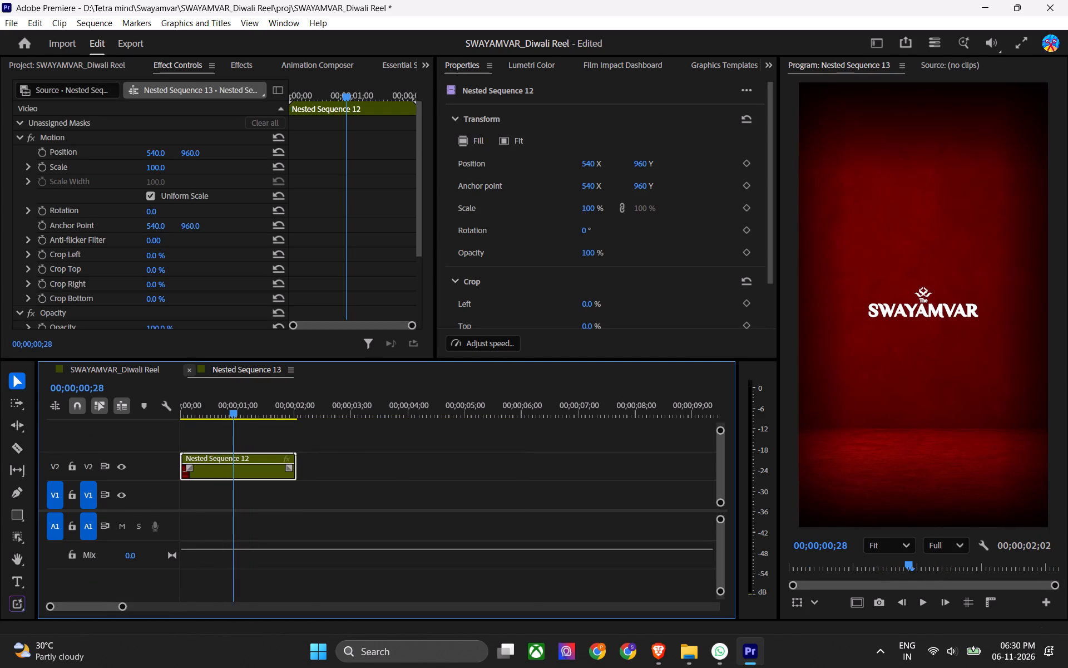
{"action": "left_click", "coordinate": [195, 370]}
{"action": "left_click_drag", "start_coordinate": [439, 409], "coordinate": [420, 415]}
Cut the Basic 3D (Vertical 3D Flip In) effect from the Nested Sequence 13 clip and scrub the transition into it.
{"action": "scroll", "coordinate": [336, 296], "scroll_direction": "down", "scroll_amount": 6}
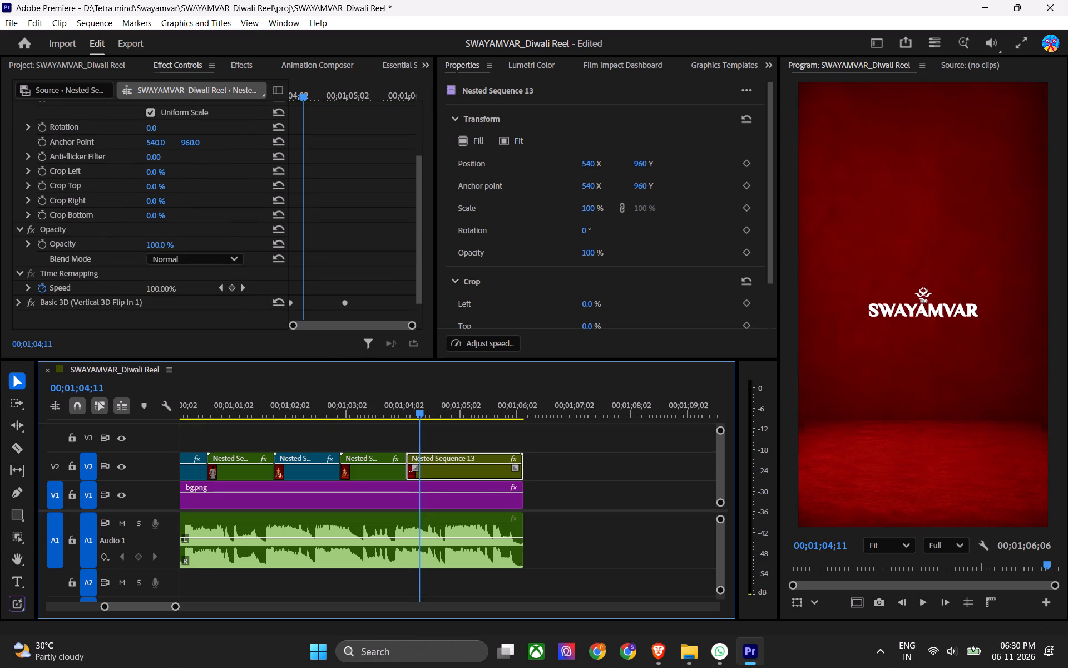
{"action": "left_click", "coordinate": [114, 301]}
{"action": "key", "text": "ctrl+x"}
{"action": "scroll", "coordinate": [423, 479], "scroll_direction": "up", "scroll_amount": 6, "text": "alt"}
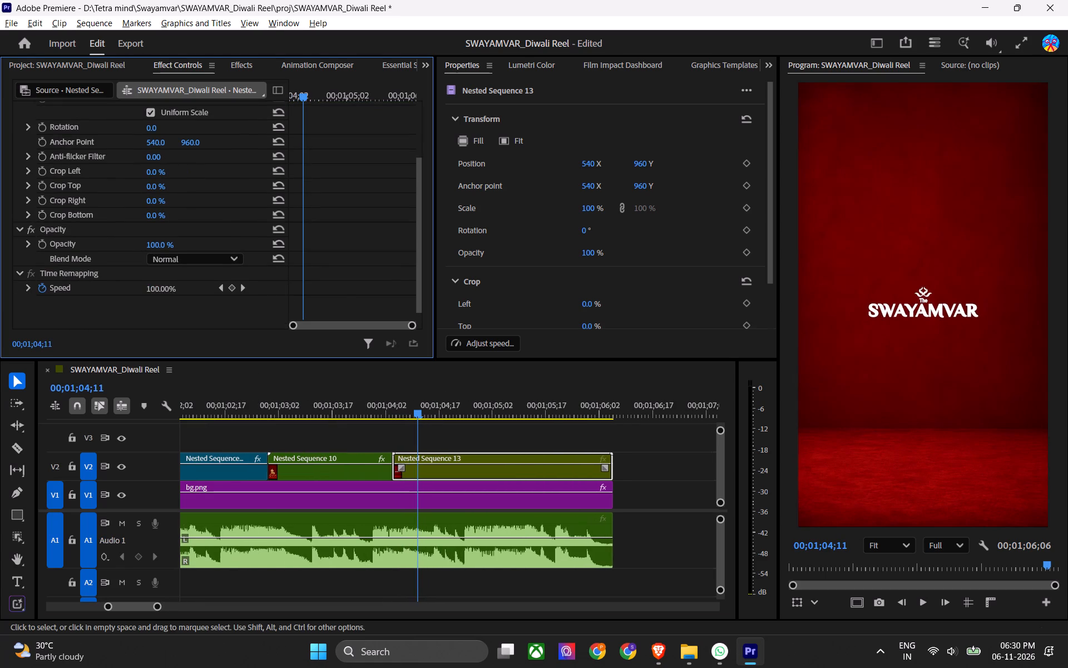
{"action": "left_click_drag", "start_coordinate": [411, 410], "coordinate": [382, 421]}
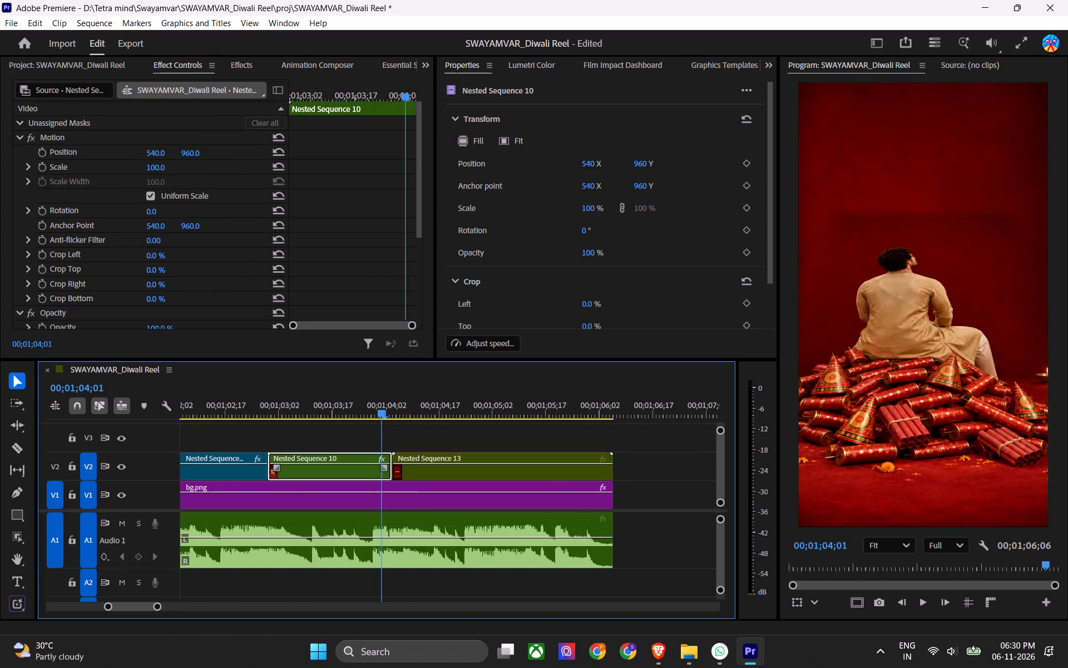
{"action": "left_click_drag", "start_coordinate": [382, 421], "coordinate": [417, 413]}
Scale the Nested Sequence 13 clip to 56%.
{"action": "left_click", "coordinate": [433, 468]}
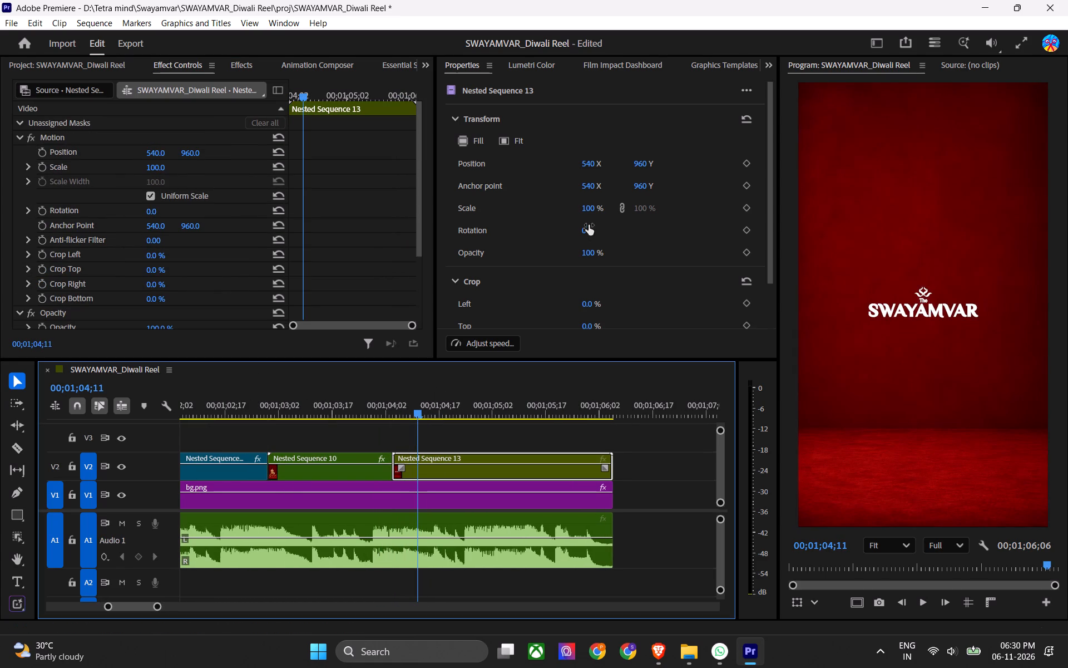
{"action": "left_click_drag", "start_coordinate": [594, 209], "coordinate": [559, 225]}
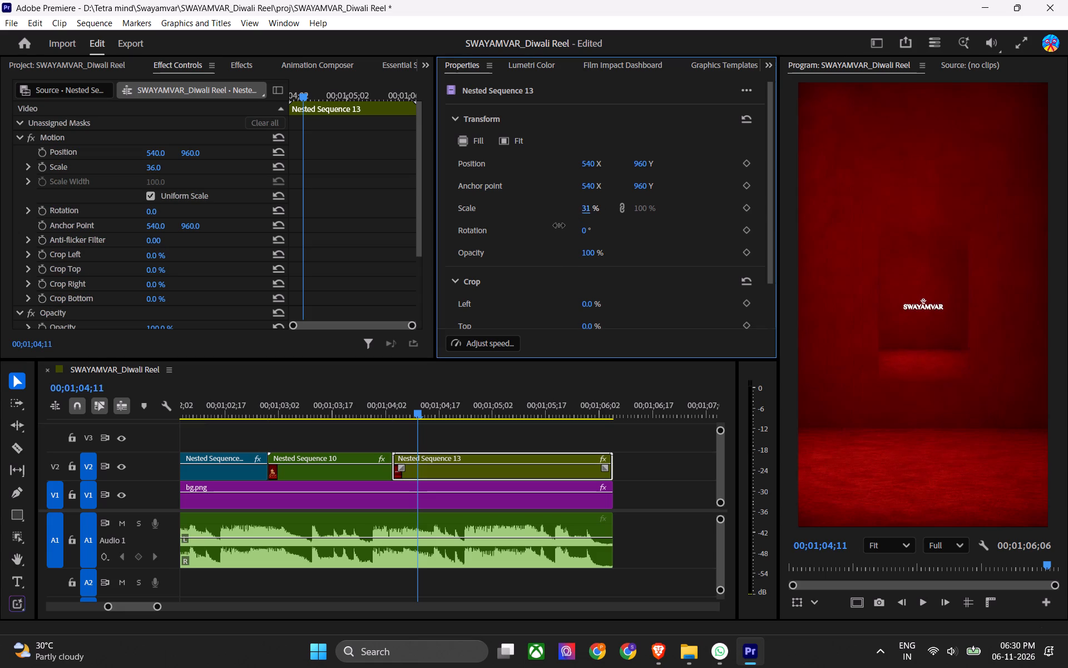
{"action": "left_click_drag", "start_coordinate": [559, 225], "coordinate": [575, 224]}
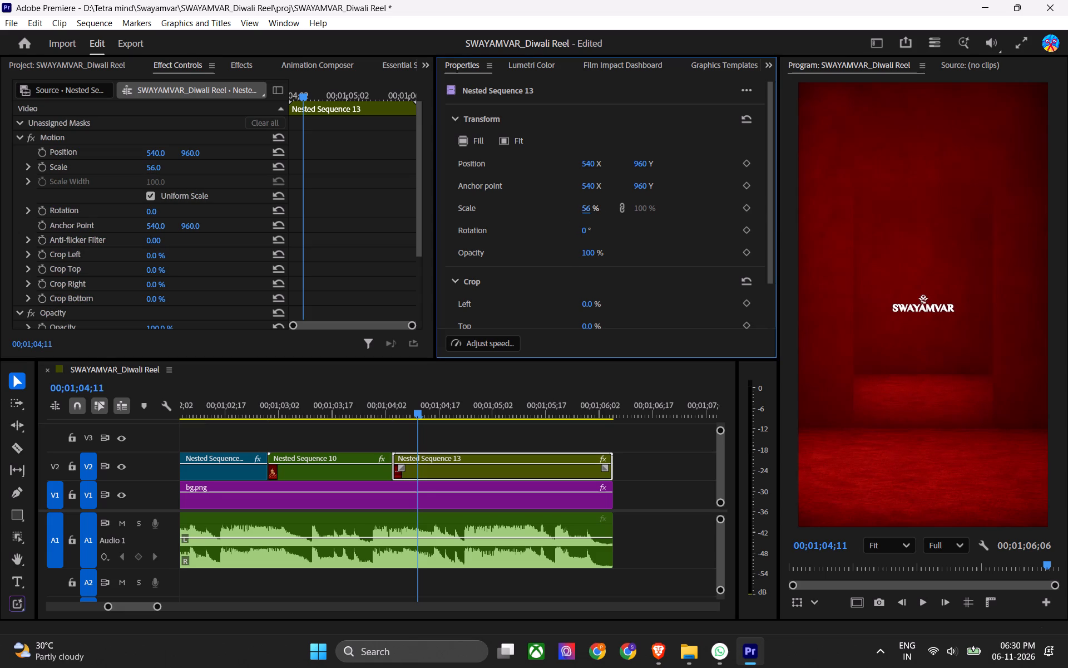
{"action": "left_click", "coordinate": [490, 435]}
Open Nested Sequence 13 and the Nested Sequence 12 inside it to examine their clips and effects.
{"action": "double_click", "coordinate": [451, 464]}
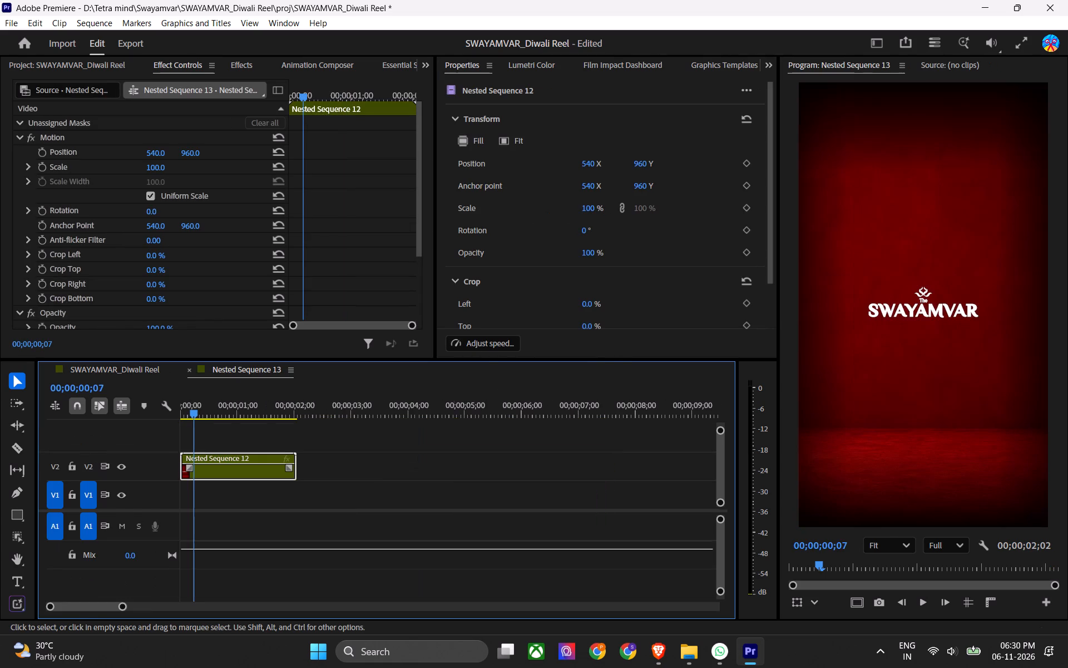
{"action": "left_click", "coordinate": [233, 469]}
{"action": "scroll", "coordinate": [204, 292], "scroll_direction": "down", "scroll_amount": 2}
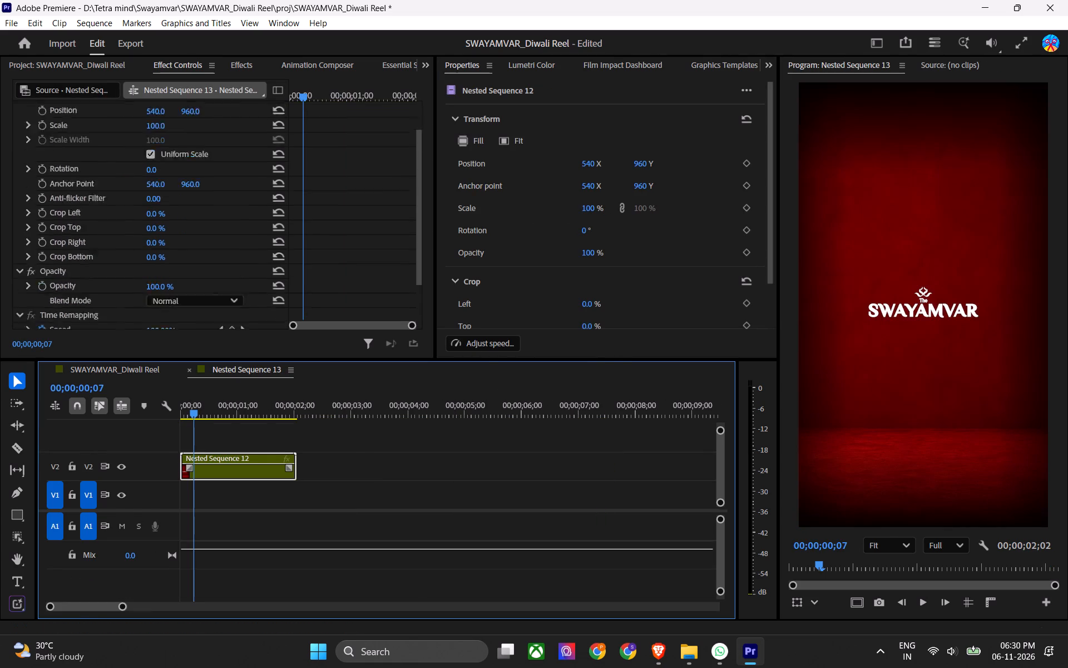
{"action": "scroll", "coordinate": [204, 292], "scroll_direction": "down", "scroll_amount": 4}
{"action": "double_click", "coordinate": [244, 454]}
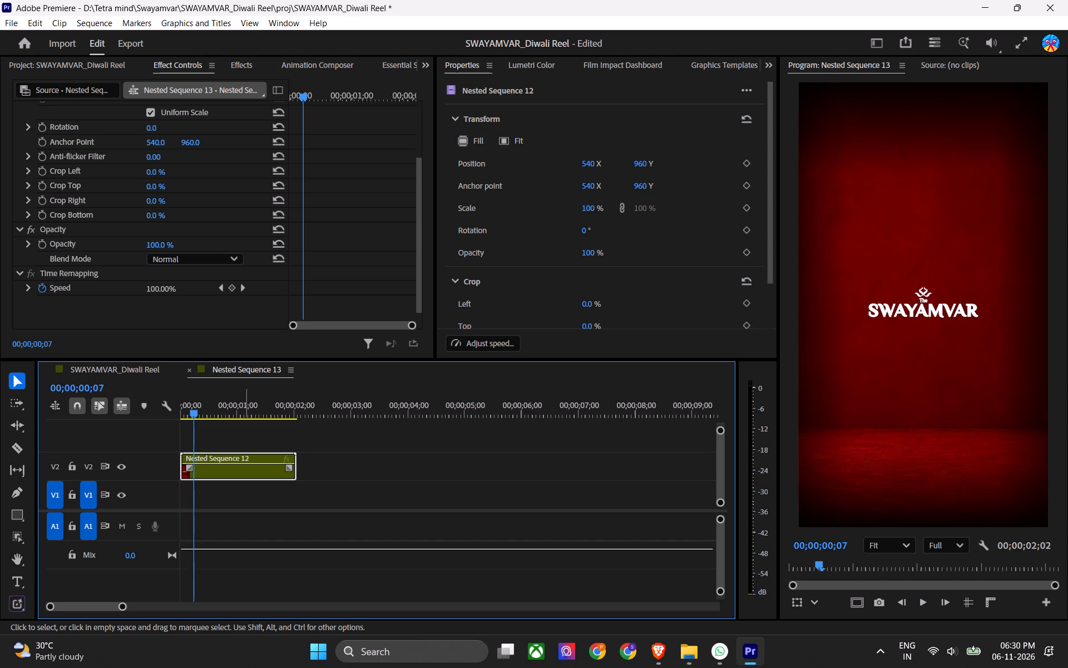
{"action": "left_click_drag", "start_coordinate": [213, 405], "coordinate": [233, 409]}
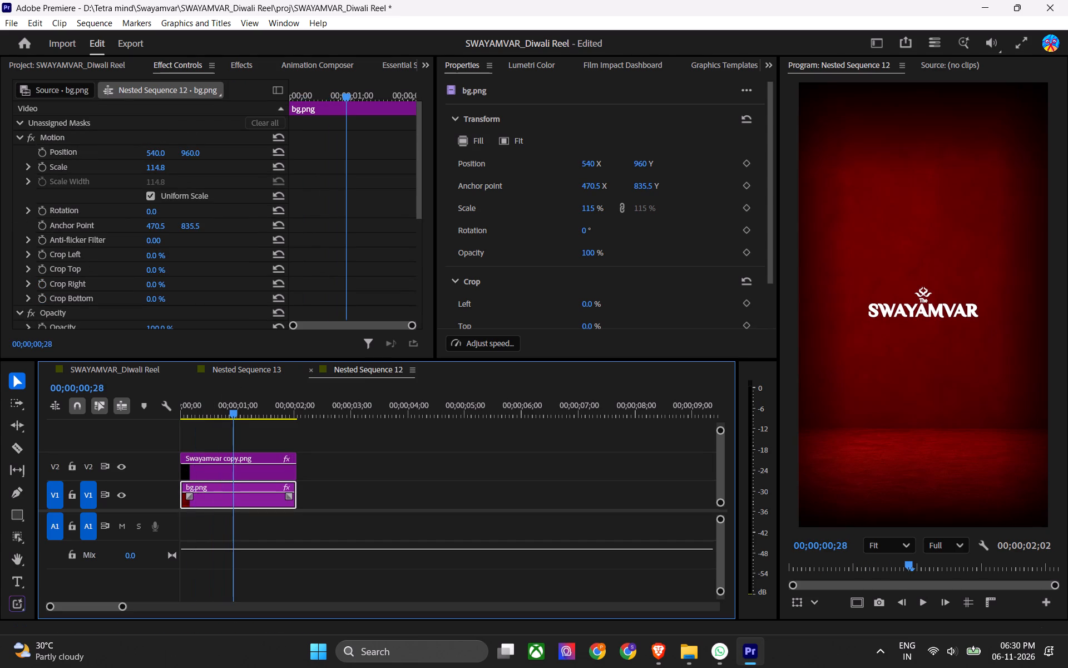
{"action": "left_click", "coordinate": [313, 365]}
Cut the Nested Sequence 12 clip out of Nested Sequence 13 and paste it on V2 beyond the end of the main reel.
{"action": "left_click", "coordinate": [270, 454]}
{"action": "key", "text": "ctrl+c"}
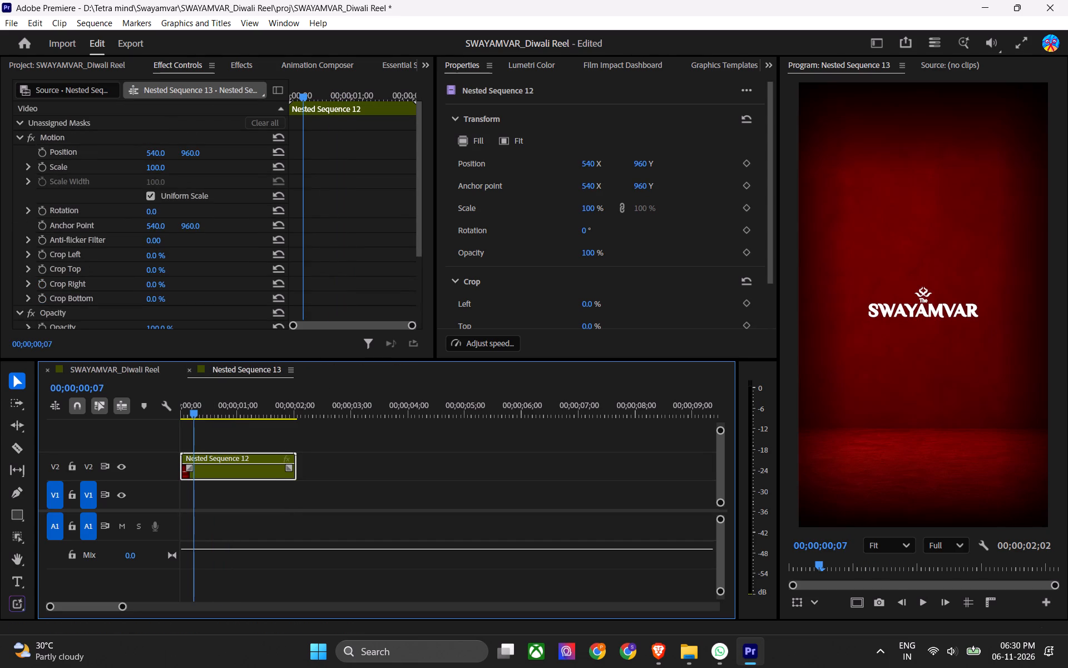
{"action": "left_click_drag", "start_coordinate": [309, 443], "coordinate": [258, 473]}
{"action": "key", "text": "ctrl+x"}
{"action": "left_click", "coordinate": [164, 375]}
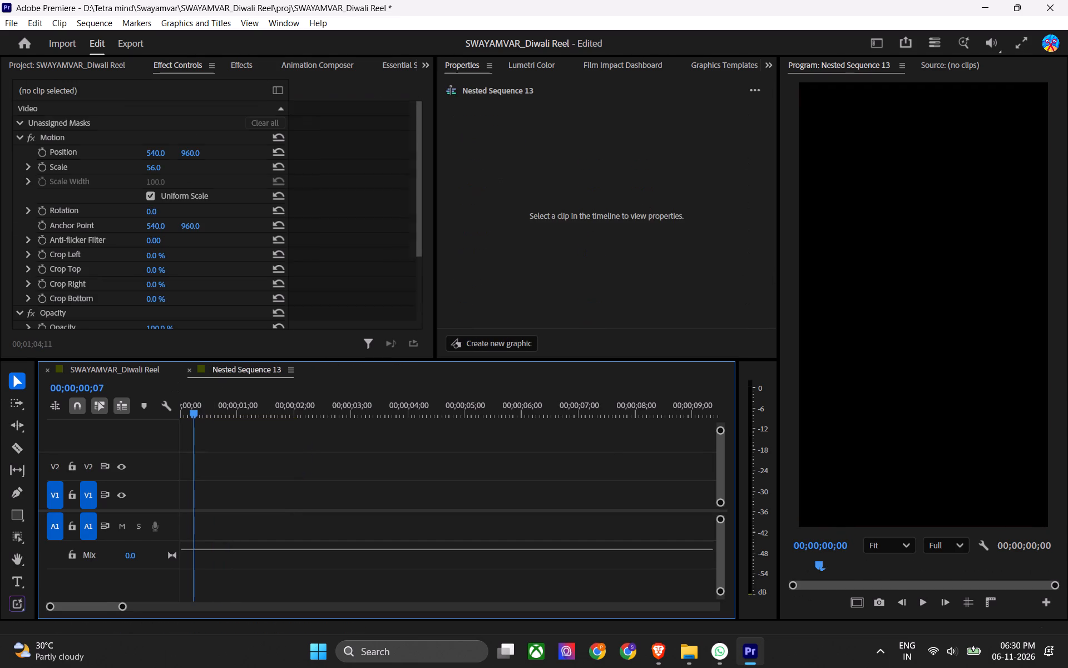
{"action": "left_click", "coordinate": [637, 412]}
{"action": "key", "text": "ctrl+v"}
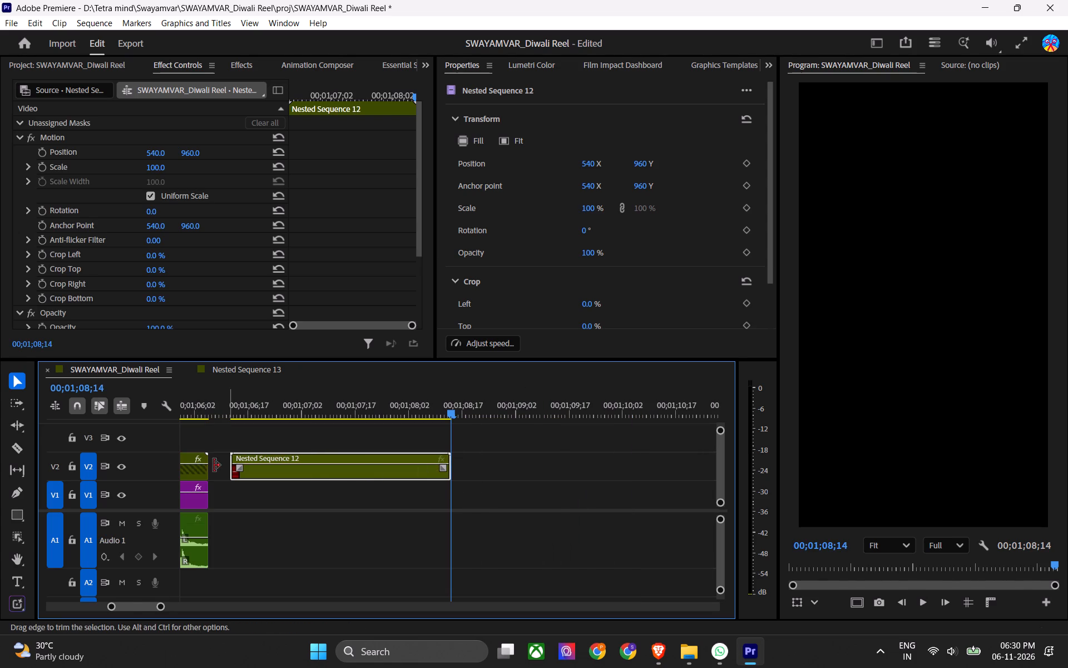
Delete the Nested Sequence 13 clip from V2 in the main reel.
{"action": "left_click", "coordinate": [197, 461]}
{"action": "key", "text": "z"}
{"action": "scroll", "coordinate": [245, 473], "scroll_direction": "up", "scroll_amount": 5}
{"action": "scroll", "coordinate": [296, 480], "scroll_direction": "down", "scroll_amount": 5, "text": "alt"}
{"action": "left_click", "coordinate": [261, 464]}
{"action": "key", "text": "z"}
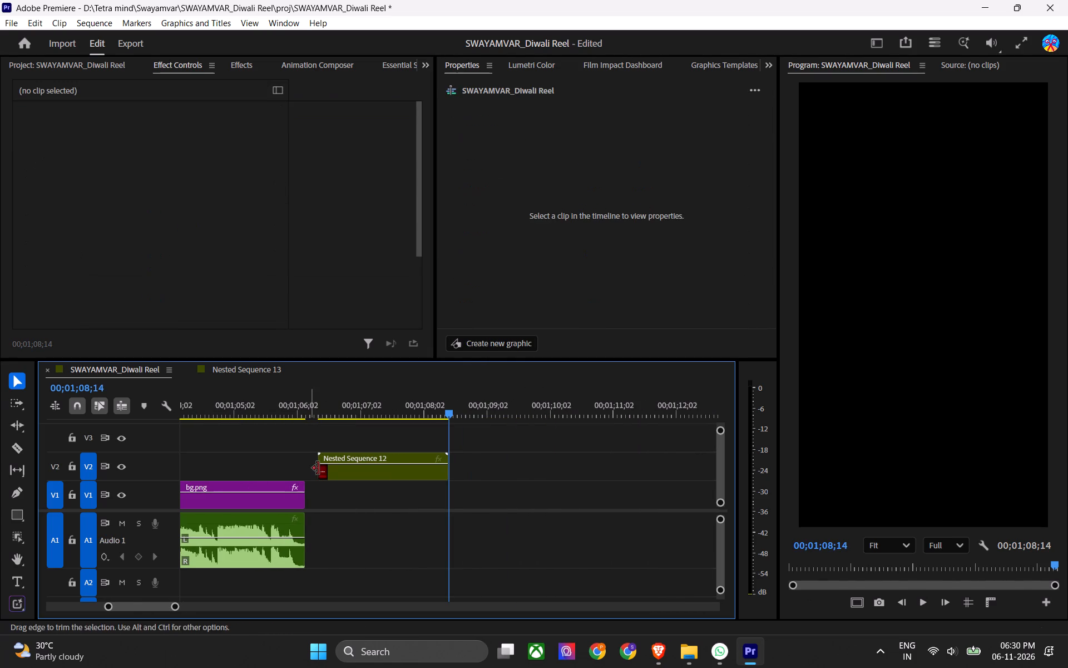
Save the project, move the Nested Sequence 12 clip directly after Nested Sequence 10 on V2, and scrub across the cut.
{"action": "left_click_drag", "start_coordinate": [323, 399], "coordinate": [345, 405]}
{"action": "scroll", "coordinate": [357, 490], "scroll_direction": "up", "scroll_amount": 6}
{"action": "scroll", "coordinate": [364, 493], "scroll_direction": "down", "scroll_amount": 4, "text": "alt"}
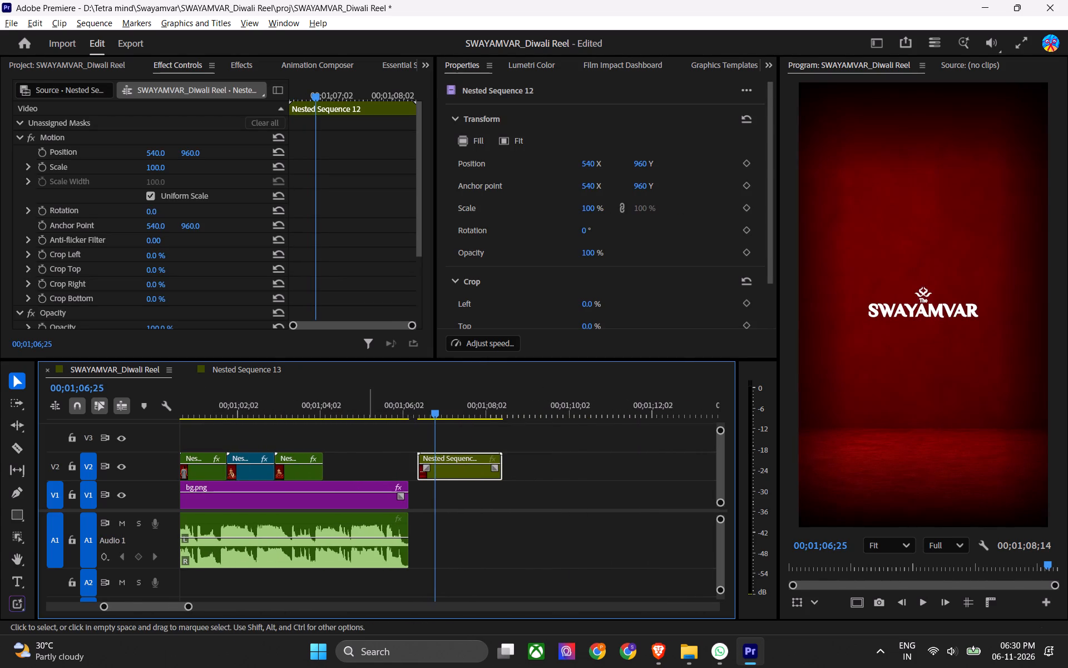
{"action": "key", "text": "ctrl+s"}
{"action": "left_click_drag", "start_coordinate": [442, 477], "coordinate": [349, 477]}
{"action": "left_click_drag", "start_coordinate": [322, 413], "coordinate": [323, 413]}
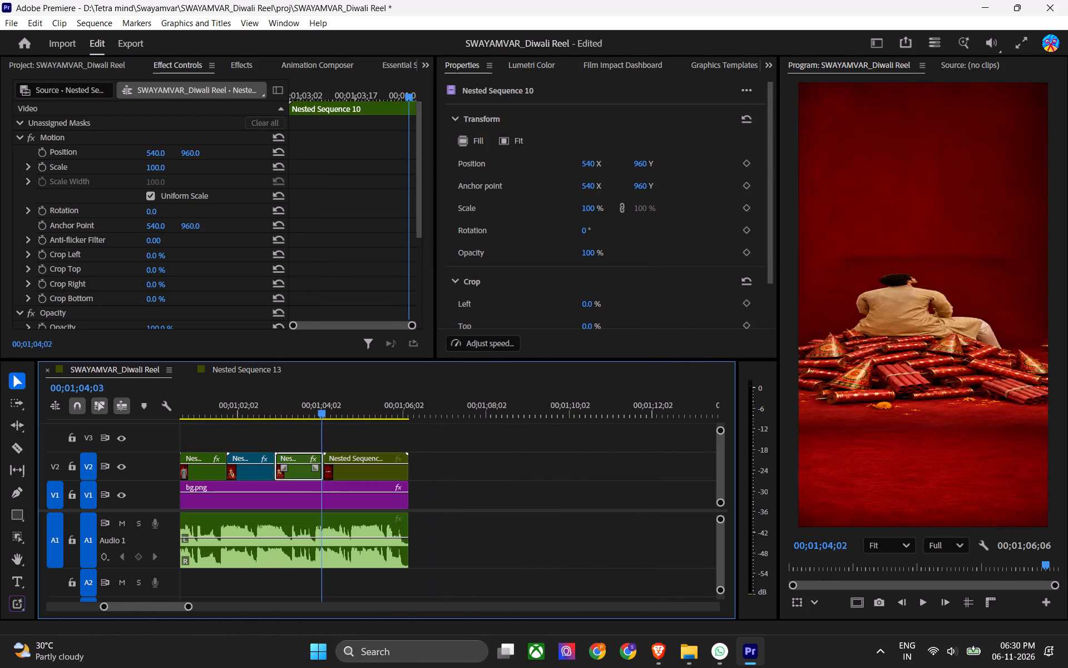
{"action": "left_click_drag", "start_coordinate": [323, 413], "coordinate": [341, 423]}
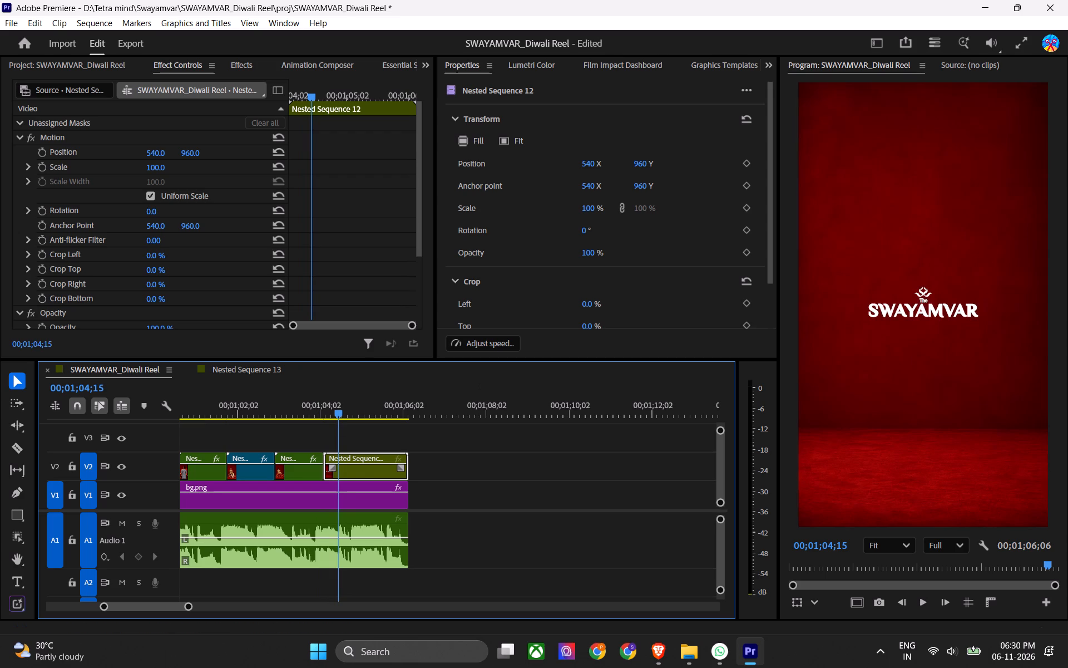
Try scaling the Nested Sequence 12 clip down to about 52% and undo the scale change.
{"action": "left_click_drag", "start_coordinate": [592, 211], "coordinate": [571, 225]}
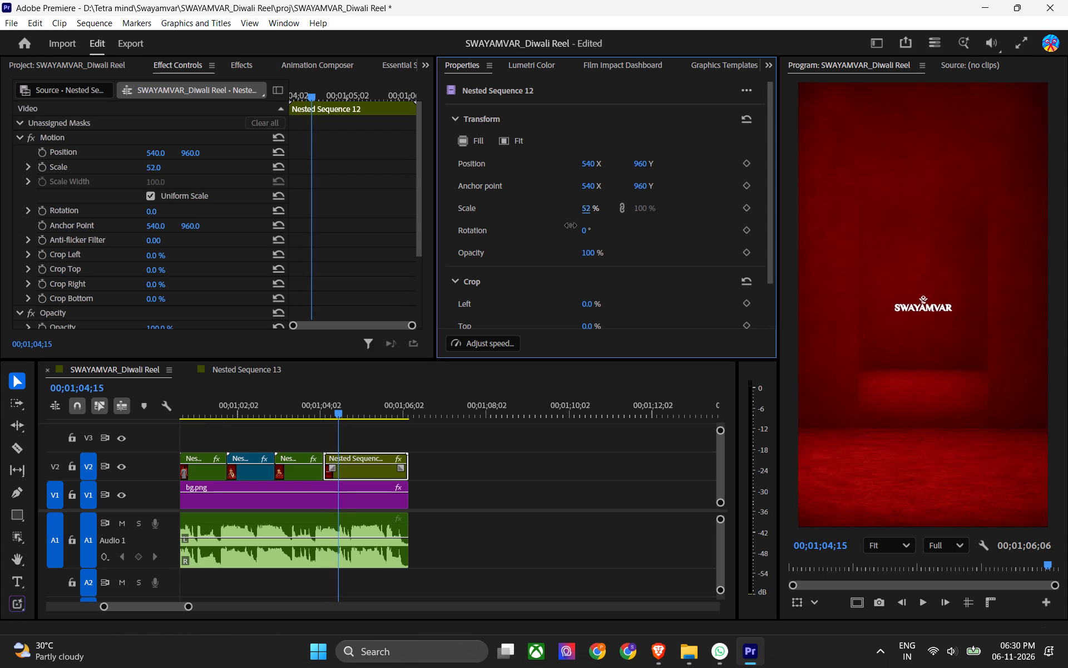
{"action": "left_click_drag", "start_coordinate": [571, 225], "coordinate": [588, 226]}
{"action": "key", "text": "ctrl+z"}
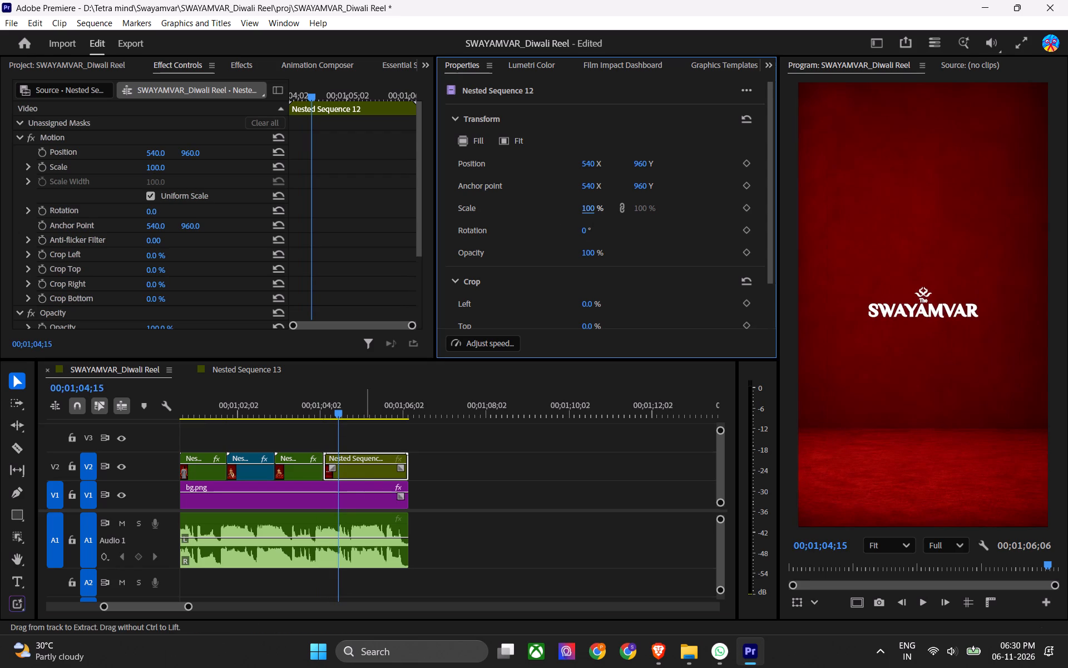
Inspect the feathered background inside Nested Sequence 12, and close it along with the emptied Nested Sequence 13.
{"action": "left_click", "coordinate": [366, 470]}
{"action": "left_click", "coordinate": [374, 440]}
{"action": "double_click", "coordinate": [367, 458]}
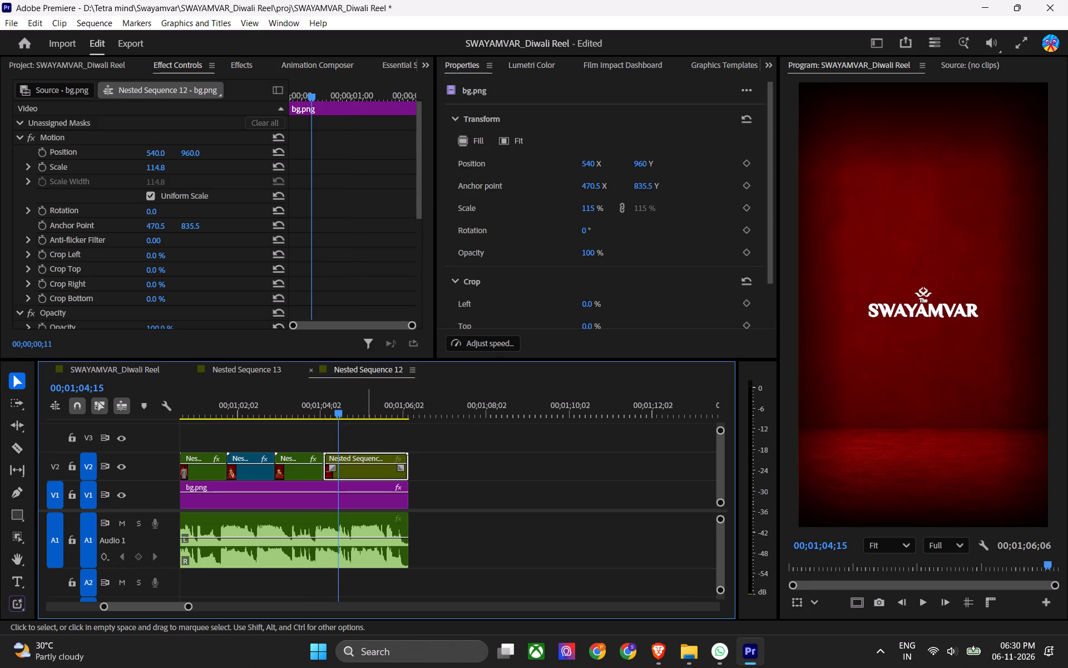
{"action": "left_click_drag", "start_coordinate": [218, 407], "coordinate": [226, 427]}
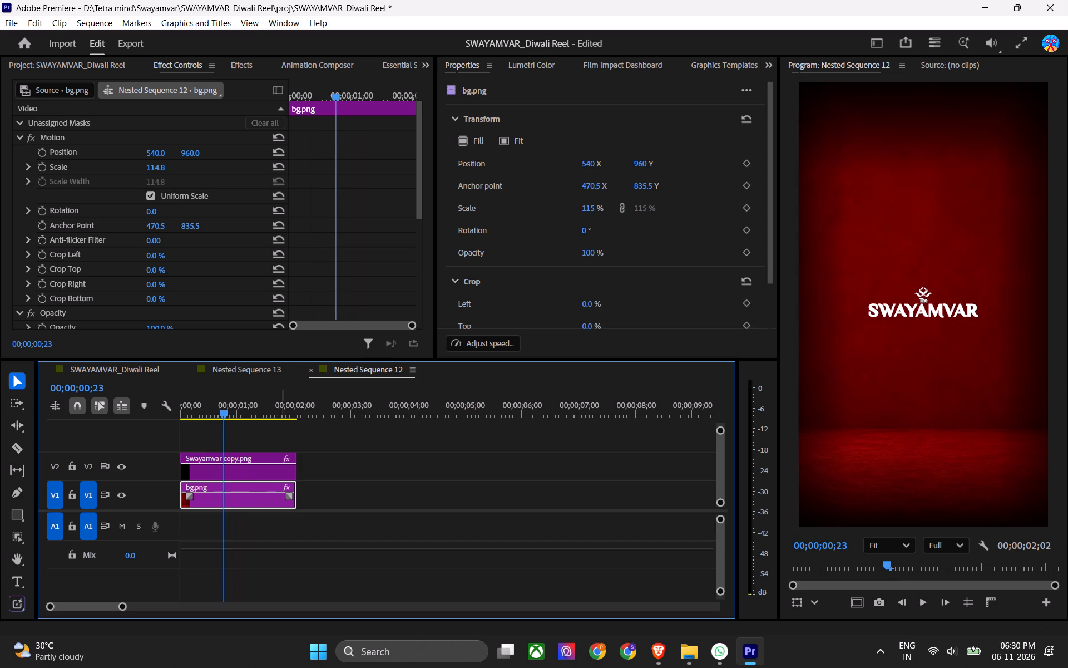
{"action": "left_click", "coordinate": [313, 372]}
{"action": "left_click", "coordinate": [199, 366]}
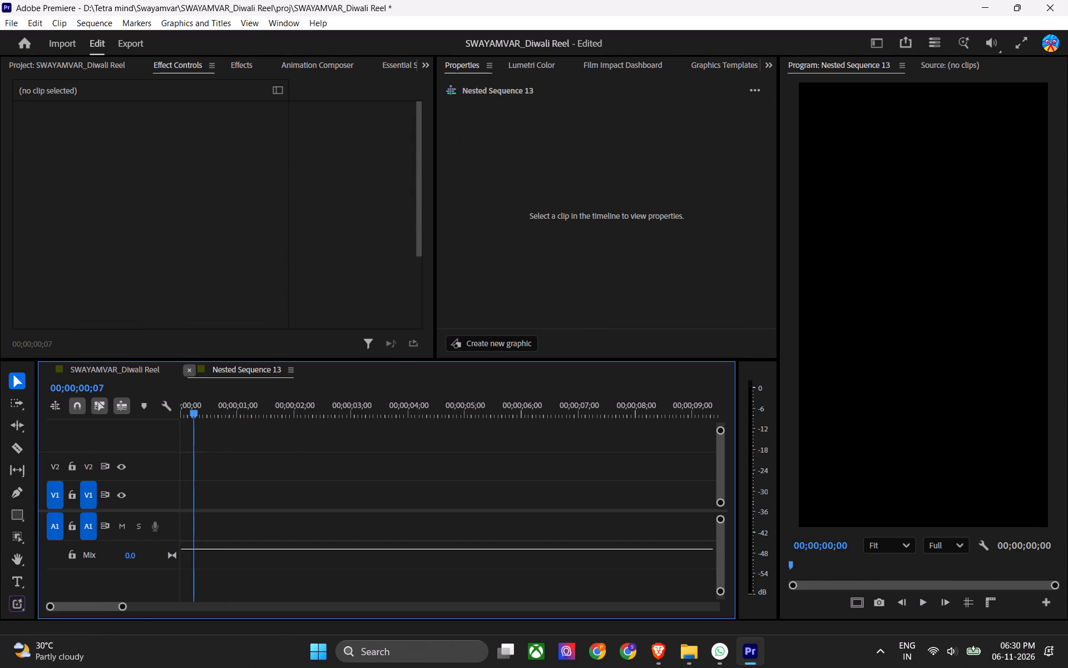
{"action": "left_click", "coordinate": [191, 370]}
Nest the logo end-card clip on V2 under the default name.
{"action": "left_click_drag", "start_coordinate": [349, 397], "coordinate": [359, 401]}
{"action": "key", "text": "shift+n"}
{"action": "key", "text": "Return"}
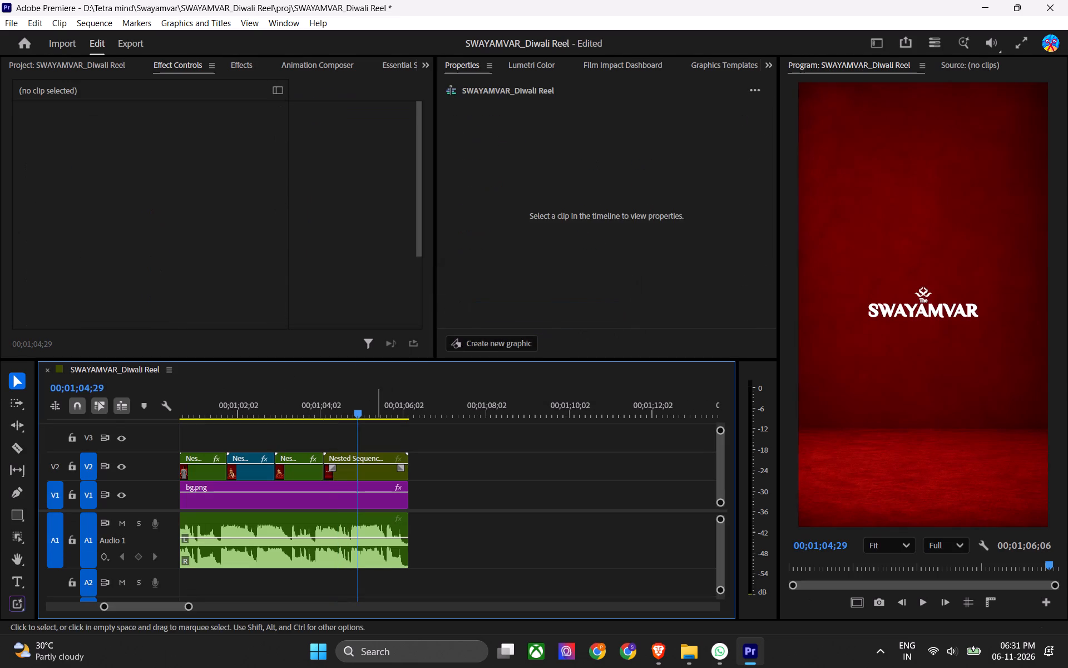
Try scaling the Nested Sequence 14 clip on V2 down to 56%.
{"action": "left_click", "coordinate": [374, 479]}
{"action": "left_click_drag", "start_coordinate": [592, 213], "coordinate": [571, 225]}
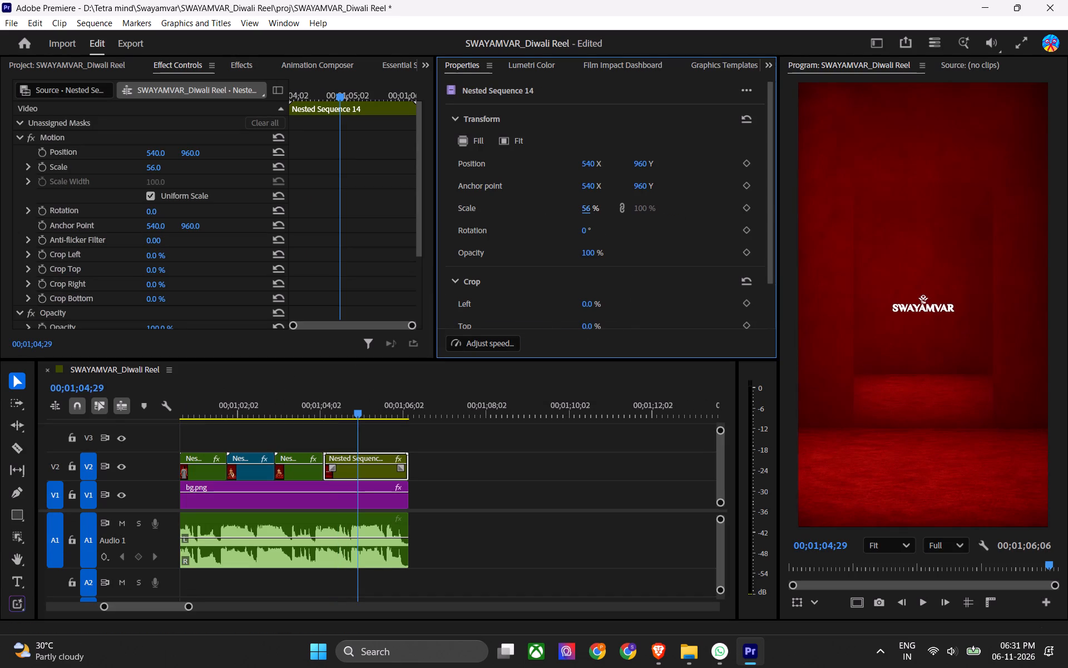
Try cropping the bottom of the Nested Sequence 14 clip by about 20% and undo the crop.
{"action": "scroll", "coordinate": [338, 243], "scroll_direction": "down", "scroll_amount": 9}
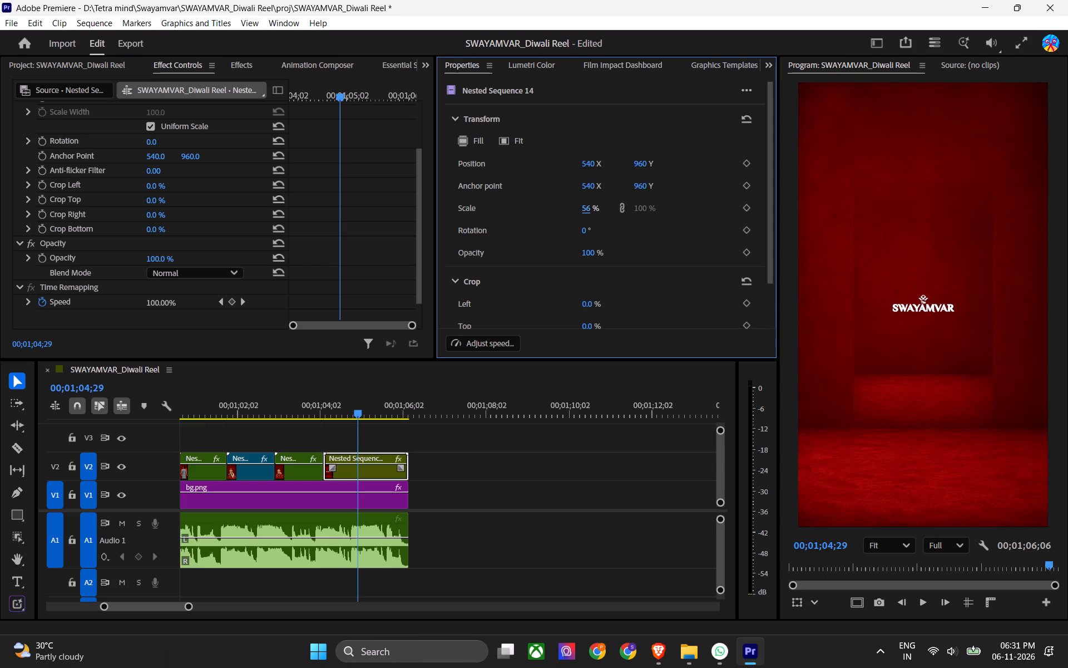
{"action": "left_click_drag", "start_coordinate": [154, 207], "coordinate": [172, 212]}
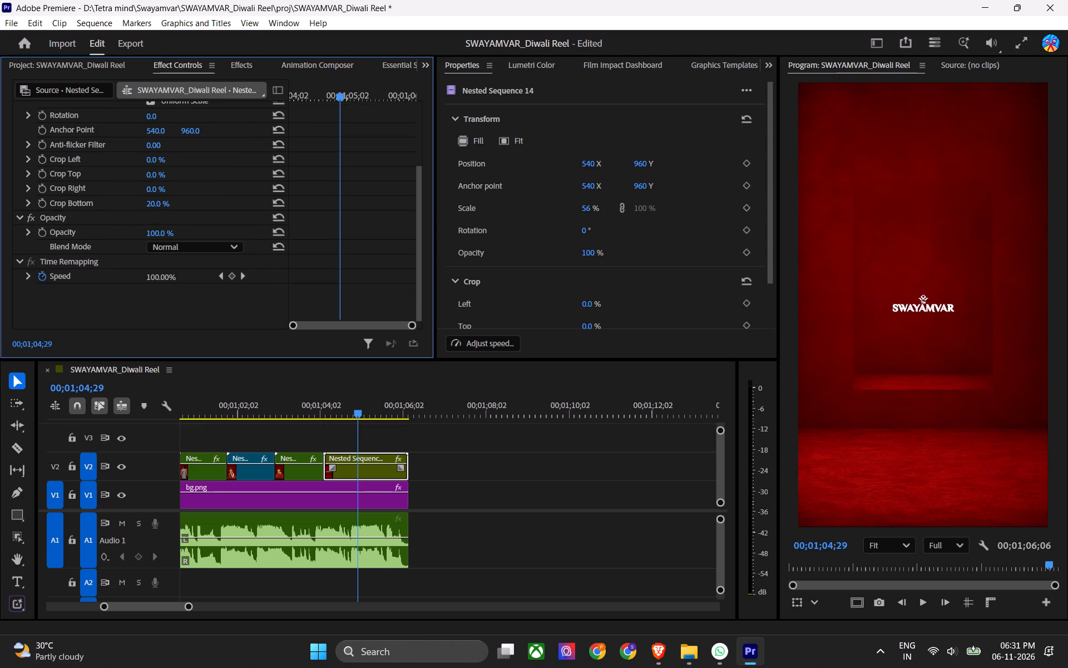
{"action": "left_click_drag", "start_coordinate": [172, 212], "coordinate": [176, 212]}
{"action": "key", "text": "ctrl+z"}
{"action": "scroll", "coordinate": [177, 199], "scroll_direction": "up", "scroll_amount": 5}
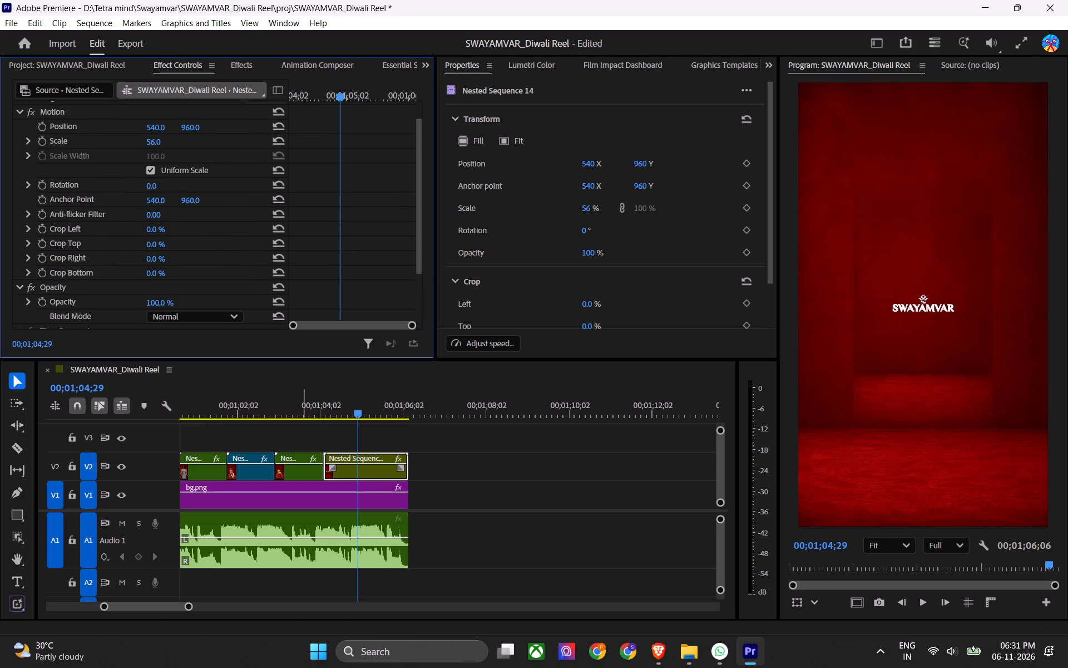
Copy the Crop effect from bg.png inside Nested Sequence 12 onto the Nested Sequence 14 clip in the main reel, and scrub over it.
{"action": "double_click", "coordinate": [361, 478]}
{"action": "double_click", "coordinate": [252, 475]}
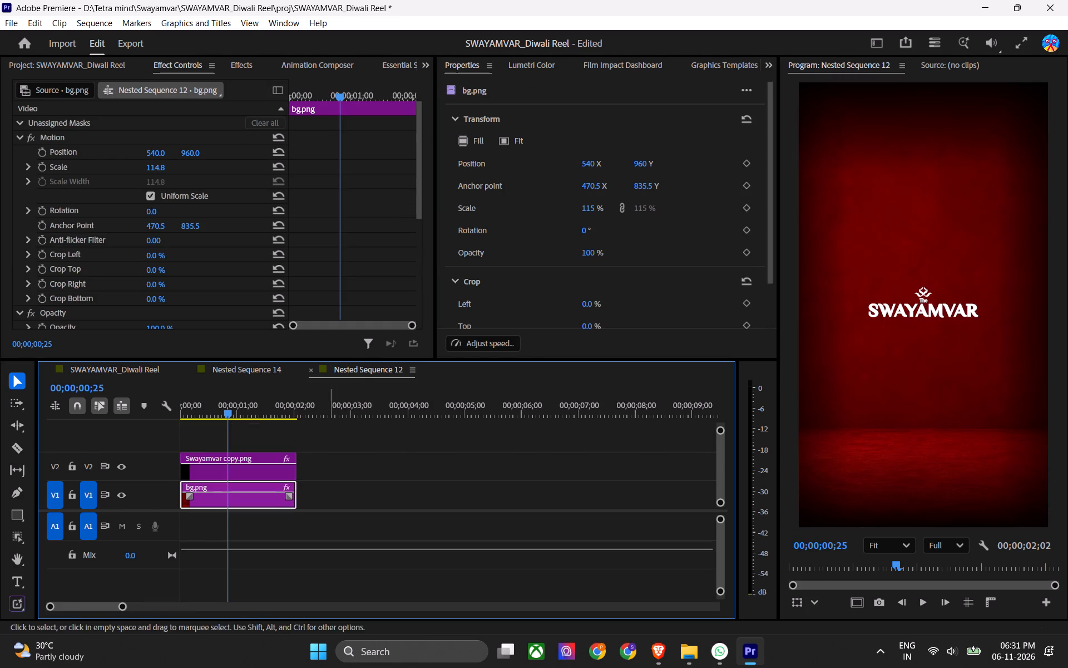
{"action": "left_click", "coordinate": [329, 500]}
{"action": "left_click", "coordinate": [279, 500]}
{"action": "scroll", "coordinate": [288, 264], "scroll_direction": "down", "scroll_amount": 8}
{"action": "left_click", "coordinate": [57, 273]}
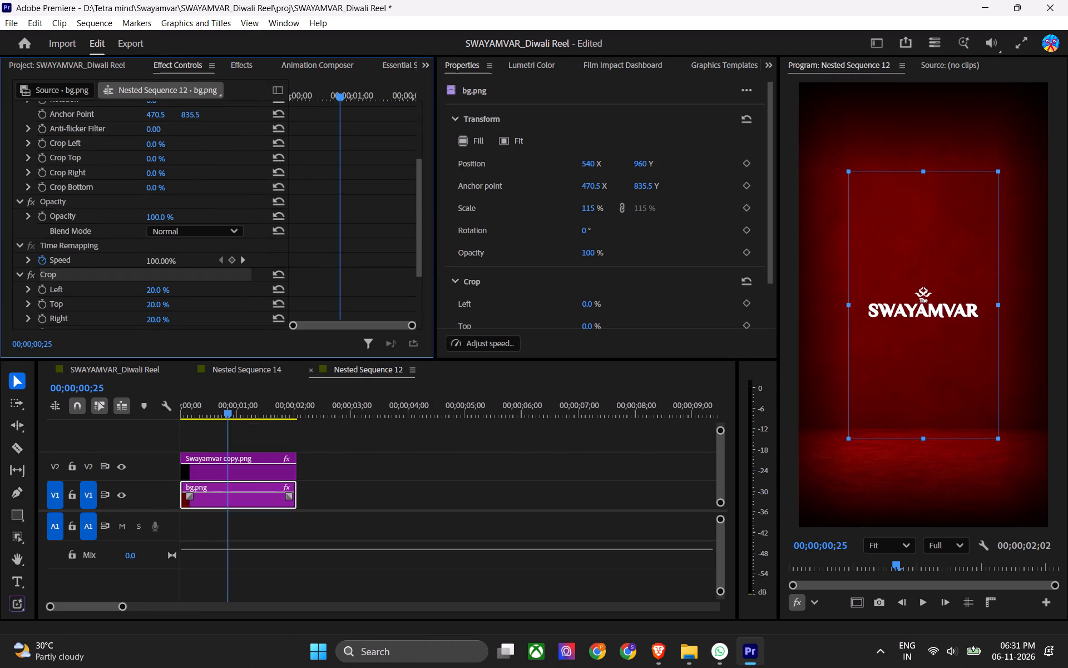
{"action": "key", "text": "ctrl+c"}
{"action": "left_click", "coordinate": [162, 372]}
{"action": "left_click", "coordinate": [350, 466]}
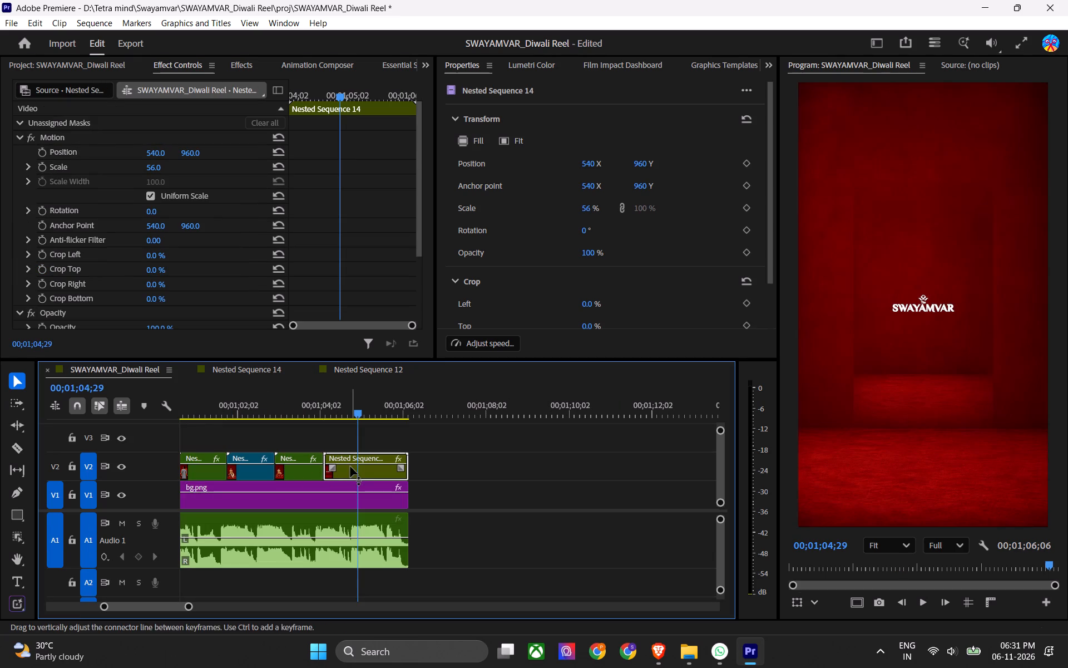
{"action": "key", "text": "ctrl+v"}
{"action": "left_click_drag", "start_coordinate": [349, 402], "coordinate": [347, 426]}
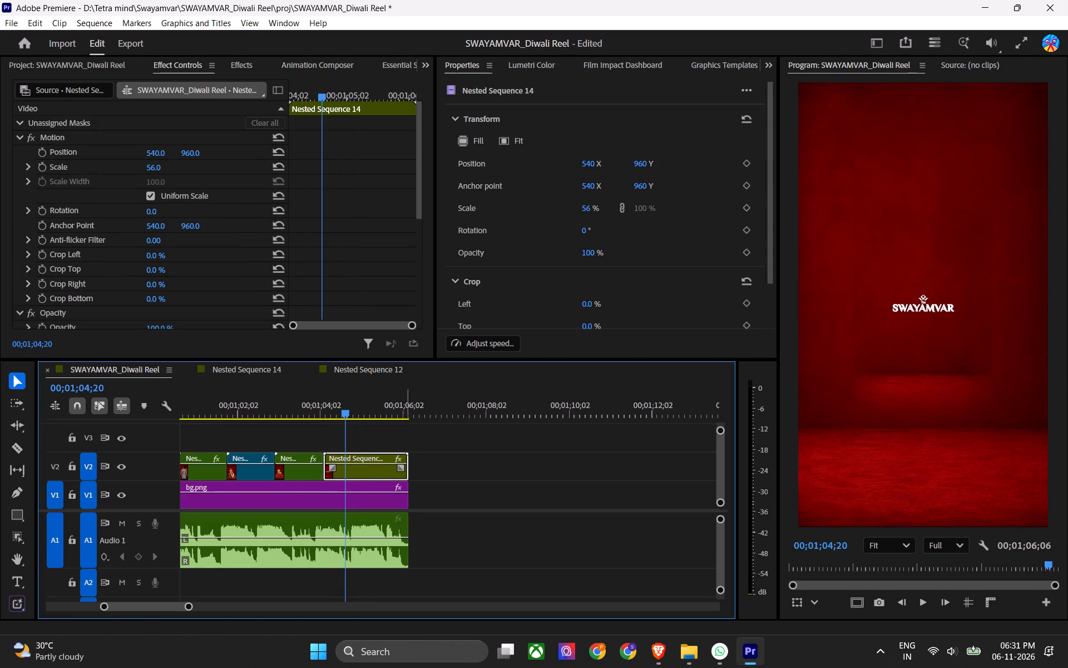
Set the Nested Sequence 14 clip's scale to 100%.
{"action": "left_click", "coordinate": [587, 208]}
{"action": "type", "text": "100"}
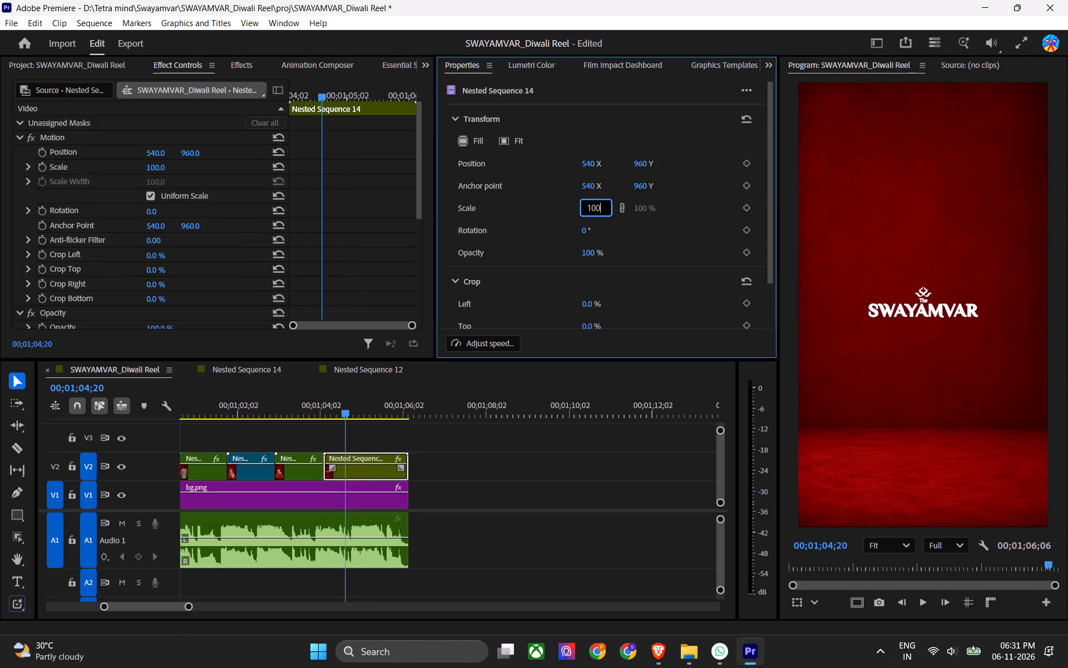
{"action": "key", "text": "Return"}
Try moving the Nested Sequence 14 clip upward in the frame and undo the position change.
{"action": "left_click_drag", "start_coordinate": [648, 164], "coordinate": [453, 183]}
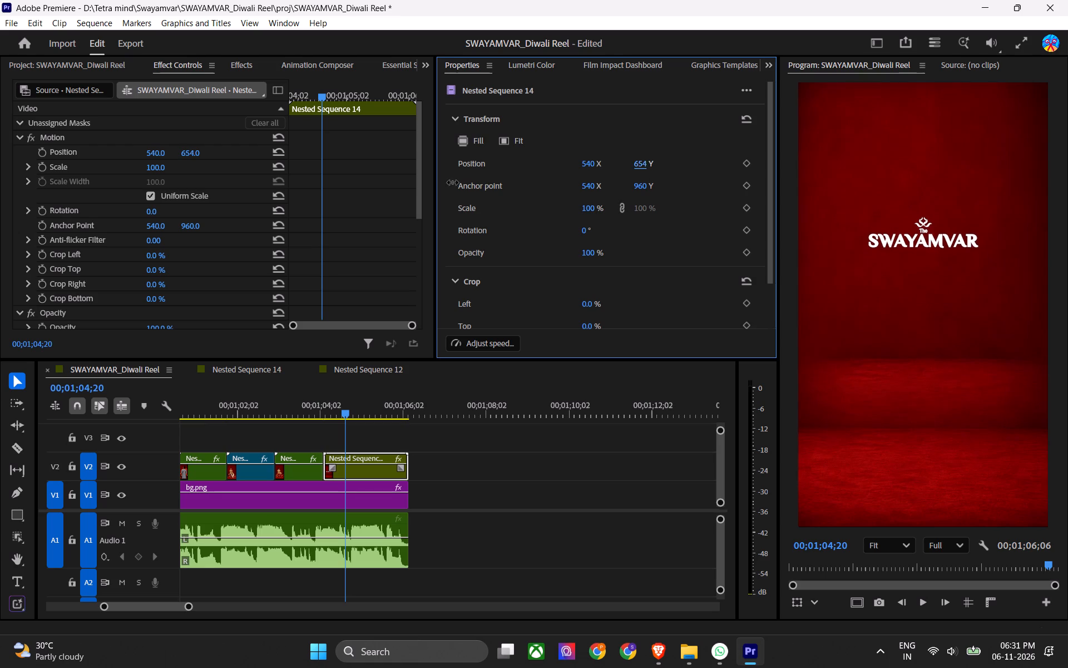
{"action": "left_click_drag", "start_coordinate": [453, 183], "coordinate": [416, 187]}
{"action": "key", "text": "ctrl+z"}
Save the project.
{"action": "key", "text": "ctrl+s"}
Copy the Basic 3D (Vertical 3D Flip In 1) effect from the Nested Sequence 11 clip onto the Nested Sequence 14 end-card clip.
{"action": "left_click", "coordinate": [333, 412]}
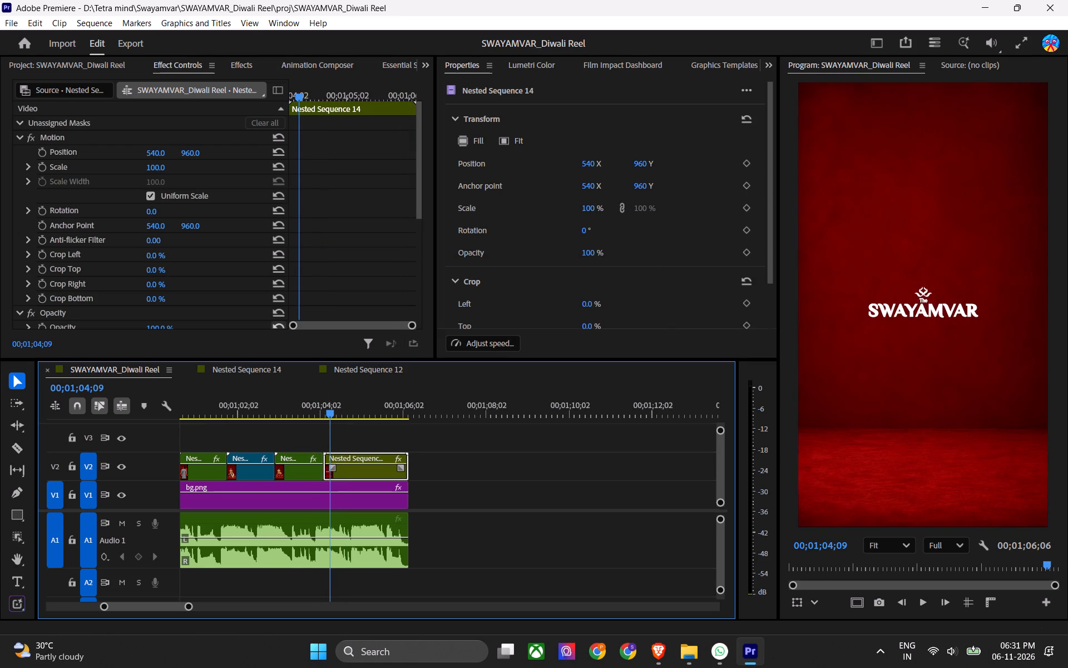
{"action": "left_click", "coordinate": [230, 58]}
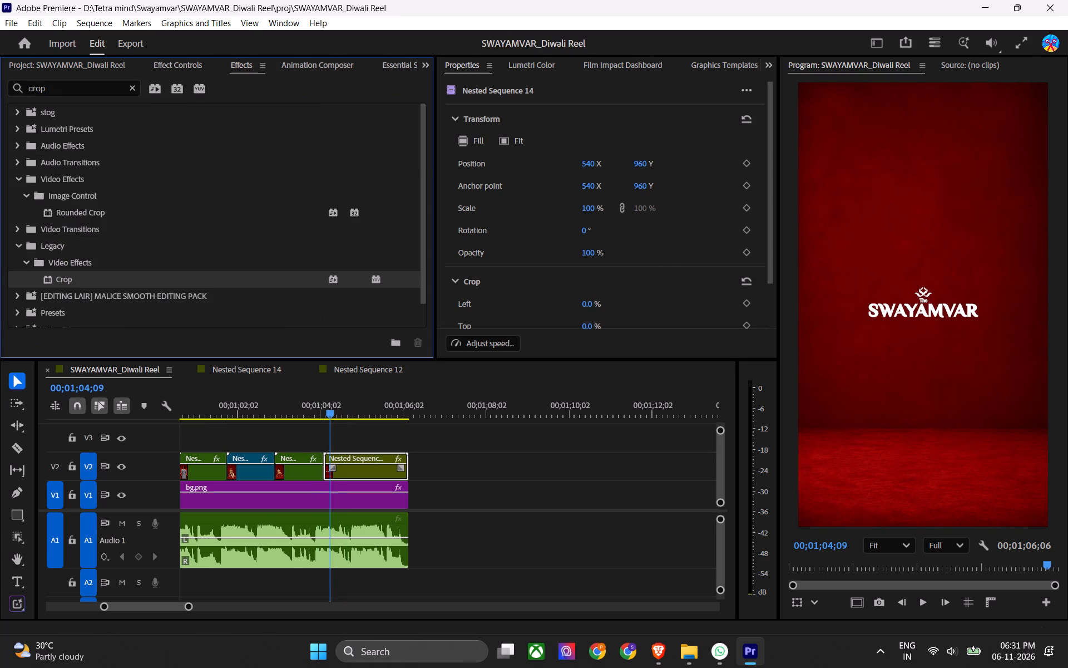
{"action": "left_click", "coordinate": [110, 70]}
{"action": "left_click", "coordinate": [256, 405]}
{"action": "scroll", "coordinate": [348, 247], "scroll_direction": "down", "scroll_amount": 5}
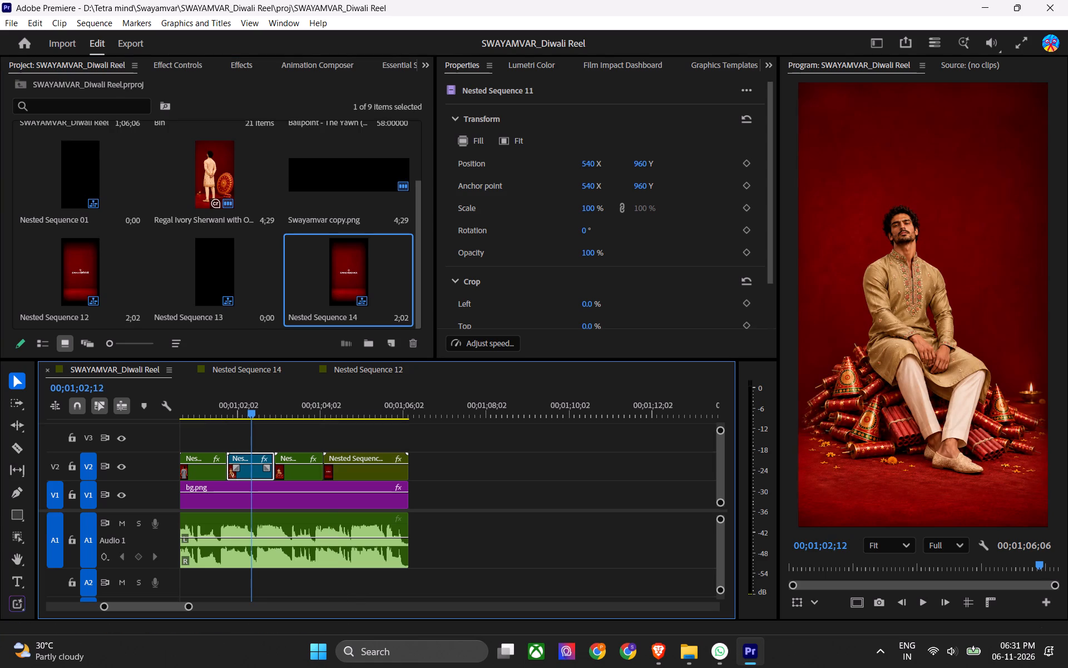
{"action": "left_click", "coordinate": [250, 66]}
{"action": "scroll", "coordinate": [278, 247], "scroll_direction": "down", "scroll_amount": 7}
{"action": "left_click", "coordinate": [177, 67]}
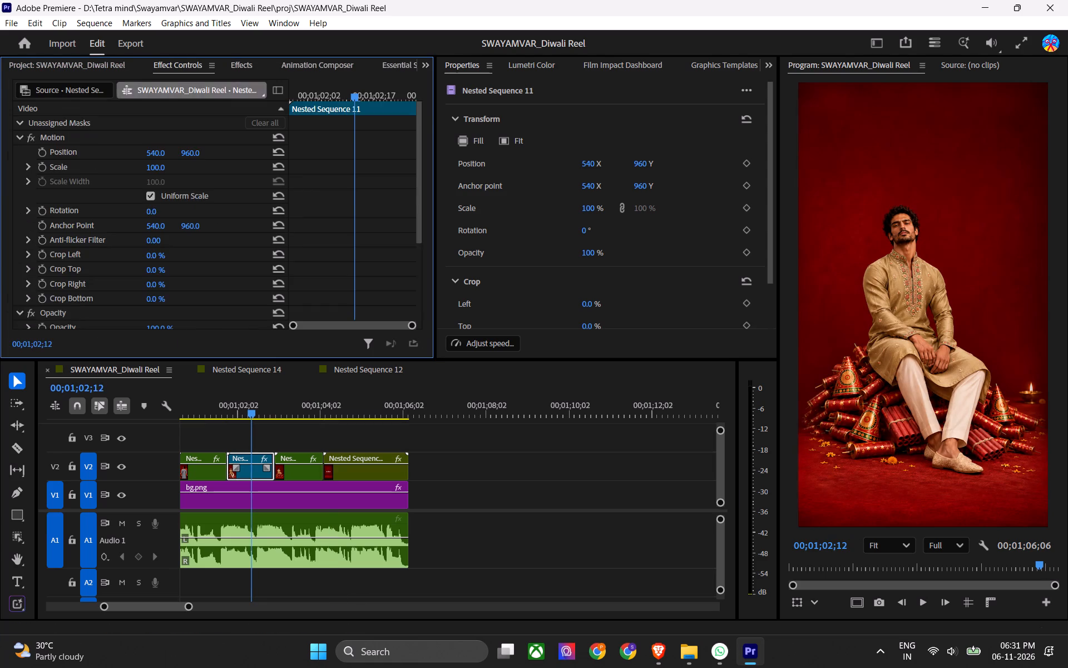
{"action": "scroll", "coordinate": [258, 236], "scroll_direction": "down", "scroll_amount": 7}
{"action": "left_click", "coordinate": [126, 287]}
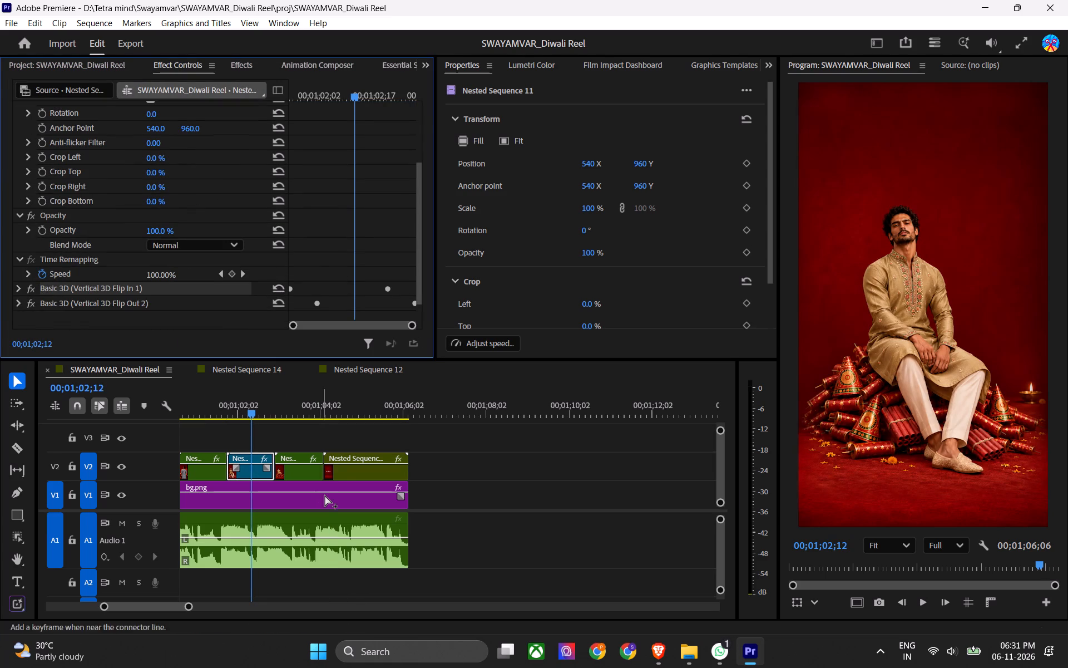
{"action": "key", "text": "ctrl+c"}
{"action": "left_click", "coordinate": [345, 411]}
{"action": "key", "text": "ctrl+v"}
Play back the transition from Nested Sequence 10 into the logo end card on V2.
{"action": "left_click_drag", "start_coordinate": [325, 401], "coordinate": [318, 406]}
{"action": "key", "text": "space"}
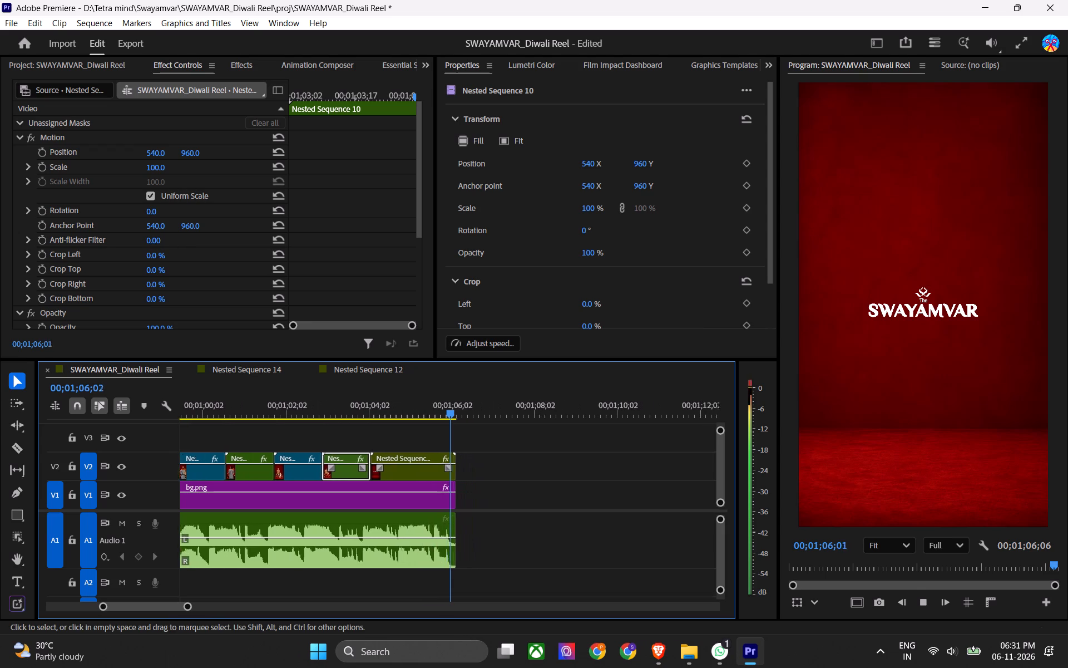
Save the project and move the playhead to the reel's first clip, at about 00;00;52;22.
{"action": "left_click", "coordinate": [401, 406]}
{"action": "key", "text": "ctrl+s"}
{"action": "key", "text": "ctrl+s"}
{"action": "scroll", "coordinate": [407, 448], "scroll_direction": "down", "scroll_amount": 7, "text": "alt"}
{"action": "scroll", "coordinate": [408, 451], "scroll_direction": "up", "scroll_amount": 4}
{"action": "scroll", "coordinate": [408, 451], "scroll_direction": "down", "scroll_amount": 1}
{"action": "scroll", "coordinate": [408, 451], "scroll_direction": "up", "scroll_amount": 2}
{"action": "key", "text": "ctrl+s"}
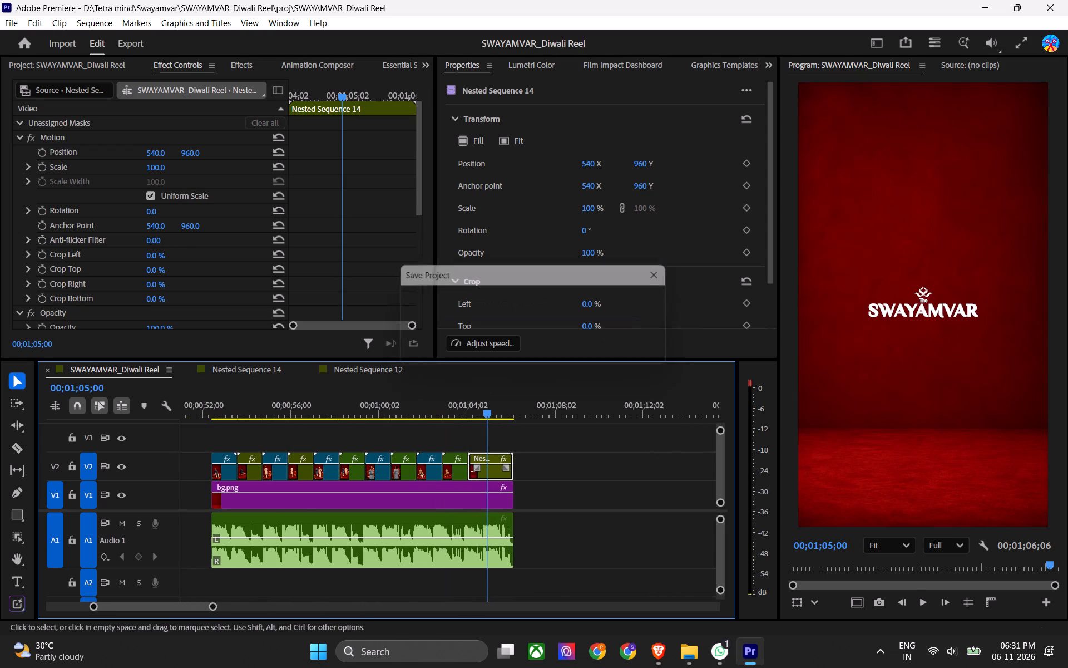
{"action": "left_click", "coordinate": [222, 413]}
{"action": "key", "text": "ctrl+s"}
{"action": "key", "text": "ctrl+s"}
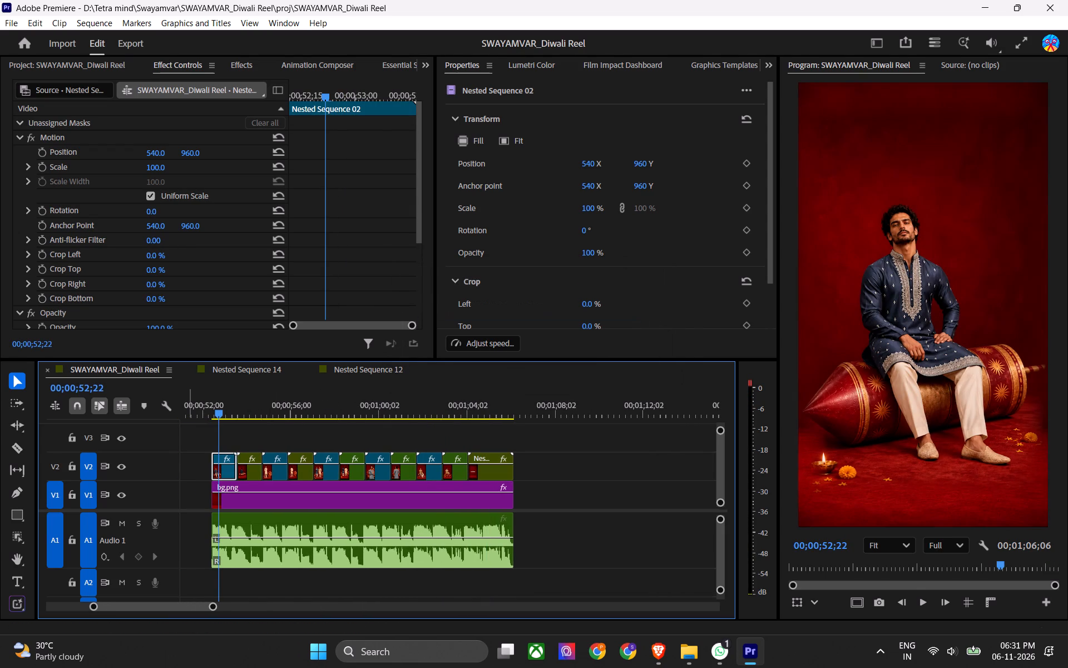
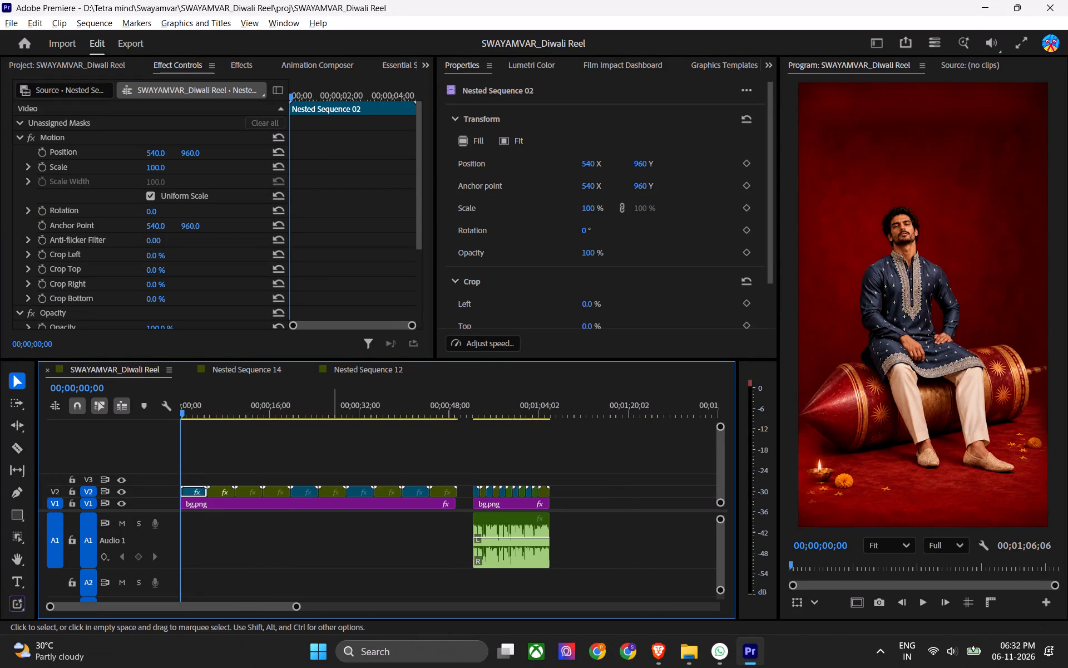
Cut the shorter clip group with its background and audio from the sequence's end and insert it at 00;00;00;00, ahead of the longer group.
{"action": "left_click_drag", "start_coordinate": [619, 458], "coordinate": [477, 569]}
{"action": "key", "text": "ctrl+x"}
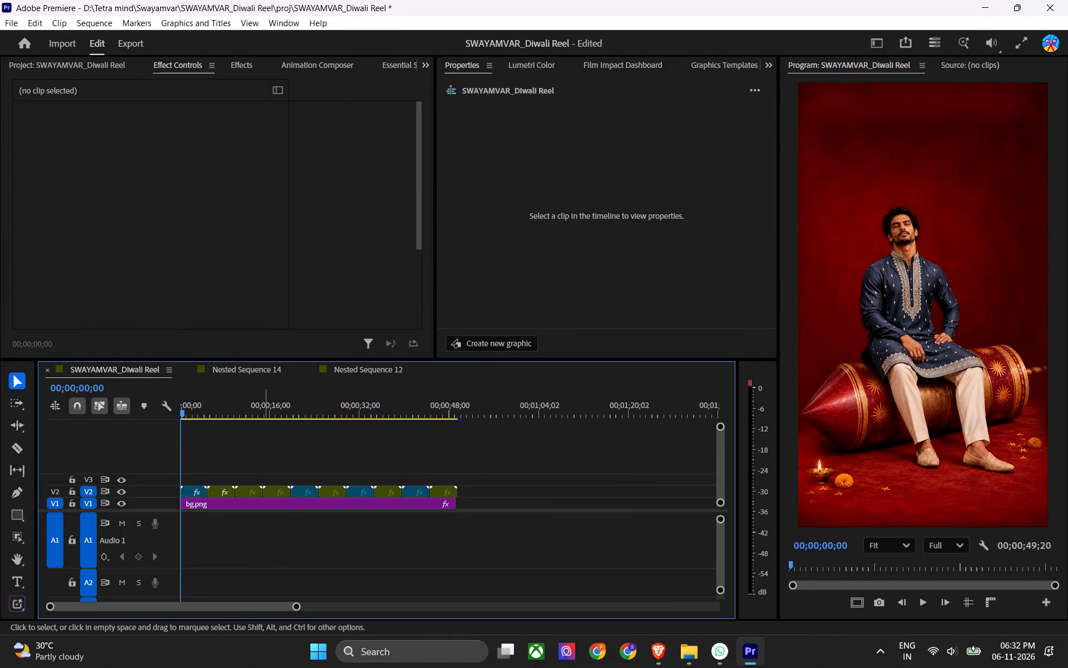
{"action": "key", "text": "ctrl+shift+v"}
Shift all clips of the longer group about 22 seconds later, leaving a gap after the shorter group with audio.
{"action": "key", "text": "a"}
{"action": "left_click_drag", "start_coordinate": [270, 490], "coordinate": [276, 491]}
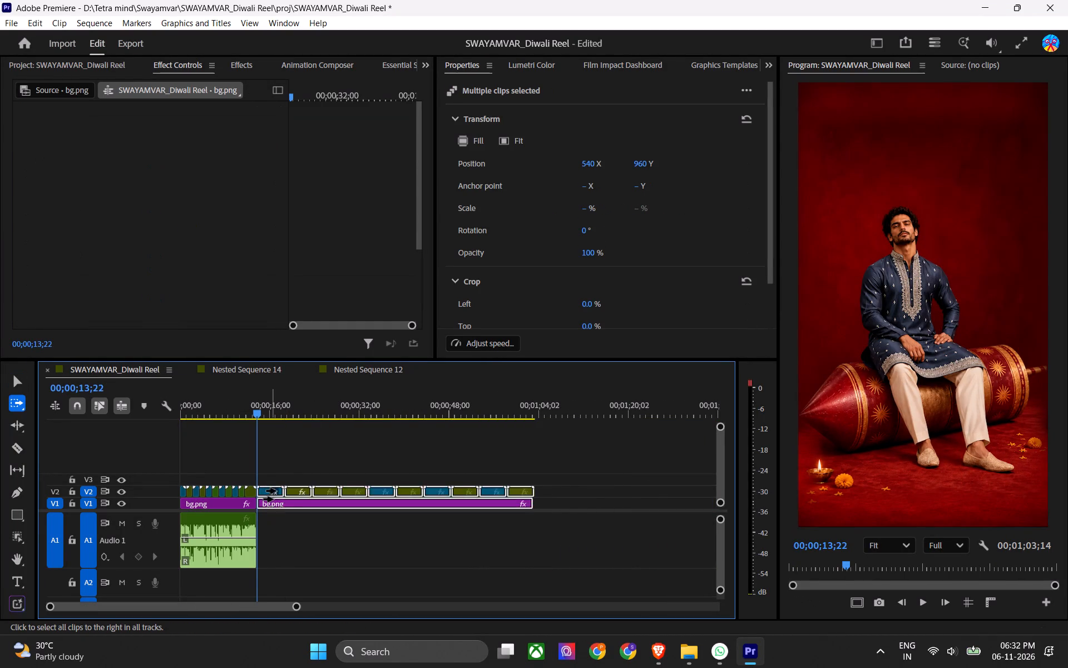
{"action": "left_click_drag", "start_coordinate": [276, 491], "coordinate": [395, 514]}
{"action": "key", "text": "v"}
{"action": "left_click", "coordinate": [332, 456]}
Save the project and park the playhead at 00;00;01;15, over the second nested clip of the opening group.
{"action": "left_click_drag", "start_coordinate": [260, 411], "coordinate": [135, 435]}
{"action": "key", "text": "ctrl+s"}
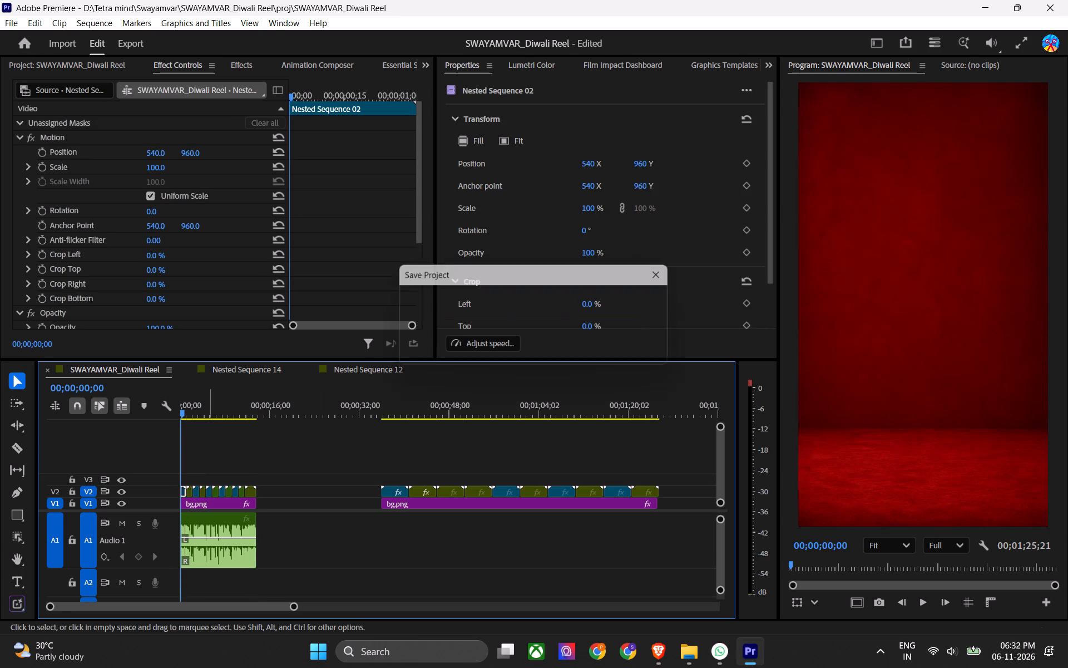
{"action": "scroll", "coordinate": [200, 499], "scroll_direction": "up", "scroll_amount": 12, "text": "alt"}
{"action": "key", "text": "ctrl+s"}
{"action": "left_click", "coordinate": [199, 411]}
{"action": "key", "text": "ctrl+s"}
{"action": "key", "text": "ctrl+s"}
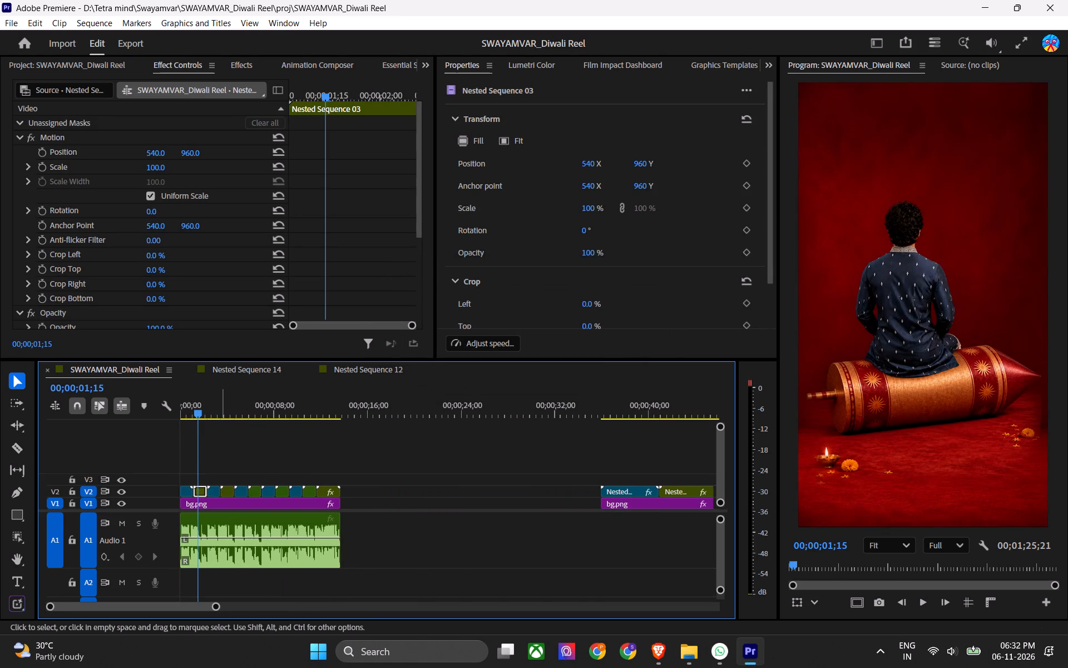
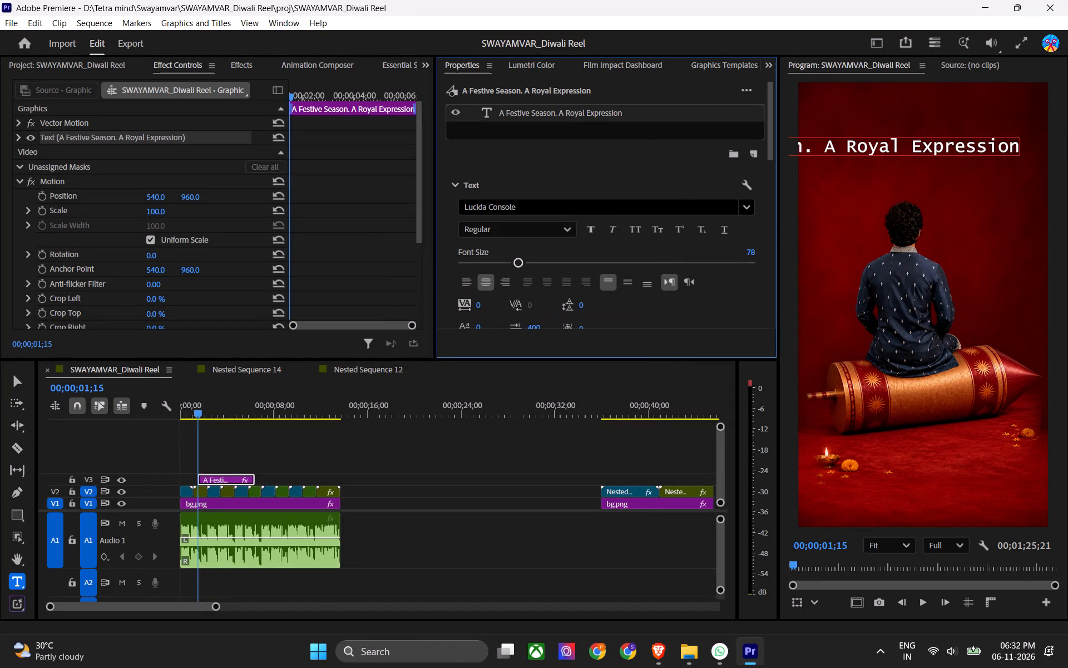
Enlarge the title "A Festive Season. A Royal Expression" to font size 89, centre it horizontally in the frame and save.
{"action": "scroll", "coordinate": [644, 260], "scroll_direction": "down", "scroll_amount": 1}
{"action": "left_click", "coordinate": [700, 305]}
{"action": "scroll", "coordinate": [700, 305], "scroll_direction": "down", "scroll_amount": 1}
{"action": "right_click_drag", "start_coordinate": [626, 264], "coordinate": [621, 264]}
{"action": "scroll", "coordinate": [680, 265], "scroll_direction": "down", "scroll_amount": 4}
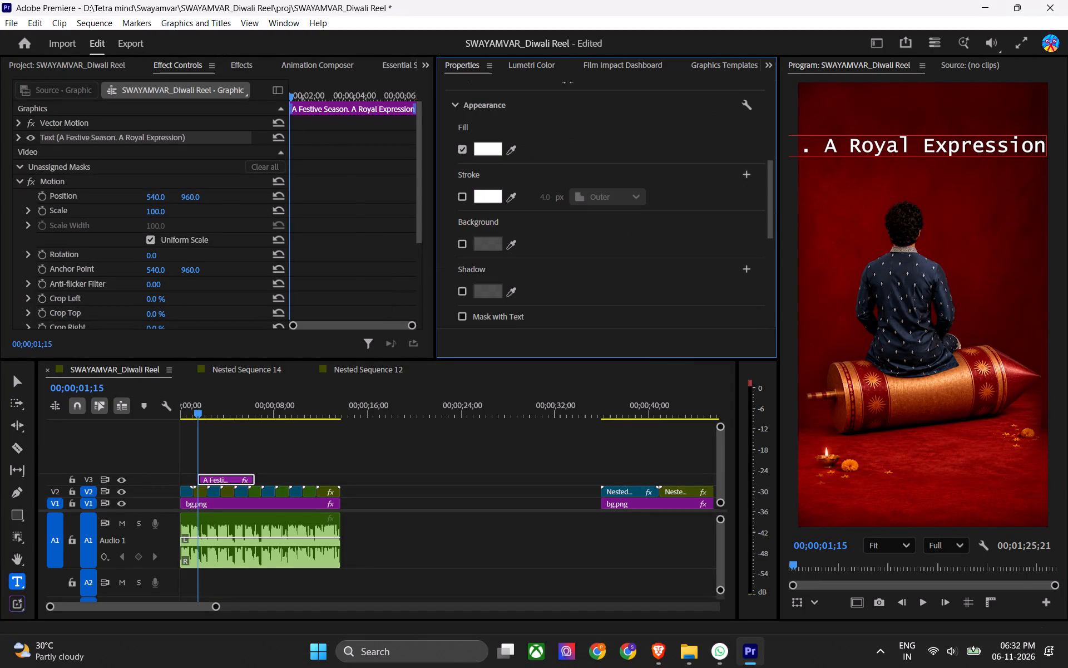
{"action": "scroll", "coordinate": [615, 269], "scroll_direction": "down", "scroll_amount": 6}
{"action": "double_click", "coordinate": [606, 274]}
{"action": "key", "text": "ctrl+s"}
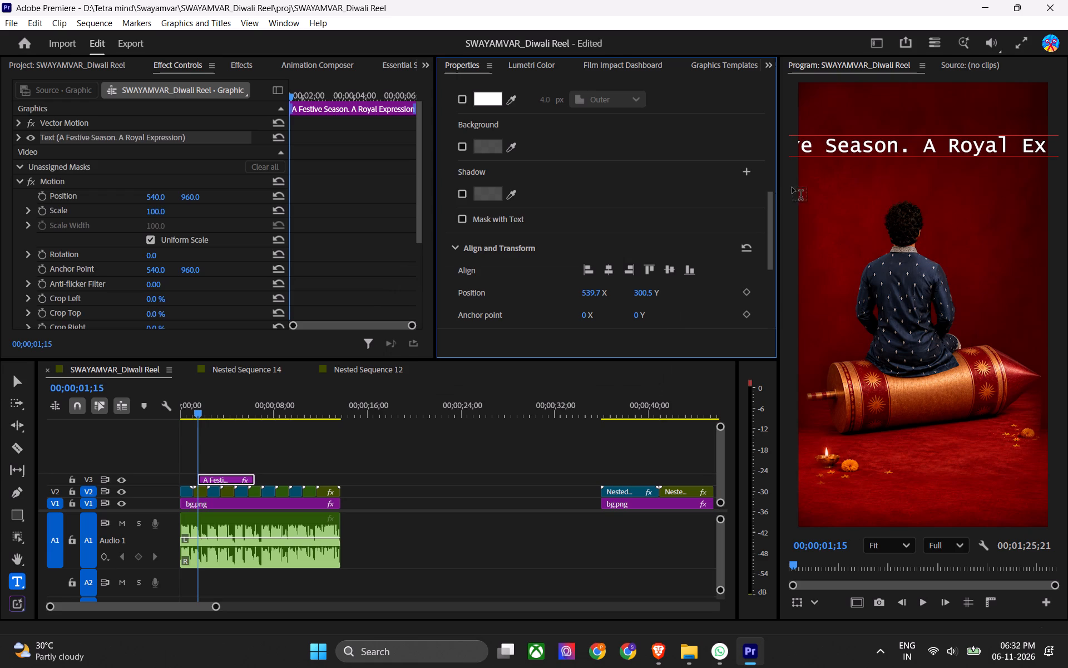
Break the title after "A Festive Season." so that "A Royal Expression" starts a second line, and save the project.
{"action": "left_click", "coordinate": [917, 145]}
{"action": "key", "text": "BackSpace"}
{"action": "key", "text": "Return"}
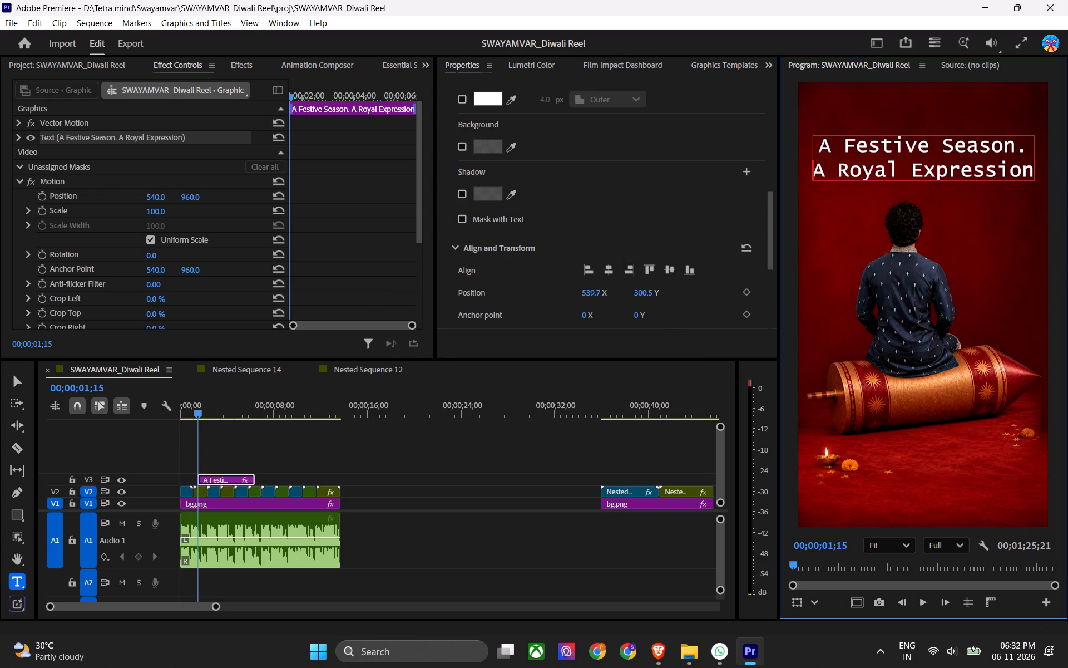
{"action": "key", "text": "ctrl+s"}
{"action": "scroll", "coordinate": [647, 217], "scroll_direction": "up", "scroll_amount": 20}
{"action": "key", "text": "ctrl+s"}
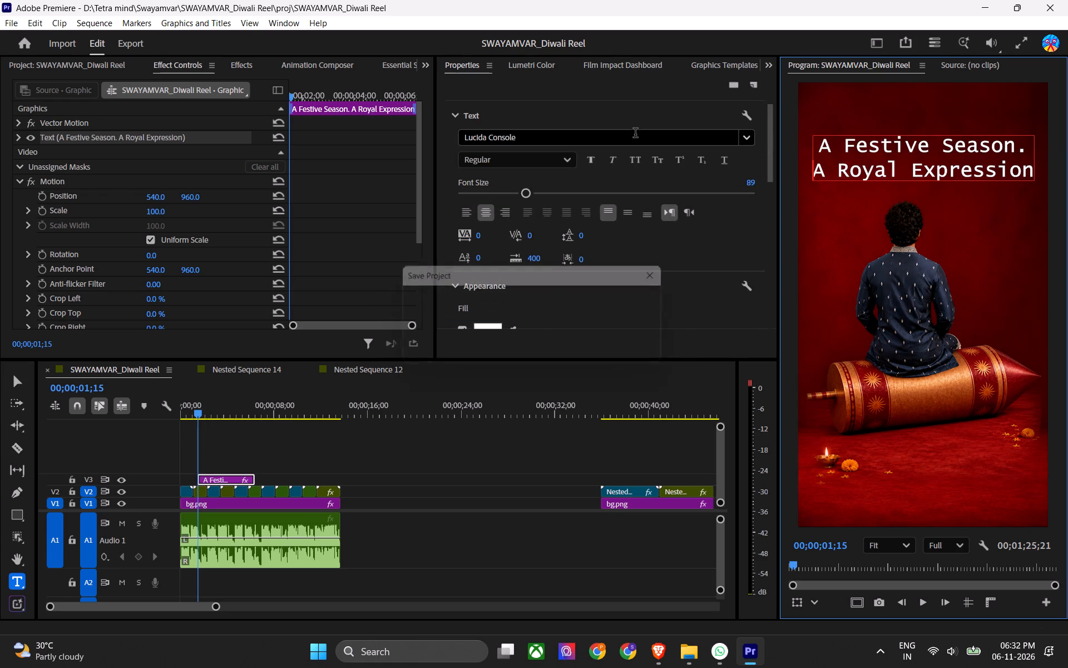
Change the title's font to Lucida Fax in the Demibold Italic style and save the project.
{"action": "left_click", "coordinate": [638, 136]}
{"action": "key", "text": "Down"}
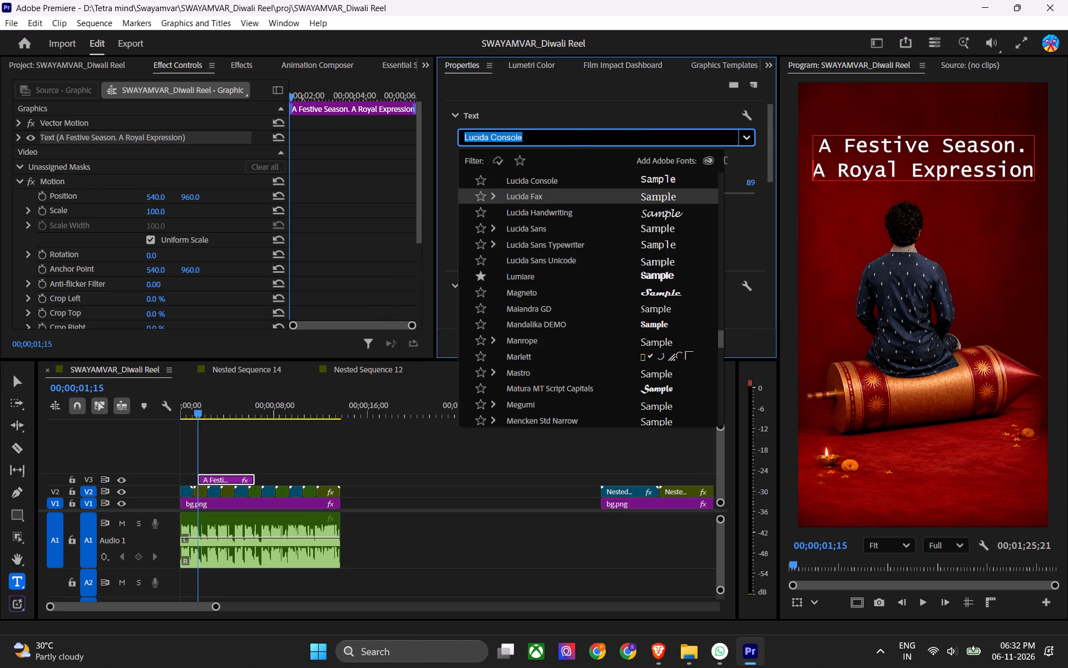
{"action": "left_click", "coordinate": [542, 199]}
{"action": "left_click", "coordinate": [580, 121]}
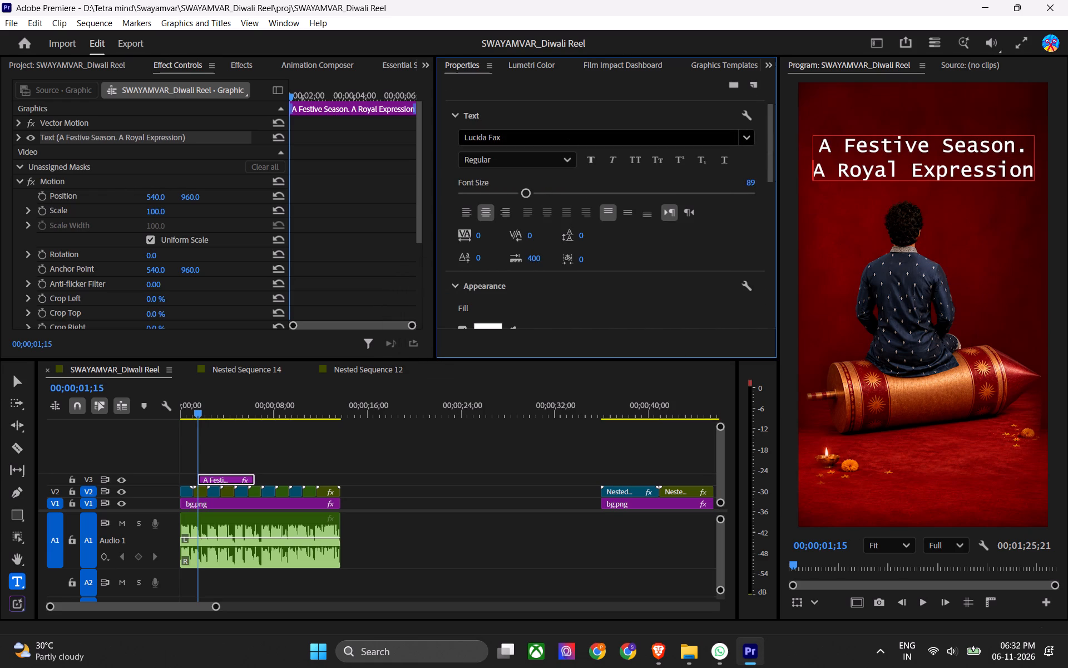
{"action": "left_click", "coordinate": [597, 106]}
{"action": "scroll", "coordinate": [598, 114], "scroll_direction": "up", "scroll_amount": 5}
{"action": "left_click", "coordinate": [587, 131]}
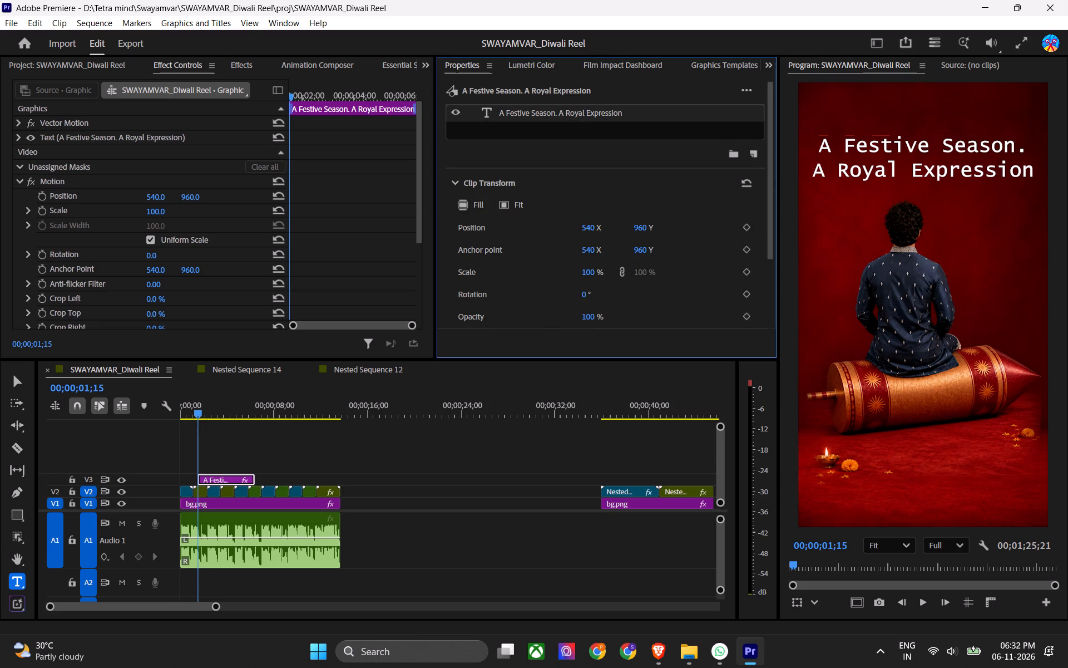
{"action": "left_click", "coordinate": [577, 120]}
{"action": "left_click", "coordinate": [577, 116]}
{"action": "left_click", "coordinate": [564, 209]}
{"action": "key", "text": "Down"}
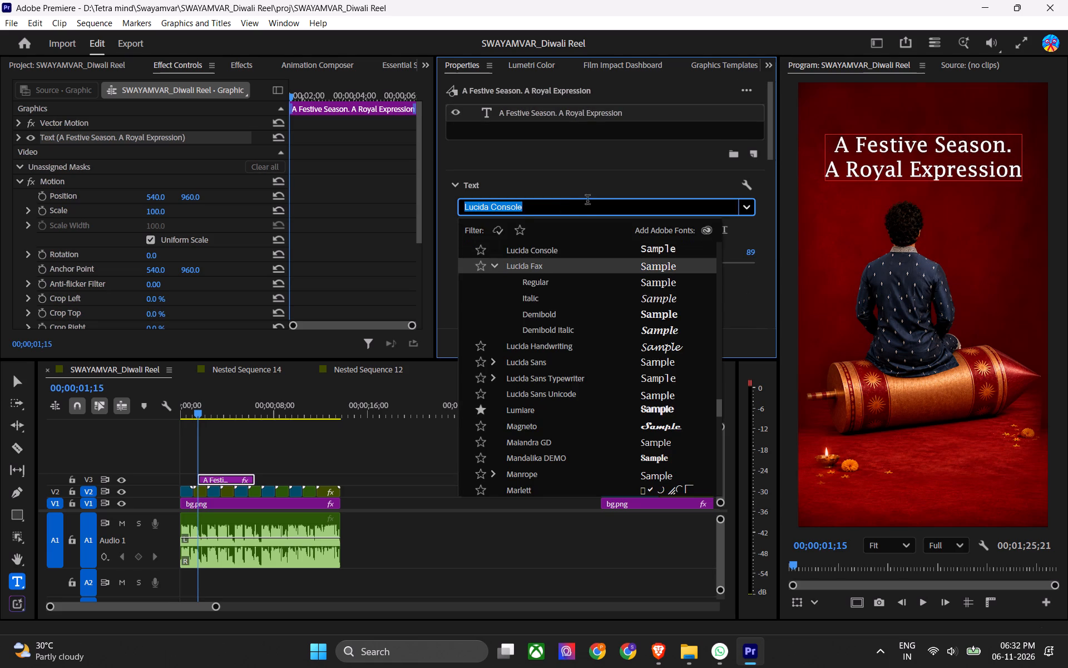
{"action": "left_click", "coordinate": [540, 330]}
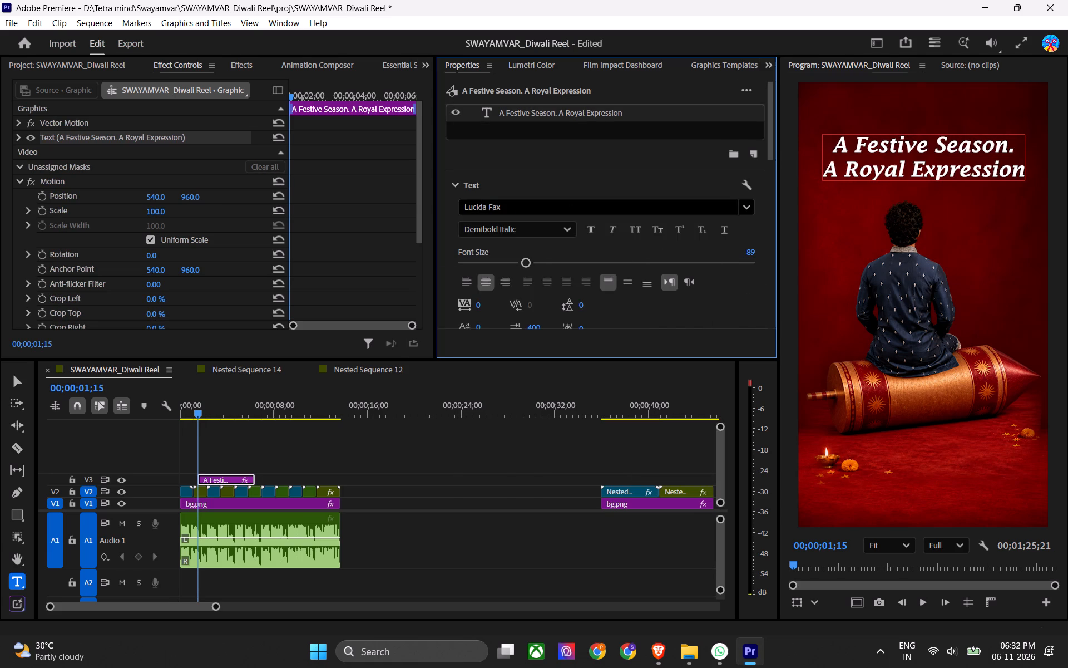
{"action": "key", "text": "ctrl+s"}
{"action": "key", "text": "ctrl+s"}
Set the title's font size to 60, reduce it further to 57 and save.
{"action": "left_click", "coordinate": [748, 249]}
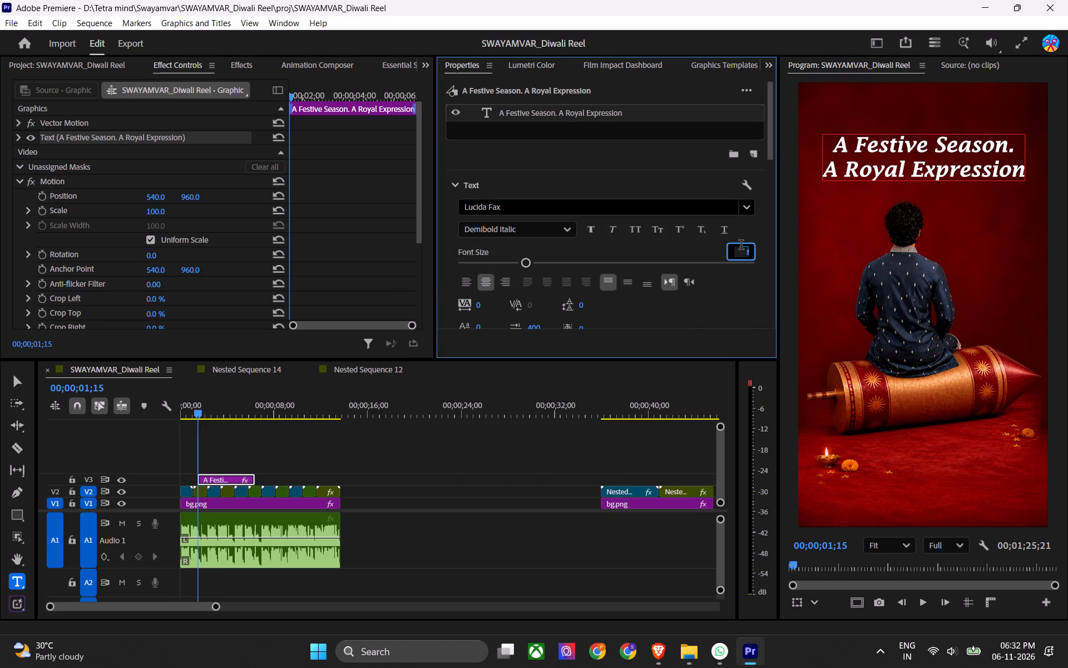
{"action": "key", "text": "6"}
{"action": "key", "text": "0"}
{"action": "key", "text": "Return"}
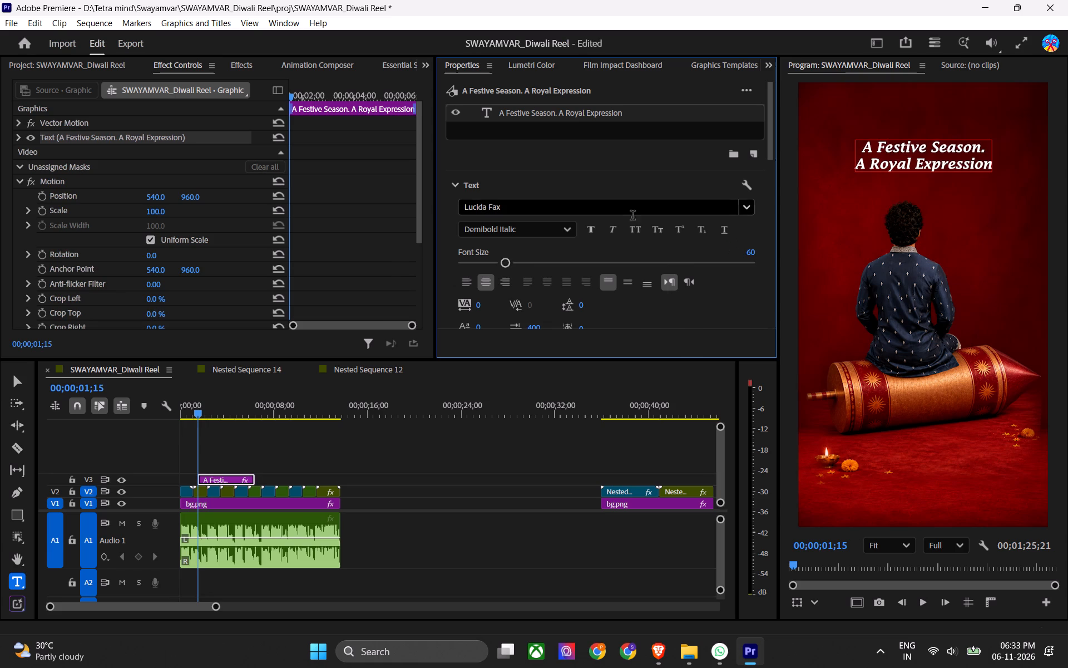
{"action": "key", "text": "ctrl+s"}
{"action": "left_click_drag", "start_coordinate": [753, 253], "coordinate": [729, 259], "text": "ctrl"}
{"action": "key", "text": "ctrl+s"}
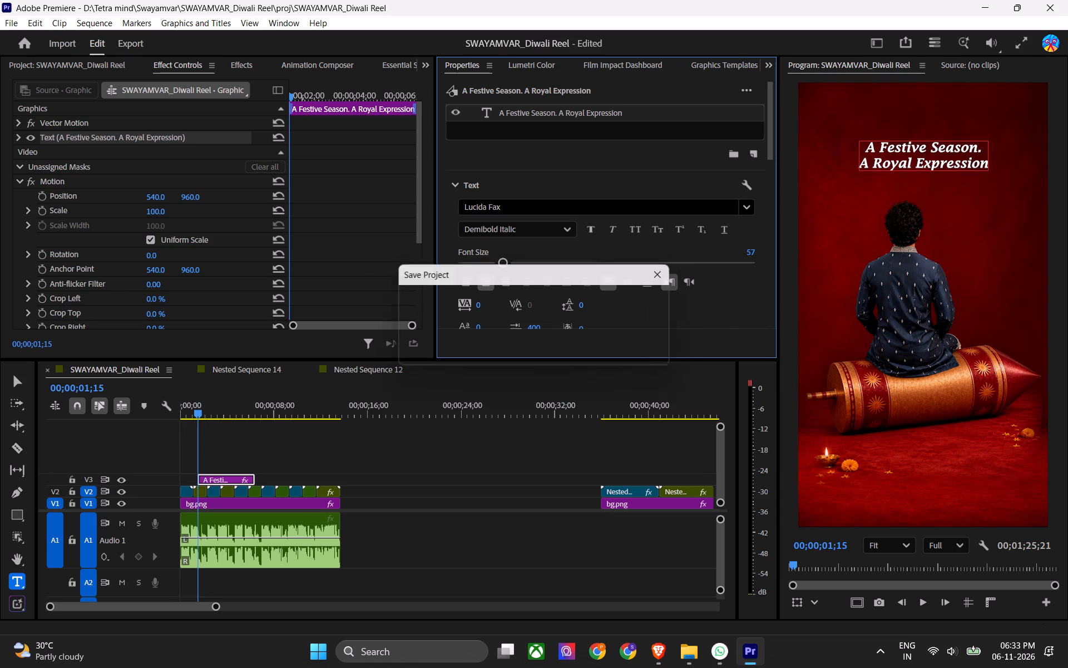
Switch the title to the Italic style, set its font size to 55 and save the project.
{"action": "left_click", "coordinate": [547, 228]}
{"action": "left_click", "coordinate": [525, 271]}
{"action": "key", "text": "ctrl+s"}
{"action": "key", "text": "ctrl+s"}
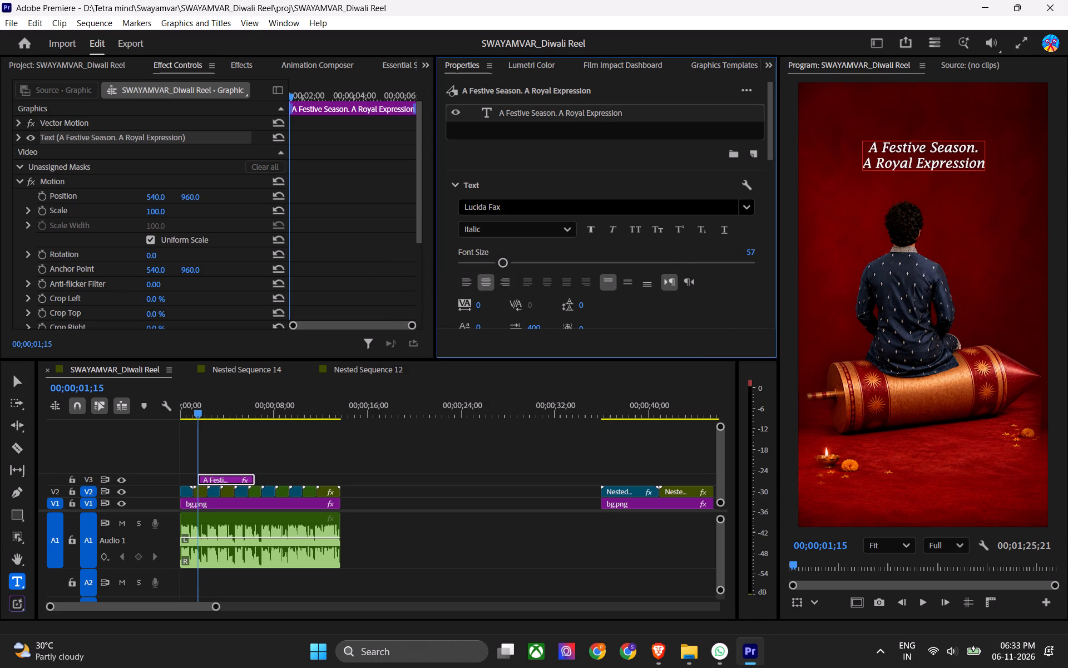
{"action": "left_click", "coordinate": [753, 253]}
{"action": "key", "text": "5"}
{"action": "key", "text": "5"}
{"action": "key", "text": "Return"}
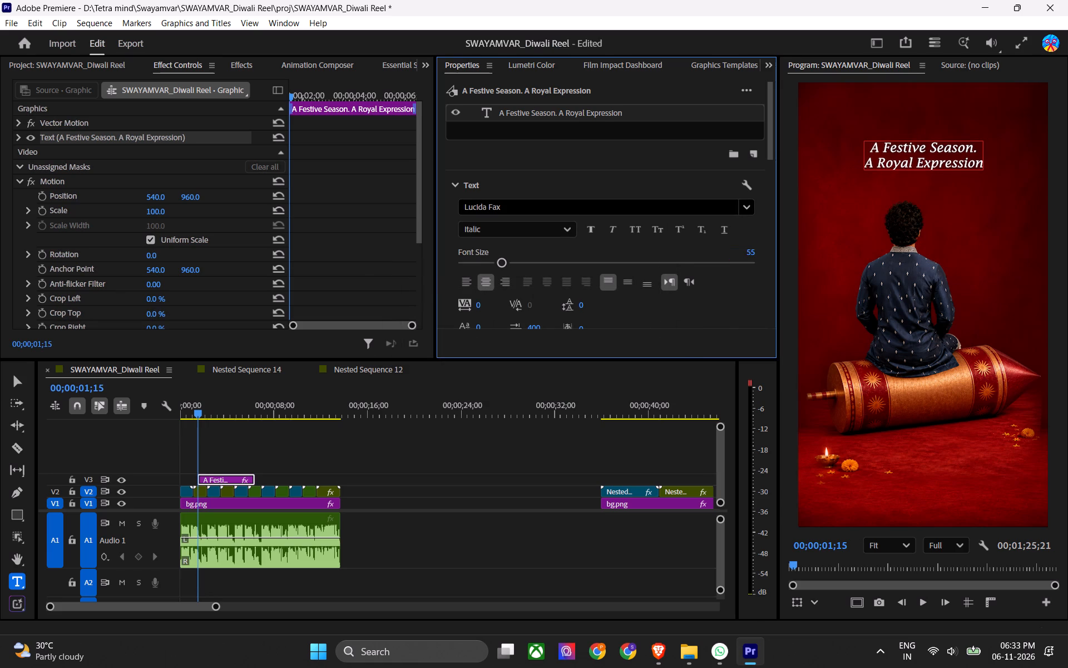
{"action": "left_click", "coordinate": [649, 130]}
{"action": "left_click", "coordinate": [642, 179]}
{"action": "key", "text": "ctrl+s"}
Extend the title clip on V3 from the start of the sequence to the beginning of the group's last nested clip.
{"action": "left_click", "coordinate": [220, 395]}
{"action": "left_click_drag", "start_coordinate": [198, 477], "coordinate": [179, 486]}
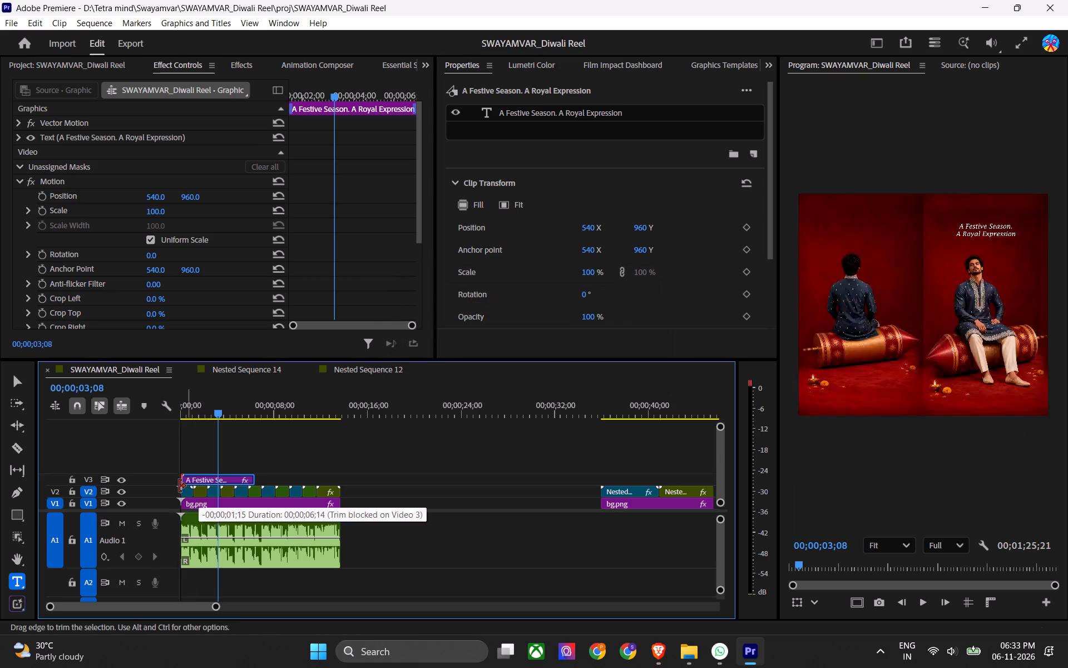
{"action": "left_click_drag", "start_coordinate": [179, 486], "coordinate": [177, 486]}
{"action": "left_click_drag", "start_coordinate": [251, 480], "coordinate": [311, 477]}
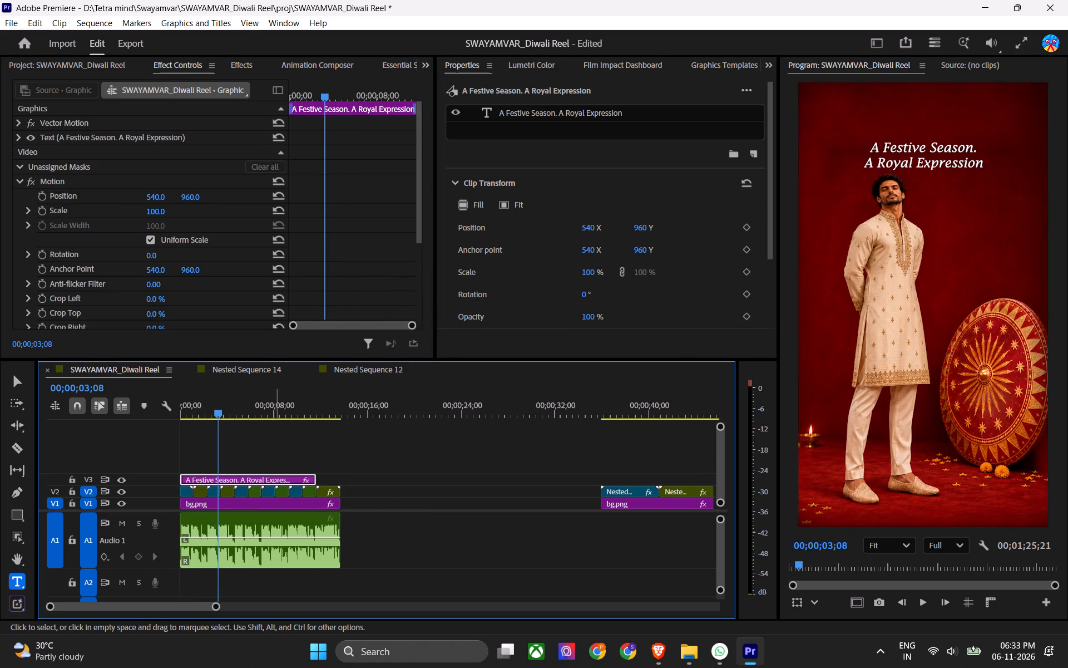
Apply the default transition to the end of the title clip, save, and play the opening from the sequence start.
{"action": "right_click", "coordinate": [317, 477]}
{"action": "left_click", "coordinate": [365, 564]}
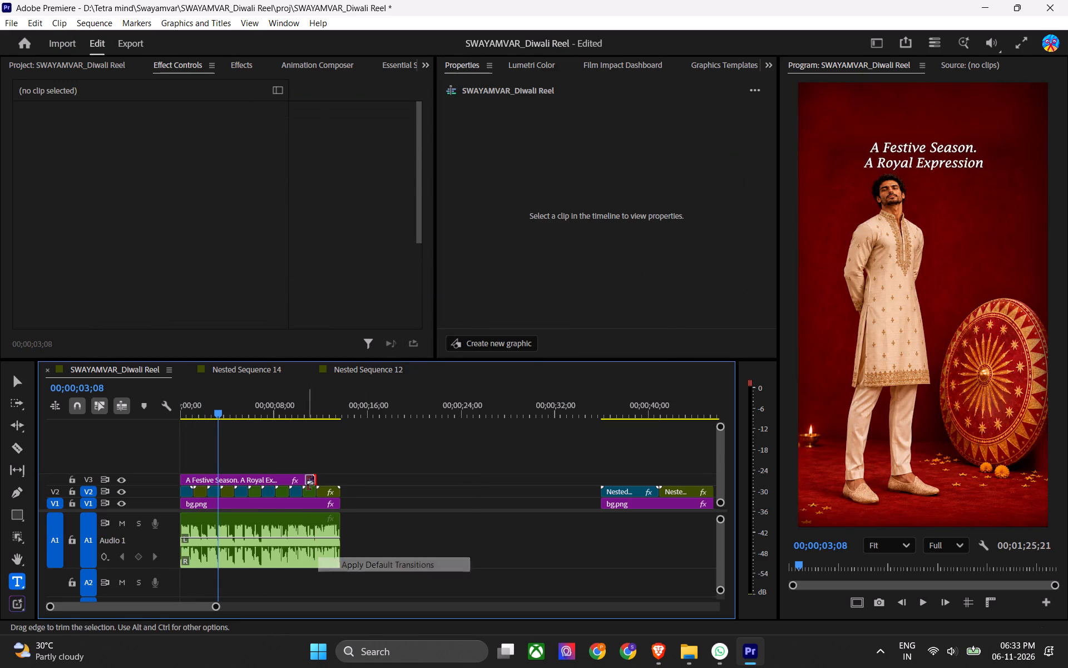
{"action": "left_click_drag", "start_coordinate": [234, 413], "coordinate": [124, 427]}
{"action": "key", "text": "ctrl+s"}
{"action": "key", "text": "space"}
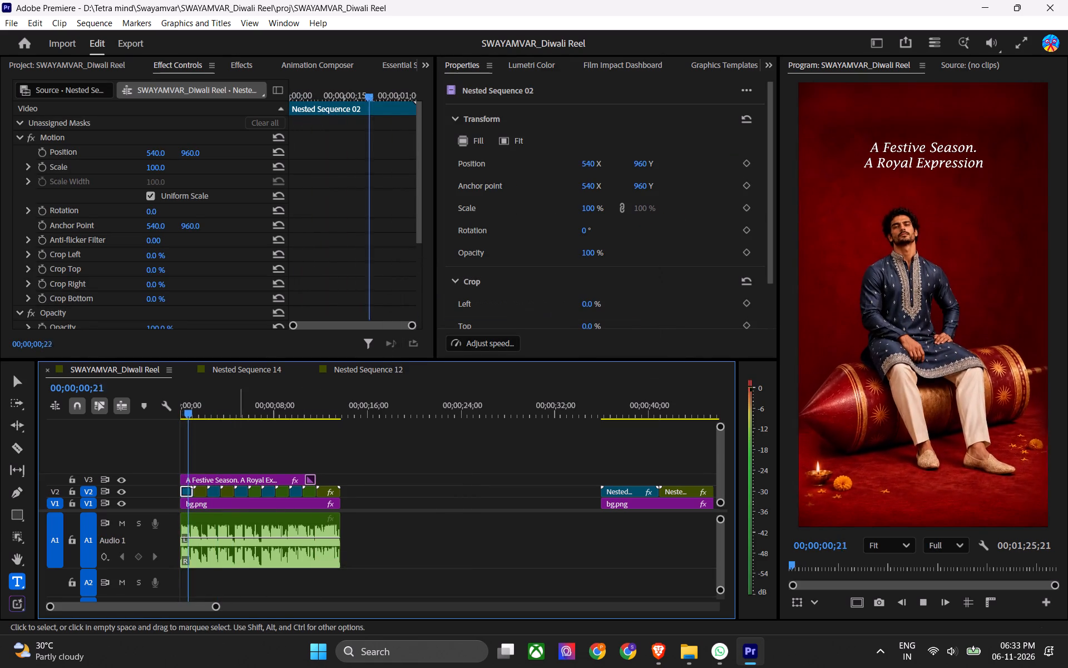
{"action": "key", "text": "space"}
Apply the default transition to the start of the title clip as well and shorten it slightly.
{"action": "scroll", "coordinate": [203, 487], "scroll_direction": "up", "scroll_amount": 2, "text": "alt"}
{"action": "scroll", "coordinate": [199, 495], "scroll_direction": "down", "scroll_amount": 1, "text": "alt"}
{"action": "scroll", "coordinate": [199, 495], "scroll_direction": "up", "scroll_amount": 12, "text": "alt"}
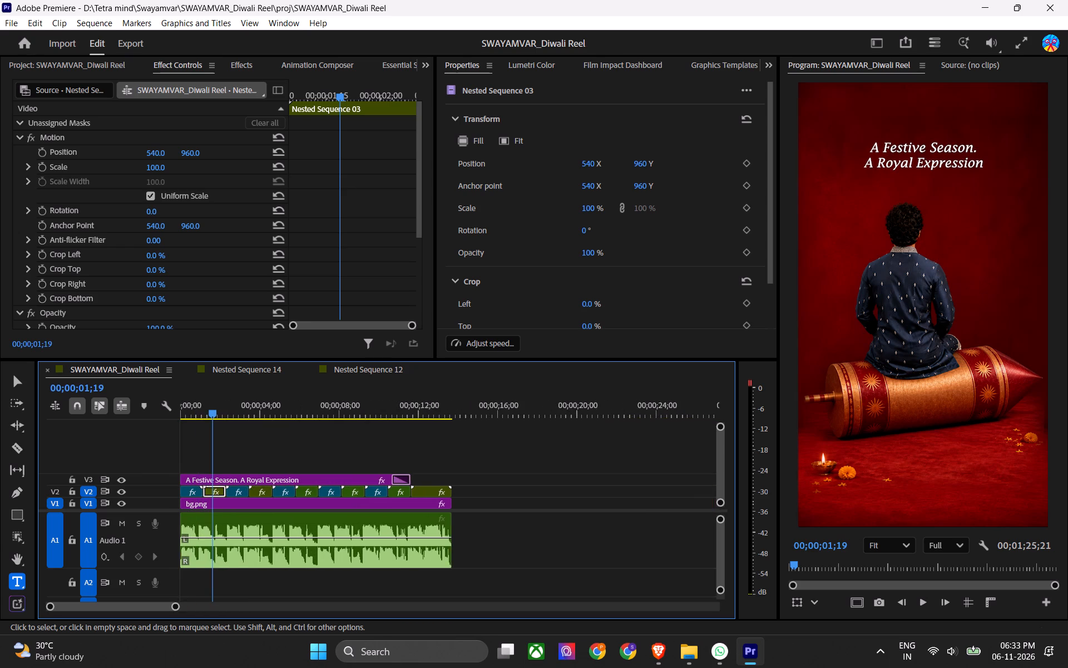
{"action": "scroll", "coordinate": [222, 498], "scroll_direction": "up", "scroll_amount": 10, "text": "alt"}
{"action": "key", "text": "ctrl+s"}
{"action": "right_click", "coordinate": [186, 474]}
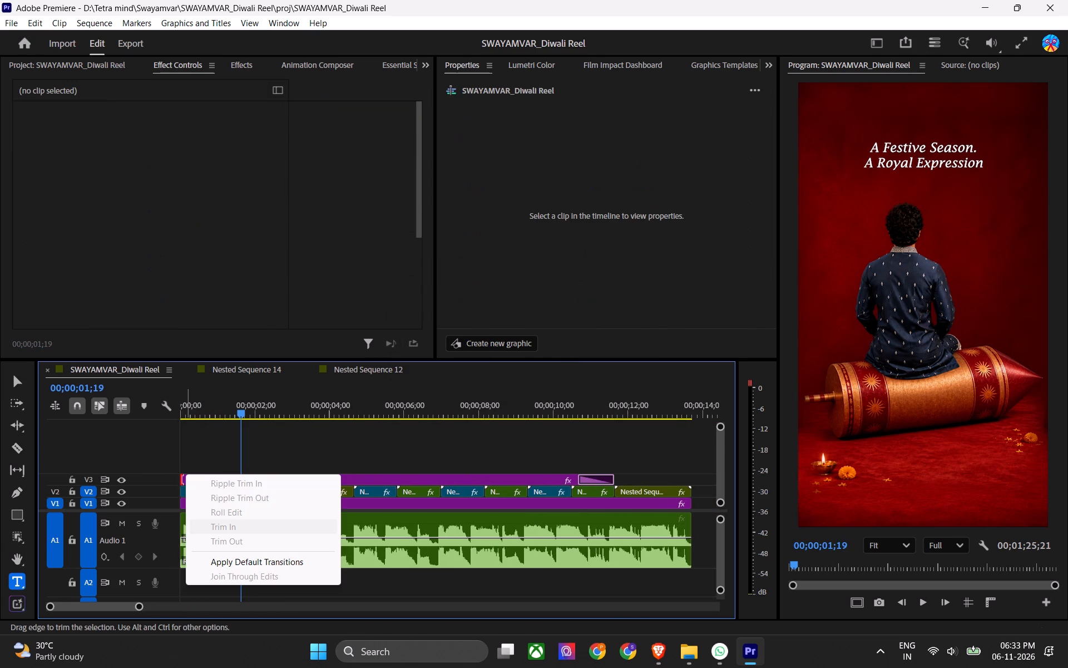
{"action": "left_click", "coordinate": [235, 554]}
{"action": "left_click", "coordinate": [235, 559]}
{"action": "left_click_drag", "start_coordinate": [212, 479], "coordinate": [211, 479]}
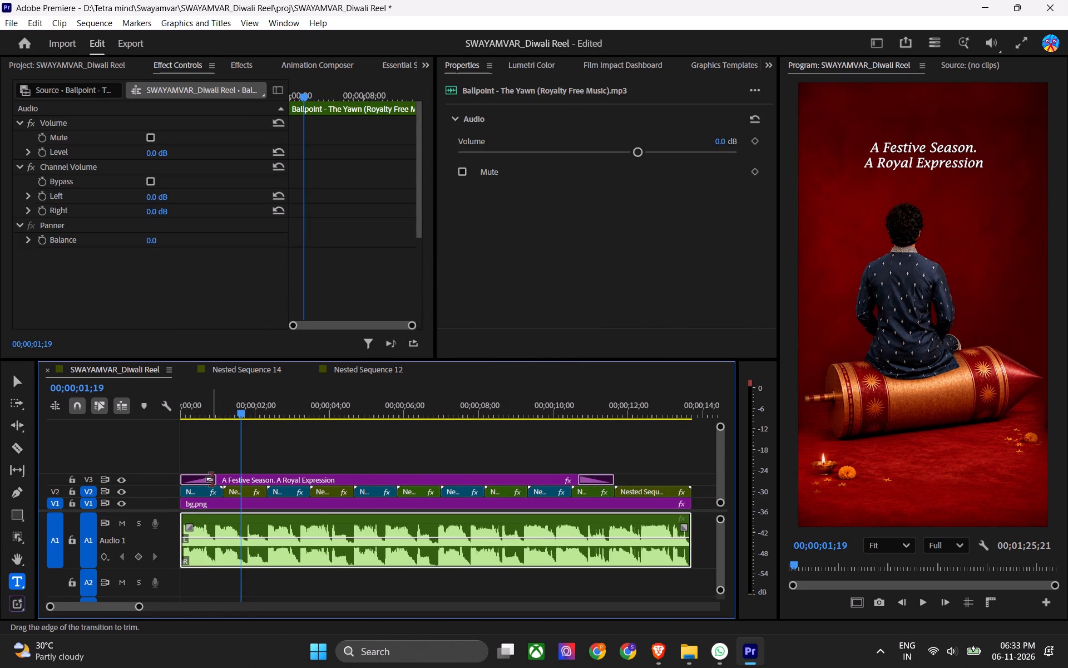
{"action": "left_click_drag", "start_coordinate": [211, 479], "coordinate": [205, 483]}
Play back the sequence opening and the section around the title's end to check both title transitions.
{"action": "left_click_drag", "start_coordinate": [217, 406], "coordinate": [131, 409]}
{"action": "key", "text": "space"}
{"action": "scroll", "coordinate": [313, 450], "scroll_direction": "down", "scroll_amount": 4, "text": "alt"}
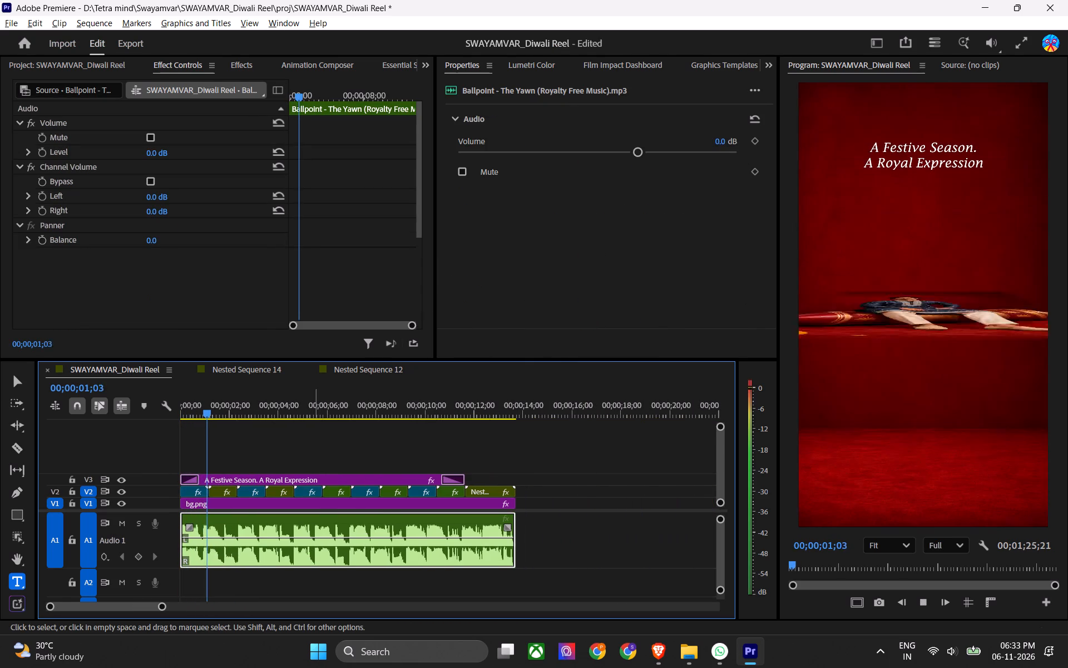
{"action": "scroll", "coordinate": [528, 450], "scroll_direction": "down", "scroll_amount": 4, "text": "alt"}
{"action": "key", "text": "space"}
{"action": "left_click", "coordinate": [334, 405]}
{"action": "key", "text": "space"}
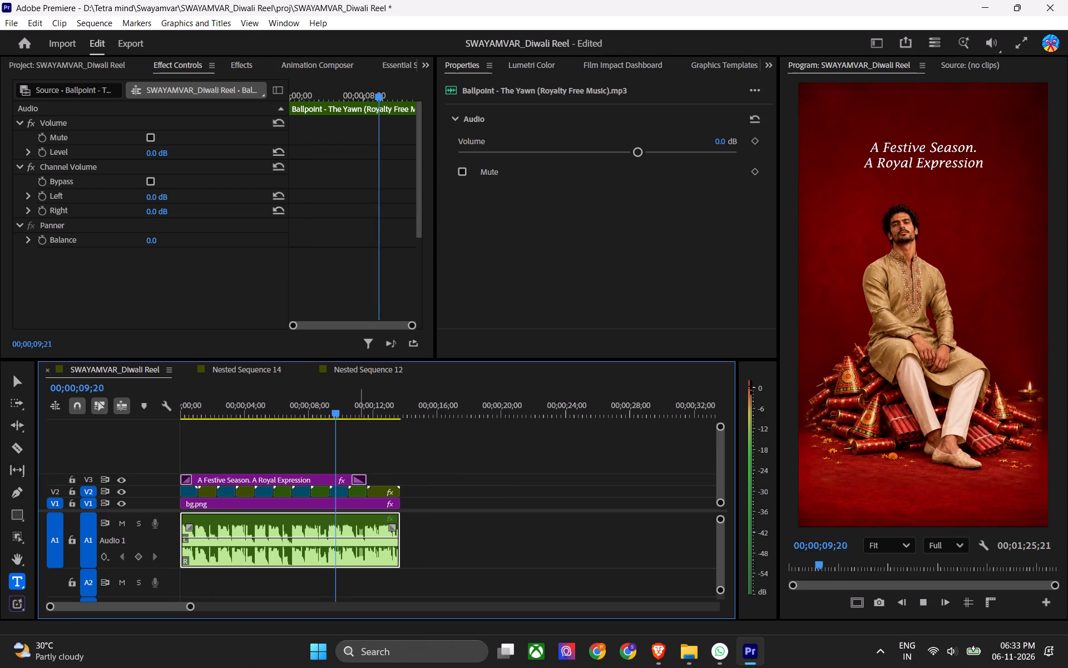
{"action": "scroll", "coordinate": [383, 449], "scroll_direction": "up", "scroll_amount": 4, "text": "alt"}
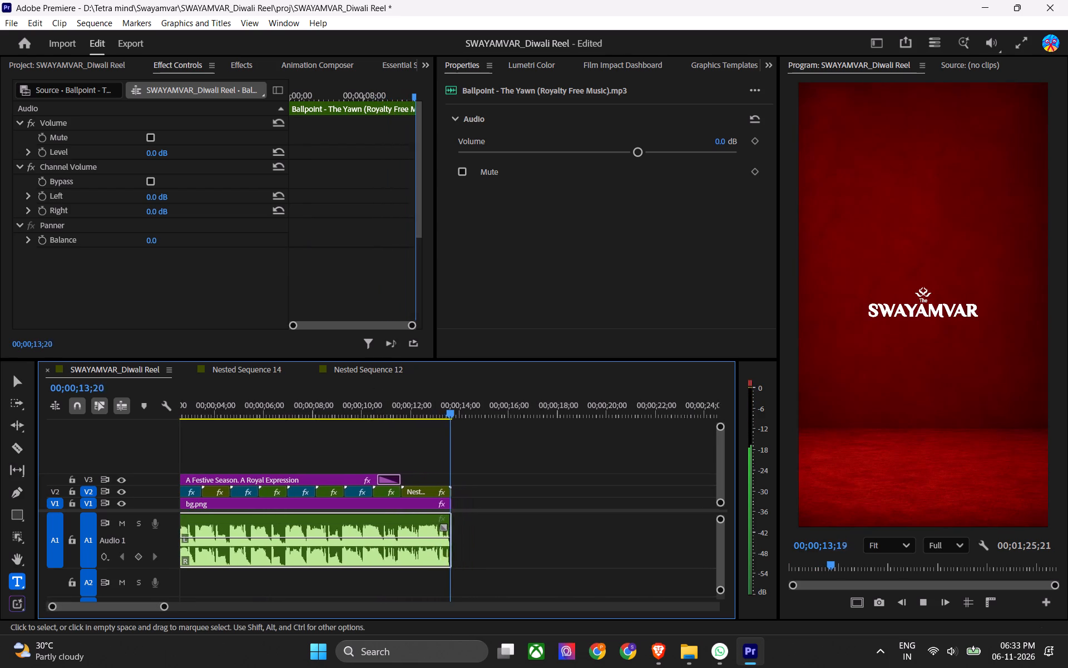
Mark the in-to-out range around the opening clip group with its title, background and audio, and save the project.
{"action": "key", "text": "ctrl+s"}
{"action": "key", "text": "1"}
{"action": "left_click_drag", "start_coordinate": [317, 446], "coordinate": [150, 583]}
{"action": "key", "text": "slash"}
{"action": "key", "text": "ctrl+s"}
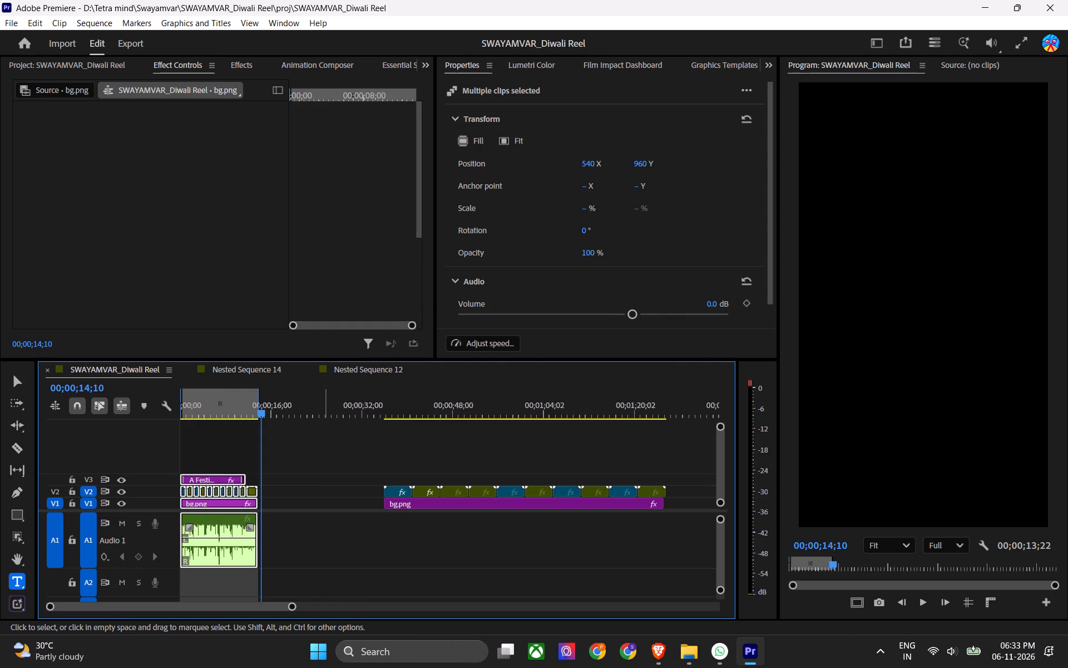
Copy the Swayamvar copy.png logo clip from Nested Sequence 12, opened through the group's closing Nested Sequence 14.
{"action": "left_click", "coordinate": [334, 488]}
{"action": "scroll", "coordinate": [257, 512], "scroll_direction": "up", "scroll_amount": 4, "text": "alt"}
{"action": "scroll", "coordinate": [250, 518], "scroll_direction": "down", "scroll_amount": 1, "text": "alt"}
{"action": "scroll", "coordinate": [250, 518], "scroll_direction": "up", "scroll_amount": 2, "text": "alt"}
{"action": "scroll", "coordinate": [250, 518], "scroll_direction": "up", "scroll_amount": 20, "text": "alt"}
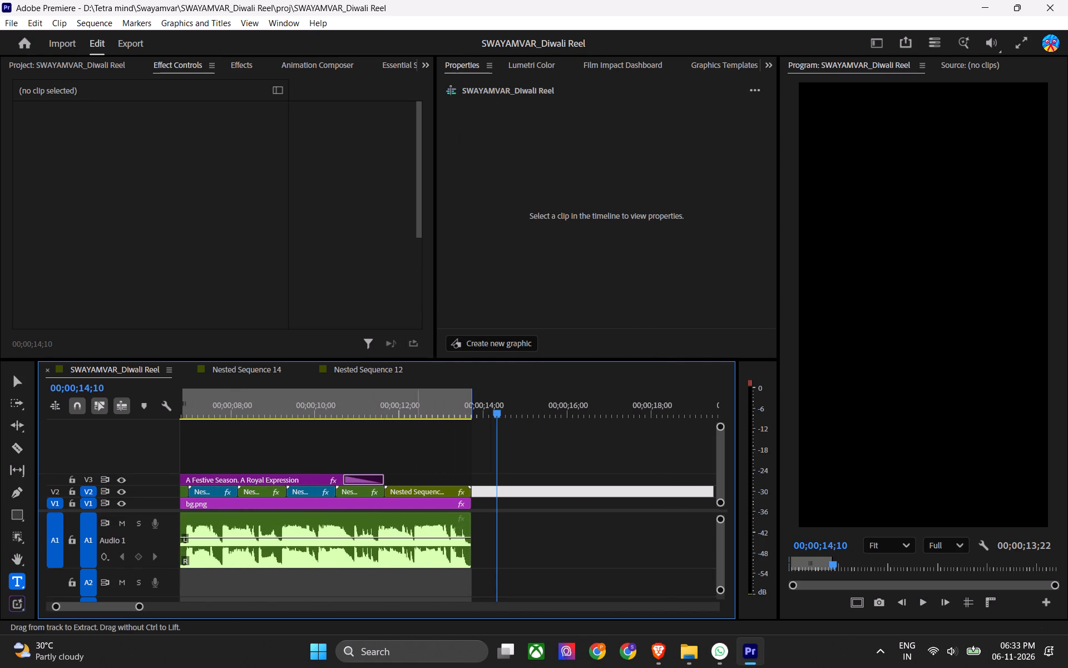
{"action": "key", "text": "ctrl+s"}
{"action": "left_click", "coordinate": [403, 404]}
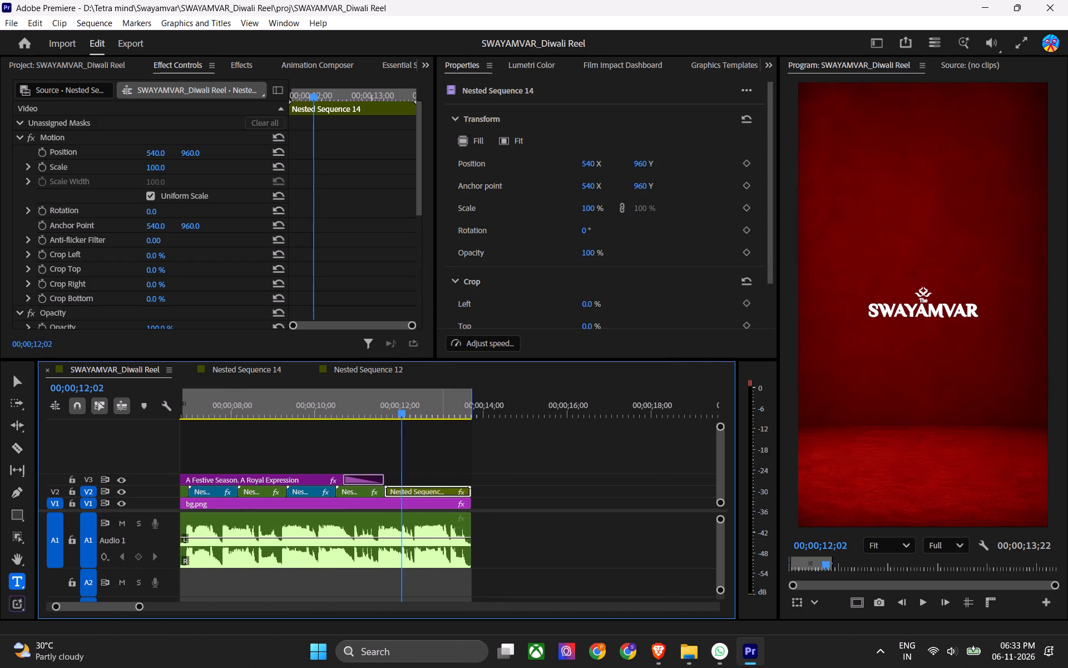
{"action": "double_click", "coordinate": [430, 490]}
{"action": "double_click", "coordinate": [227, 468]}
{"action": "left_click", "coordinate": [234, 475]}
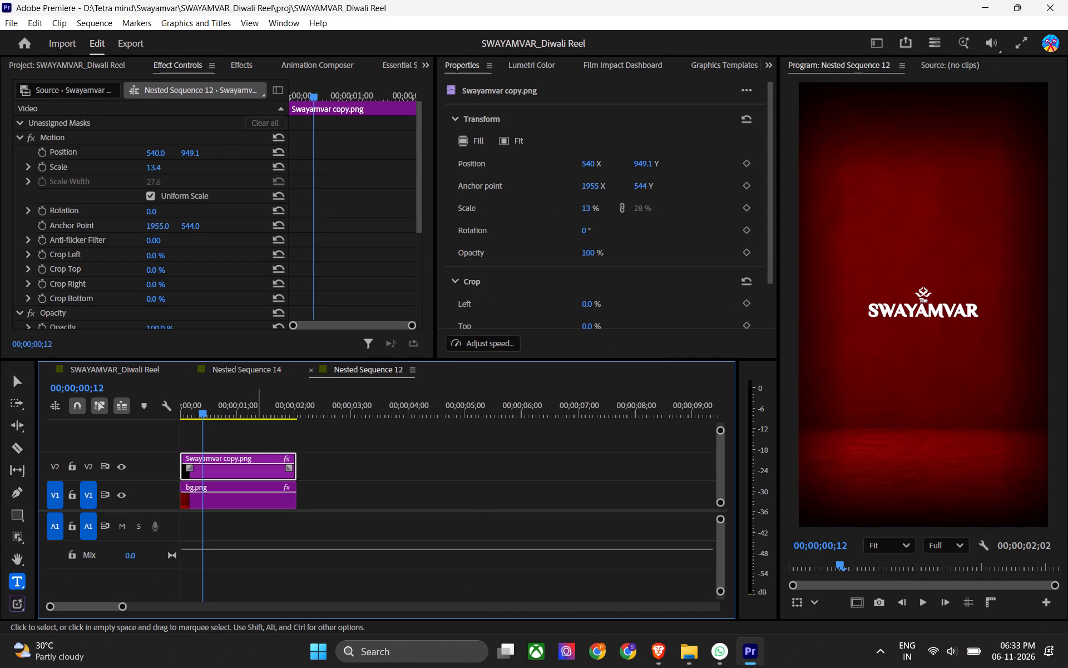
{"action": "key", "text": "ctrl+c"}
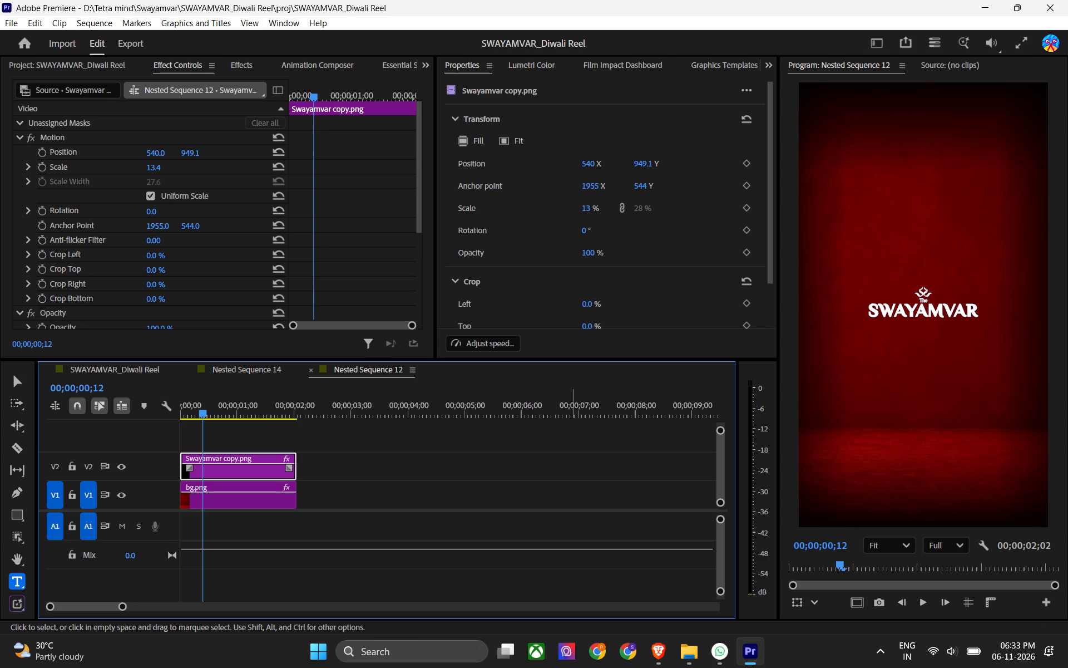
Paste the logo clip into the SWAYAMVAR_Diwali Reel sequence and place it on V3 directly above the closing nested clip.
{"action": "left_click", "coordinate": [132, 371]}
{"action": "left_click", "coordinate": [507, 411]}
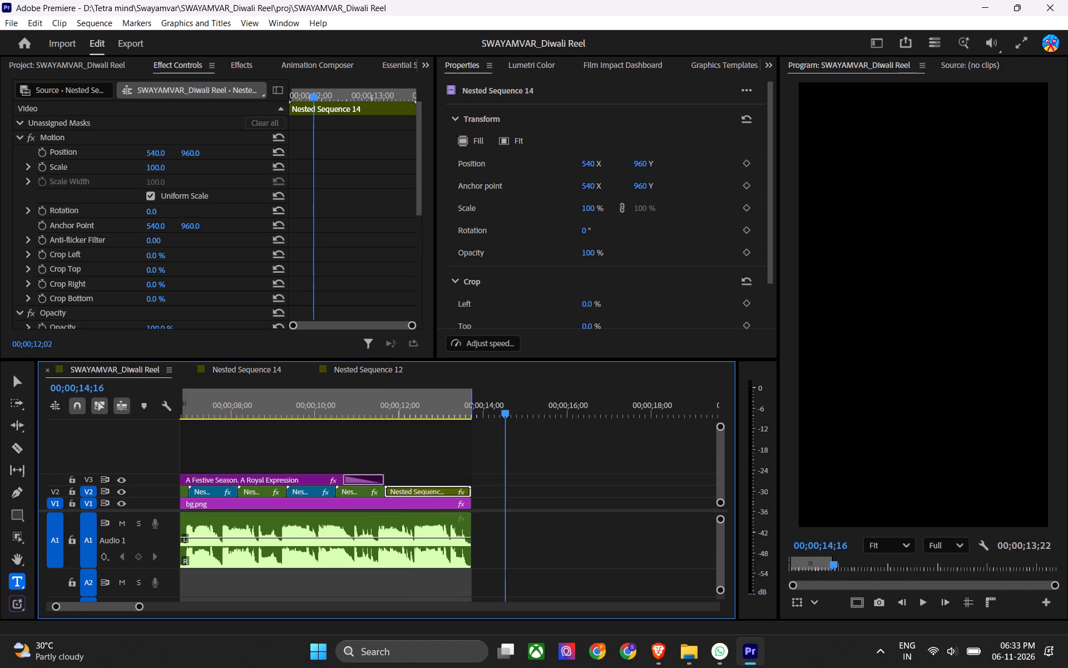
{"action": "key", "text": "ctrl+v"}
{"action": "left_click_drag", "start_coordinate": [525, 492], "coordinate": [421, 463]}
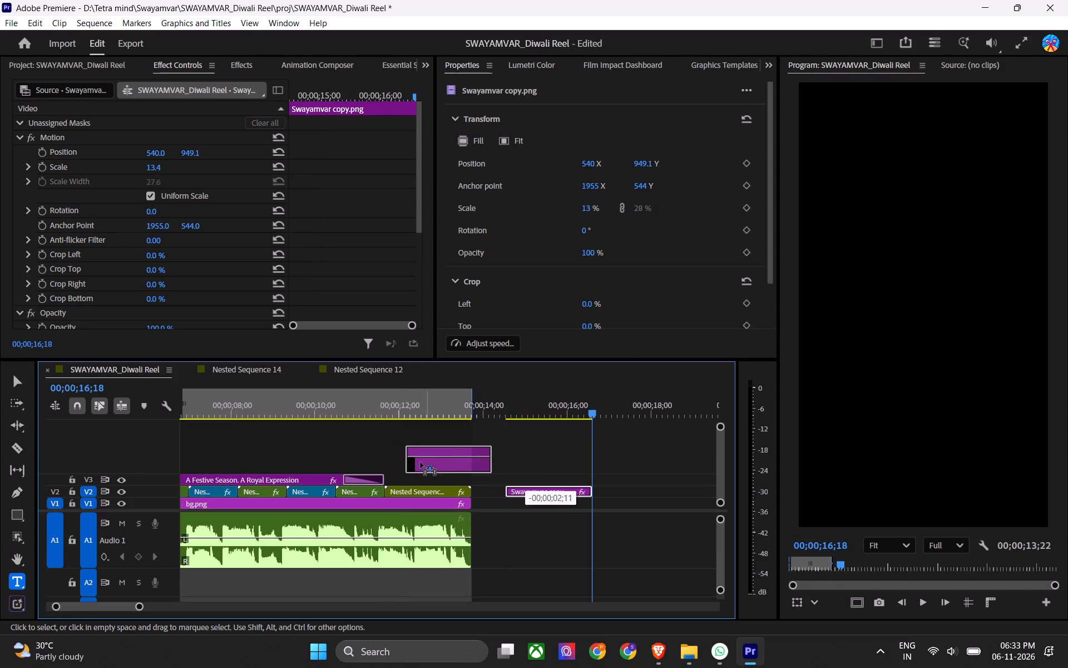
{"action": "left_click_drag", "start_coordinate": [421, 463], "coordinate": [402, 477]}
Disable the closing Nested Sequence 14 clip on V2 beneath the logo clip.
{"action": "left_click", "coordinate": [424, 497]}
{"action": "left_click", "coordinate": [426, 492]}
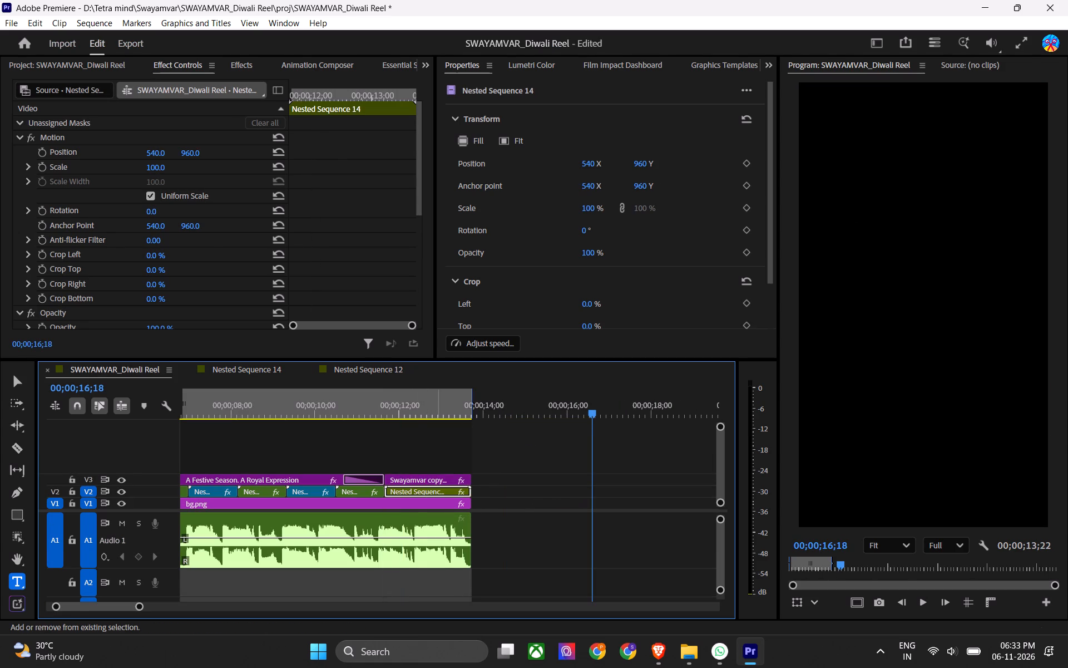
{"action": "key", "text": "shift+r"}
{"action": "left_click", "coordinate": [418, 397]}
{"action": "left_click", "coordinate": [429, 490]}
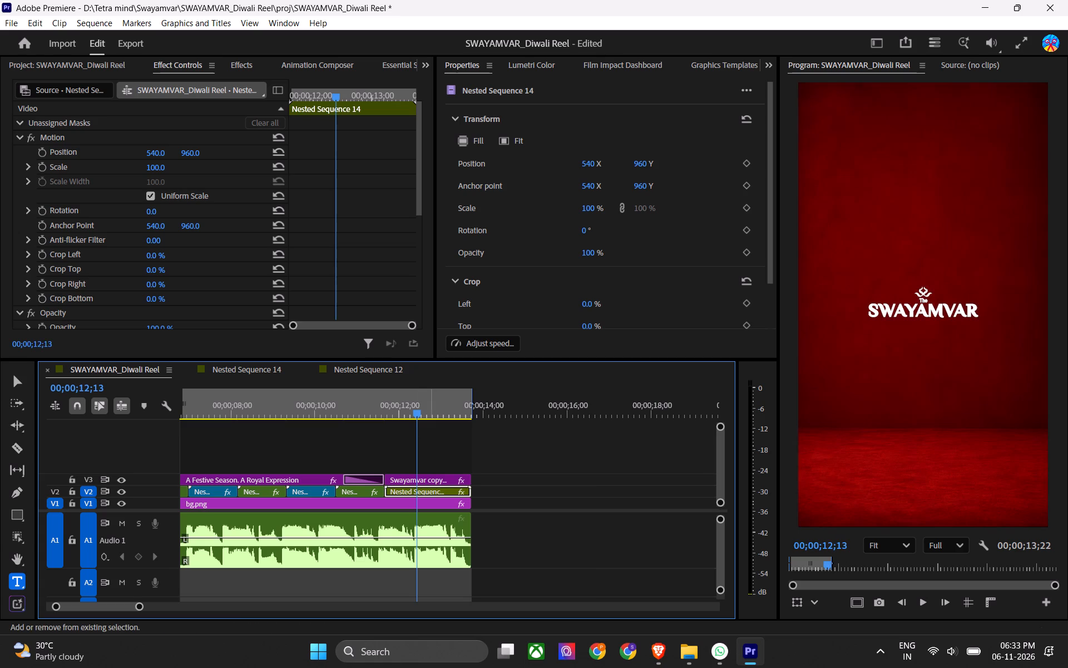
{"action": "key", "text": "shift+e"}
{"action": "left_click", "coordinate": [439, 461]}
Raise the display brightness in the Windows quick settings and return to the Premiere timeline.
{"action": "left_click", "coordinate": [936, 650]}
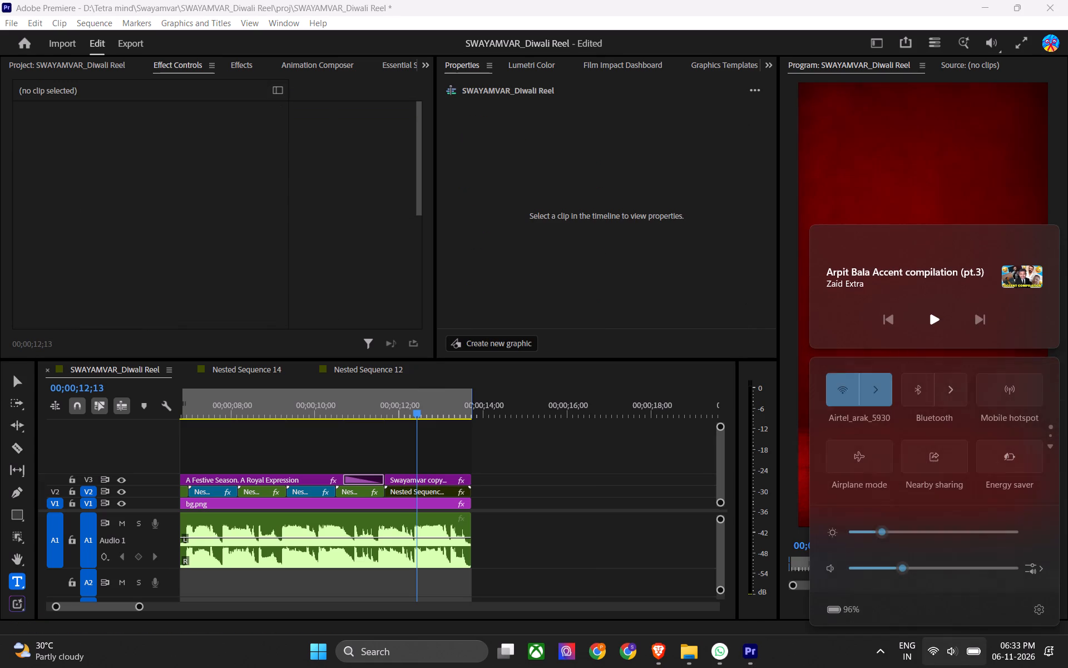
{"action": "left_click", "coordinate": [903, 532]}
{"action": "left_click", "coordinate": [445, 442]}
Copy the Basic 3D (Vertical 3D Flip In 1) effect from Nested Sequence 11 and paste it onto the closing Swayamvar copy.png logo clip on V3.
{"action": "left_click", "coordinate": [429, 475]}
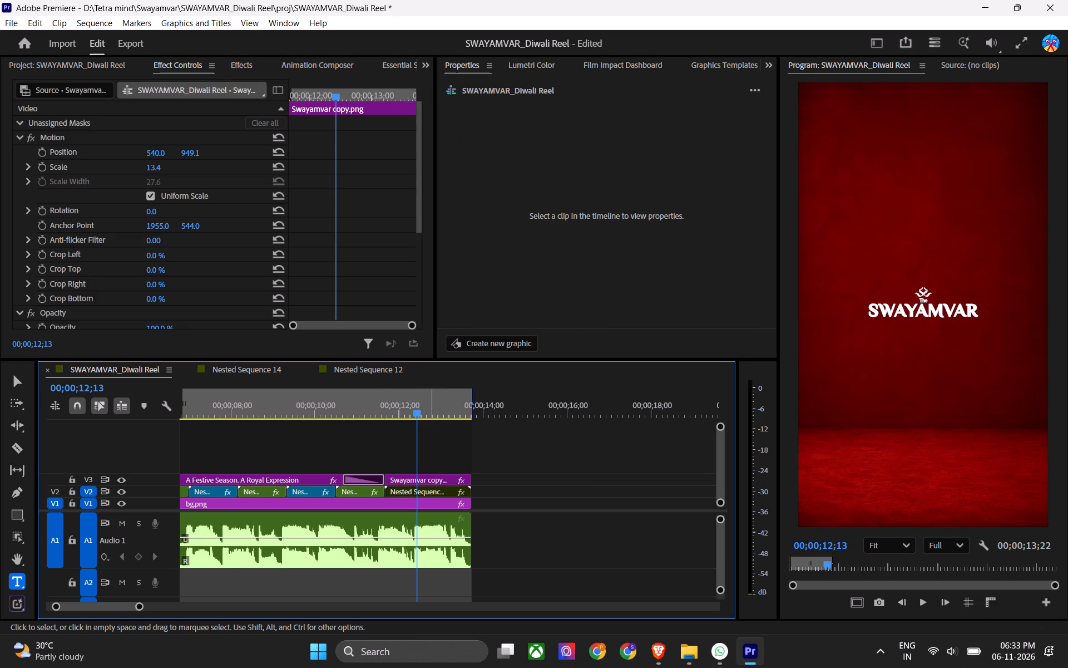
{"action": "left_click", "coordinate": [319, 393]}
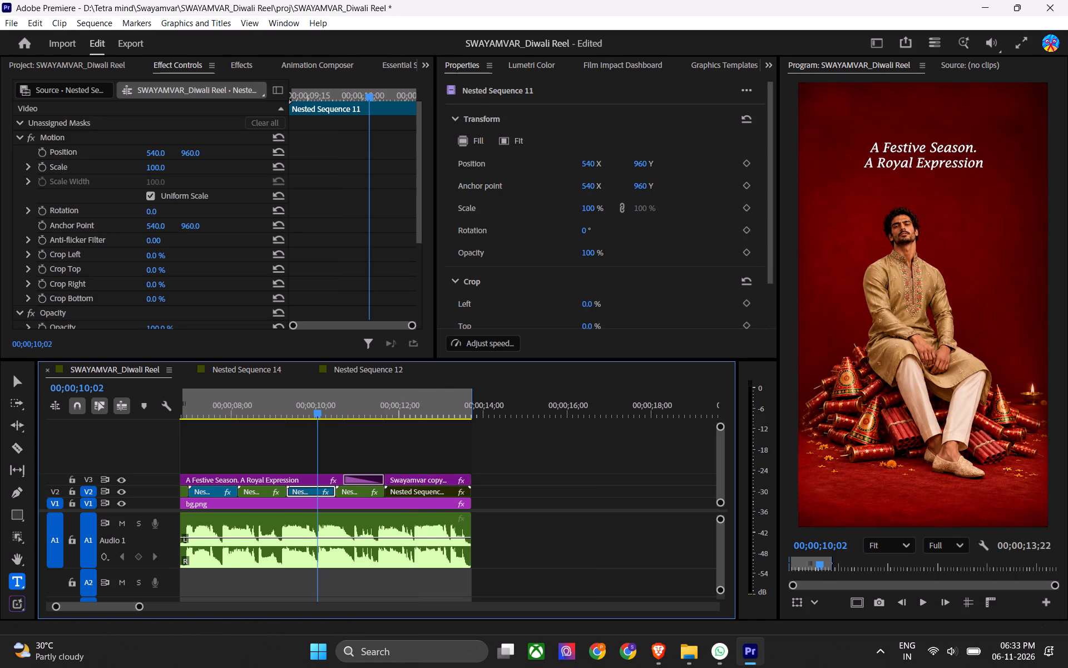
{"action": "scroll", "coordinate": [293, 227], "scroll_direction": "down", "scroll_amount": 8}
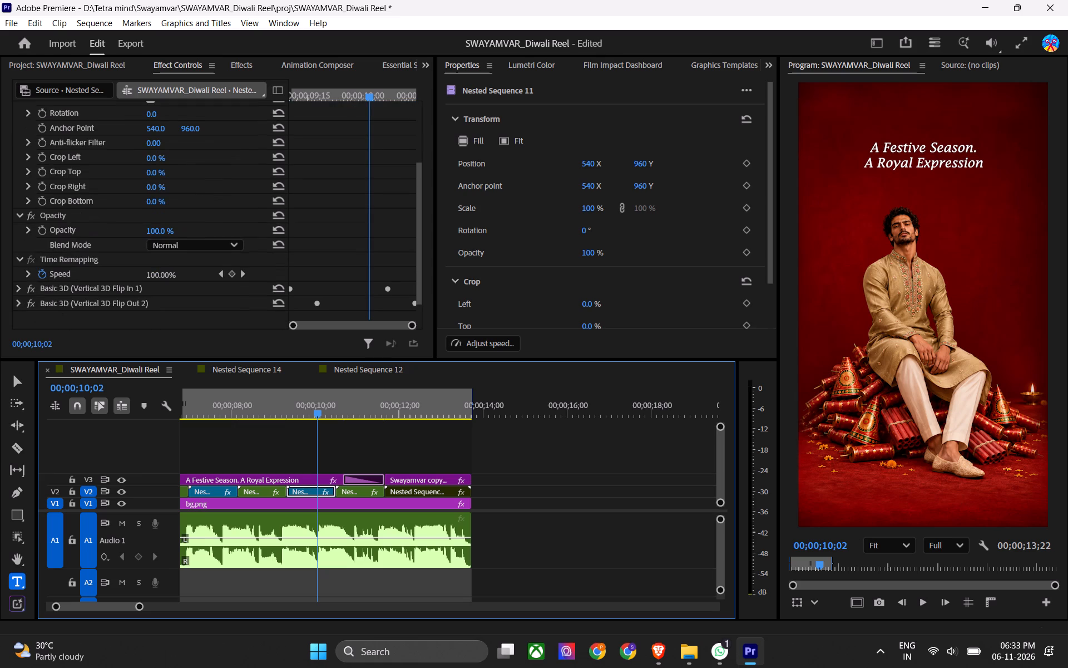
{"action": "left_click", "coordinate": [109, 272]}
{"action": "key", "text": "ctrl+c"}
{"action": "left_click", "coordinate": [419, 406]}
{"action": "left_click", "coordinate": [418, 485]}
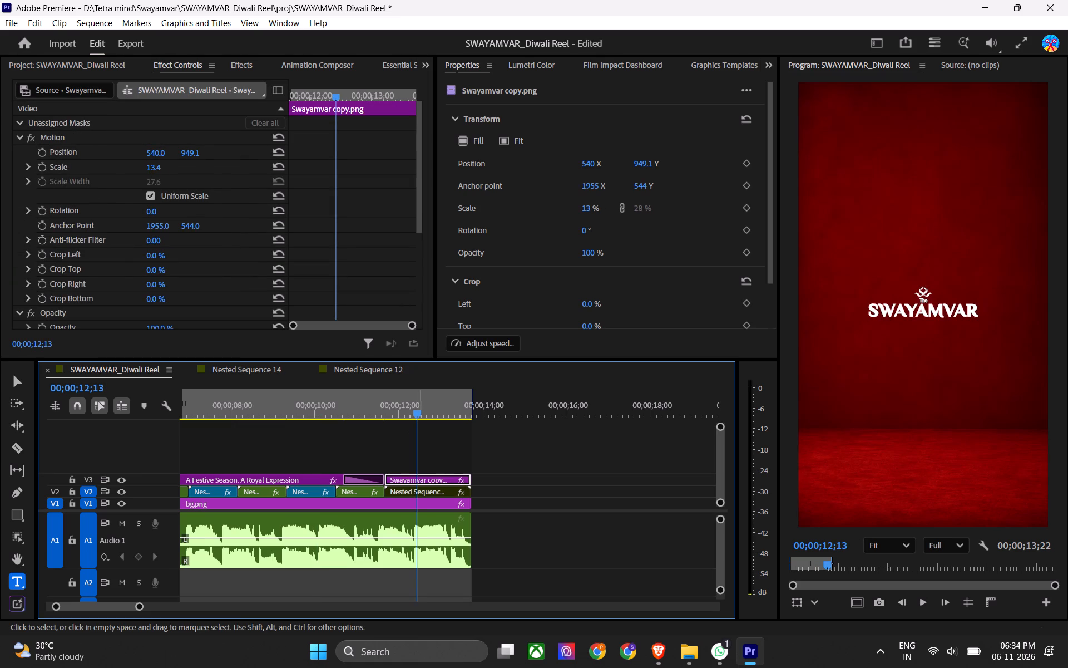
{"action": "key", "text": "ctrl+v"}
Play back the transition from Nested Sequence 10 into the closing logo to check the logo's flip-in animation.
{"action": "left_click", "coordinate": [375, 407]}
{"action": "key", "text": "space"}
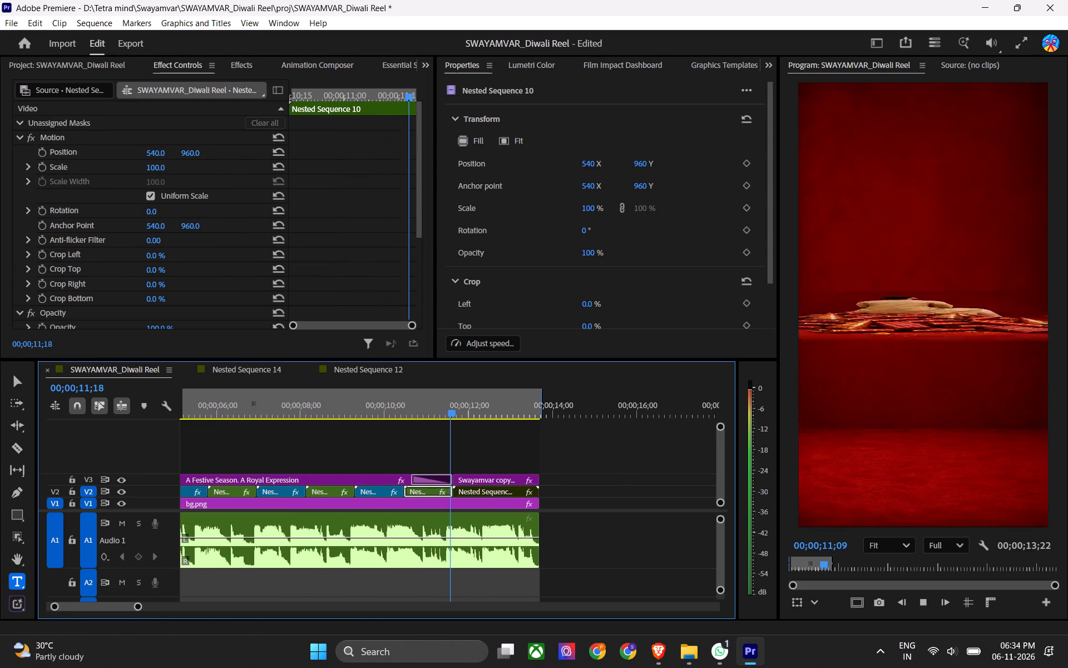
{"action": "key", "text": "space"}
{"action": "left_click_drag", "start_coordinate": [439, 405], "coordinate": [429, 412]}
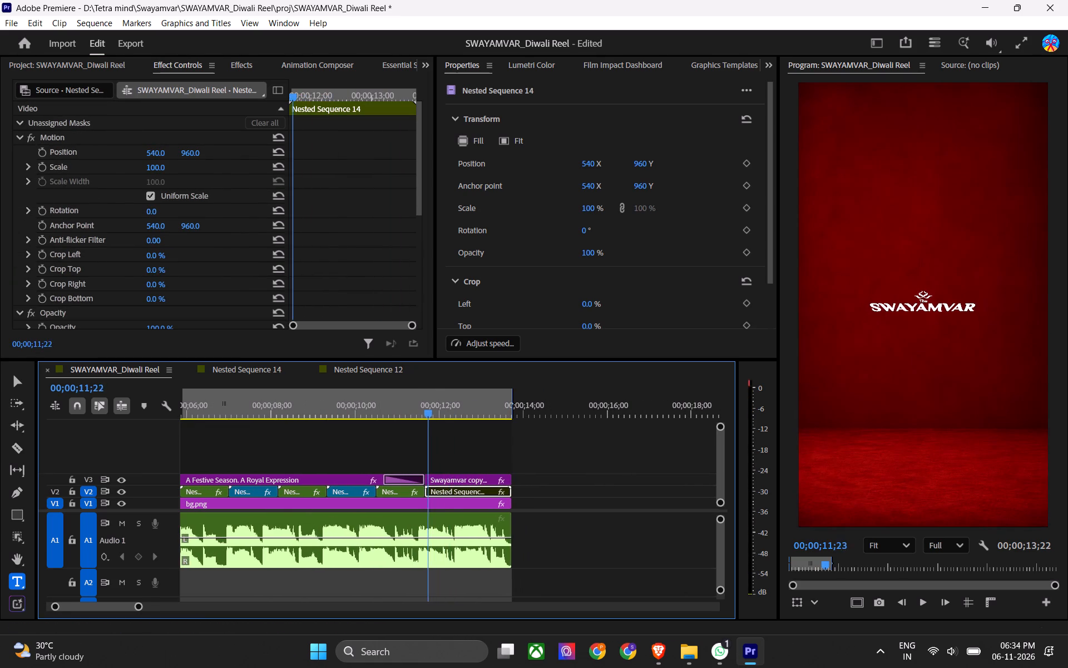
{"action": "left_click_drag", "start_coordinate": [429, 412], "coordinate": [412, 421]}
{"action": "key", "text": "space"}
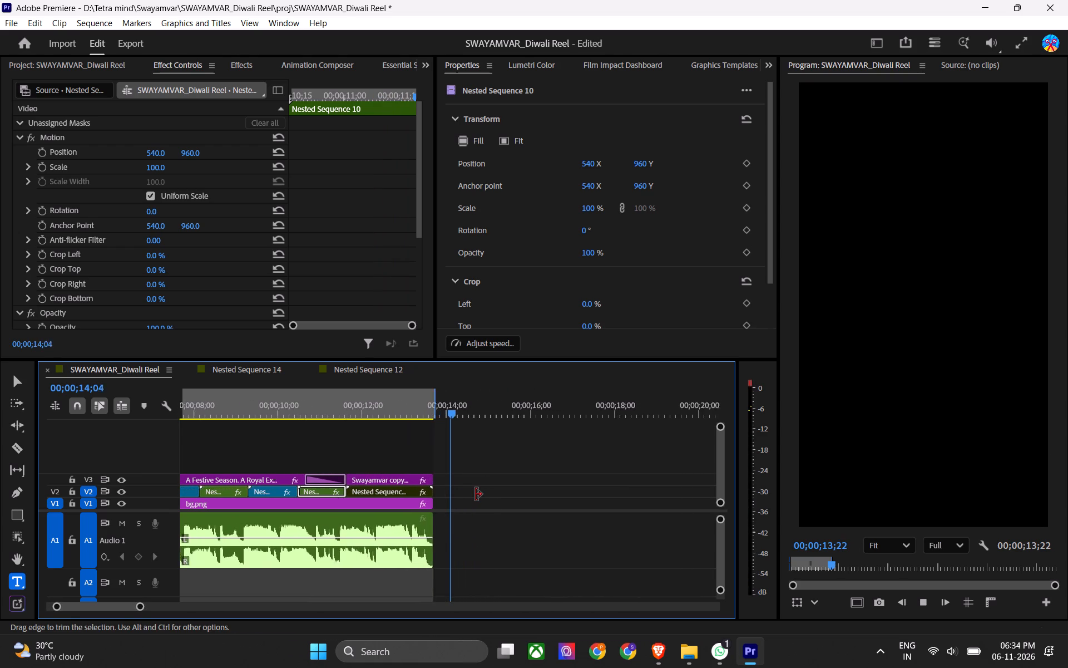
Save the SWAYAMVAR_Diwali Reel project.
{"action": "key", "text": "ctrl+s"}
{"action": "key", "text": "space"}
{"action": "scroll", "coordinate": [476, 494], "scroll_direction": "down", "scroll_amount": 6, "text": "alt"}
{"action": "scroll", "coordinate": [474, 498], "scroll_direction": "up", "scroll_amount": 5}
{"action": "key", "text": "space"}
{"action": "scroll", "coordinate": [451, 493], "scroll_direction": "up", "scroll_amount": 2}
{"action": "scroll", "coordinate": [450, 493], "scroll_direction": "down", "scroll_amount": 1}
{"action": "scroll", "coordinate": [450, 493], "scroll_direction": "up", "scroll_amount": 4}
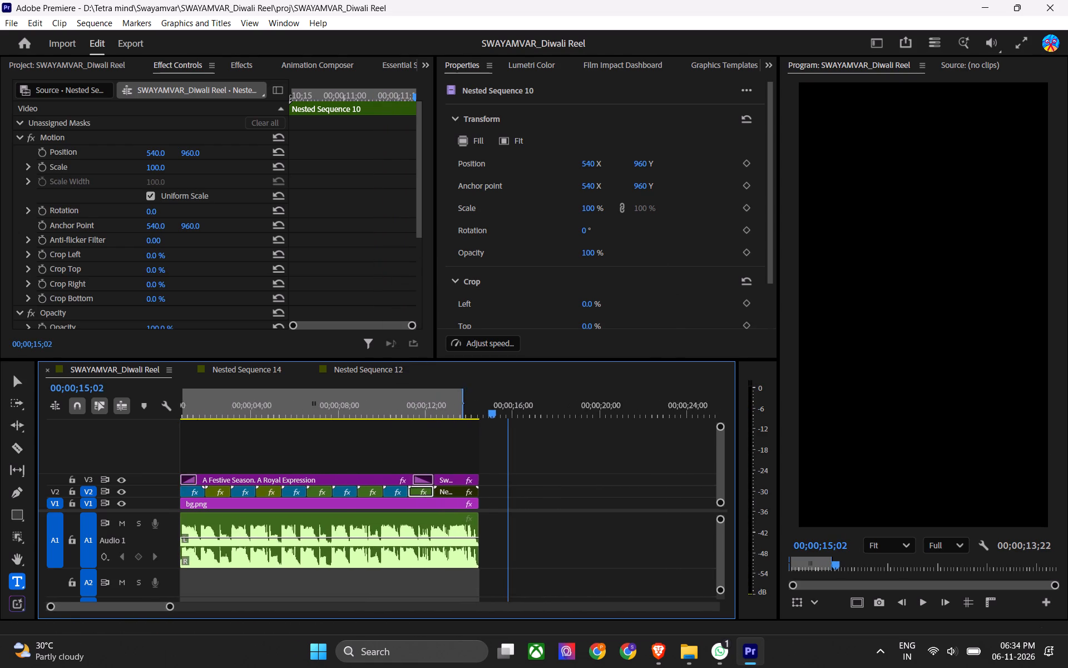
{"action": "scroll", "coordinate": [452, 498], "scroll_direction": "down", "scroll_amount": 5, "text": "alt"}
{"action": "scroll", "coordinate": [458, 502], "scroll_direction": "up", "scroll_amount": 6}
{"action": "key", "text": "ctrl+s"}
Set the sequence's media export location to the output folder in Tetra mind > Swayamvar > SWAYAMVAR_Diwali Reel, keeping the file name SWAYAMVAR_Diwali Reel.
{"action": "key", "text": "ctrl+m"}
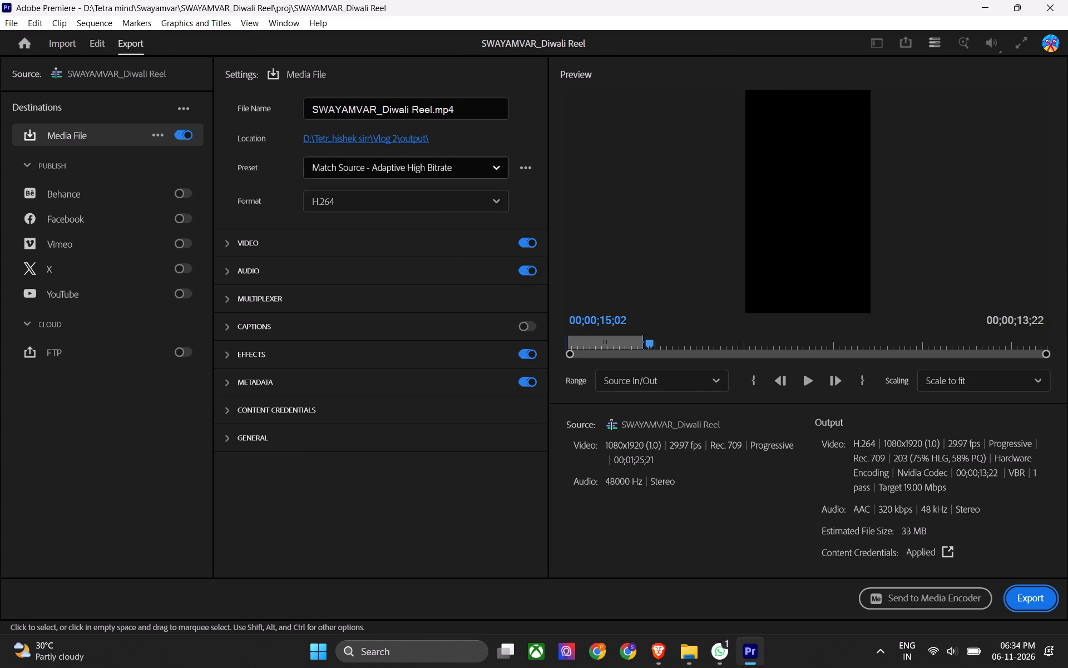
{"action": "left_click", "coordinate": [404, 141]}
{"action": "left_click", "coordinate": [149, 72]}
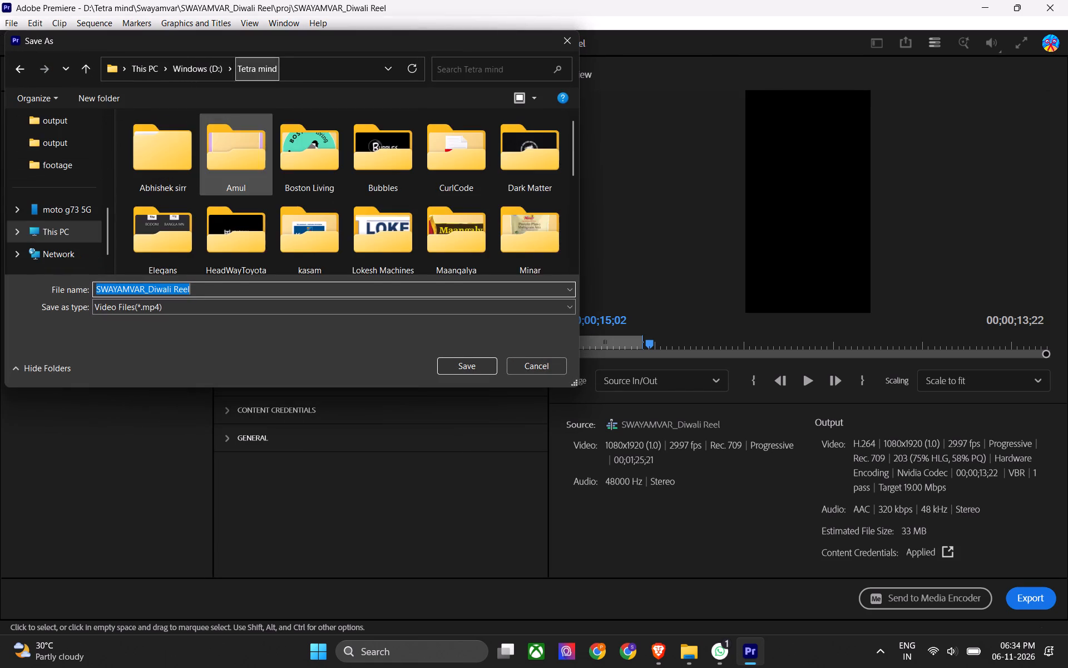
{"action": "scroll", "coordinate": [307, 164], "scroll_direction": "down", "scroll_amount": 4}
{"action": "double_click", "coordinate": [262, 155]}
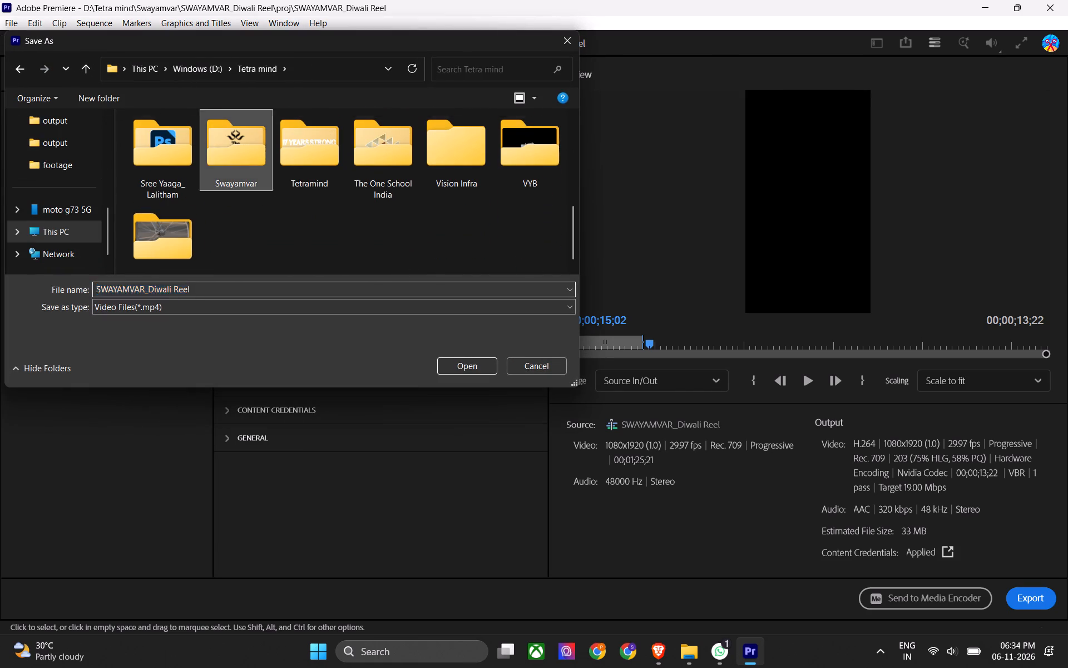
{"action": "double_click", "coordinate": [192, 158]}
{"action": "double_click", "coordinate": [263, 180]}
{"action": "left_click", "coordinate": [464, 369]}
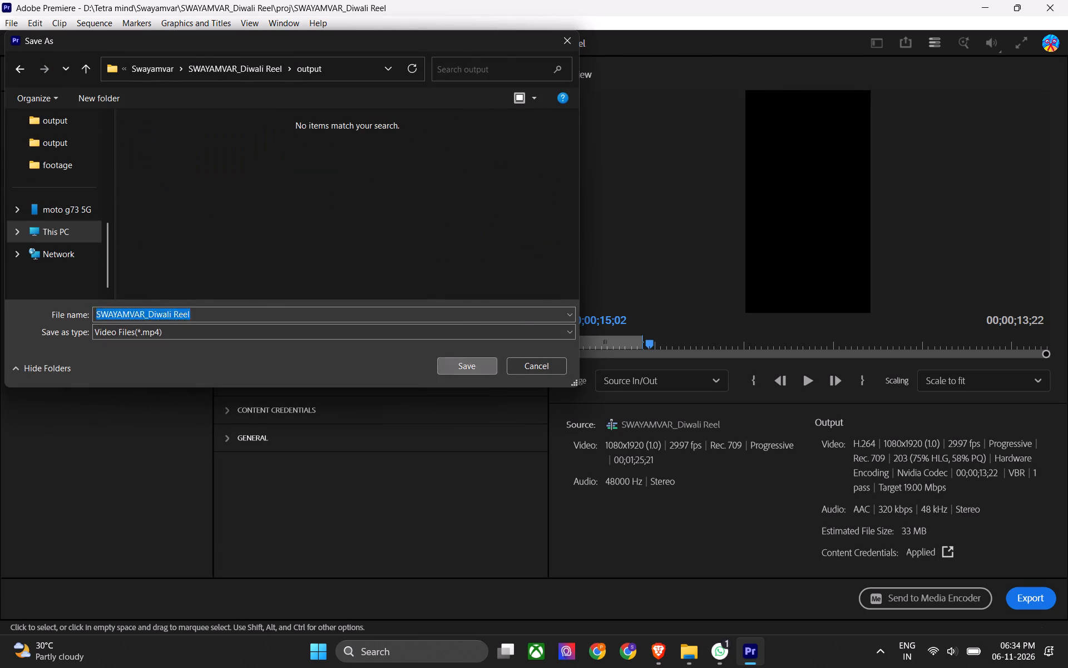
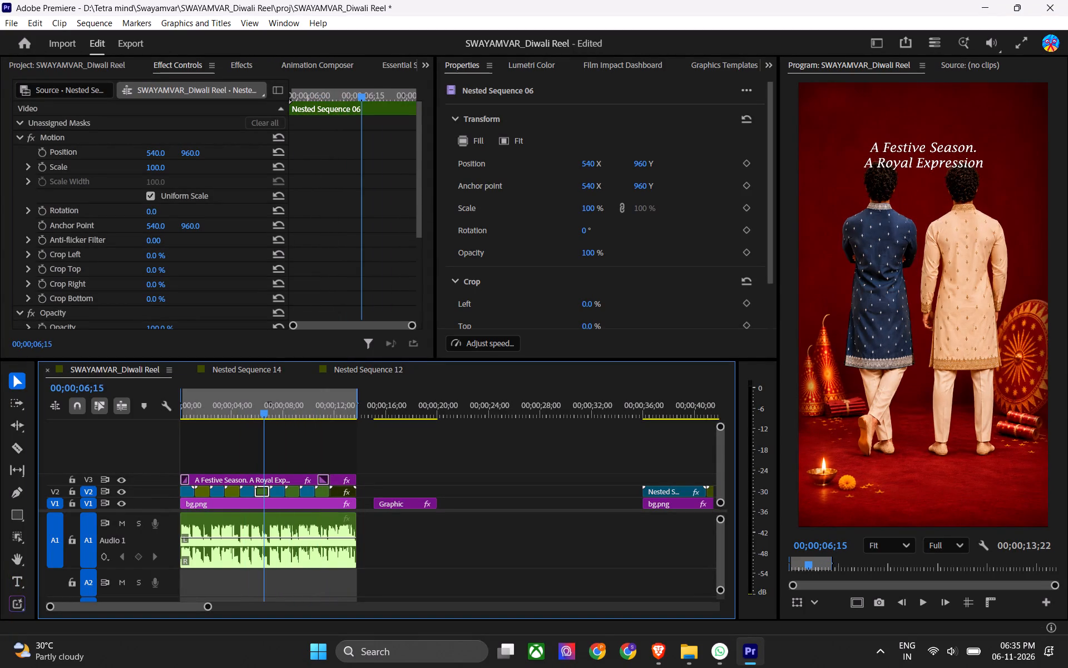
Scrub to about the 4-second mark of the reel and play back the flip transitions between the model clips.
{"action": "left_click_drag", "start_coordinate": [266, 422], "coordinate": [204, 434]}
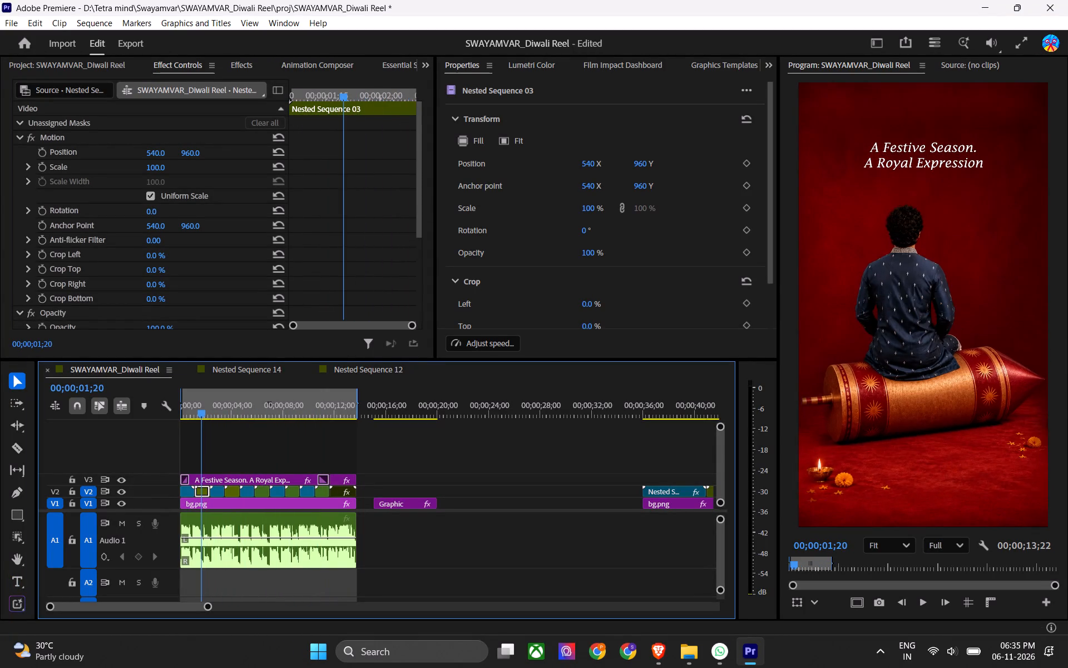
{"action": "left_click_drag", "start_coordinate": [204, 434], "coordinate": [233, 429]}
{"action": "key", "text": "space"}
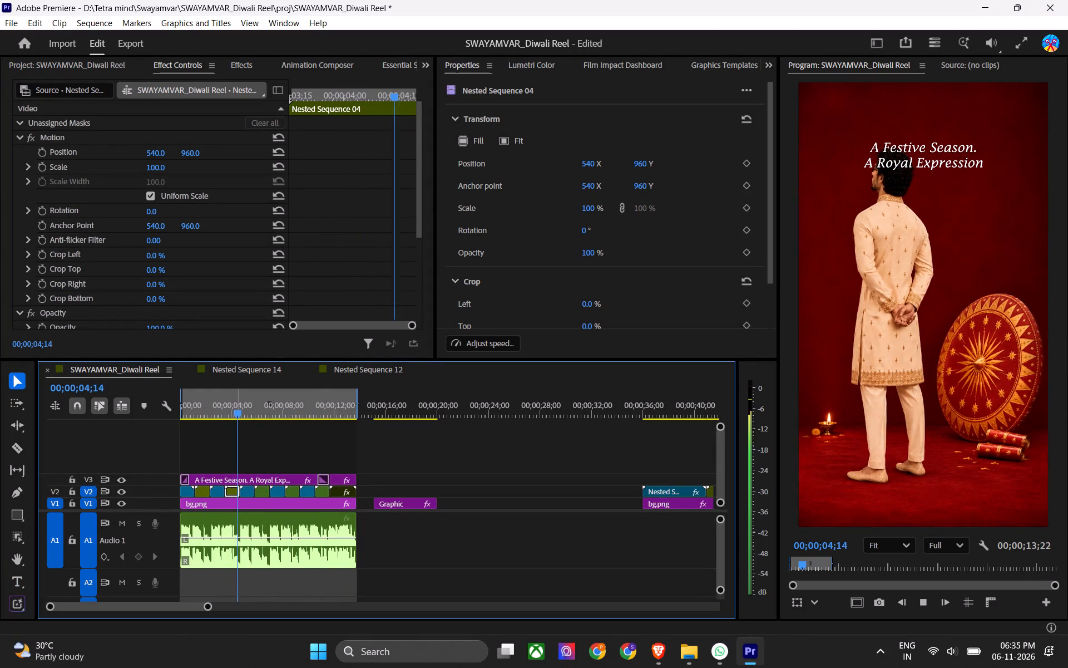
{"action": "key", "text": "space"}
Save the SWAYAMVAR_Diwali Reel project.
{"action": "key", "text": "ctrl+s"}
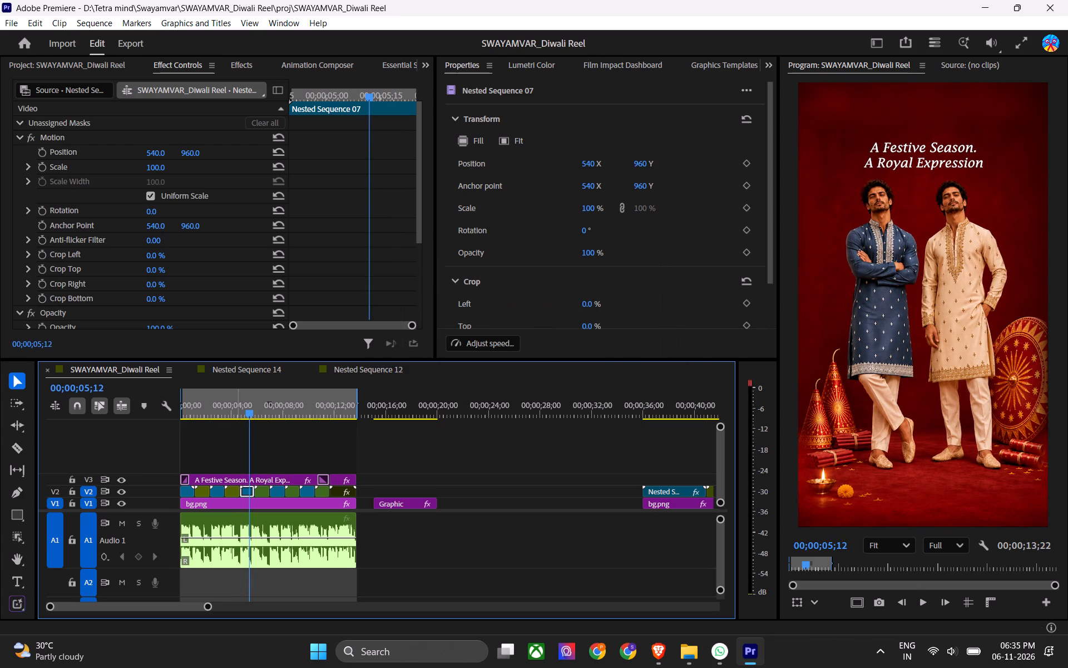
{"action": "key", "text": "ctrl+s"}
{"action": "key", "text": "ctrl+s"}
{"action": "key", "text": "ctrl+s"}
Scrub back through the opening model clips to the reel's first frame to examine the images and title.
{"action": "left_click_drag", "start_coordinate": [235, 411], "coordinate": [217, 421]}
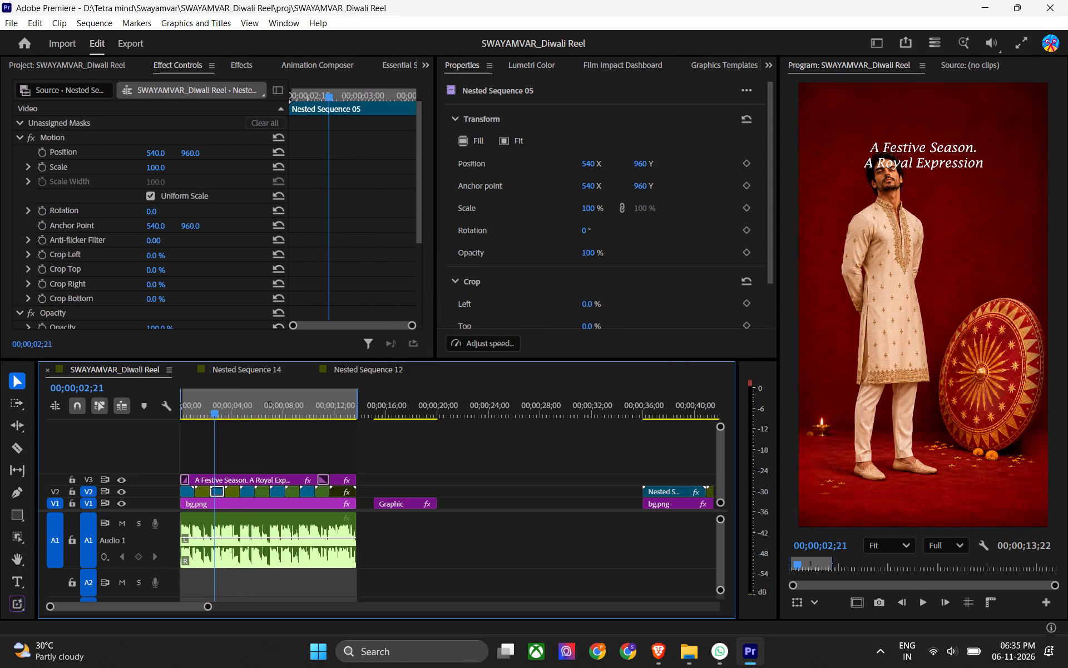
{"action": "left_click_drag", "start_coordinate": [217, 421], "coordinate": [219, 421]}
{"action": "key", "text": "ctrl+s"}
{"action": "key", "text": "ctrl+s"}
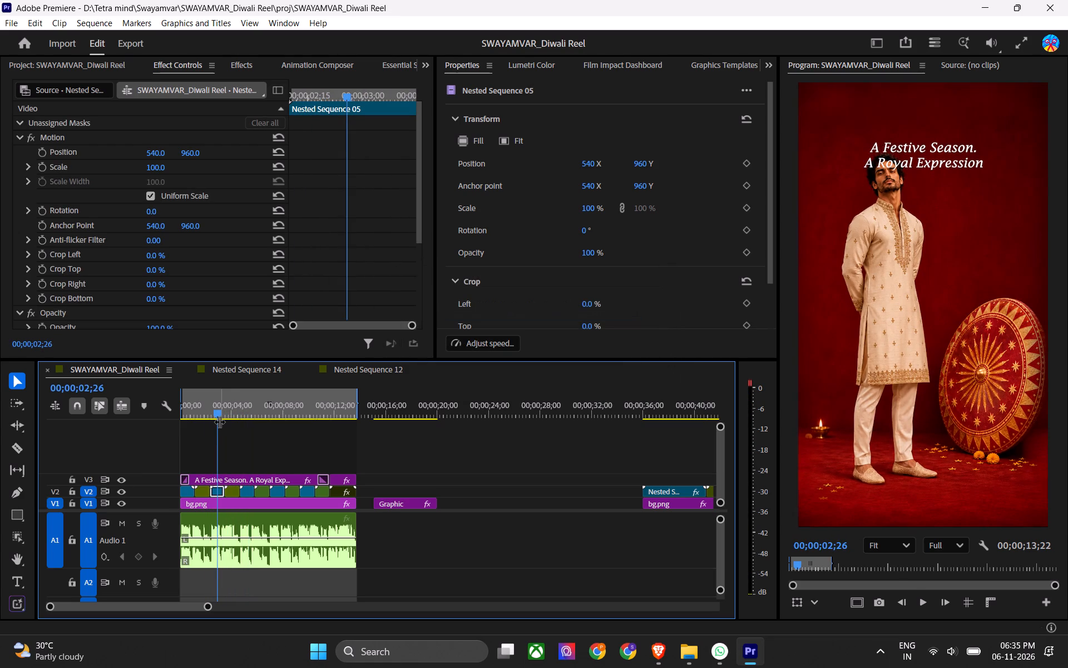
{"action": "left_click_drag", "start_coordinate": [214, 394], "coordinate": [195, 404]}
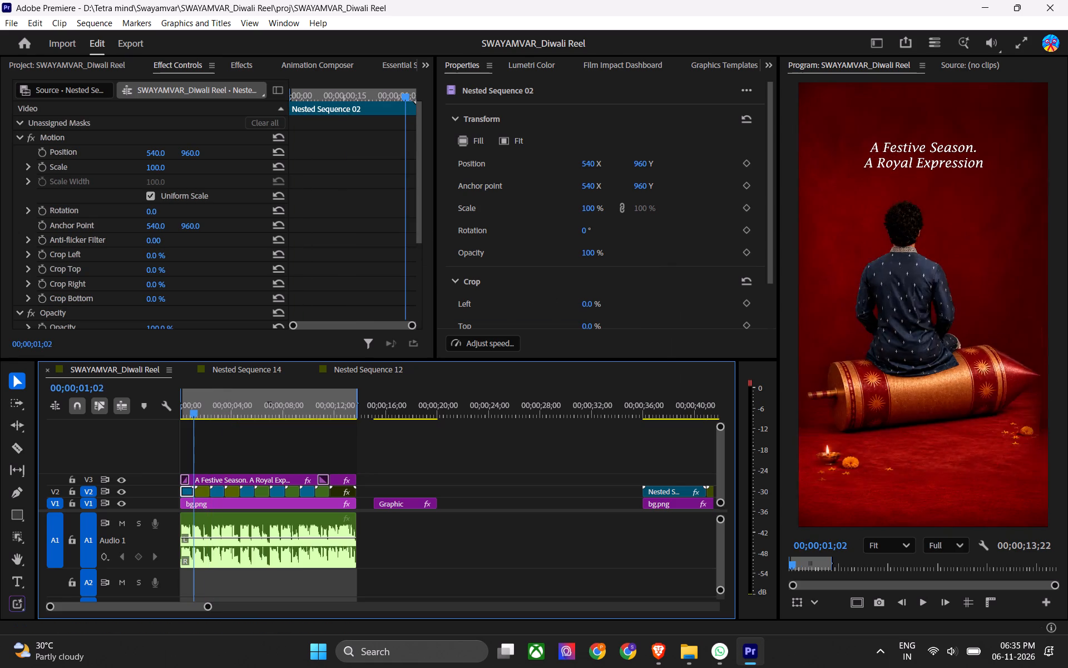
{"action": "left_click_drag", "start_coordinate": [195, 404], "coordinate": [177, 412]}
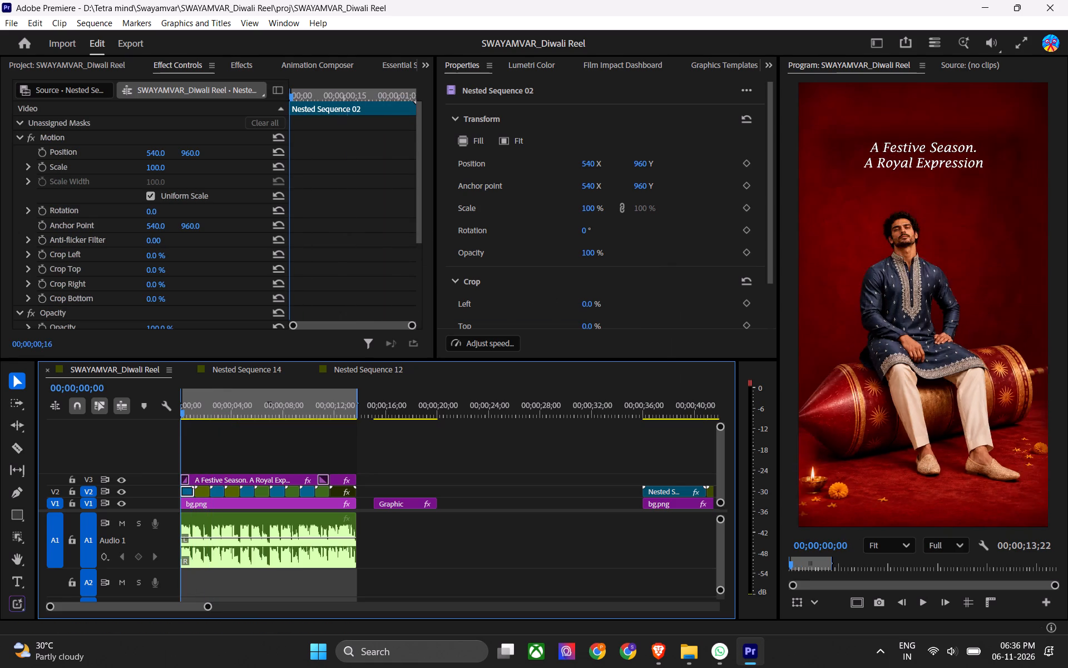
{"action": "left_click_drag", "start_coordinate": [177, 412], "coordinate": [193, 422]}
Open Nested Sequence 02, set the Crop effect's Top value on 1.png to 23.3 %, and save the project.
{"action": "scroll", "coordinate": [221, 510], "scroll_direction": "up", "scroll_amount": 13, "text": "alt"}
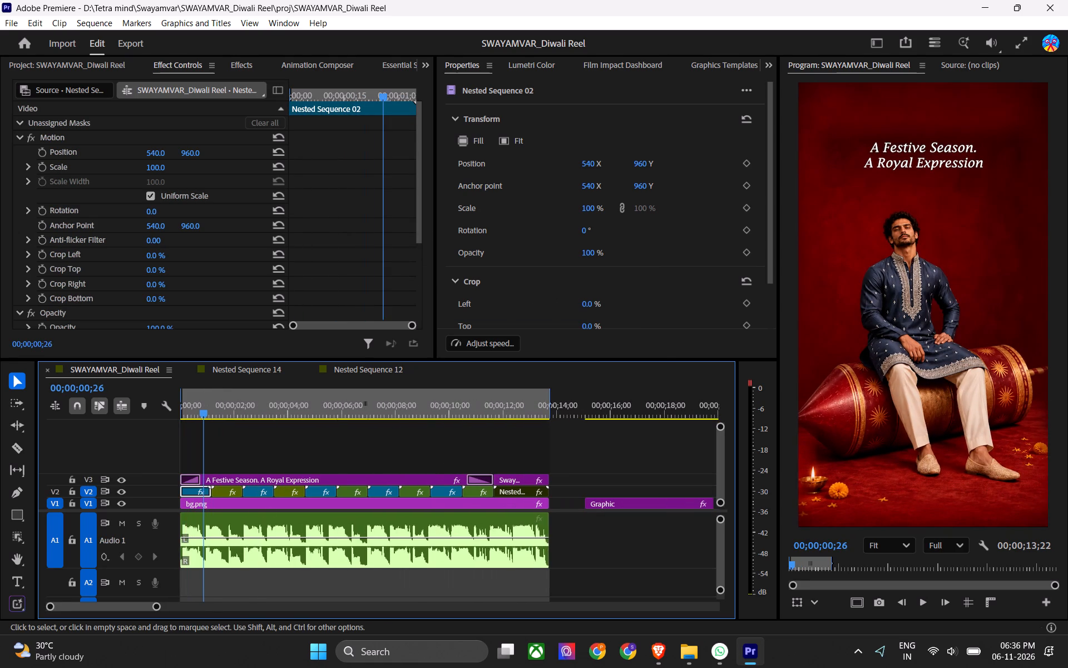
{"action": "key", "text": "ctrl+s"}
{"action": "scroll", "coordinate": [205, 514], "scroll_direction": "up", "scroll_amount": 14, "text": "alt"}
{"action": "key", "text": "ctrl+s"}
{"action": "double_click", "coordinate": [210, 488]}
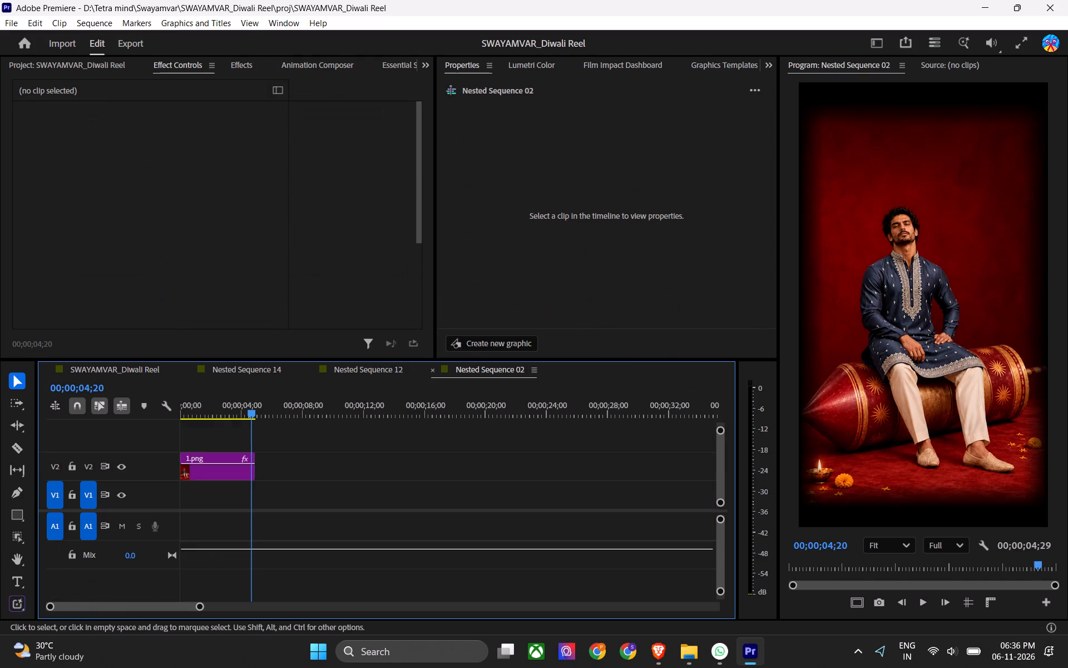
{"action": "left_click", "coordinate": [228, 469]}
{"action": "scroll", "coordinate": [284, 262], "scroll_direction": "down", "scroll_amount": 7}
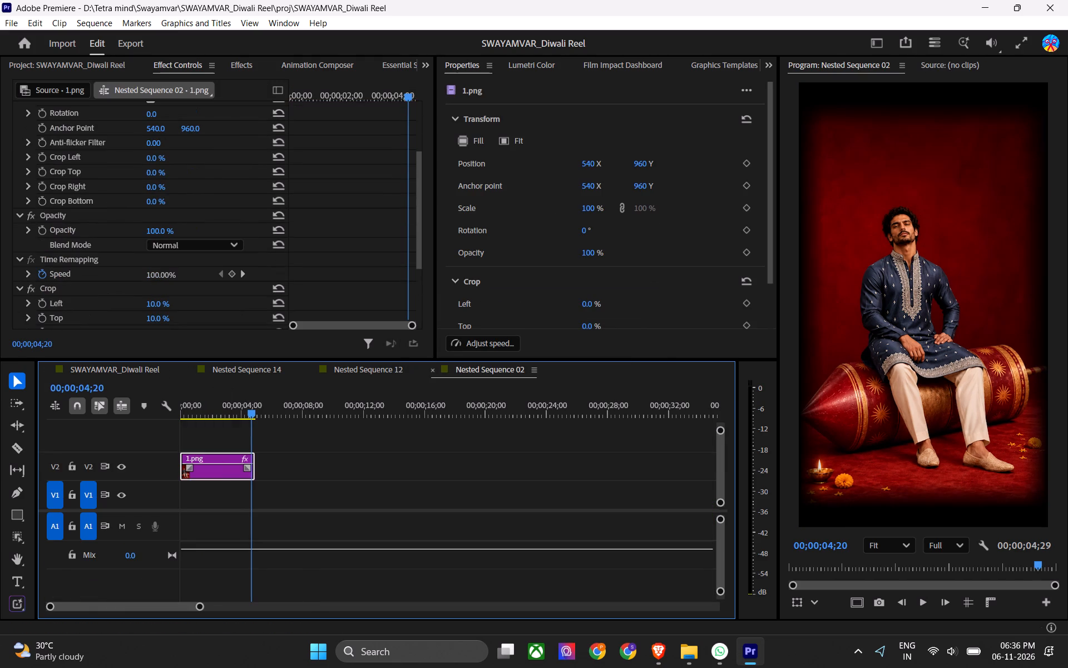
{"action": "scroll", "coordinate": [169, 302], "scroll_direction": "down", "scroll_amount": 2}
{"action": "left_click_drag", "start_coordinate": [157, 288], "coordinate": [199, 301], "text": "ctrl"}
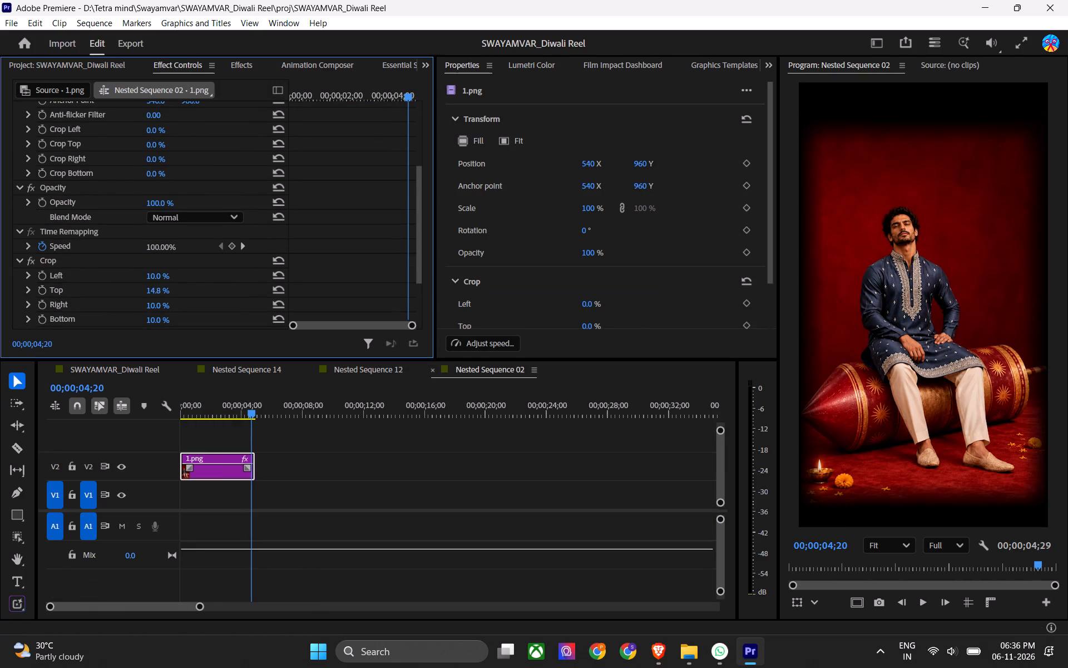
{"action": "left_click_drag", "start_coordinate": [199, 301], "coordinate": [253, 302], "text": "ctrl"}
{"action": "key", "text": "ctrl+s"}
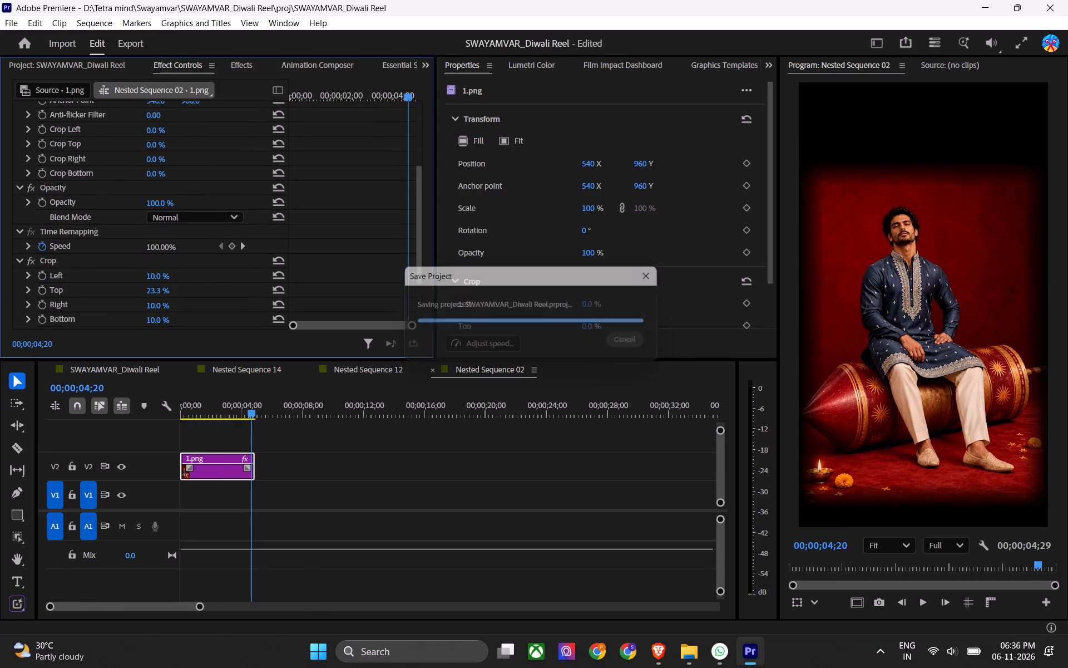
Return to the SWAYAMVAR_Diwali Reel sequence and play back the opening flip from Nested Sequence 02 to Nested Sequence 03.
{"action": "left_click", "coordinate": [128, 370]}
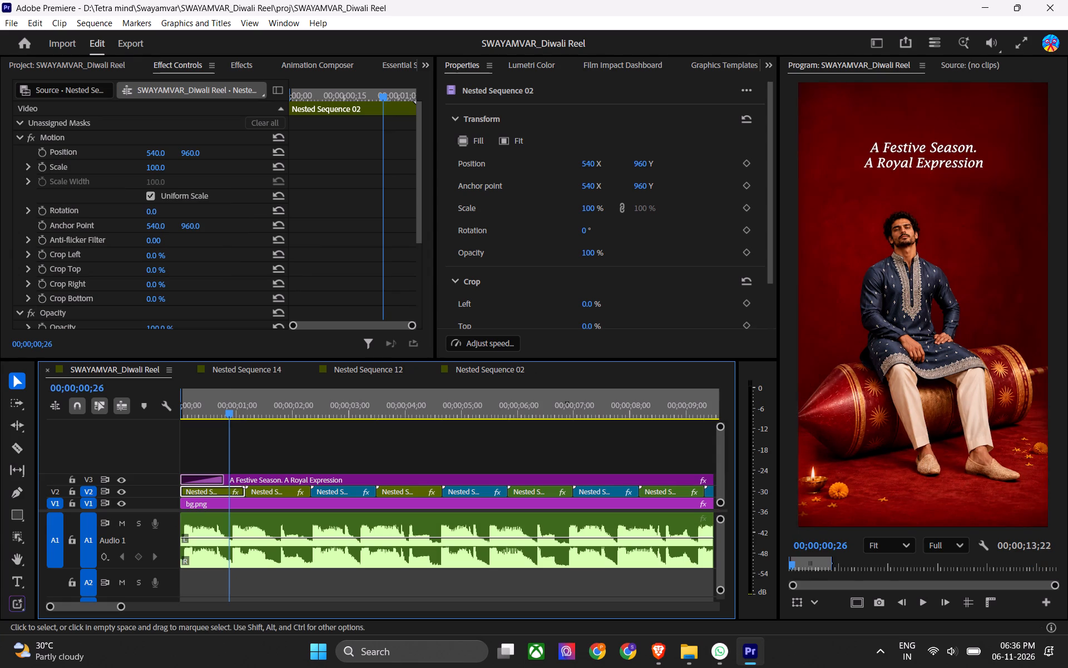
{"action": "left_click", "coordinate": [261, 411]}
{"action": "scroll", "coordinate": [407, 256], "scroll_direction": "down", "scroll_amount": 8}
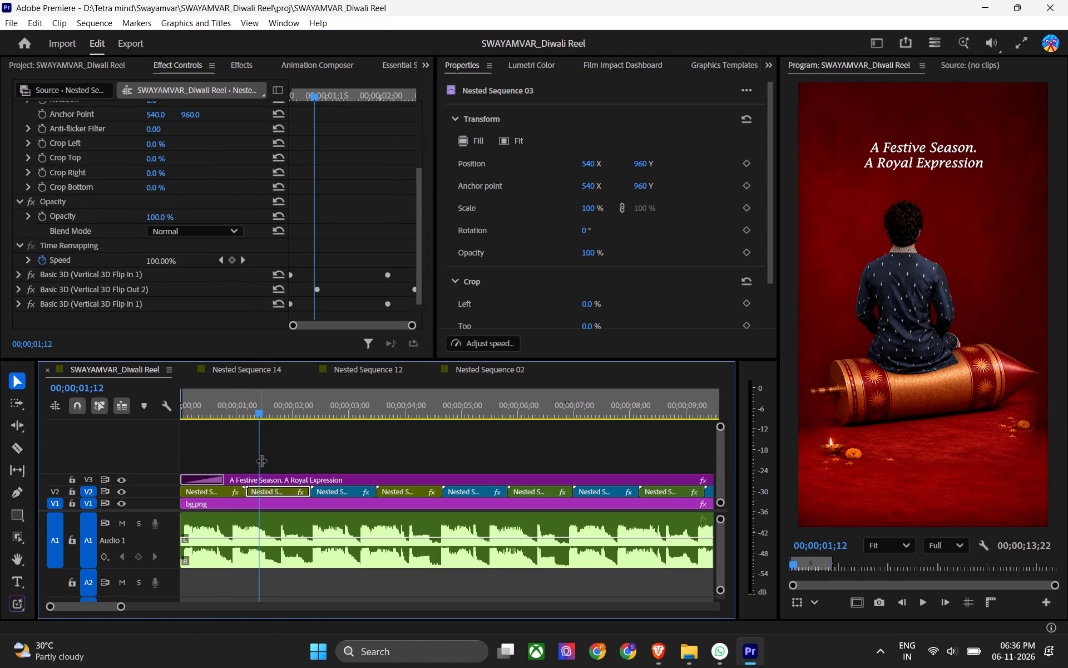
{"action": "left_click", "coordinate": [219, 399]}
{"action": "key", "text": "space"}
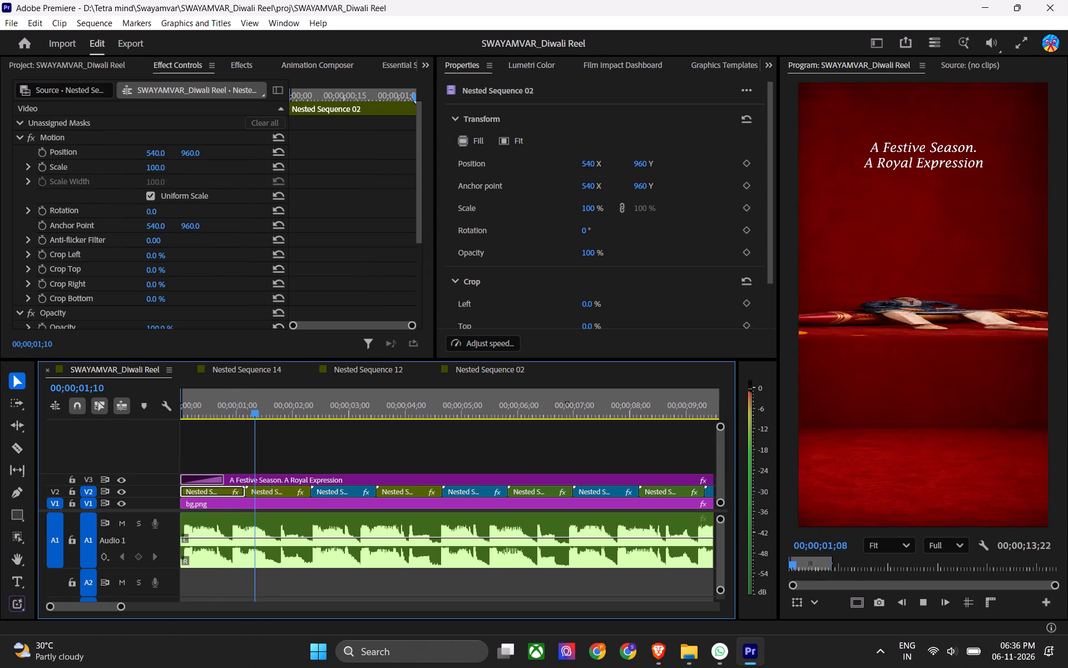
{"action": "key", "text": "space"}
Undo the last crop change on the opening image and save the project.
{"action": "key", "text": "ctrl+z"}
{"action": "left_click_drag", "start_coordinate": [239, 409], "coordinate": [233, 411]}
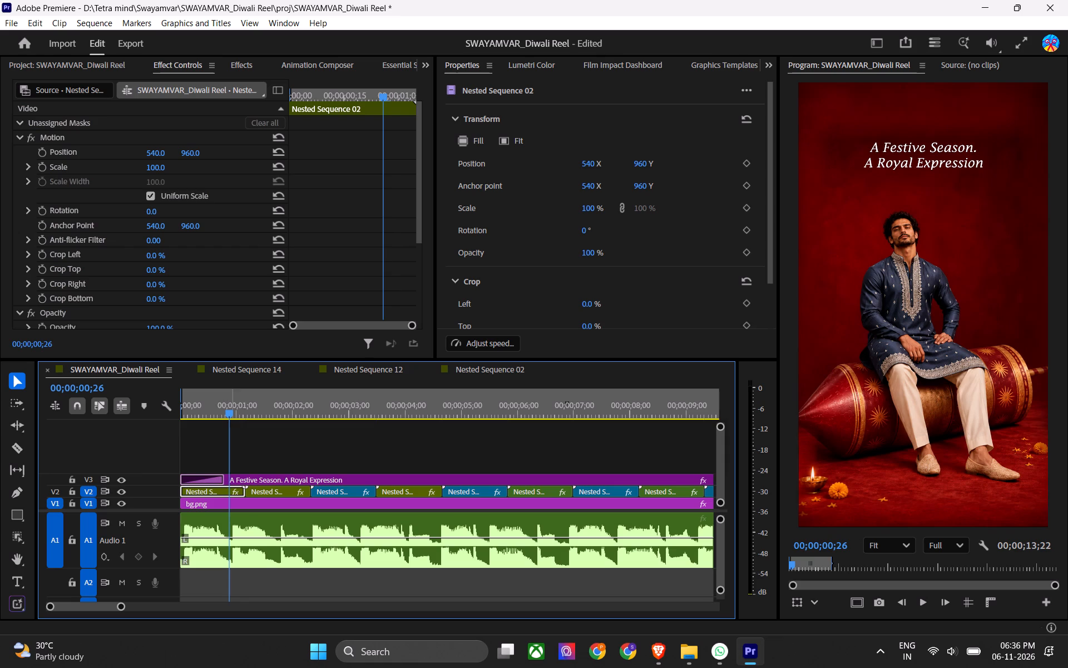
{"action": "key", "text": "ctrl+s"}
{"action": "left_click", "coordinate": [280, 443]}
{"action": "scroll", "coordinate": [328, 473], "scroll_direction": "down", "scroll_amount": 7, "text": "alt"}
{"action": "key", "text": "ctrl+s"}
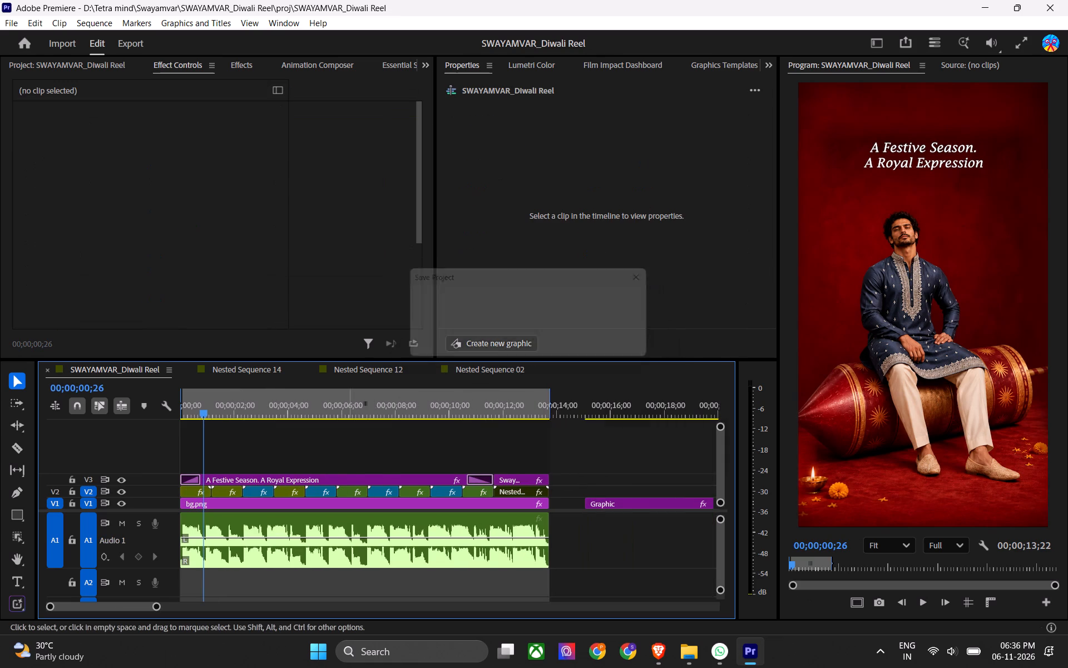